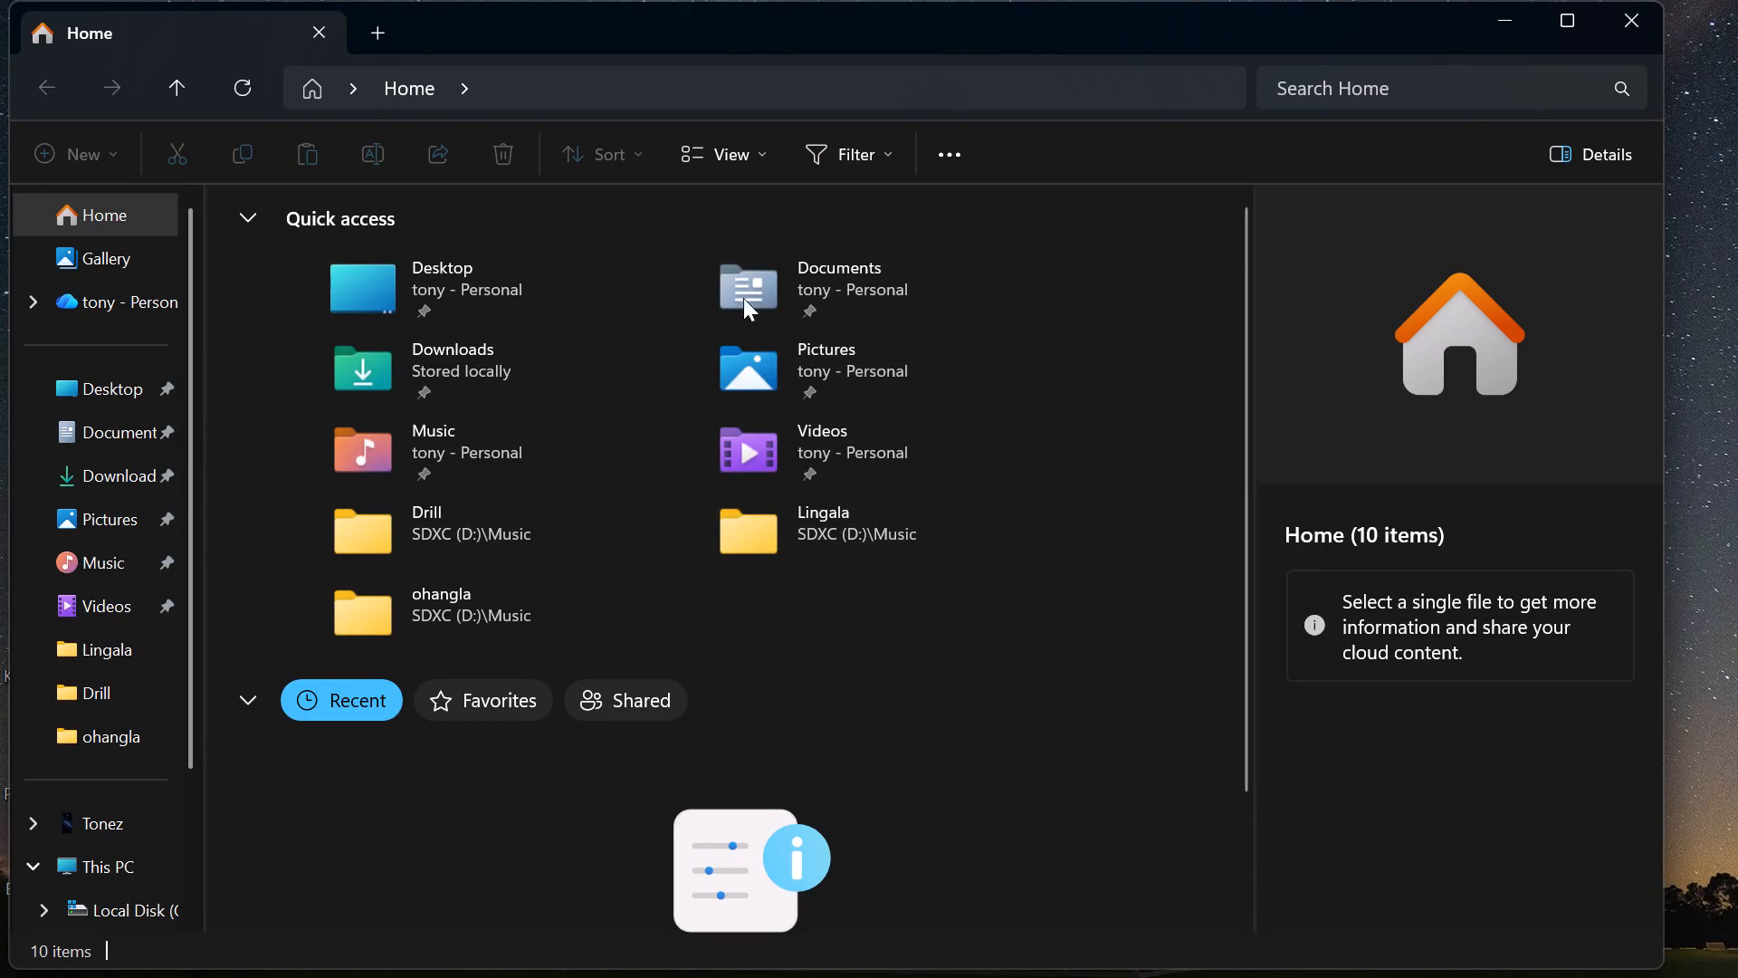
Open the Data Cleaning and Analysis data workbook from the Documents folder.
scroll(757, 283, "up", 1)
scroll(757, 283, "down", 2)
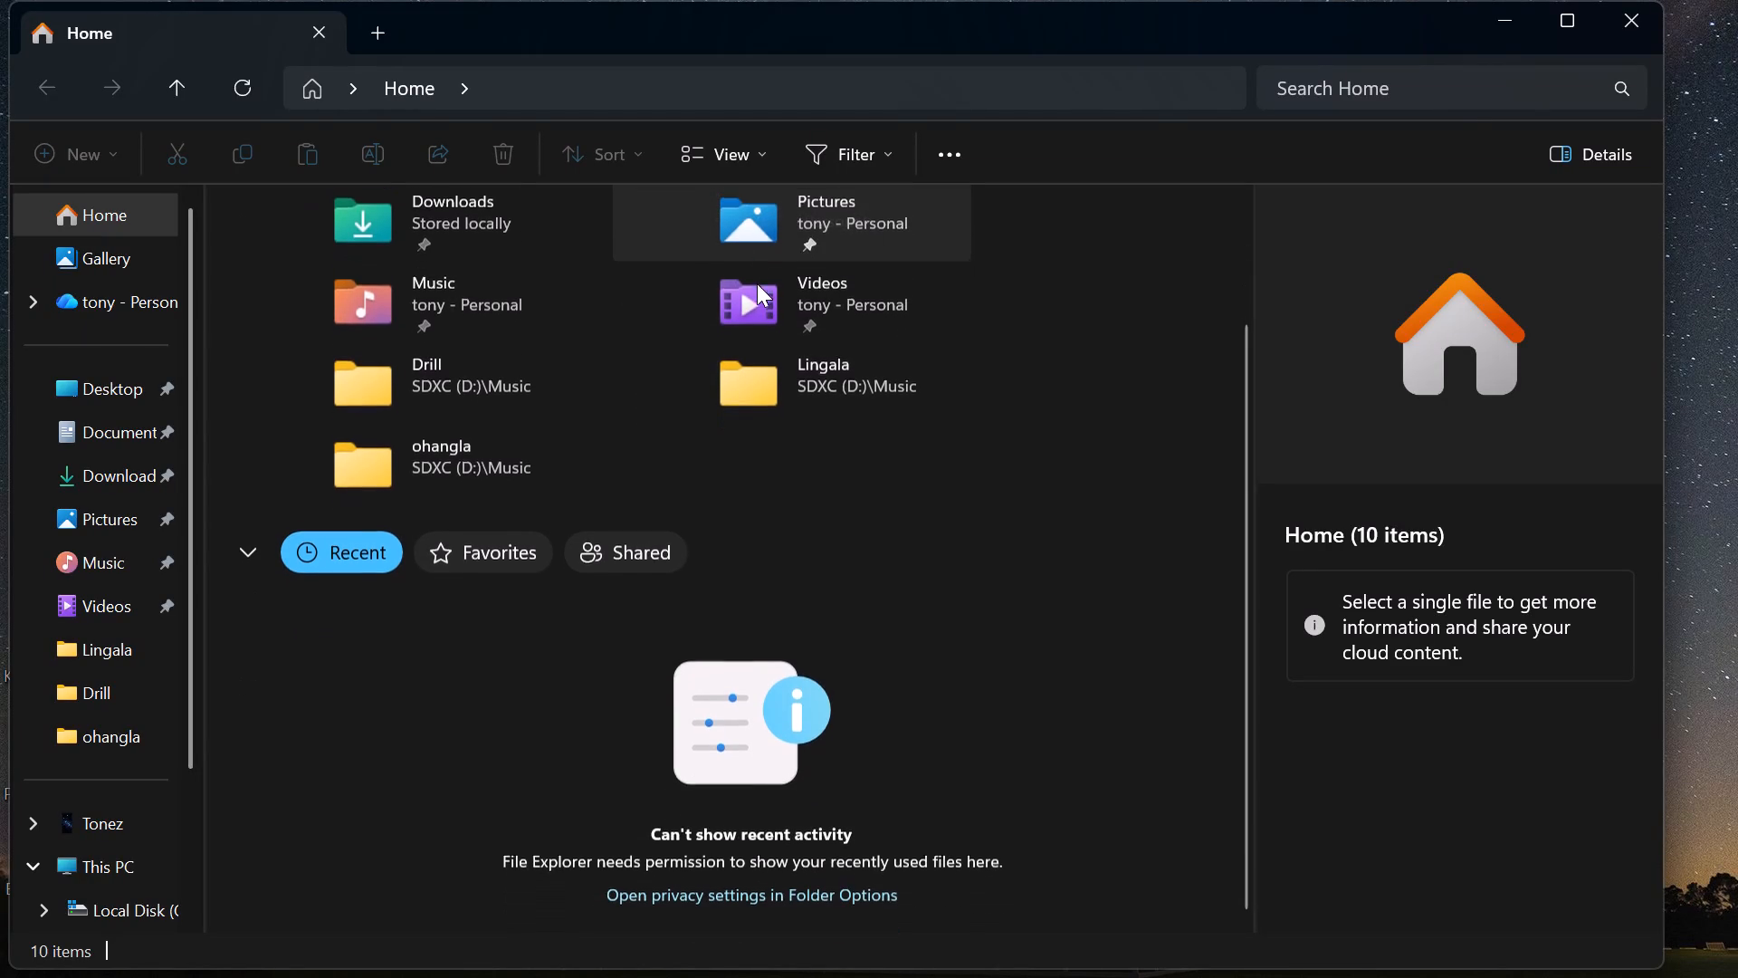
scroll(757, 283, "down", 5)
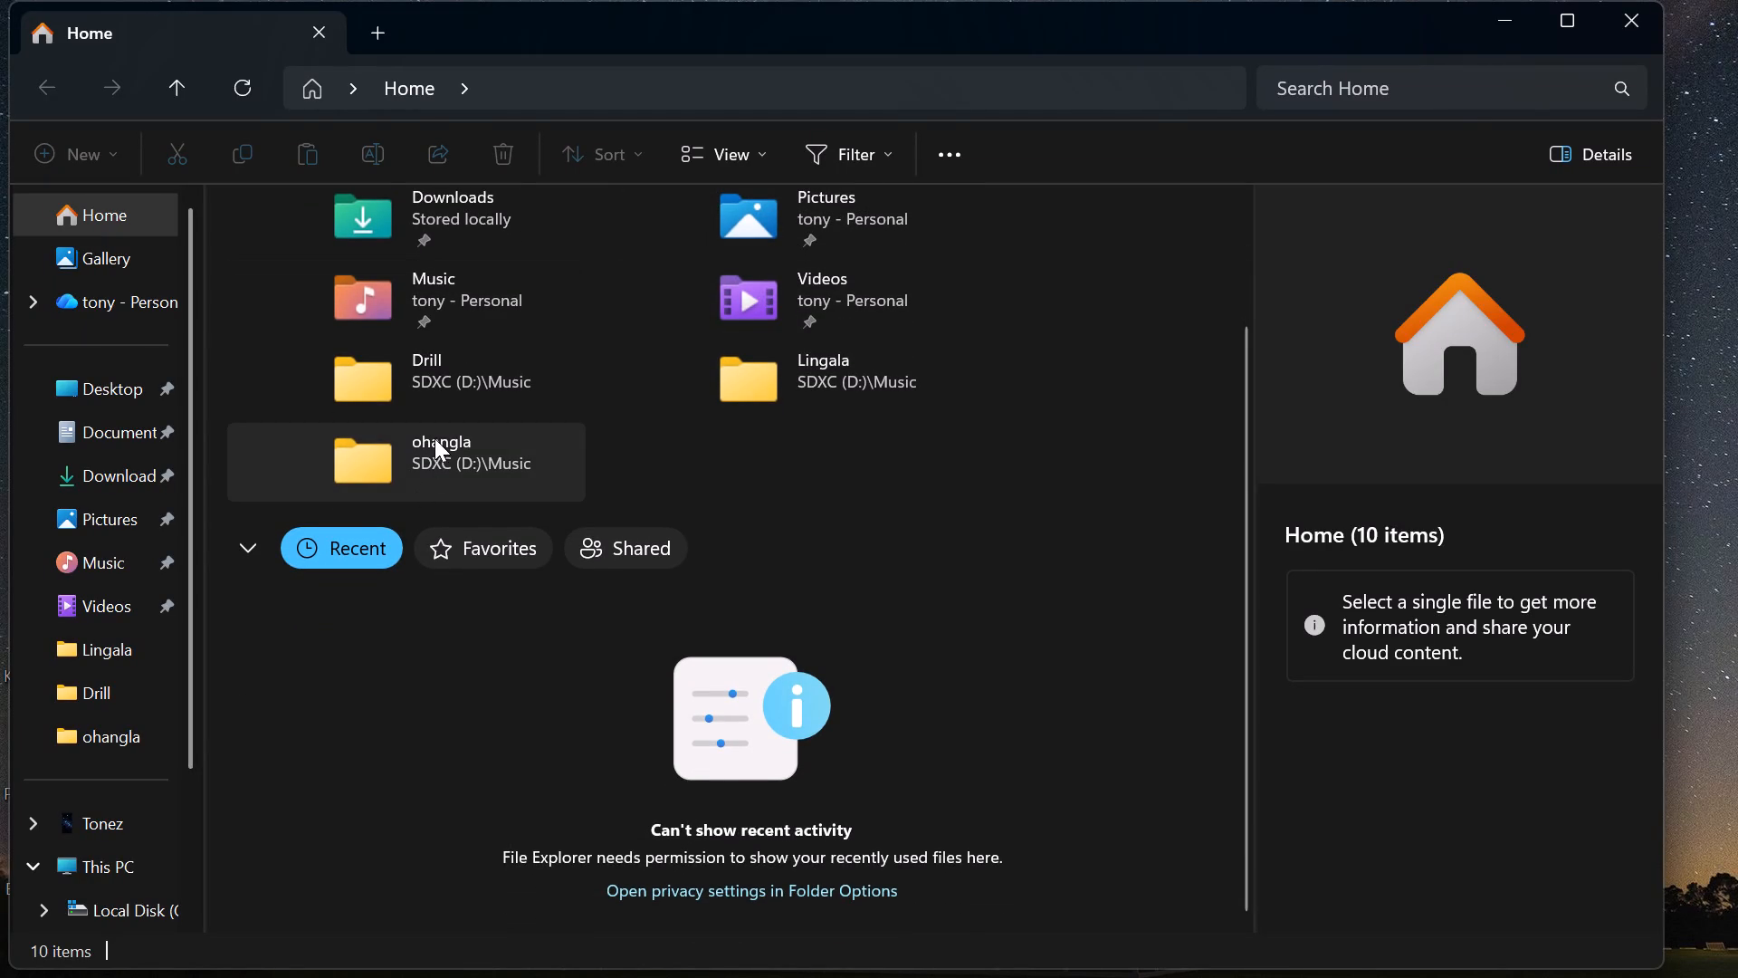
scroll(434, 433, "up", 3)
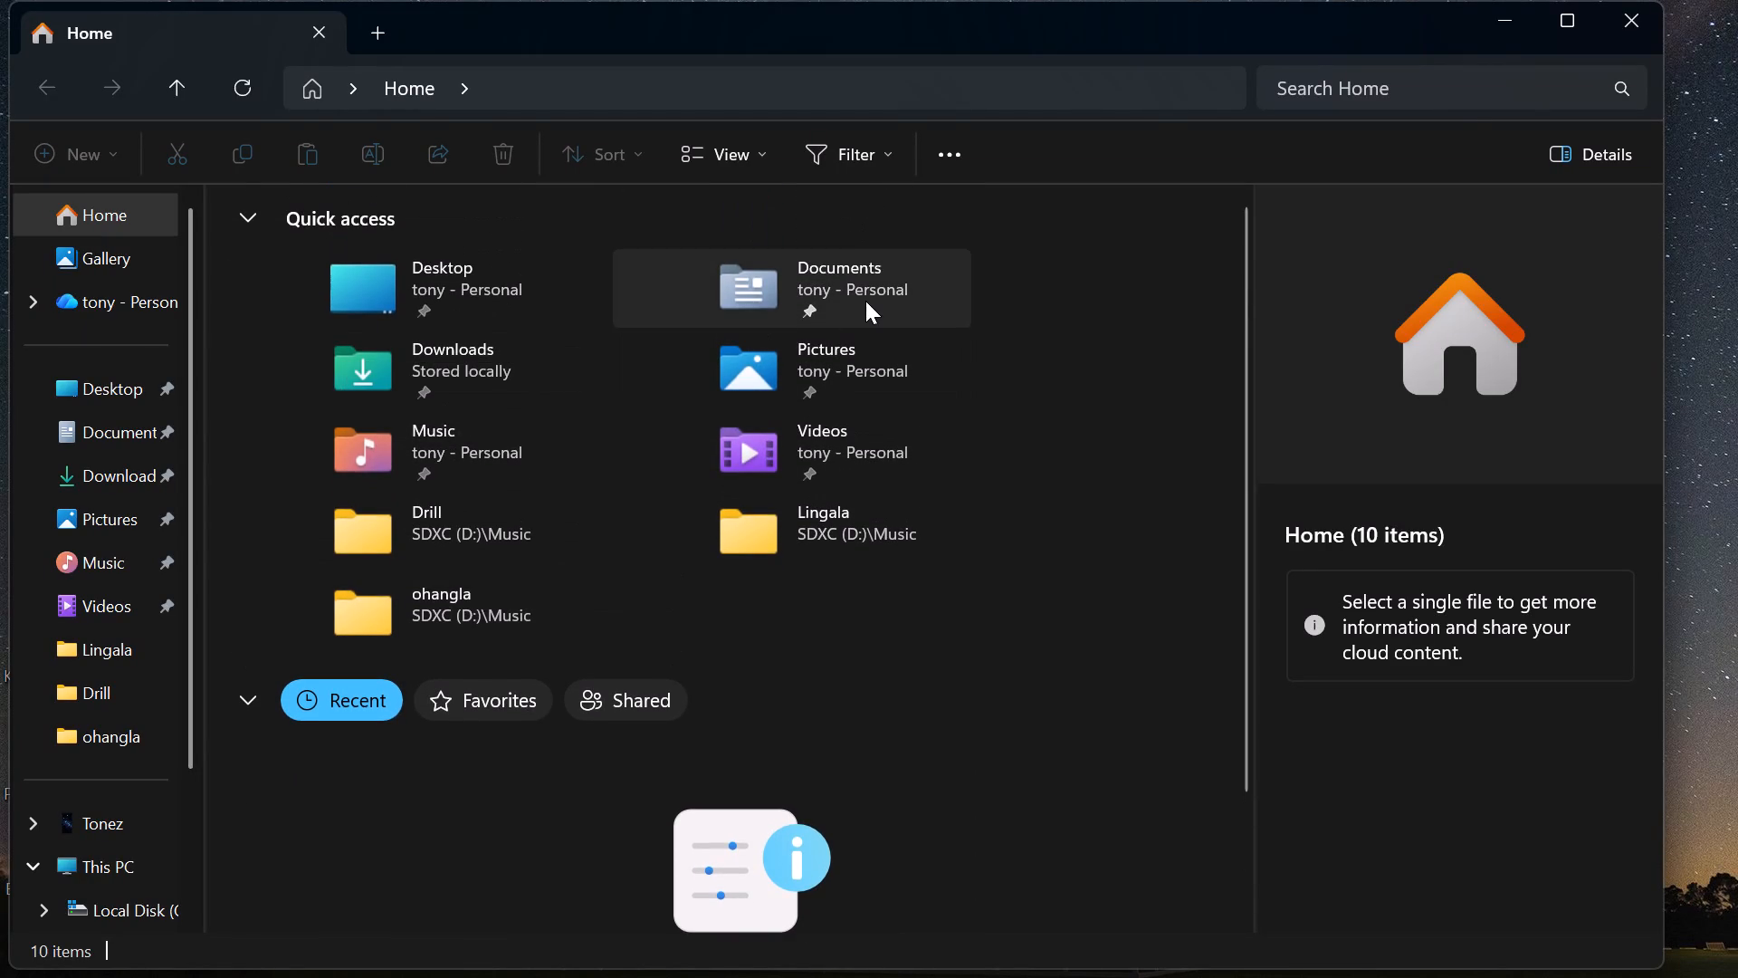
double_click(868, 298)
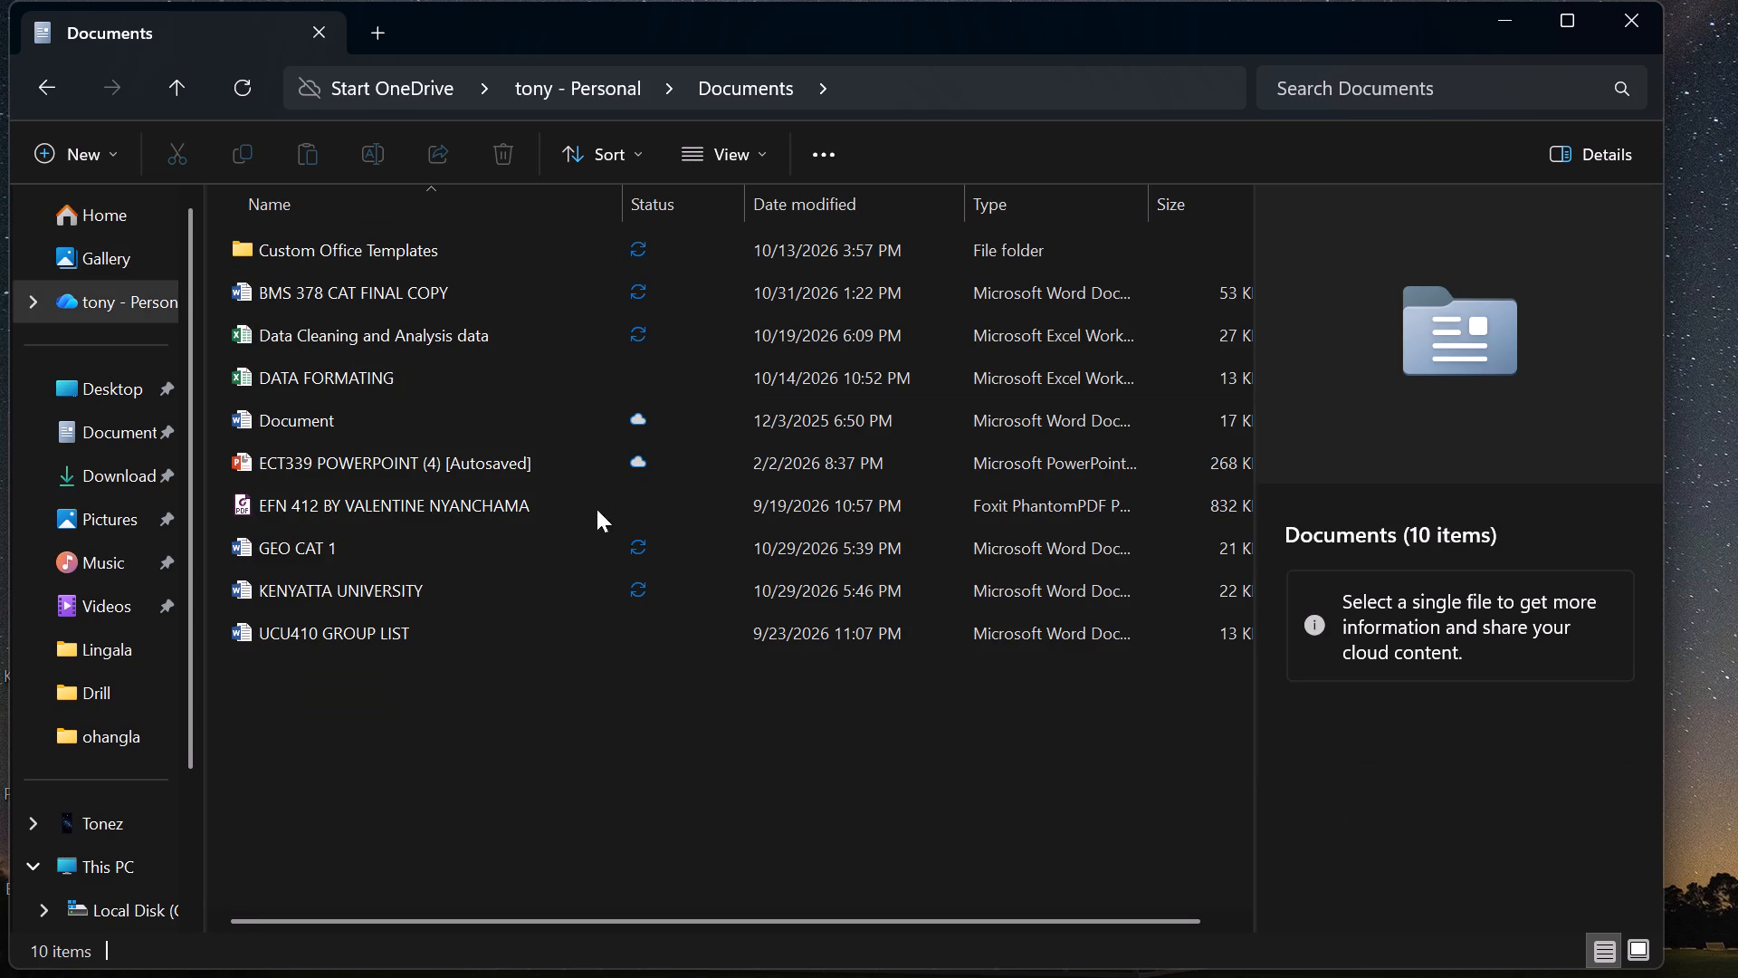
double_click(488, 331)
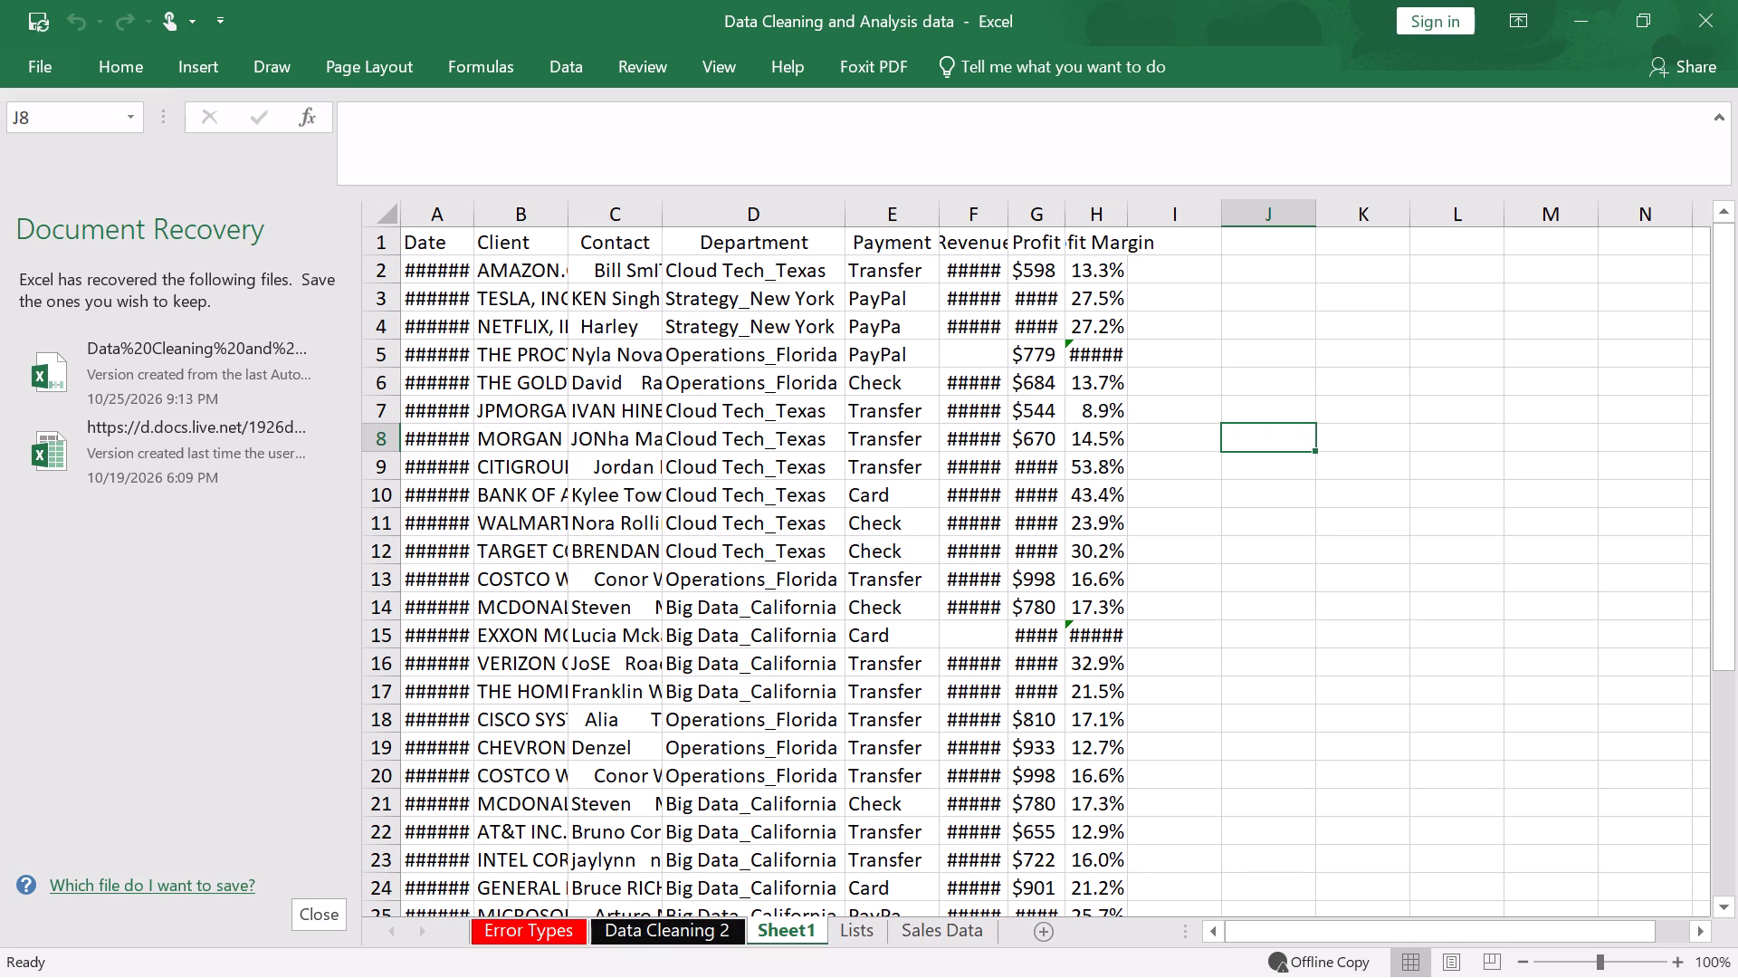
Look through the records on Sheet1 from the header row down past the last entry.
scroll(780, 561, "down", 8)
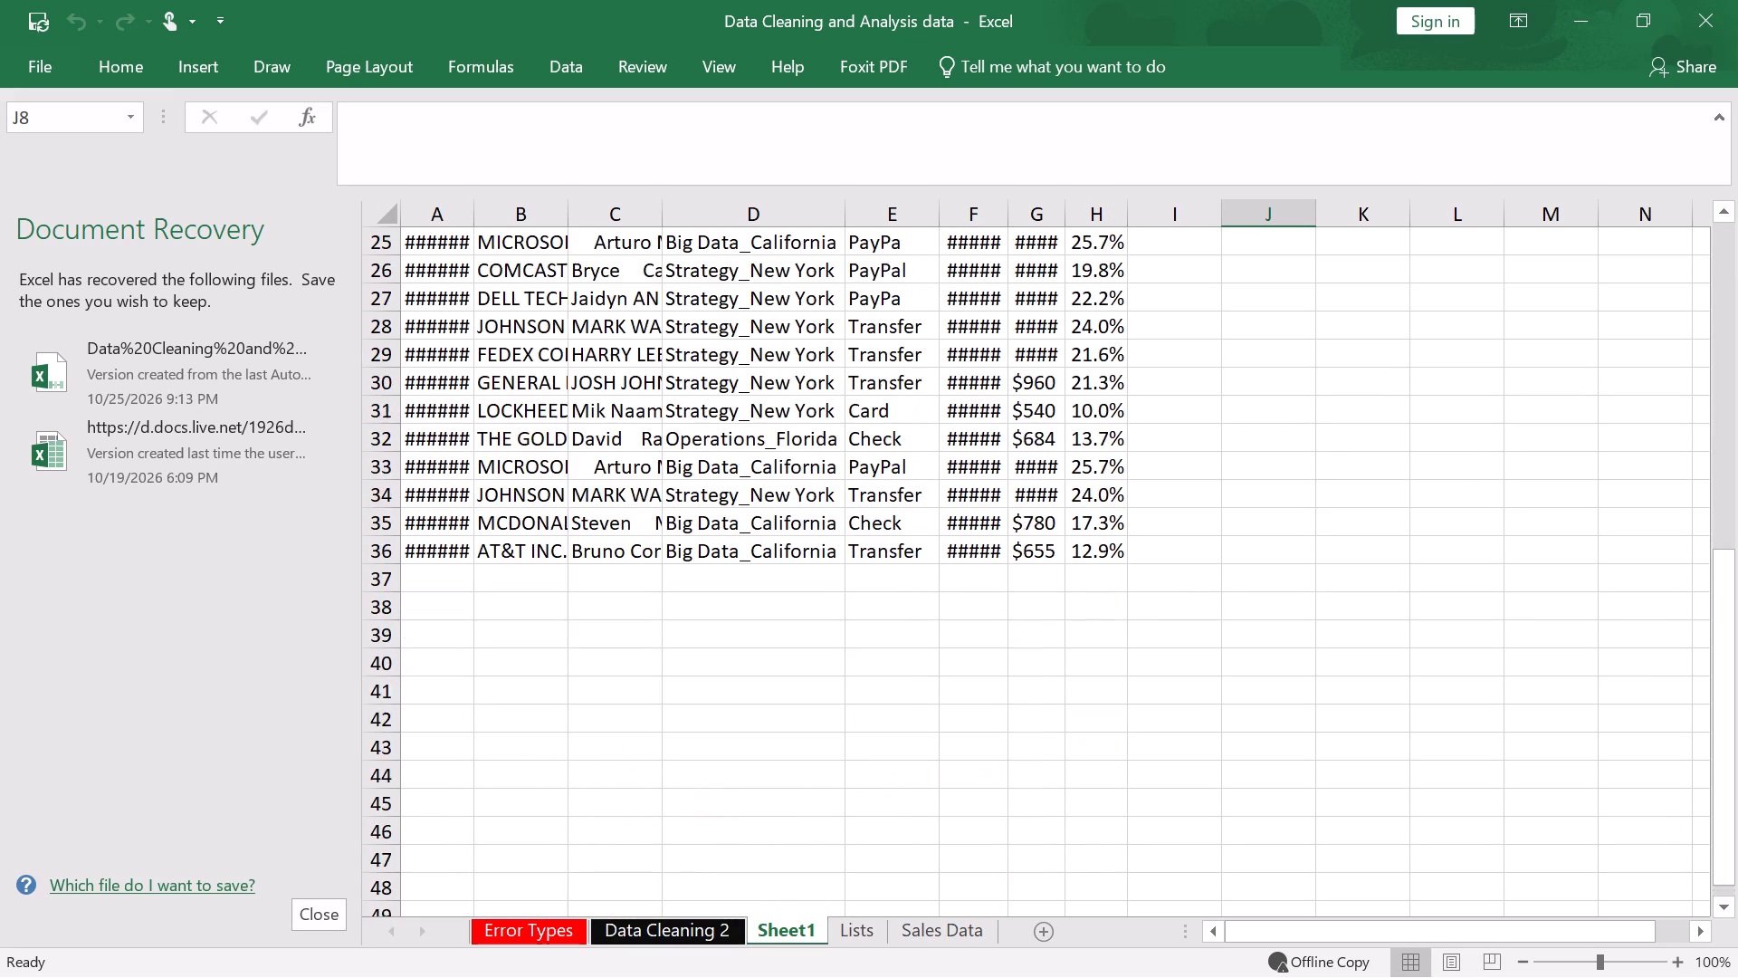
scroll(780, 556, "down", 2)
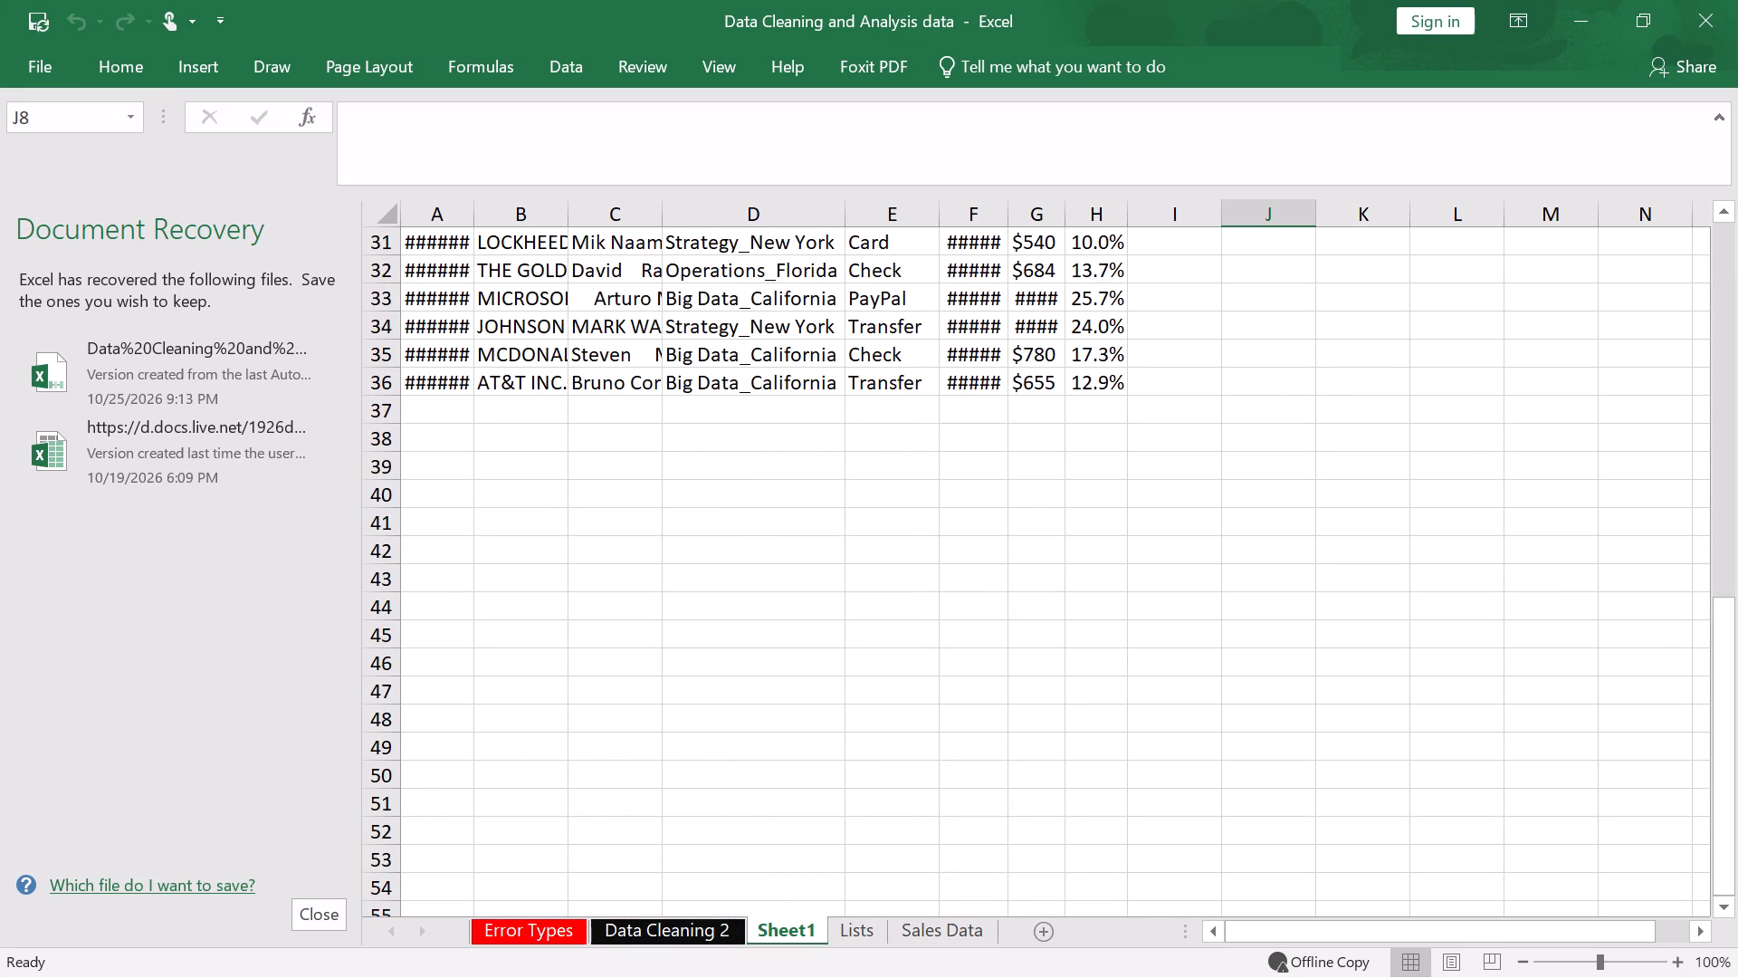
scroll(780, 551, "down", 2)
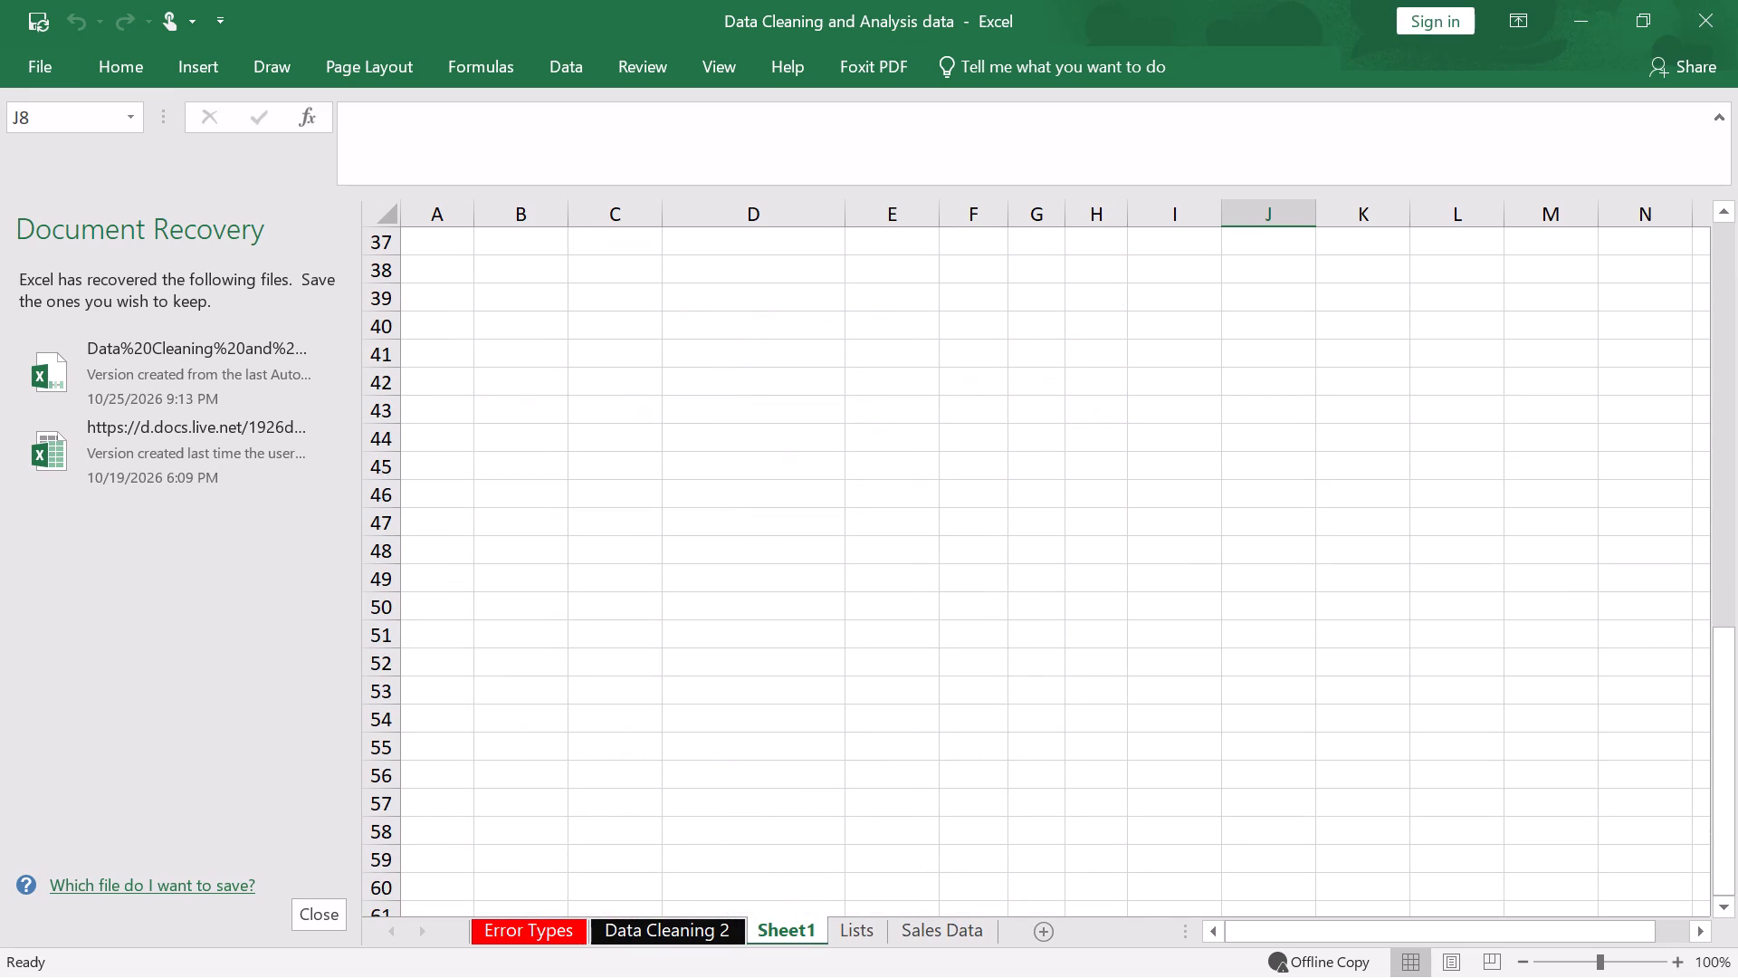
scroll(780, 551, "up", 3)
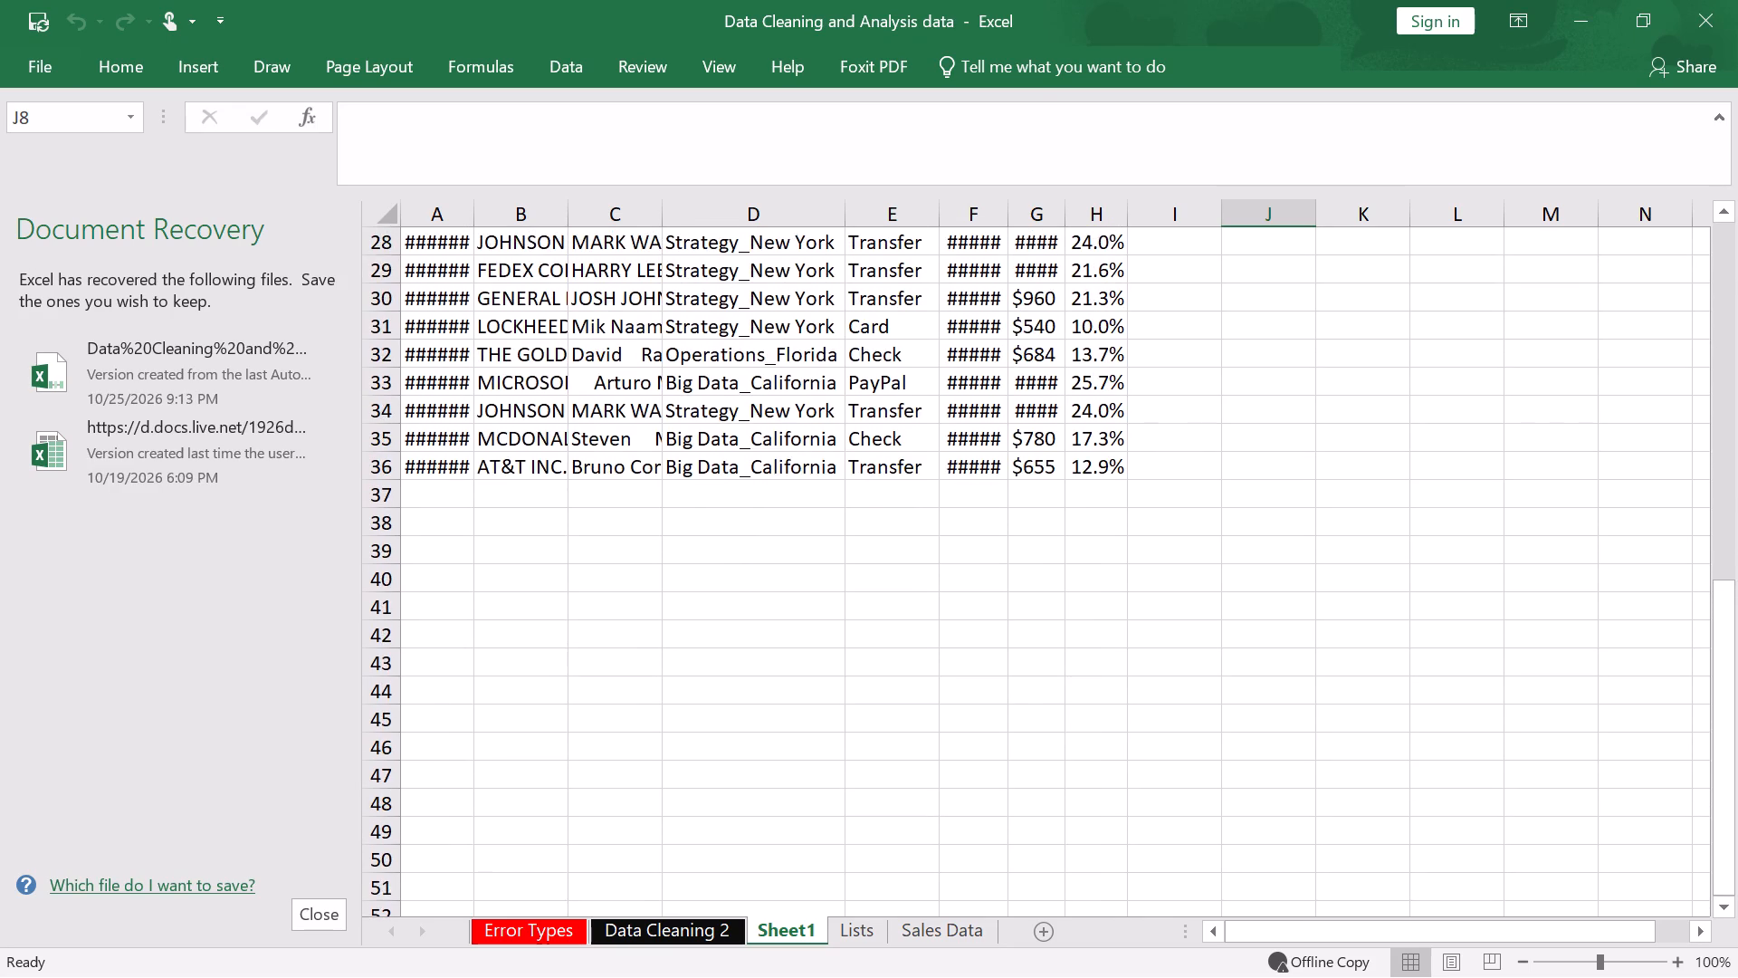
scroll(780, 548, "up", 13)
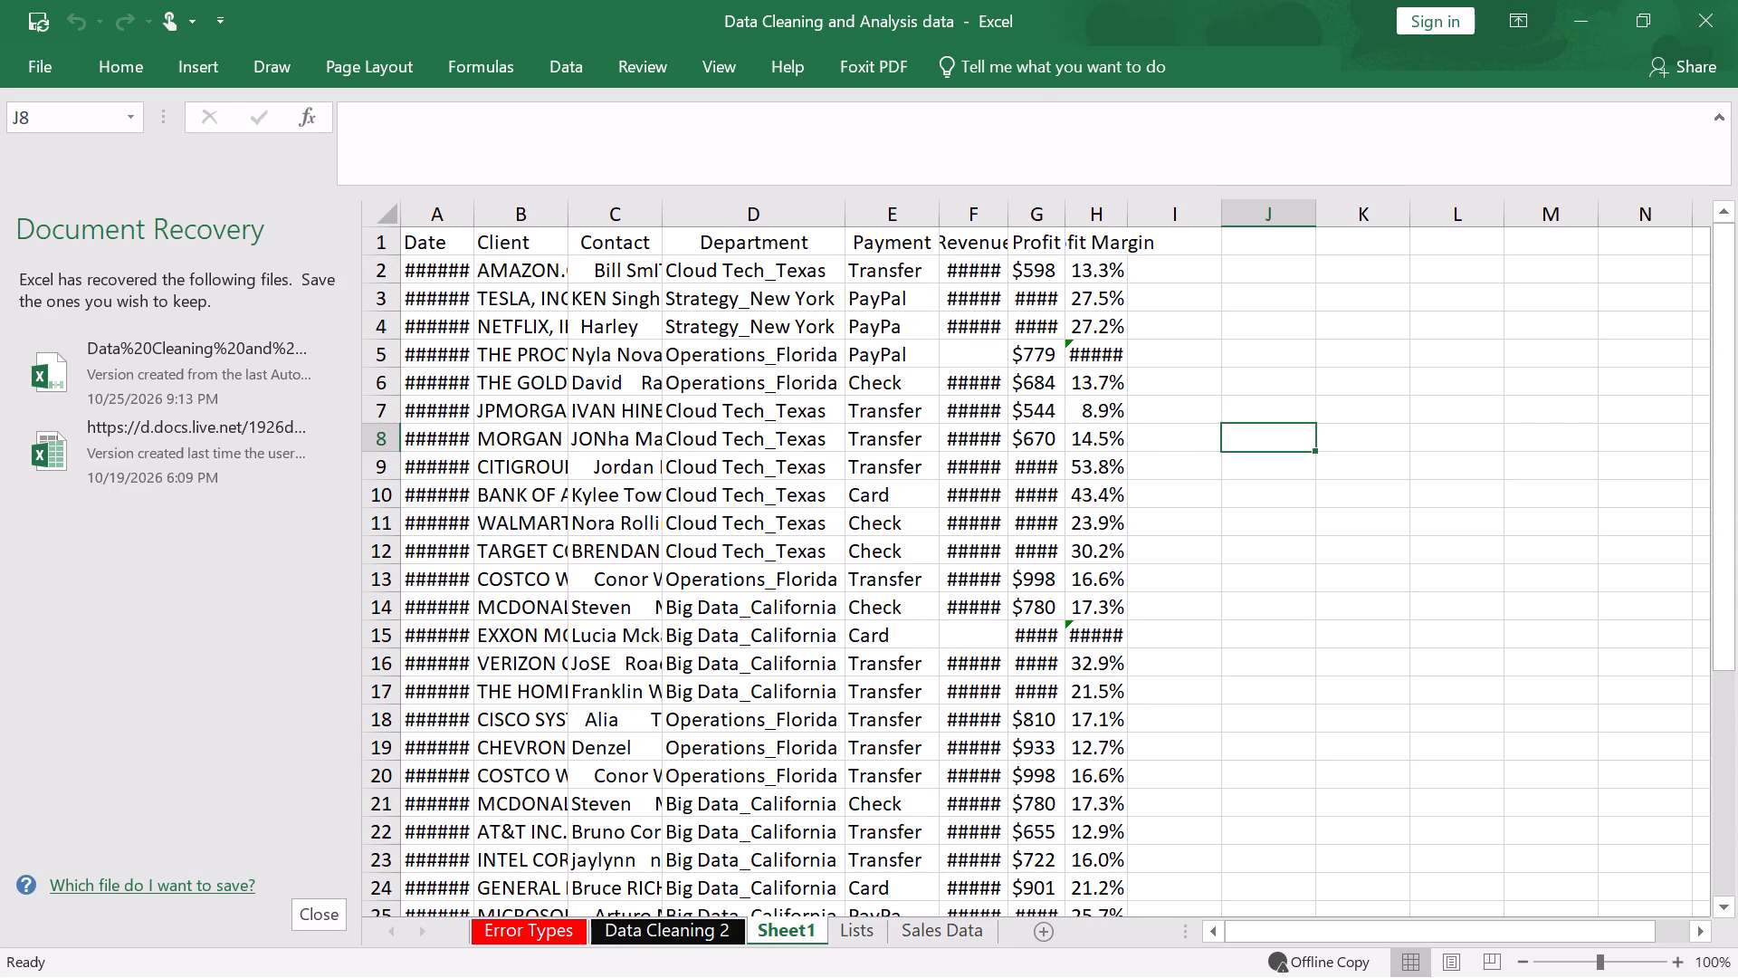
Open the AutoRecovered version of the workbook dated 10/25/2026 9:13 PM.
left_click(122, 343)
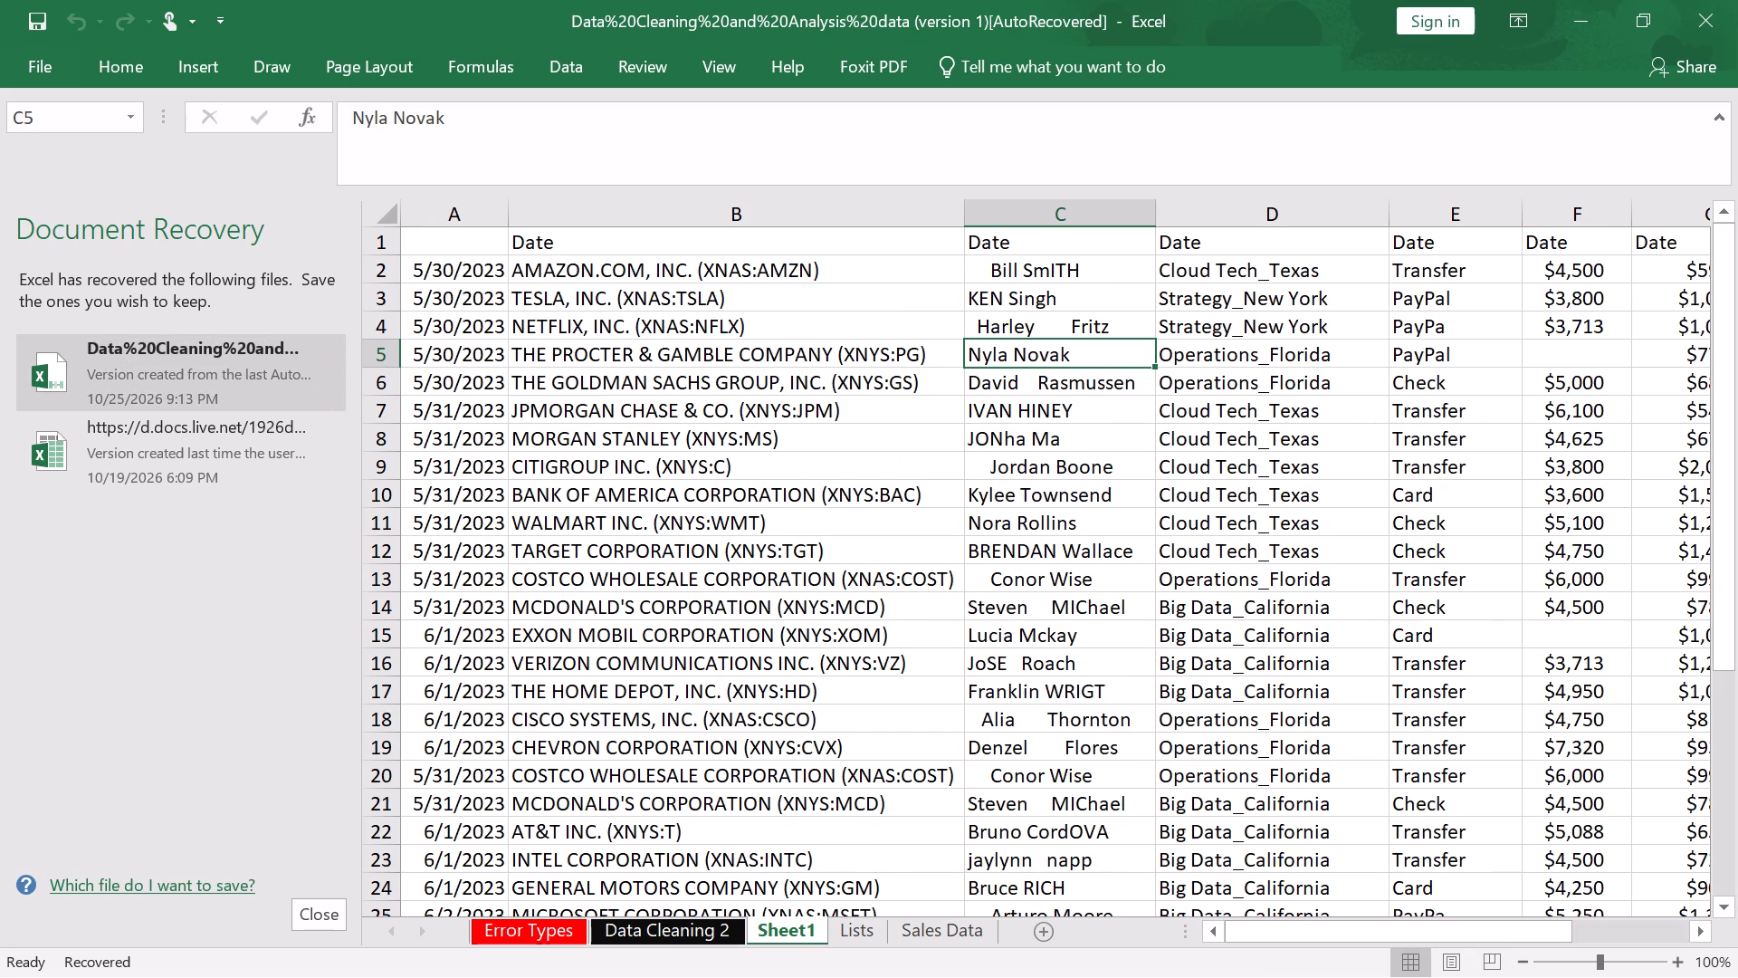
Examine the recovered Sheet1 records down to the end of the data and compare them with the Data Cleaning 2 sheet.
scroll(836, 587, "up", 5)
scroll(783, 558, "down", 2)
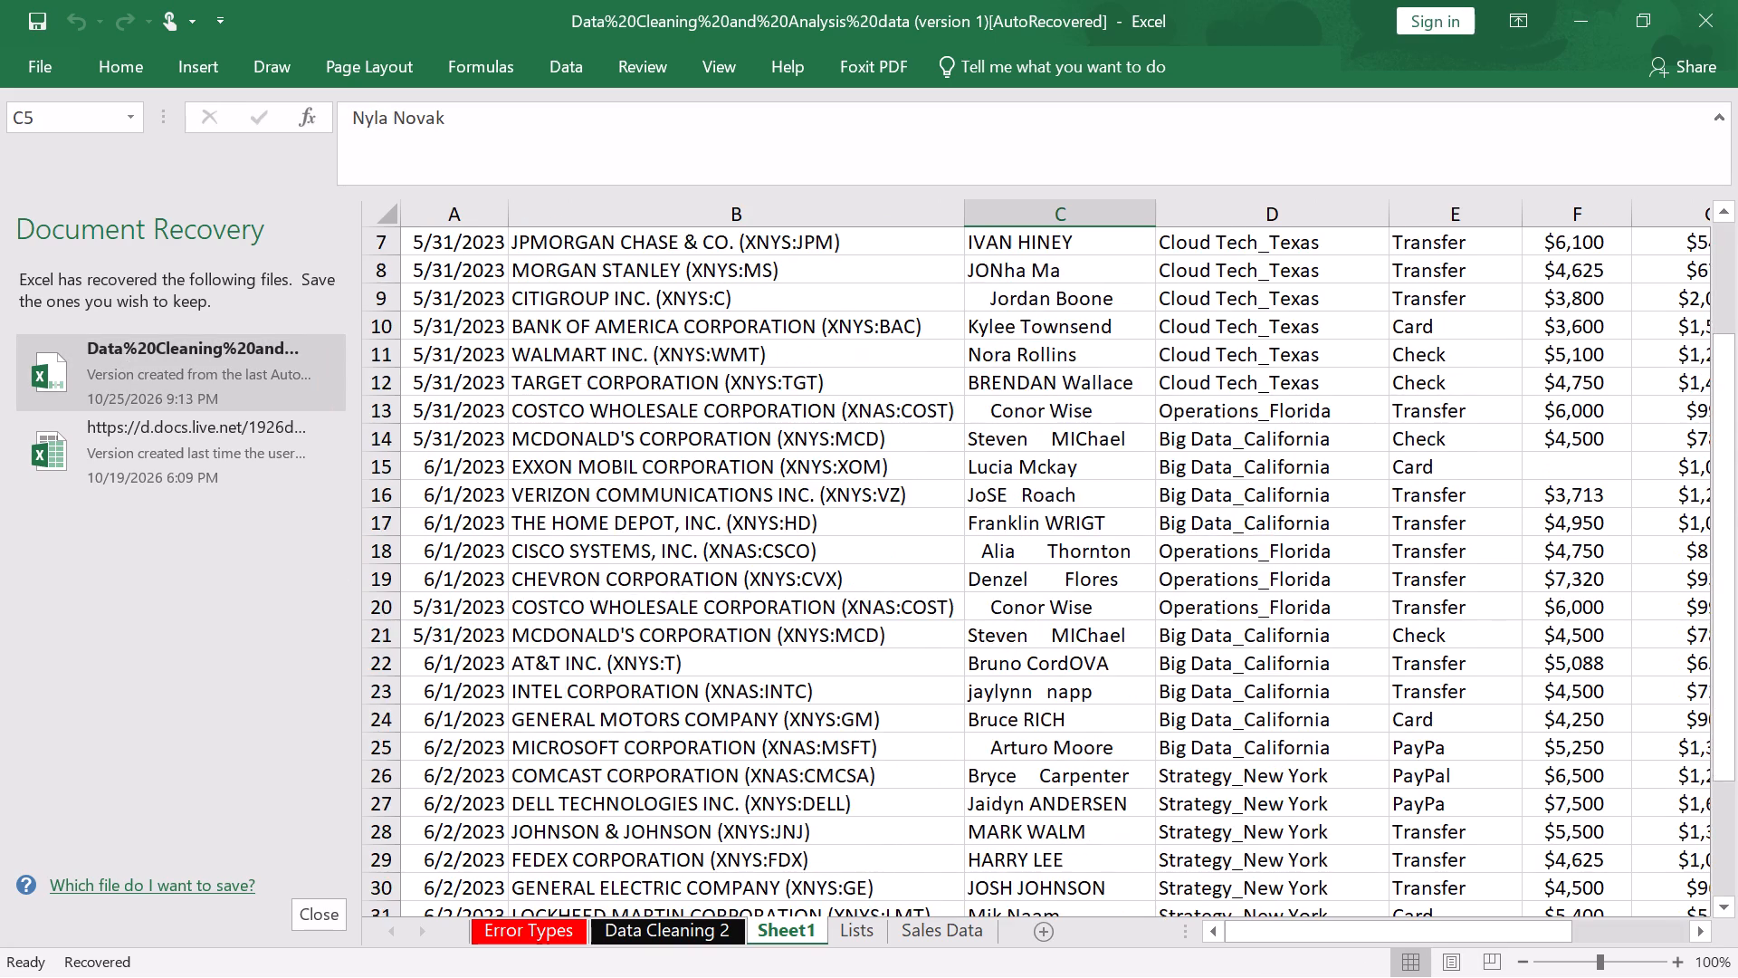
scroll(773, 550, "down", 5)
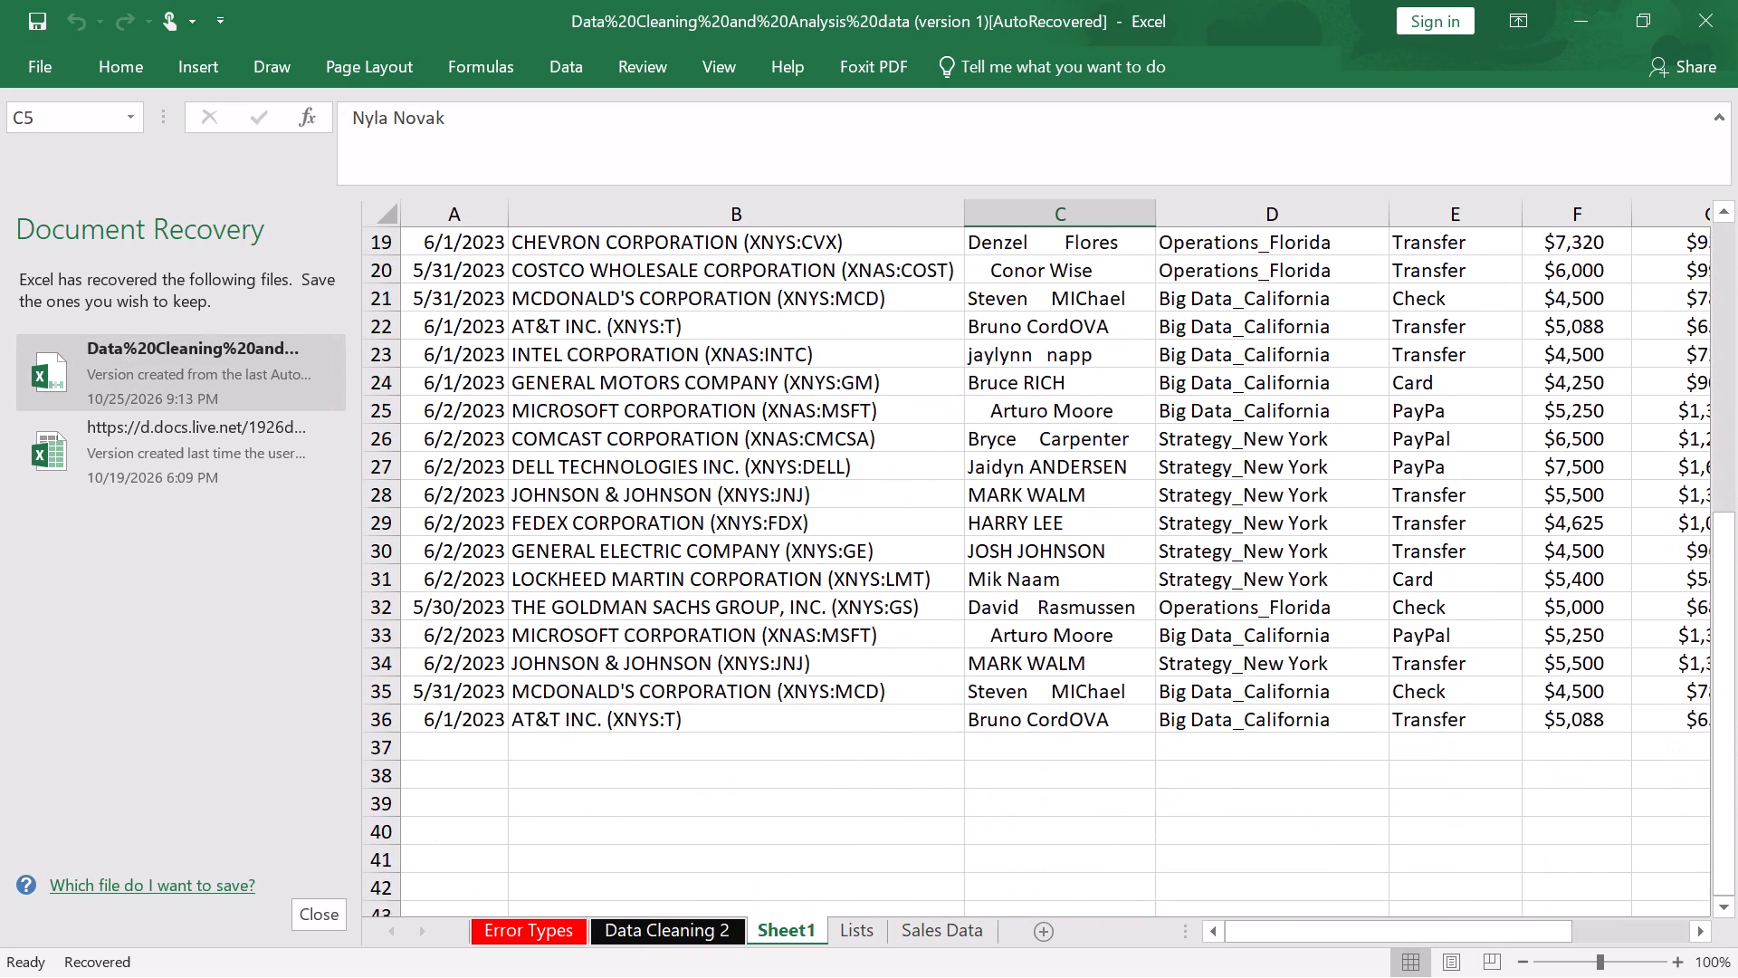
scroll(773, 548, "down", 3)
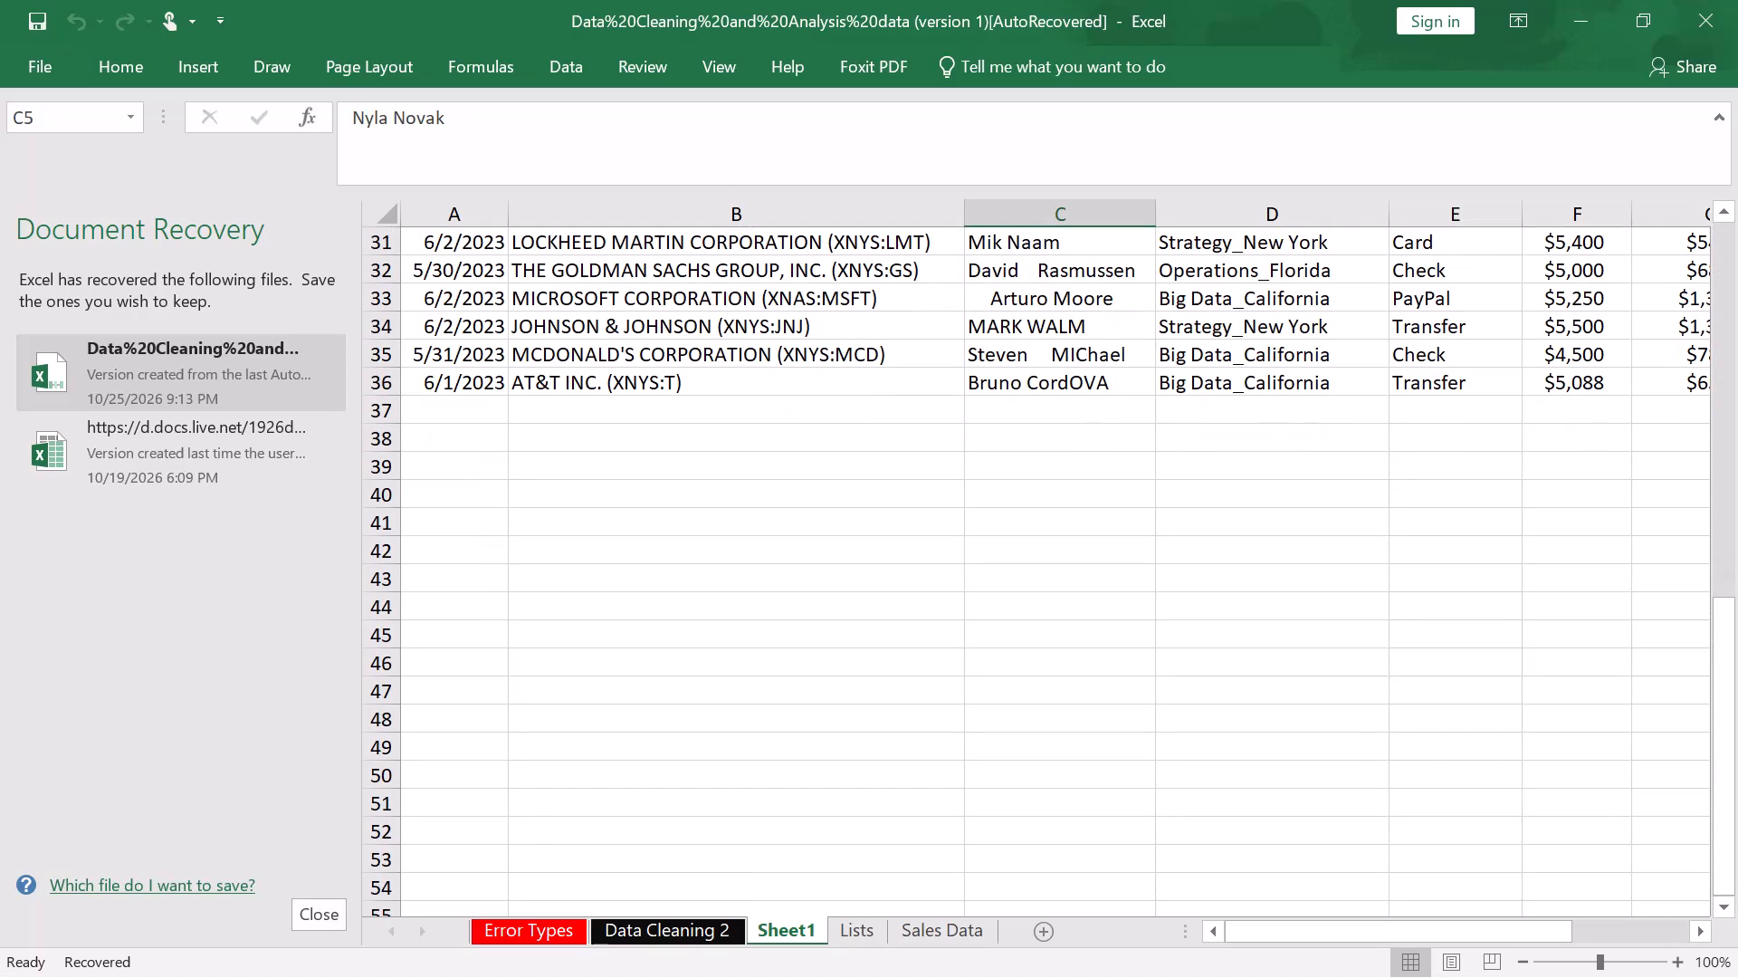
scroll(773, 548, "down", 3)
scroll(773, 548, "up", 5)
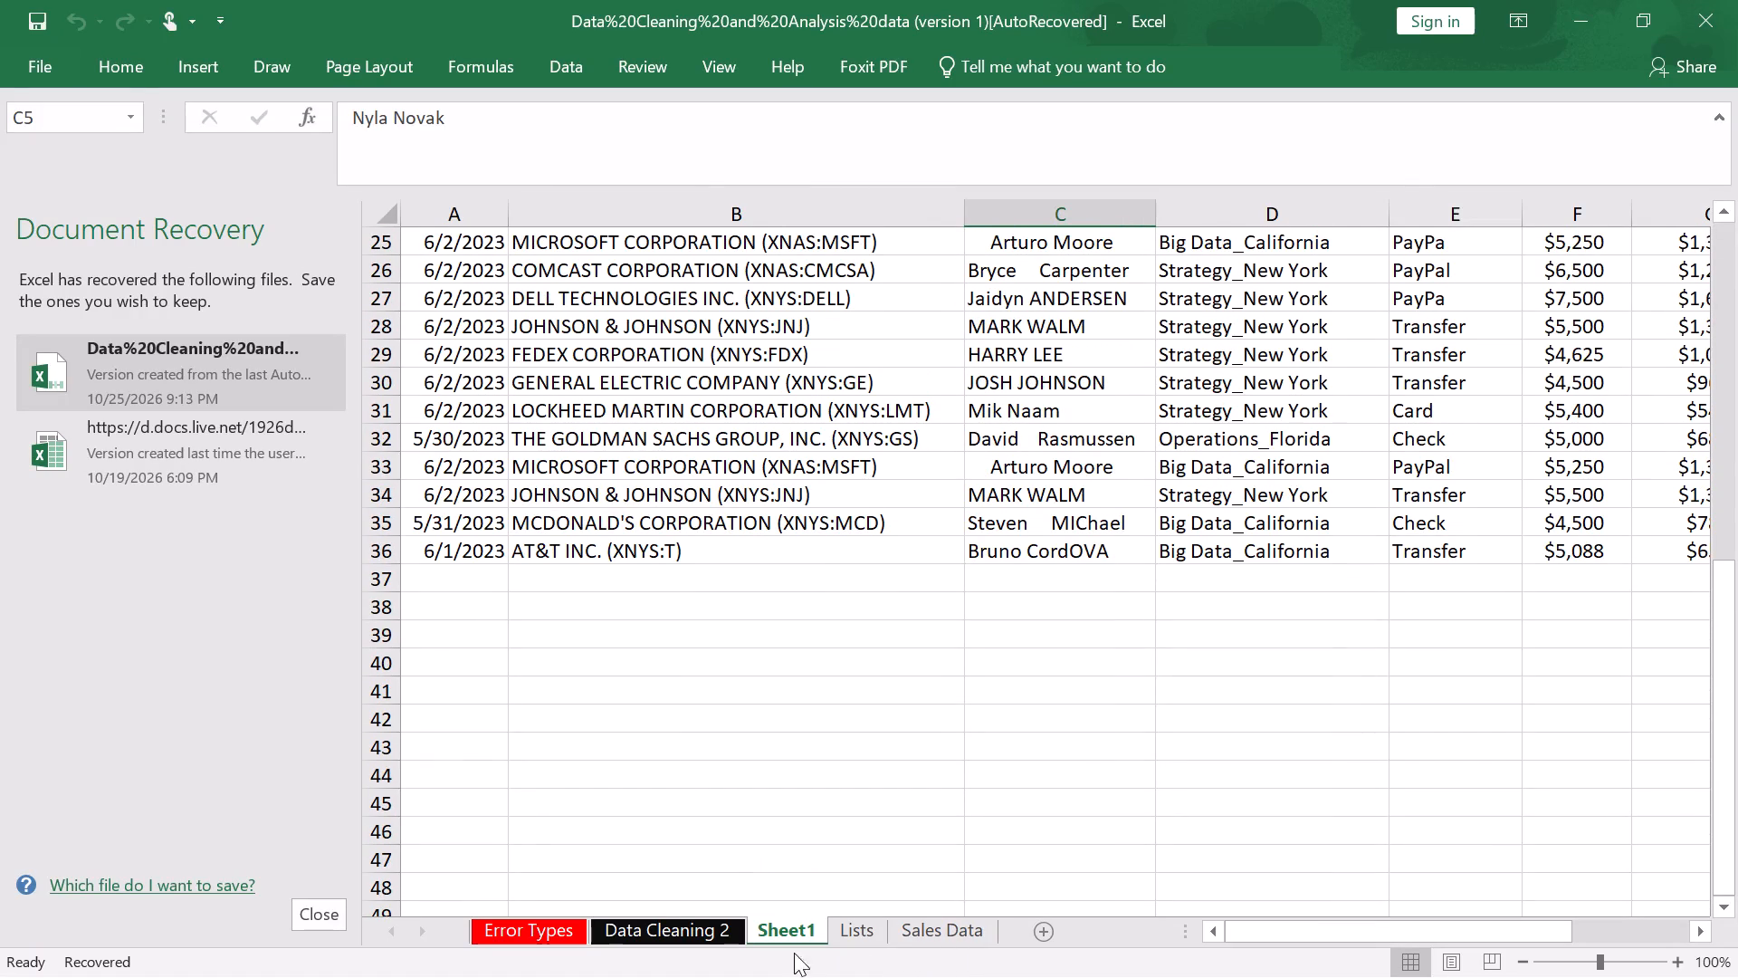
left_click(650, 929)
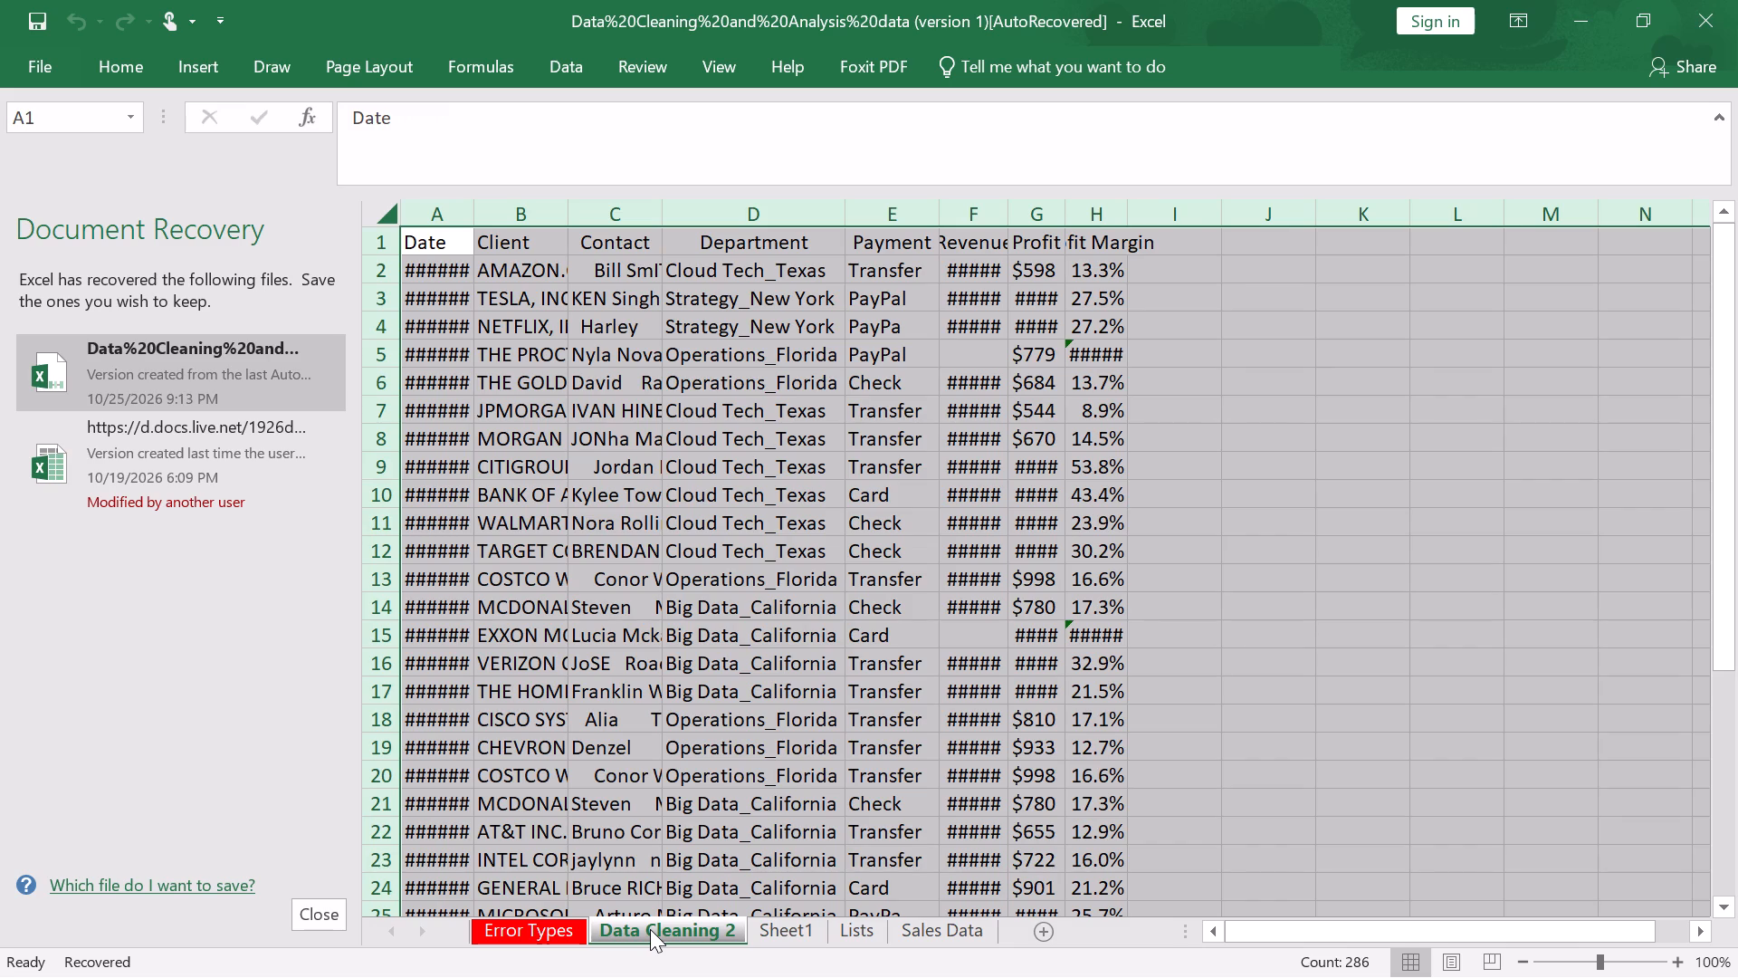
left_click(763, 926)
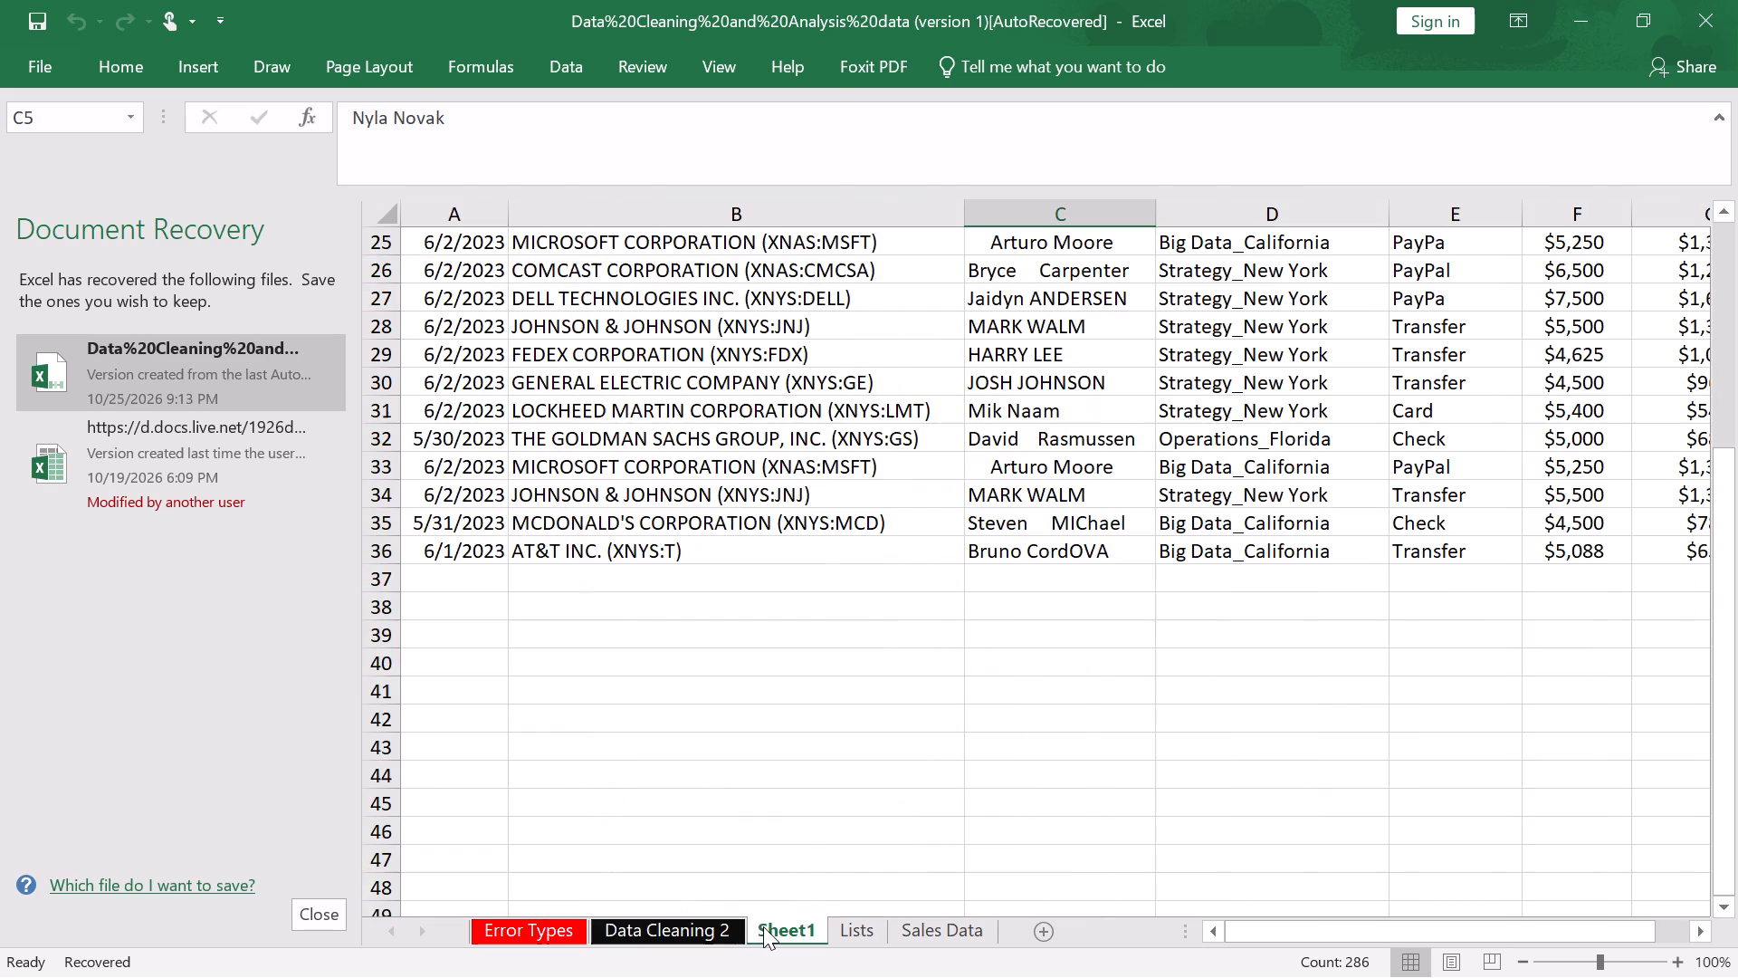
Review the Error Types sheet's list of data problems, examples and Excel solutions.
left_click(515, 930)
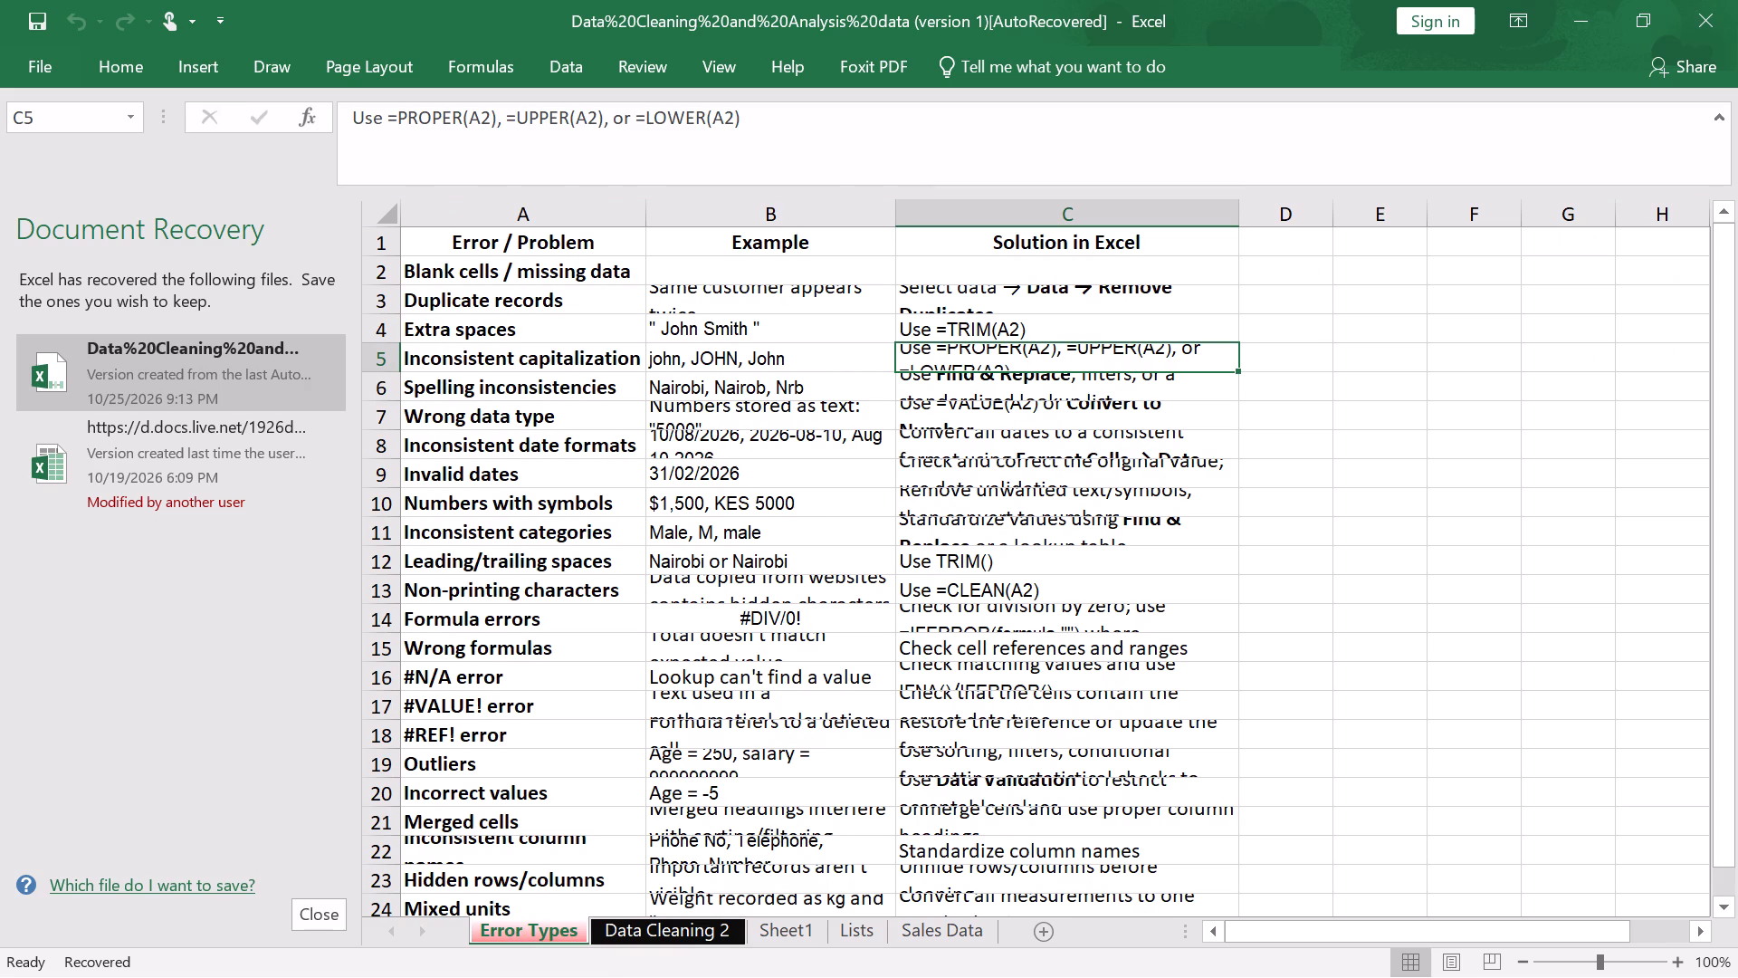
scroll(704, 762, "up", 1)
scroll(760, 609, "down", 1)
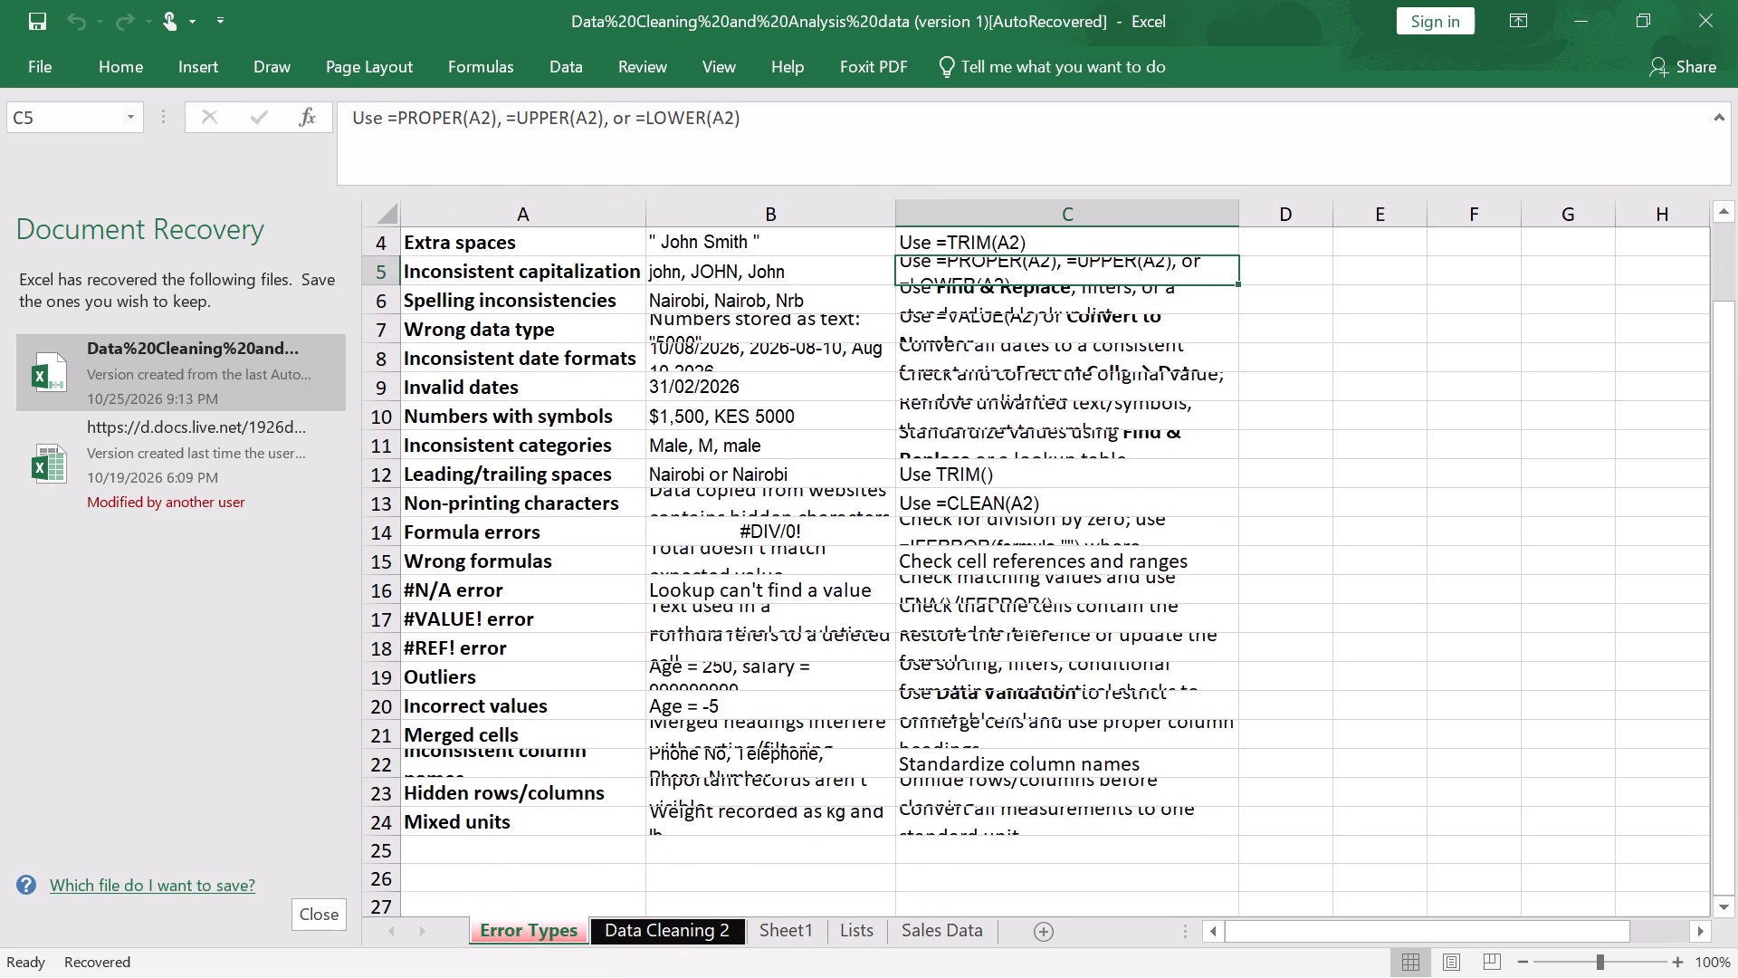
scroll(760, 609, "down", 5)
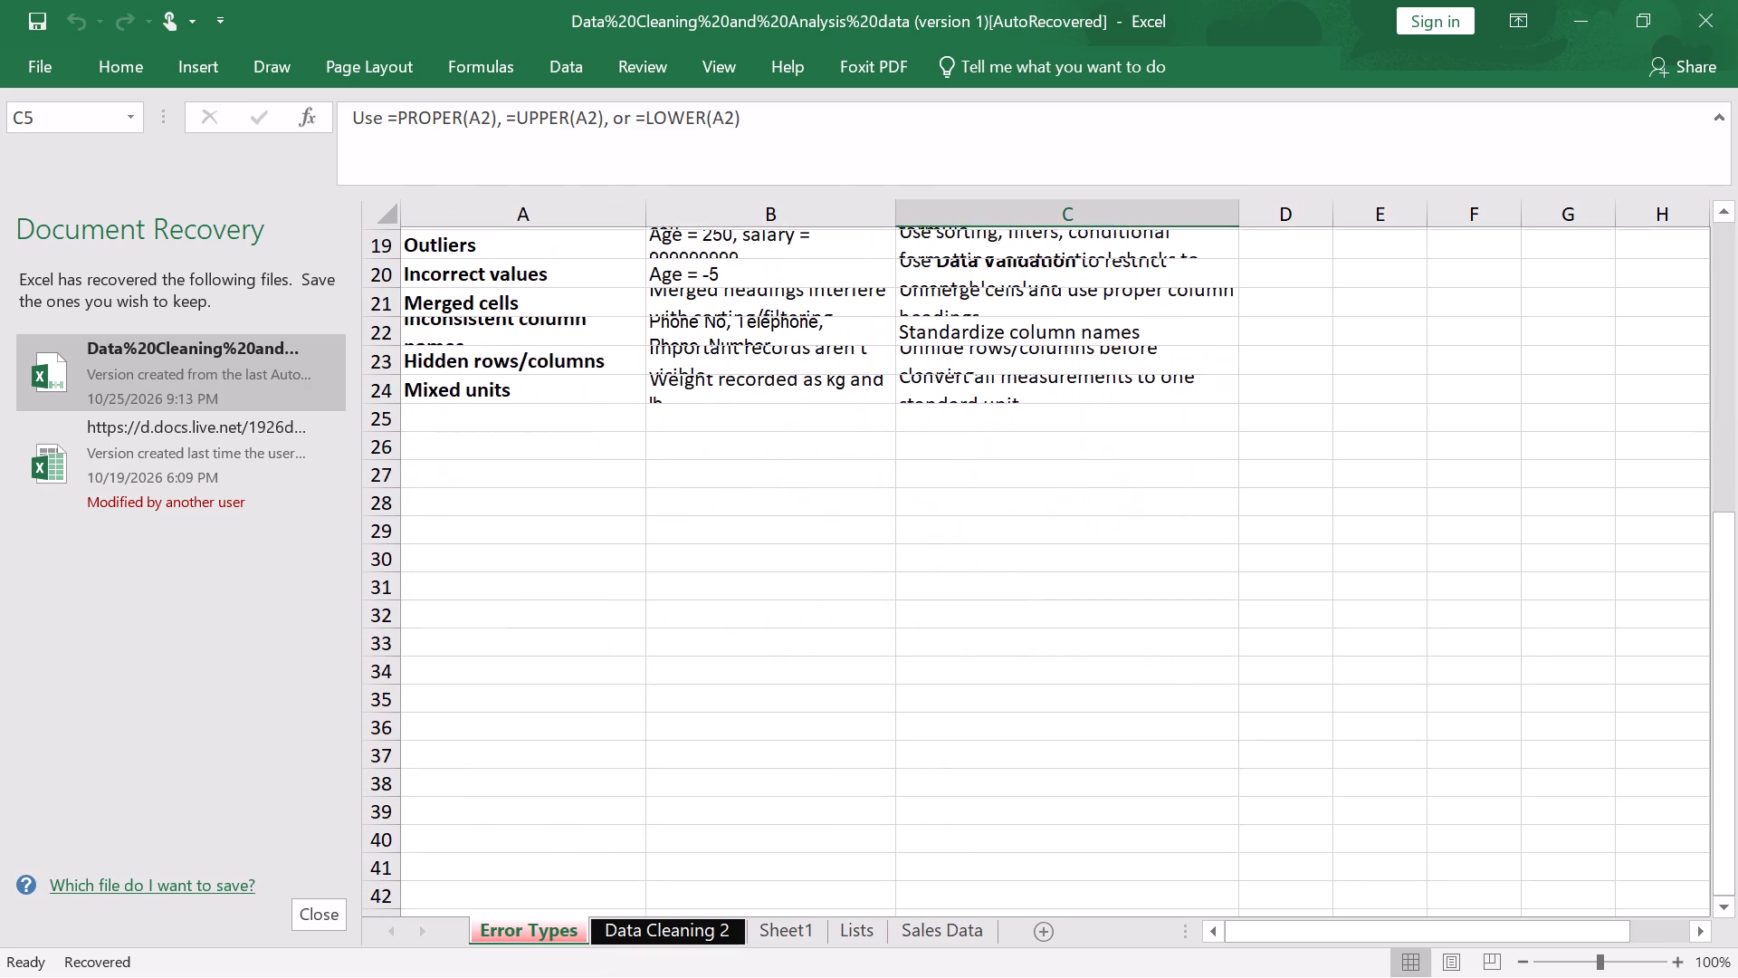
scroll(761, 609, "down", 1)
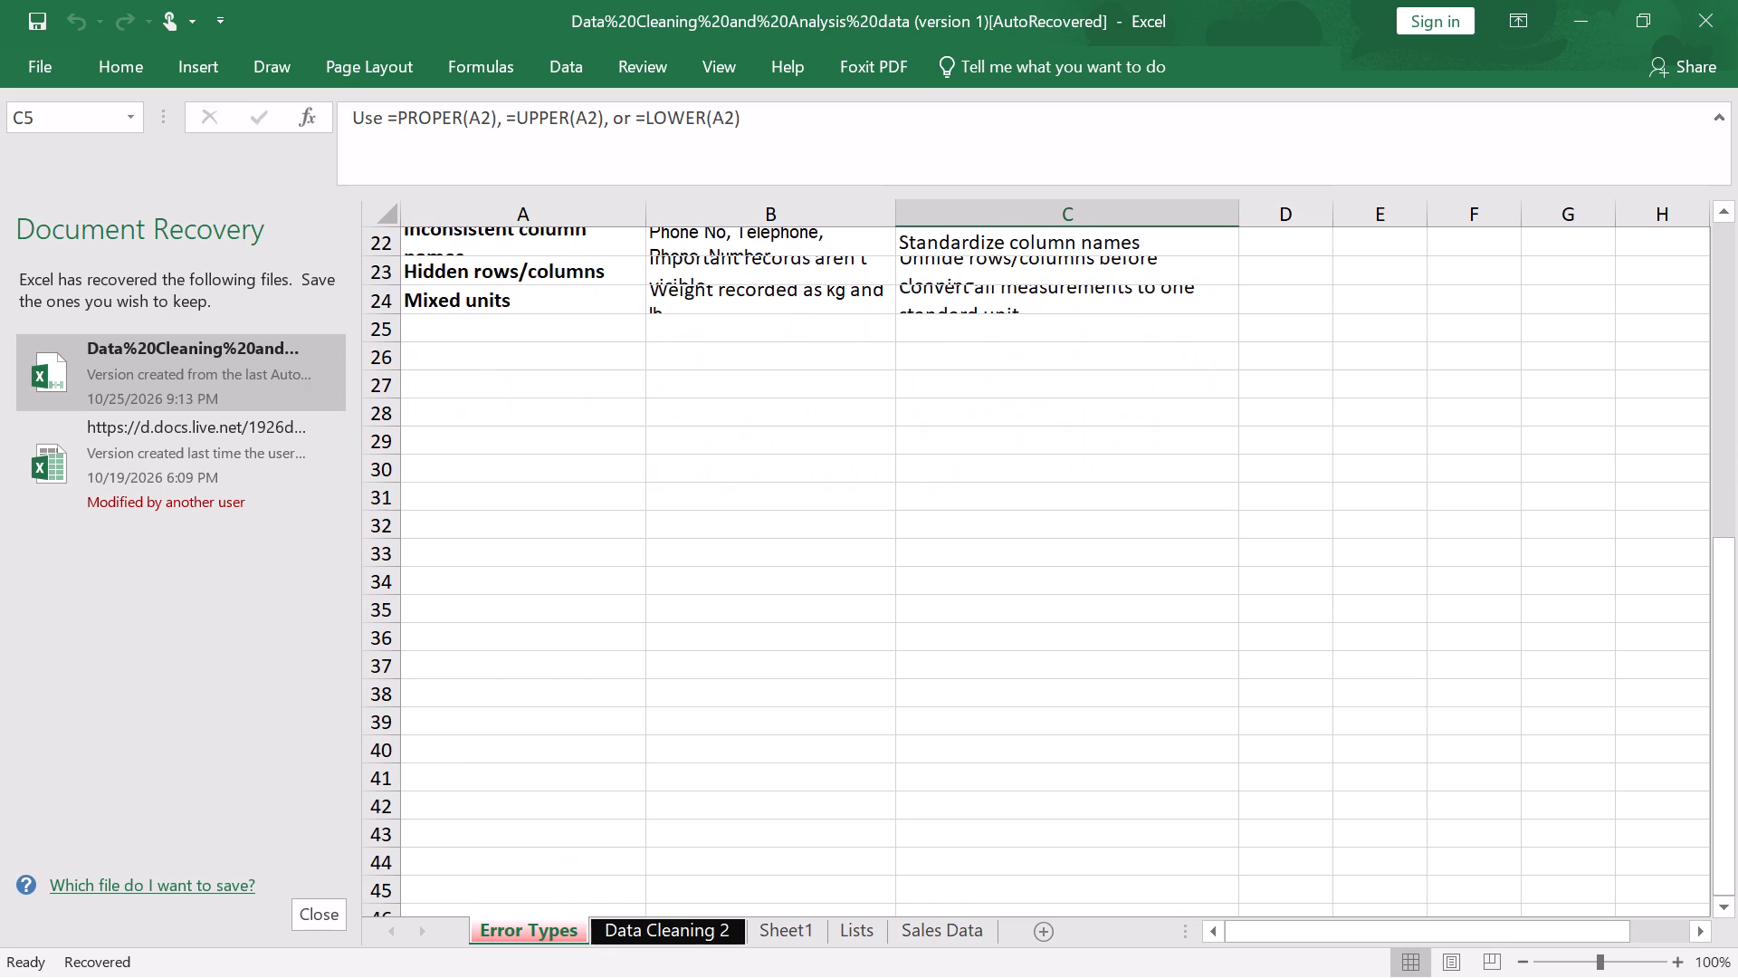
scroll(761, 609, "up", 12)
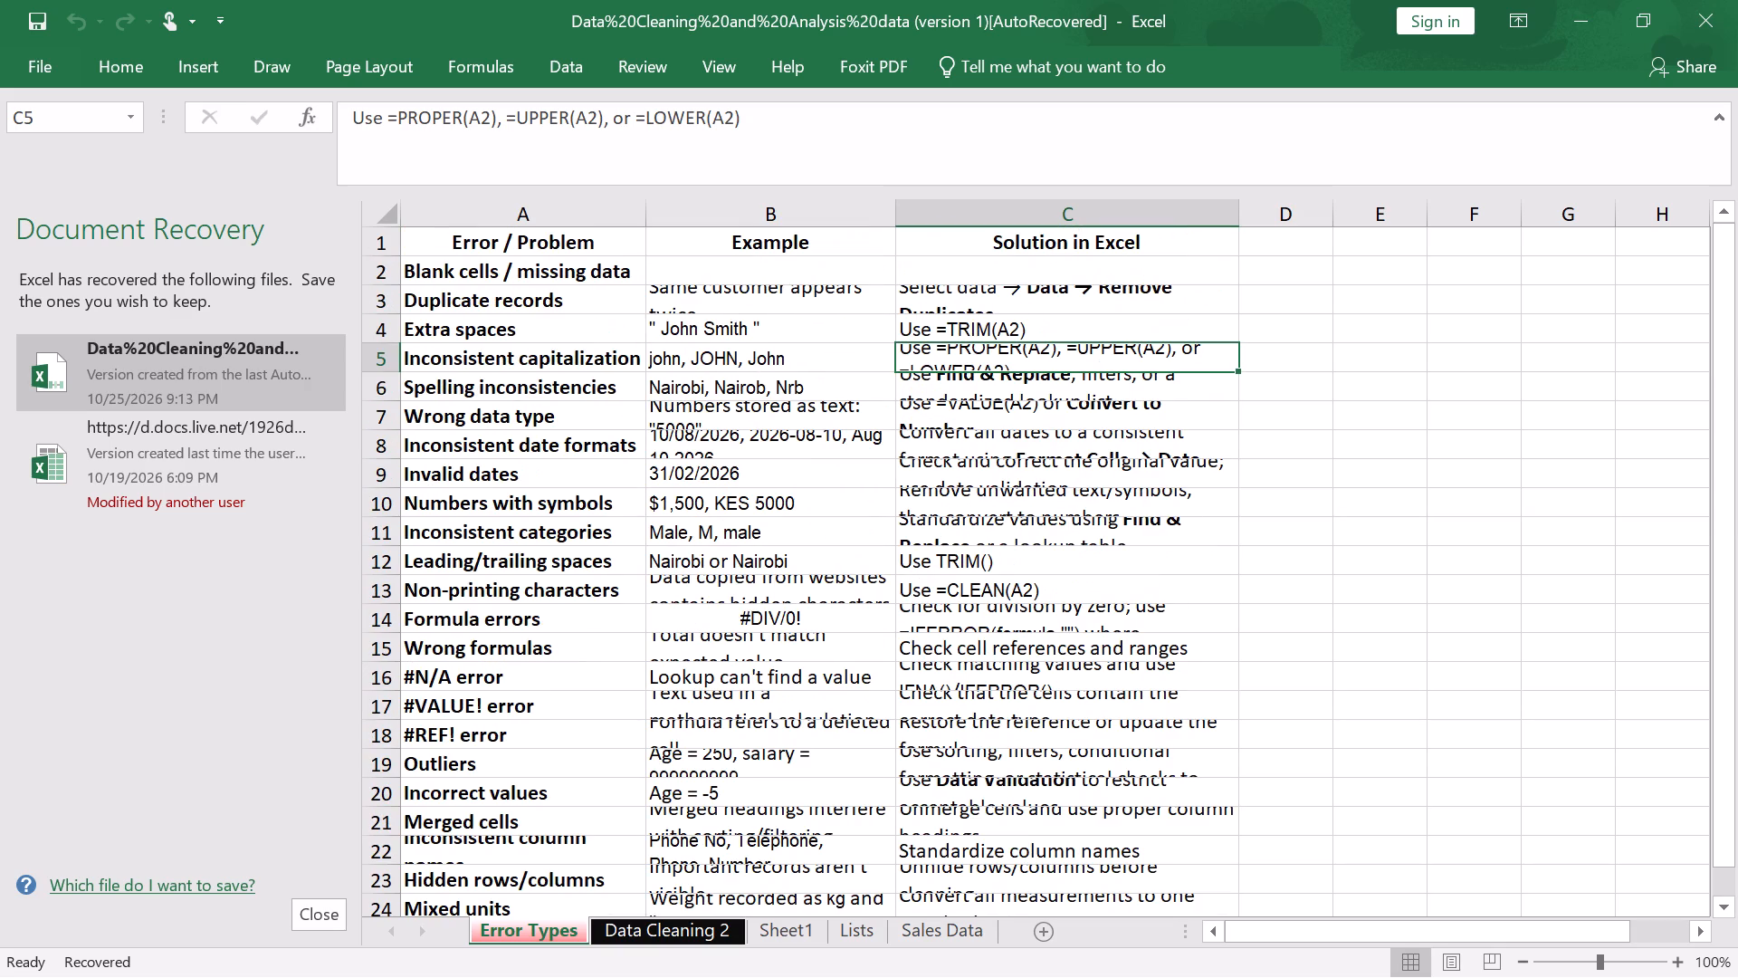
scroll(766, 604, "up", 1)
Return to Sheet1 and dismiss the list of recovered files.
left_click(792, 933)
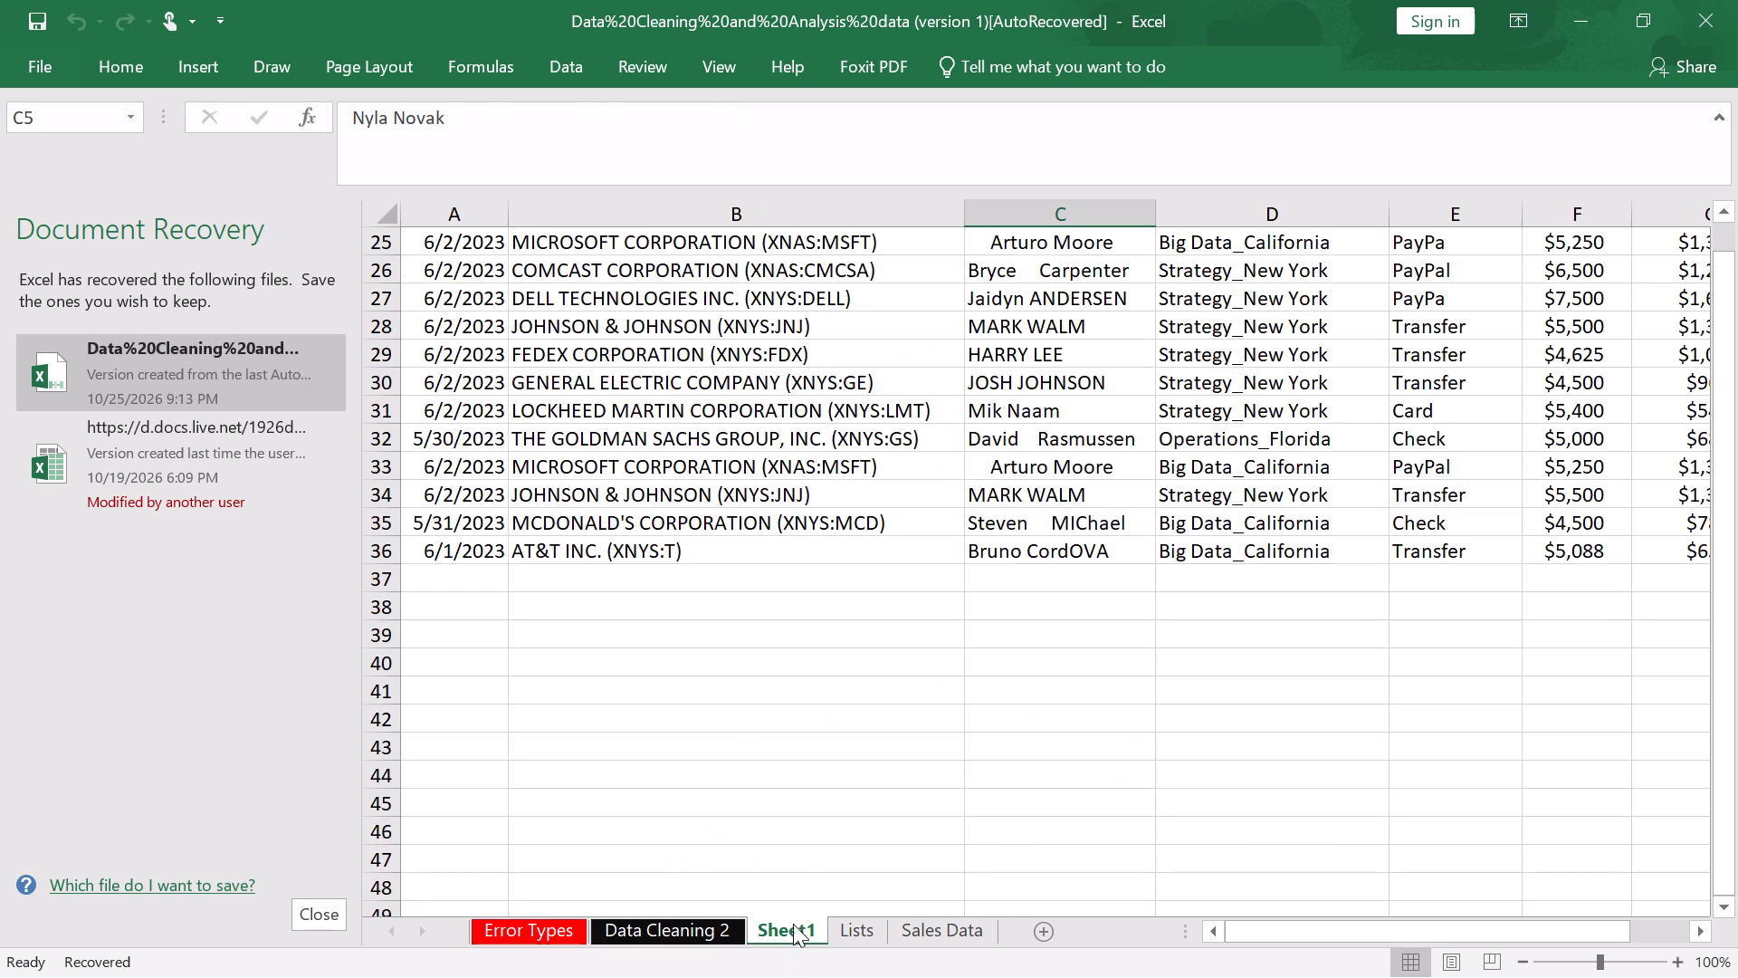
scroll(928, 693, "up", 5)
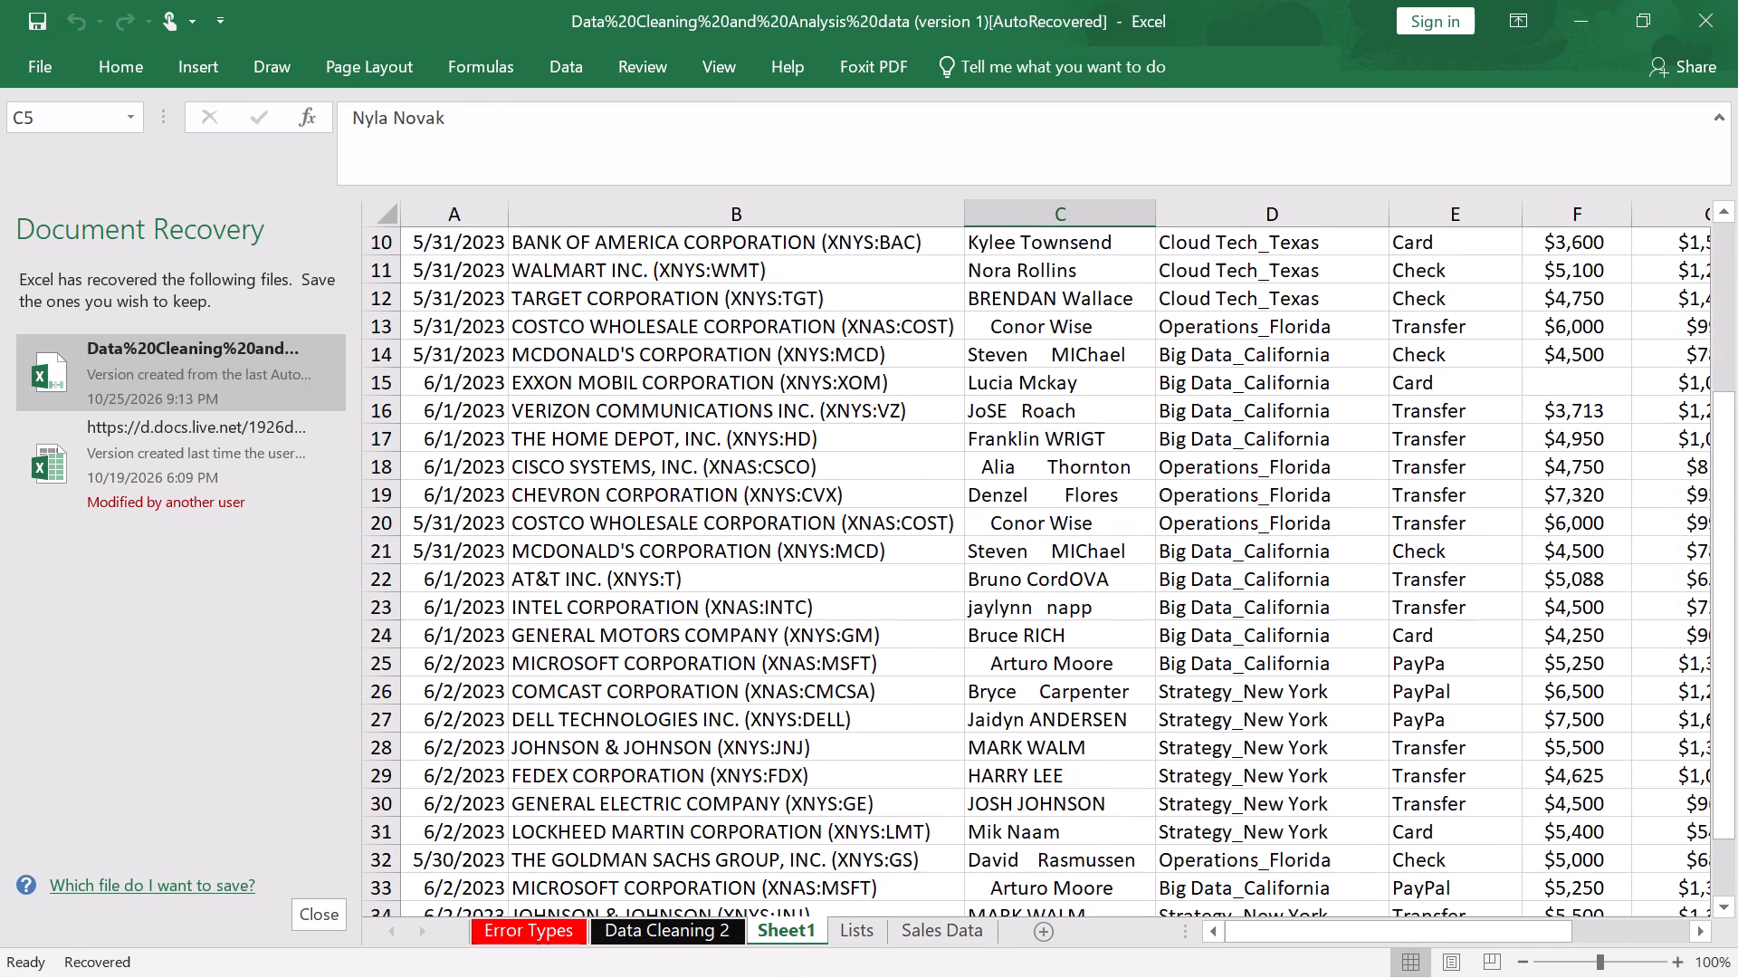
left_click(1702, 925)
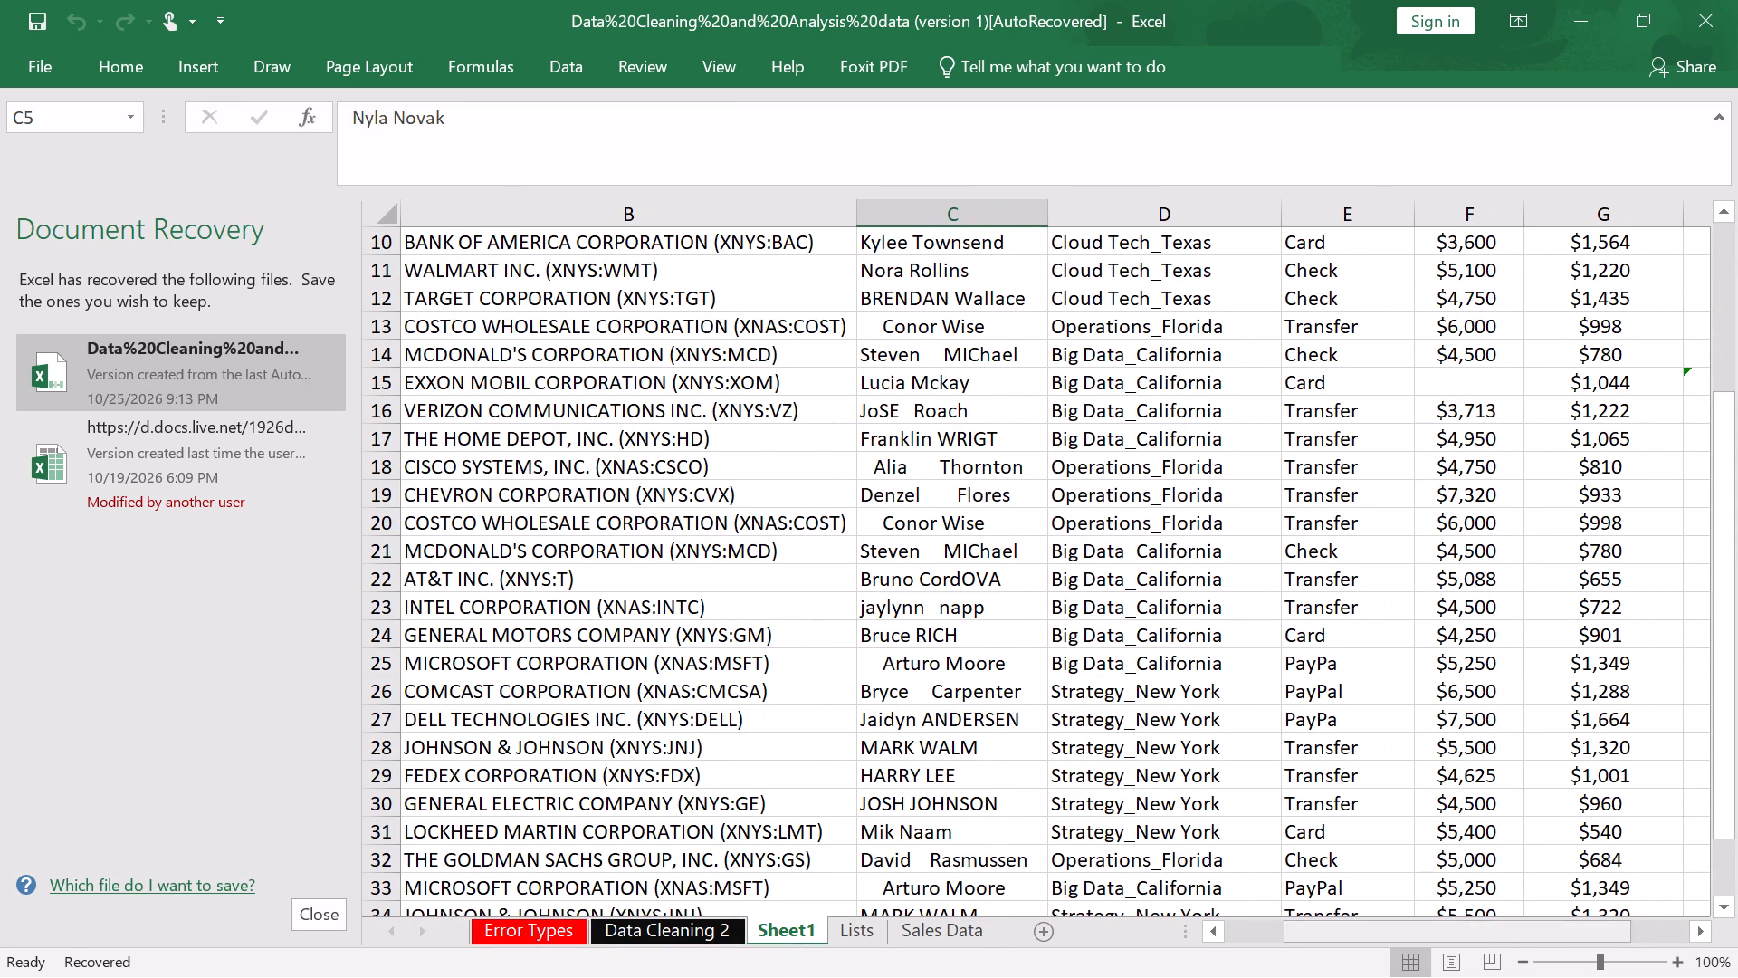
left_click(312, 907)
Examine all Sheet1 columns from A to H and their rows for data that needs cleaning.
scroll(578, 598, "up", 3)
scroll(562, 515, "up", 5)
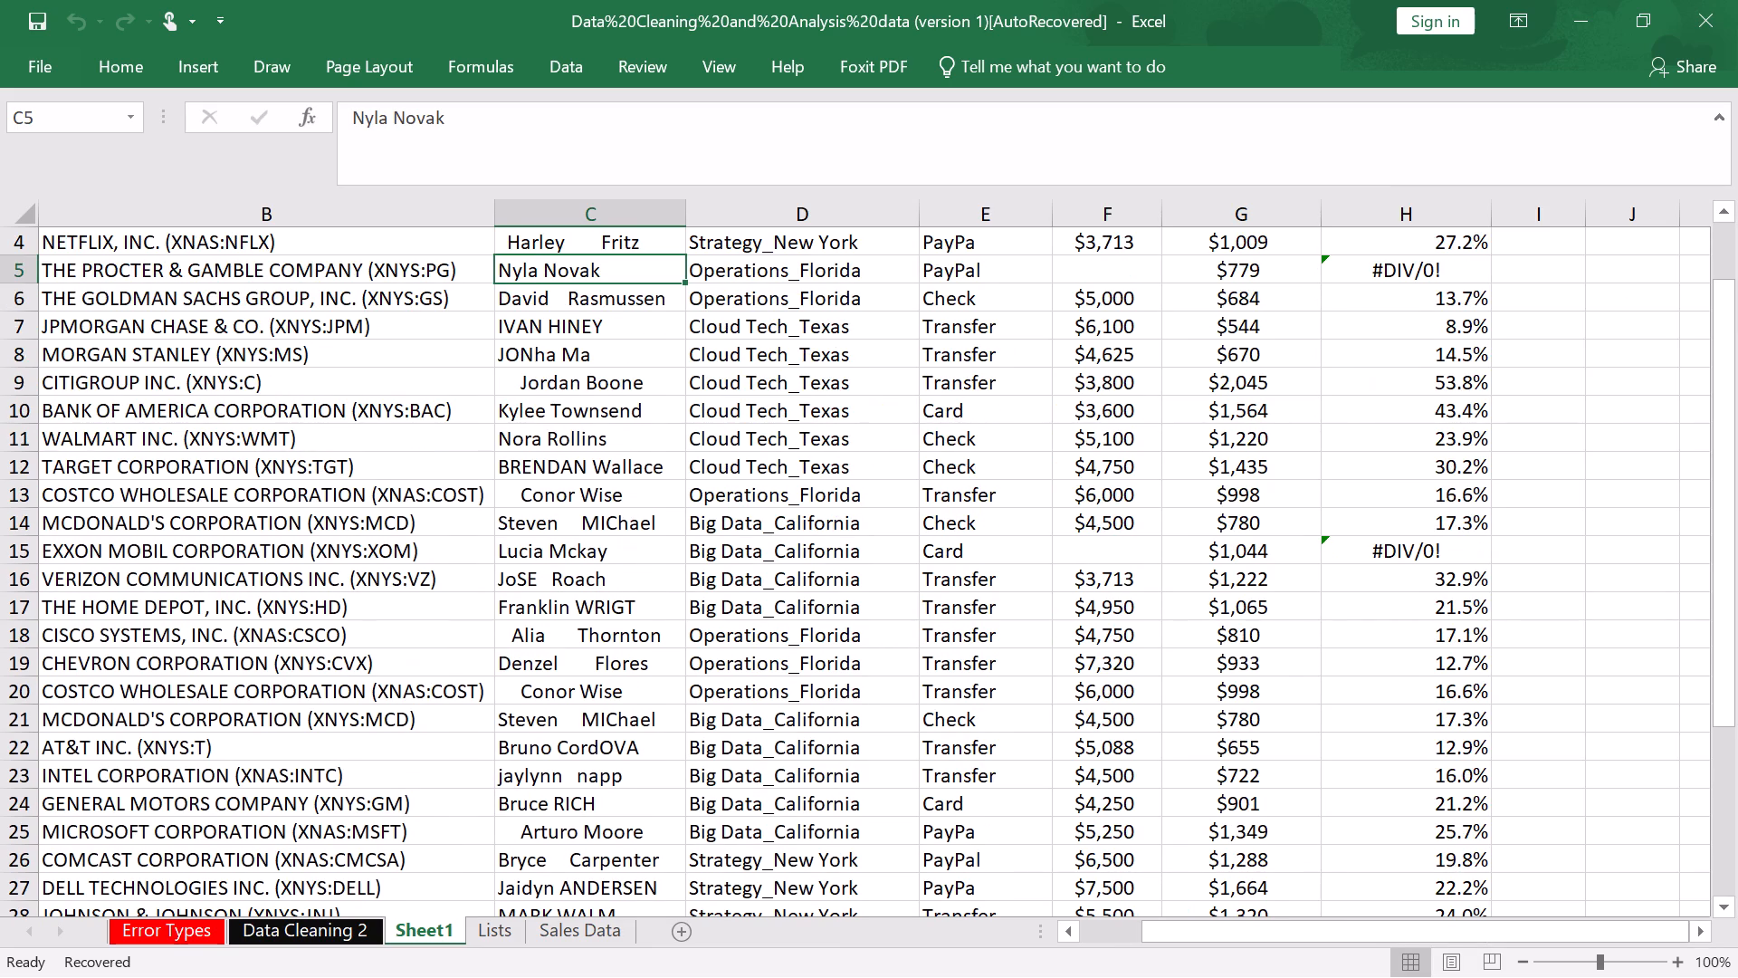
scroll(563, 491, "down", 13)
scroll(567, 474, "up", 4)
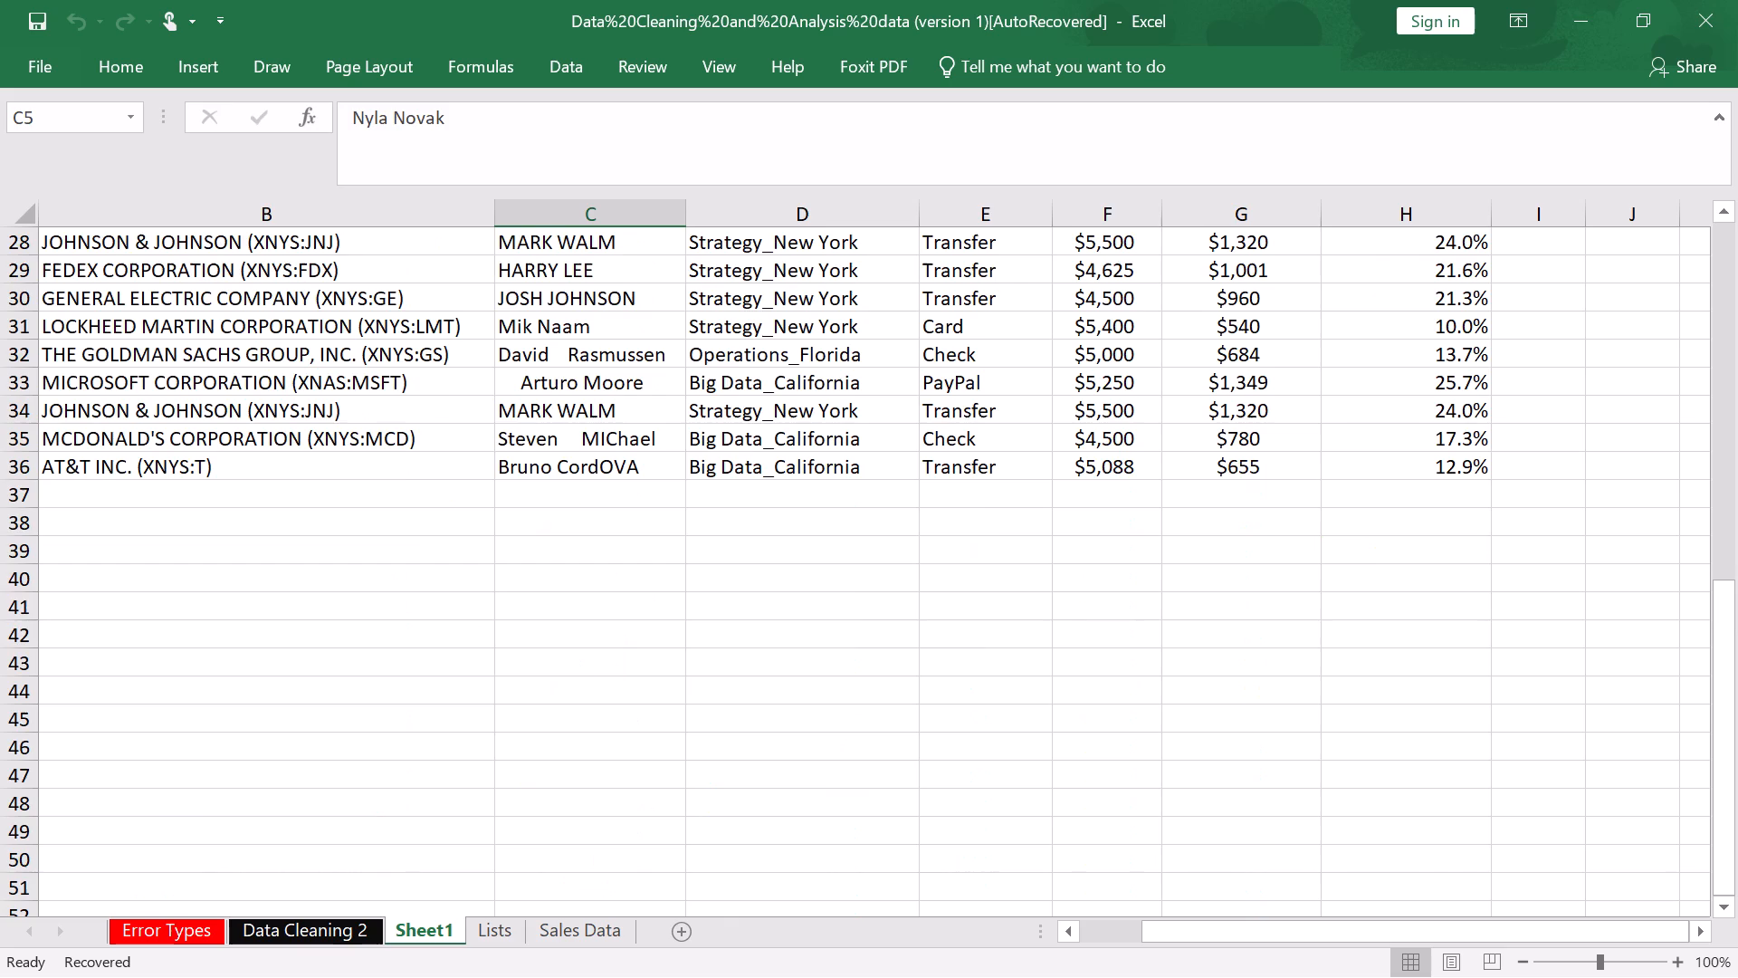
scroll(567, 468, "up", 14)
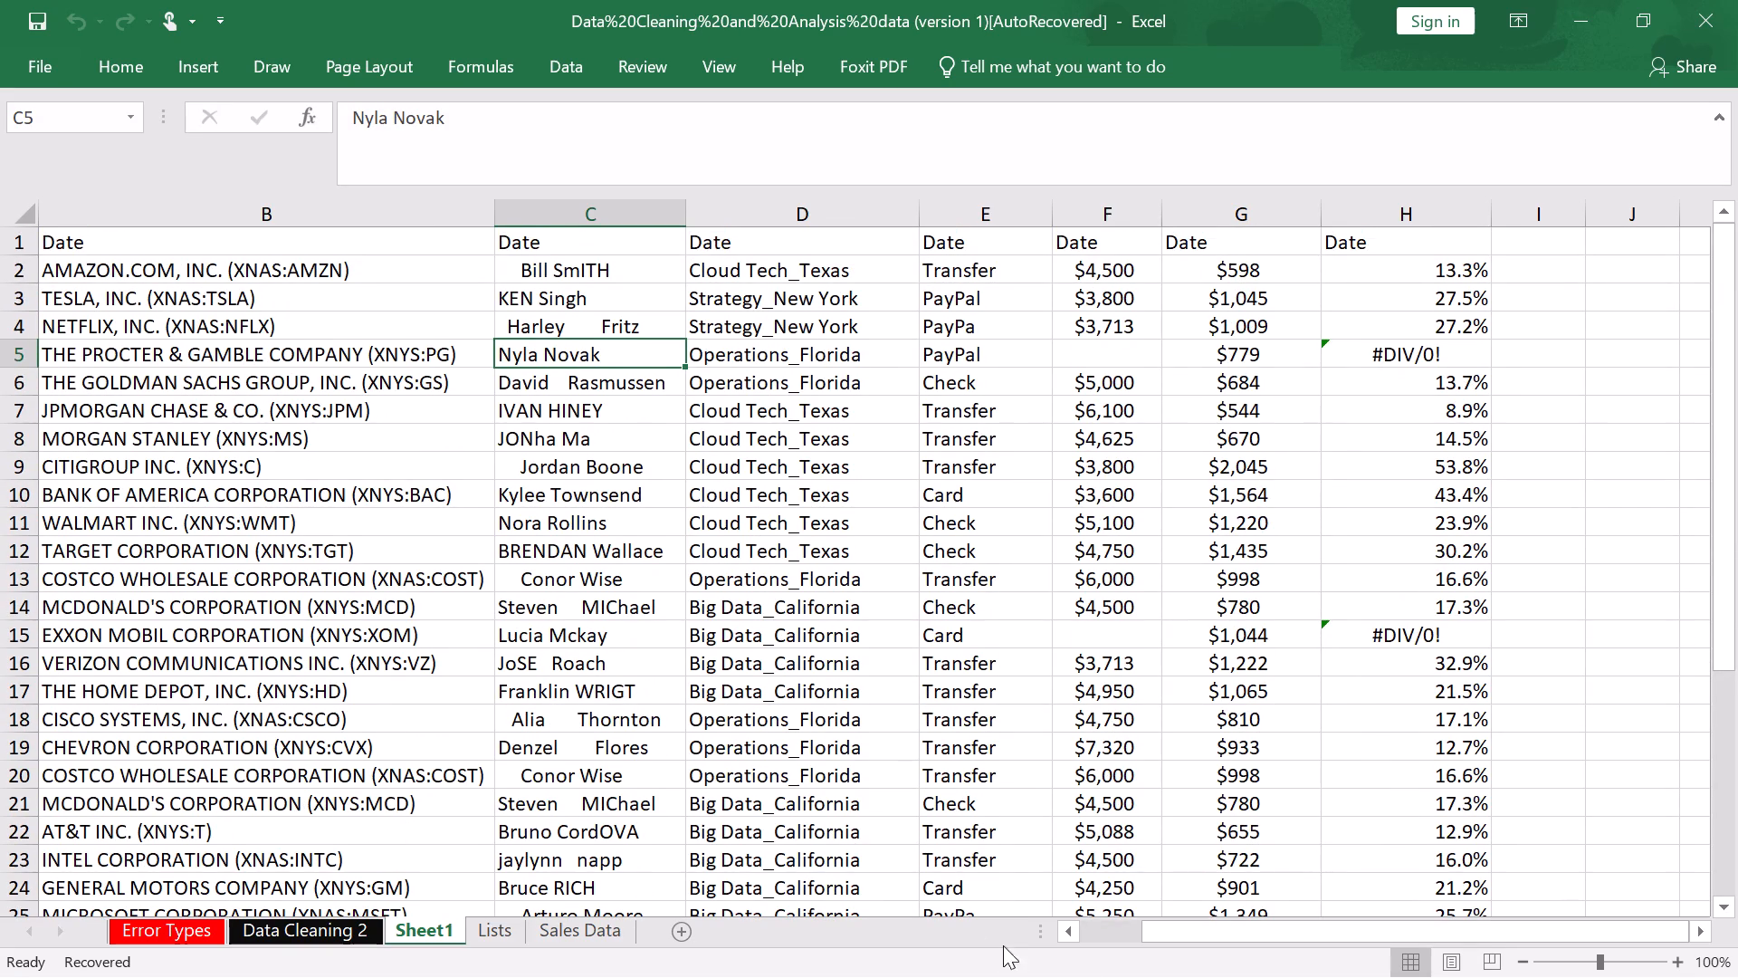
left_click(1069, 931)
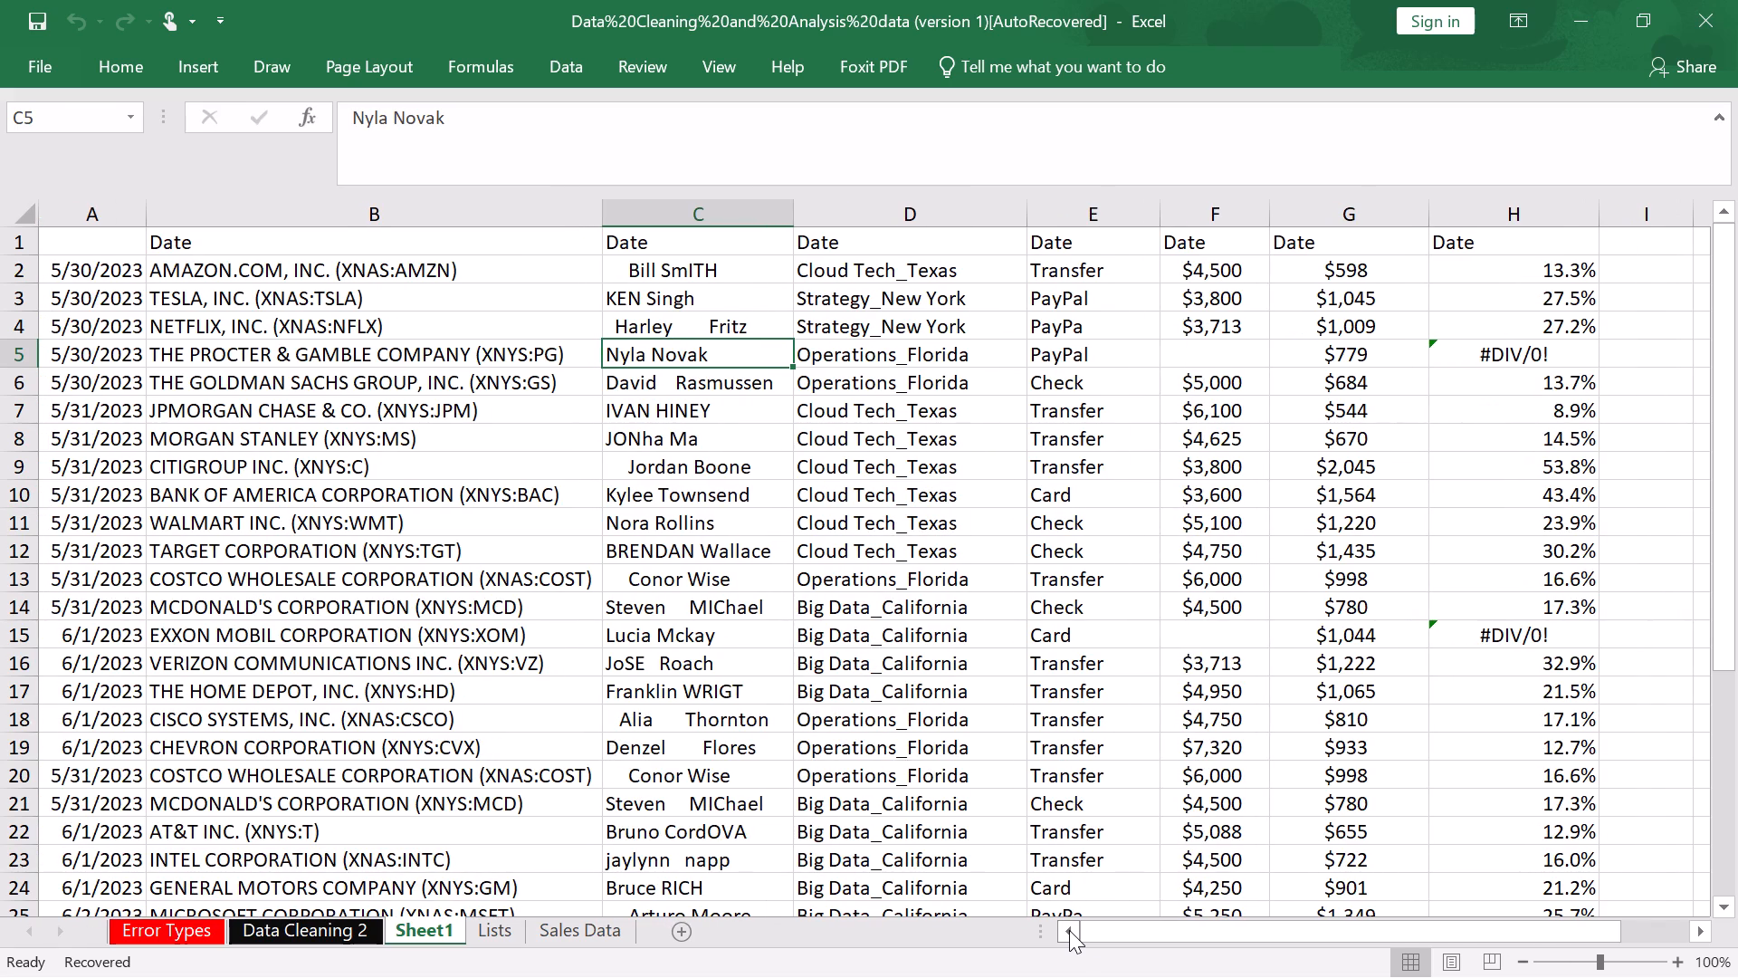
left_click(1069, 930)
Examine the company name and the bracketed exchange ticker in cell B2 without changing the text.
left_click(507, 278)
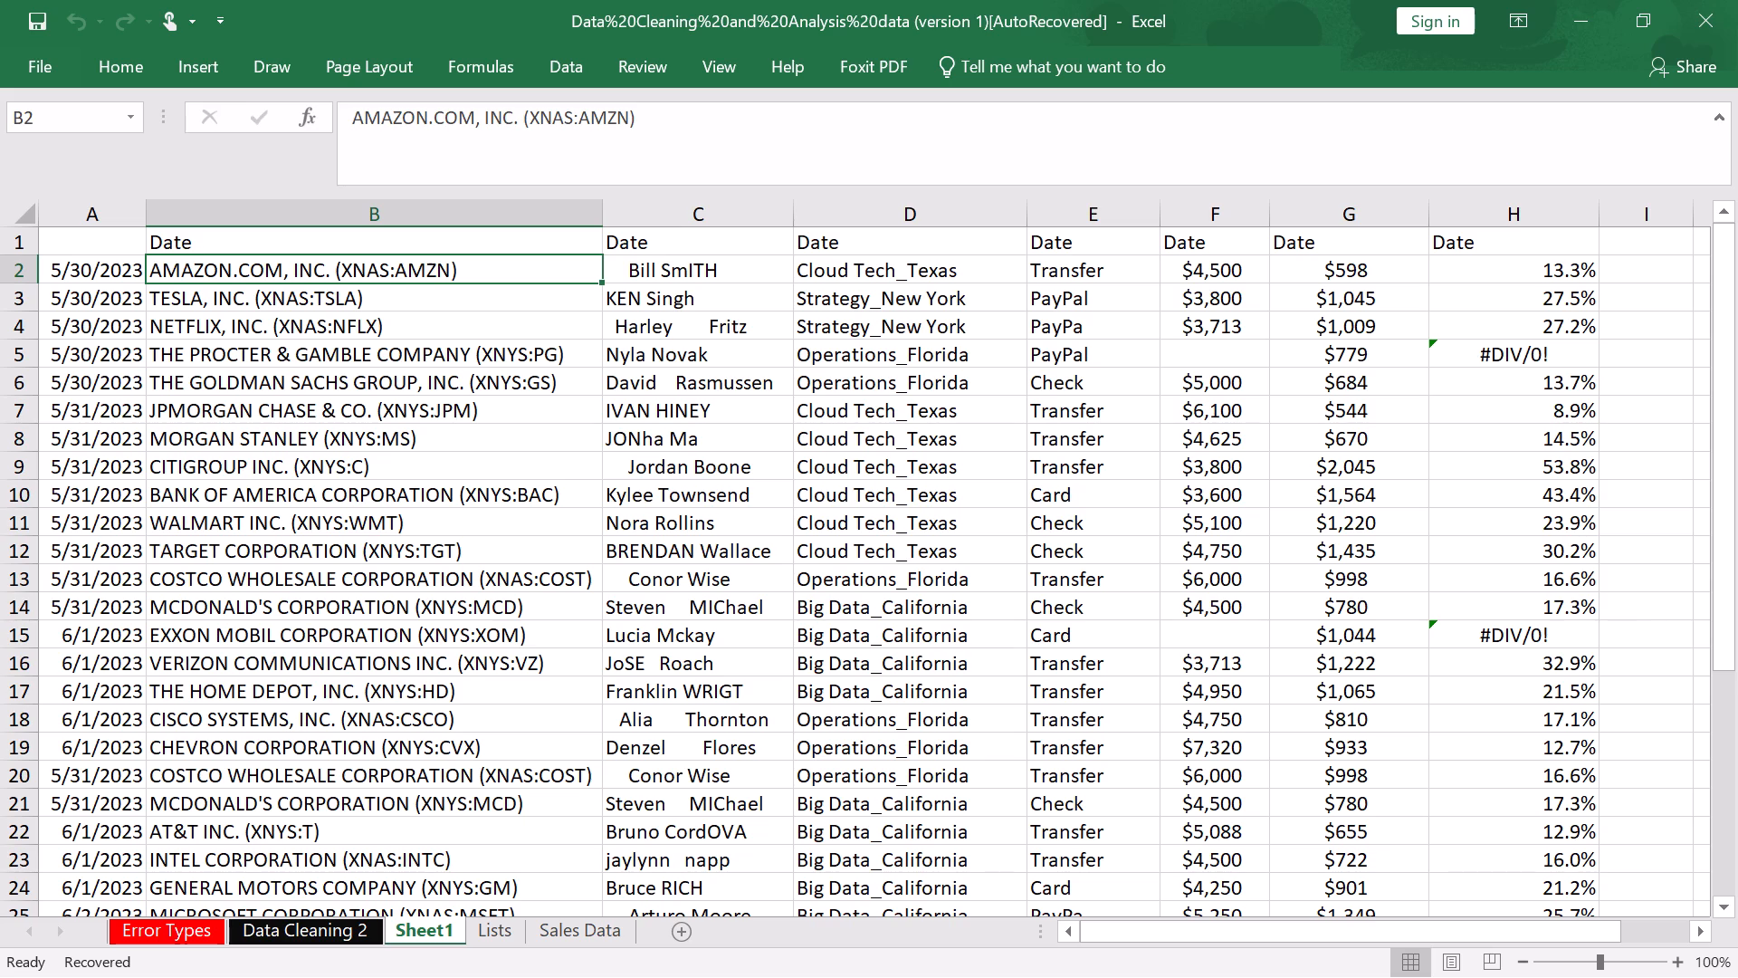
left_click(272, 266)
left_click_drag(272, 265, 282, 305)
left_click(240, 280)
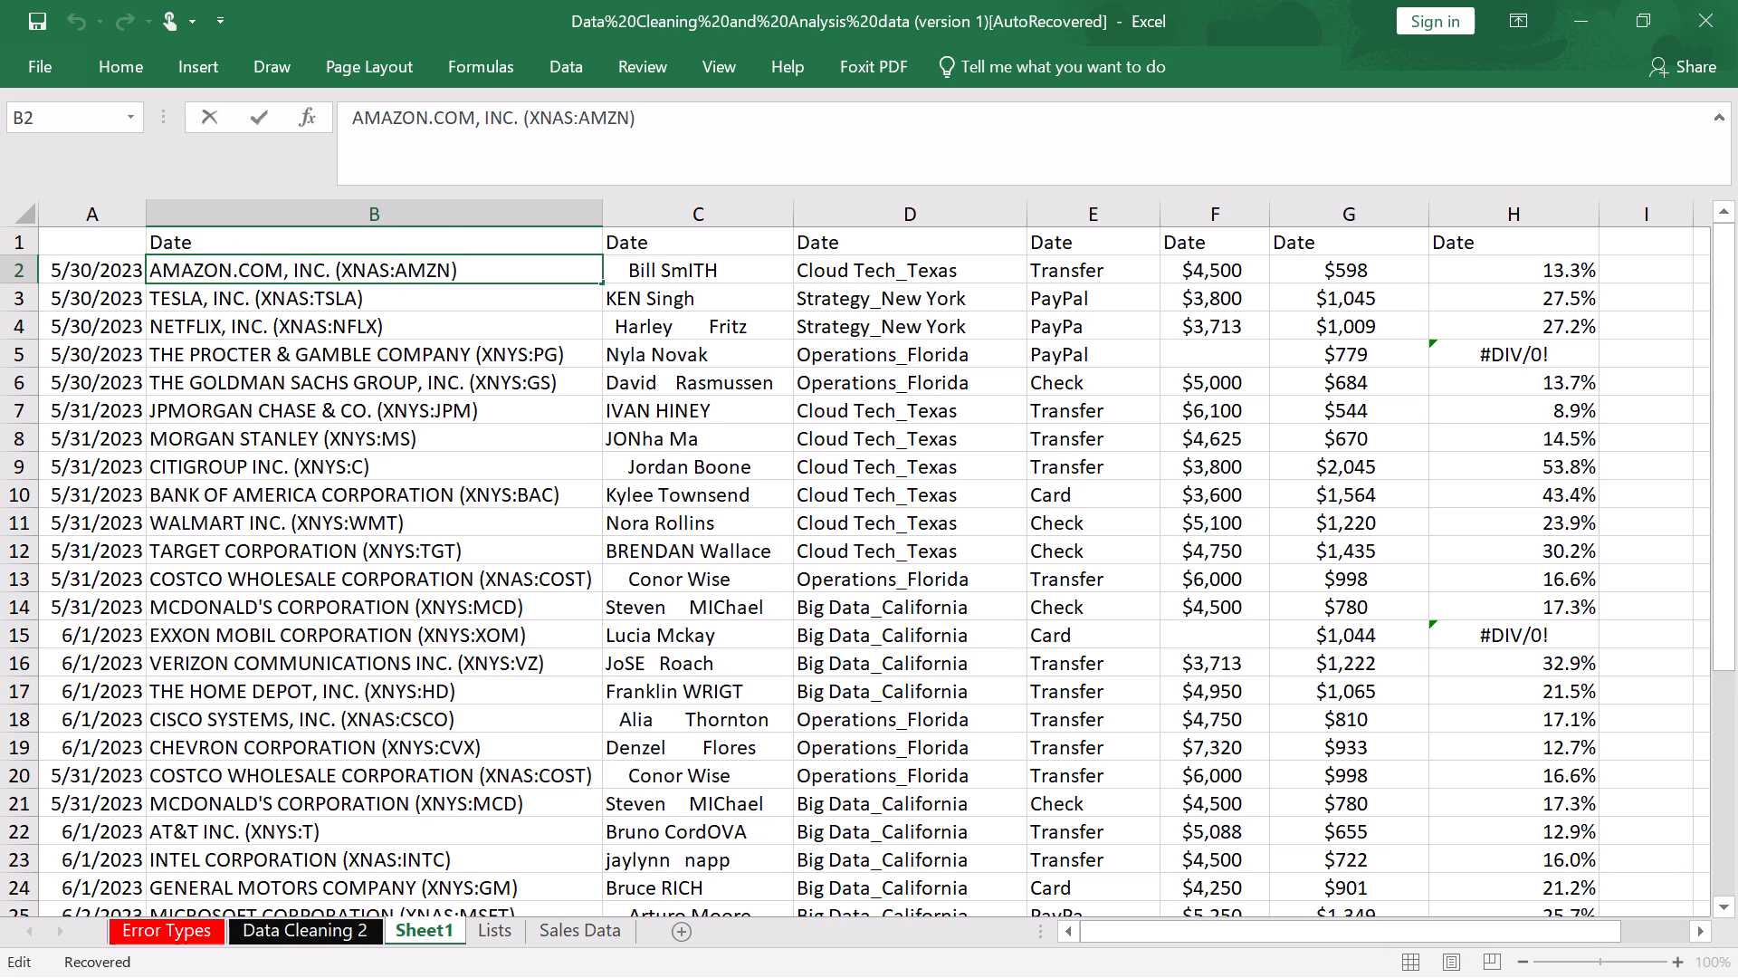
double_click(276, 273)
double_click(302, 270)
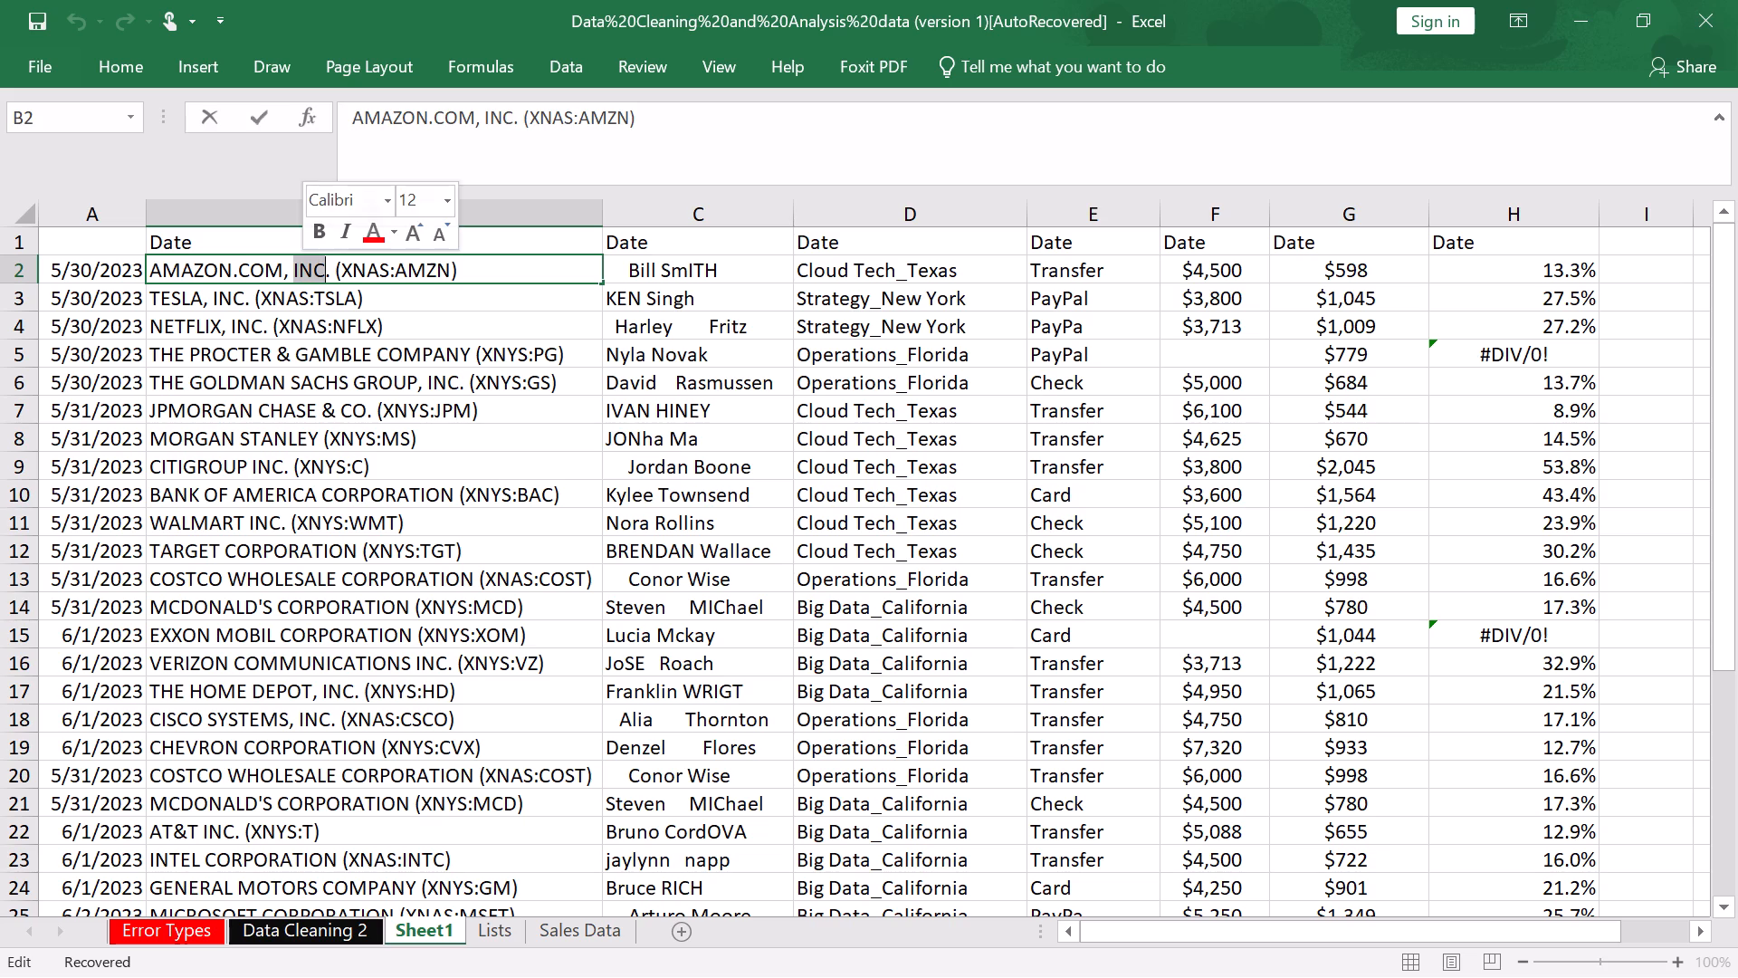
left_click(247, 276)
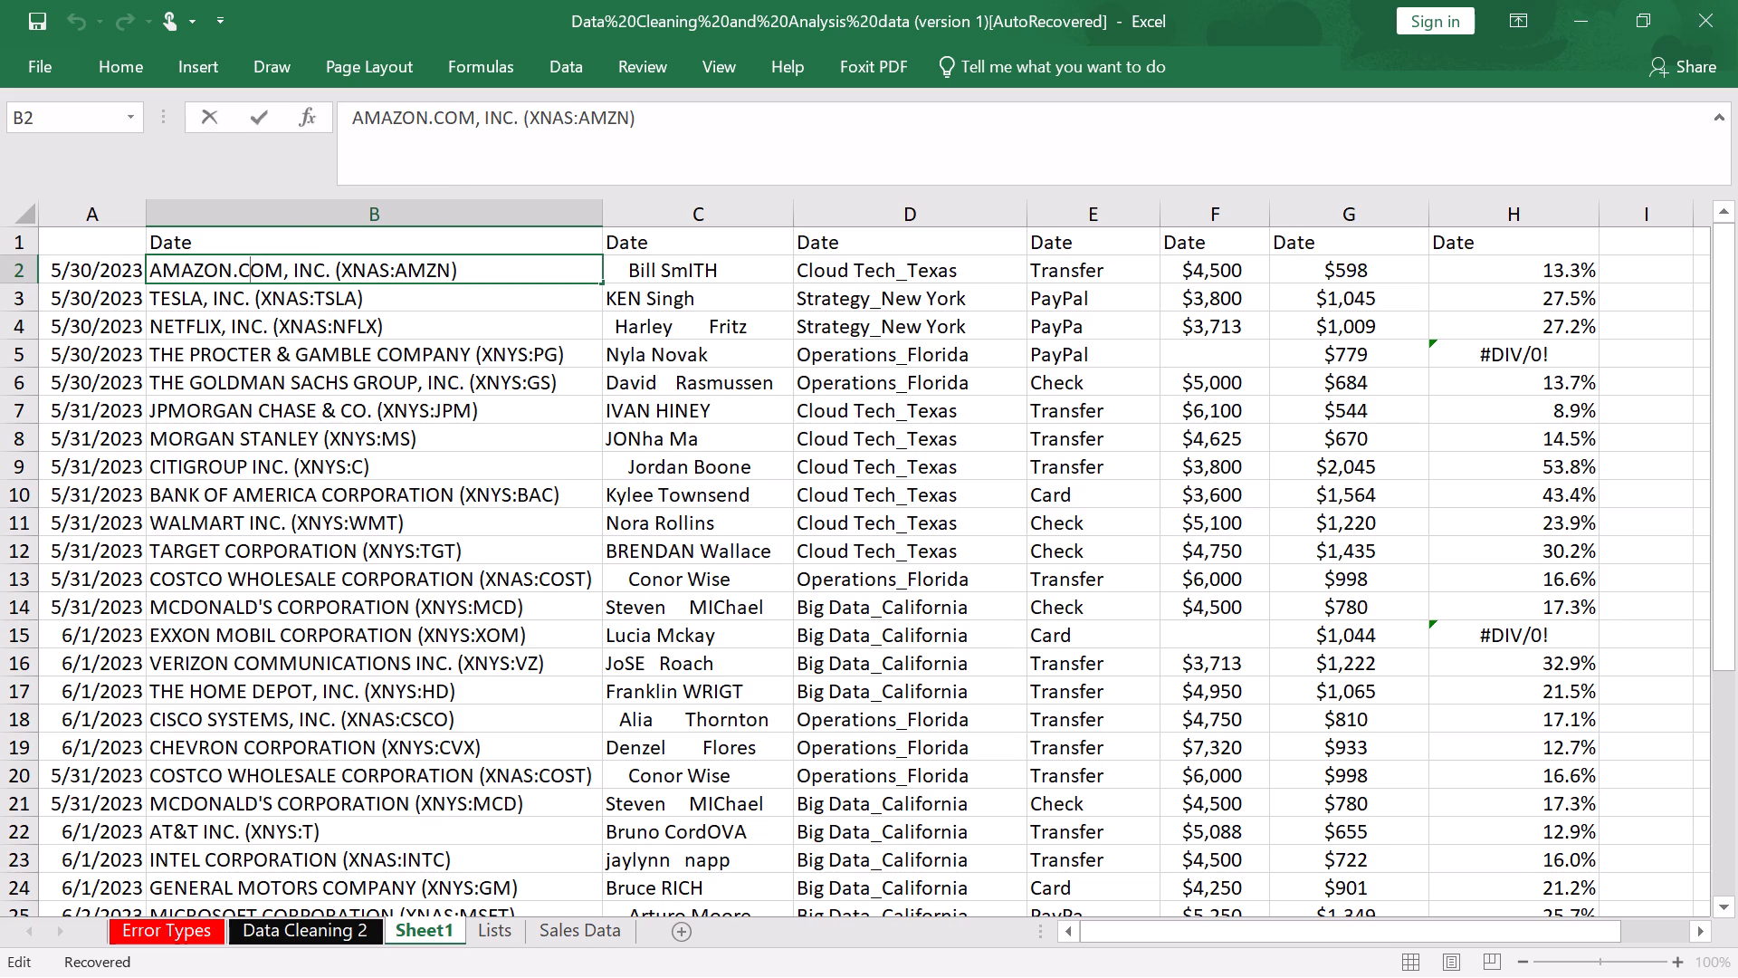
left_click_drag(167, 267, 446, 638)
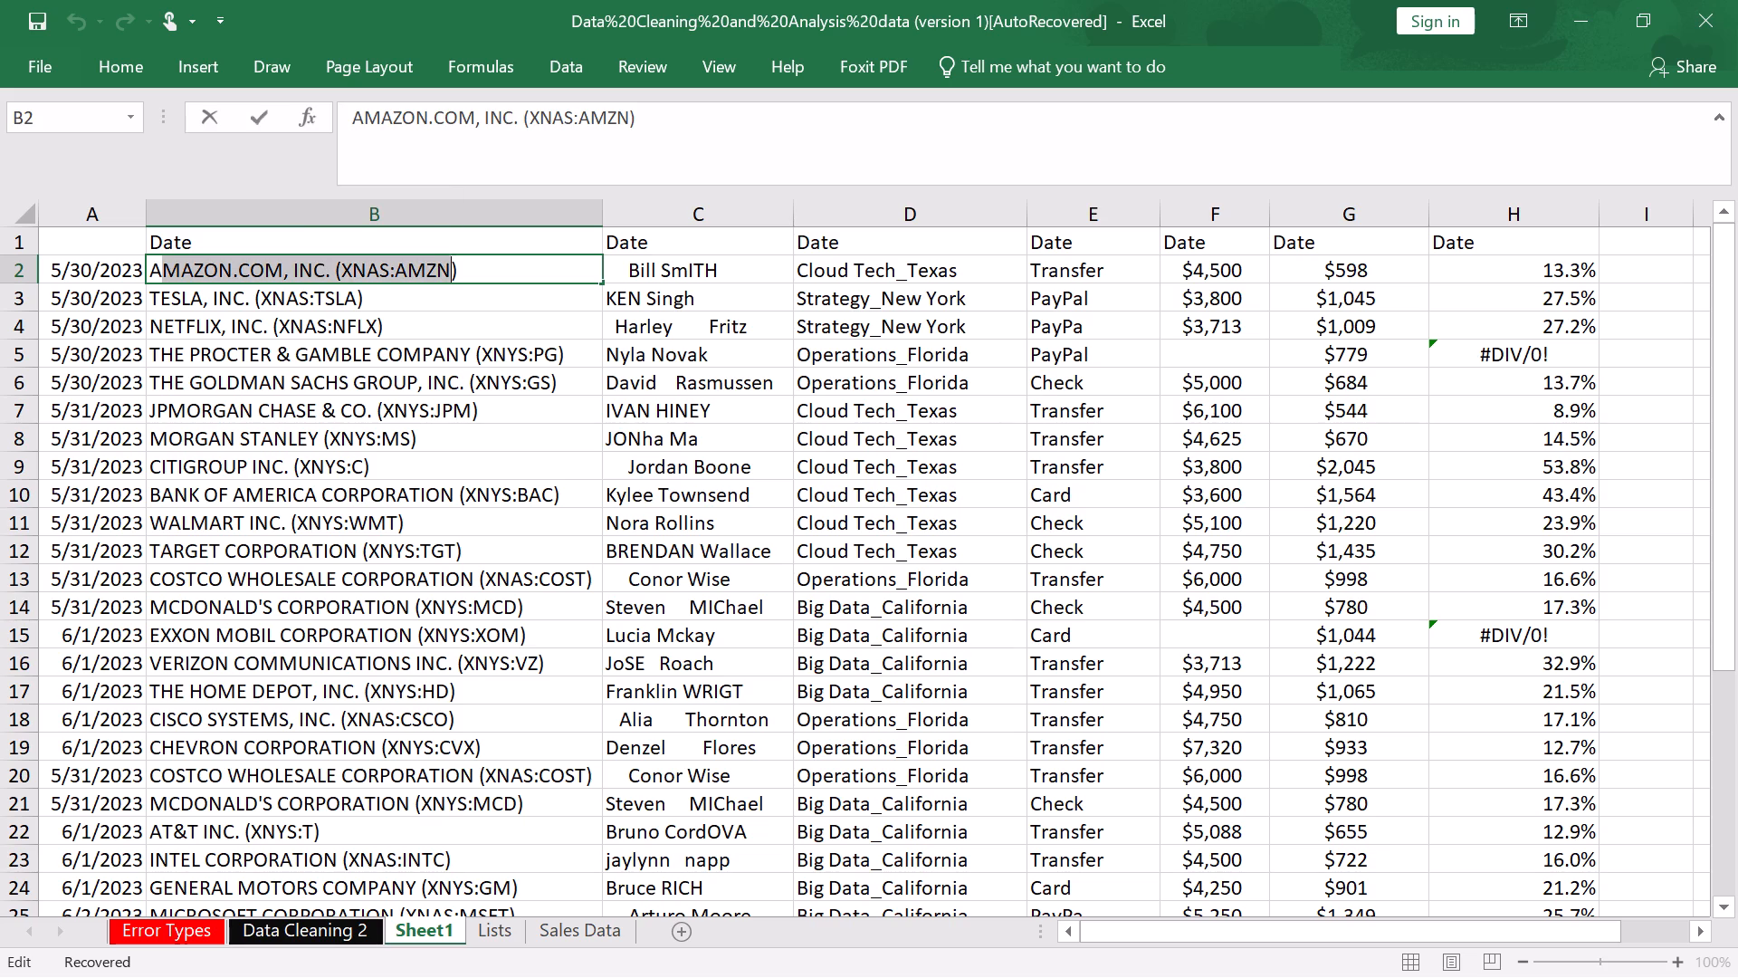
left_click_drag(446, 638, 567, 380)
left_click_drag(567, 380, 545, 465)
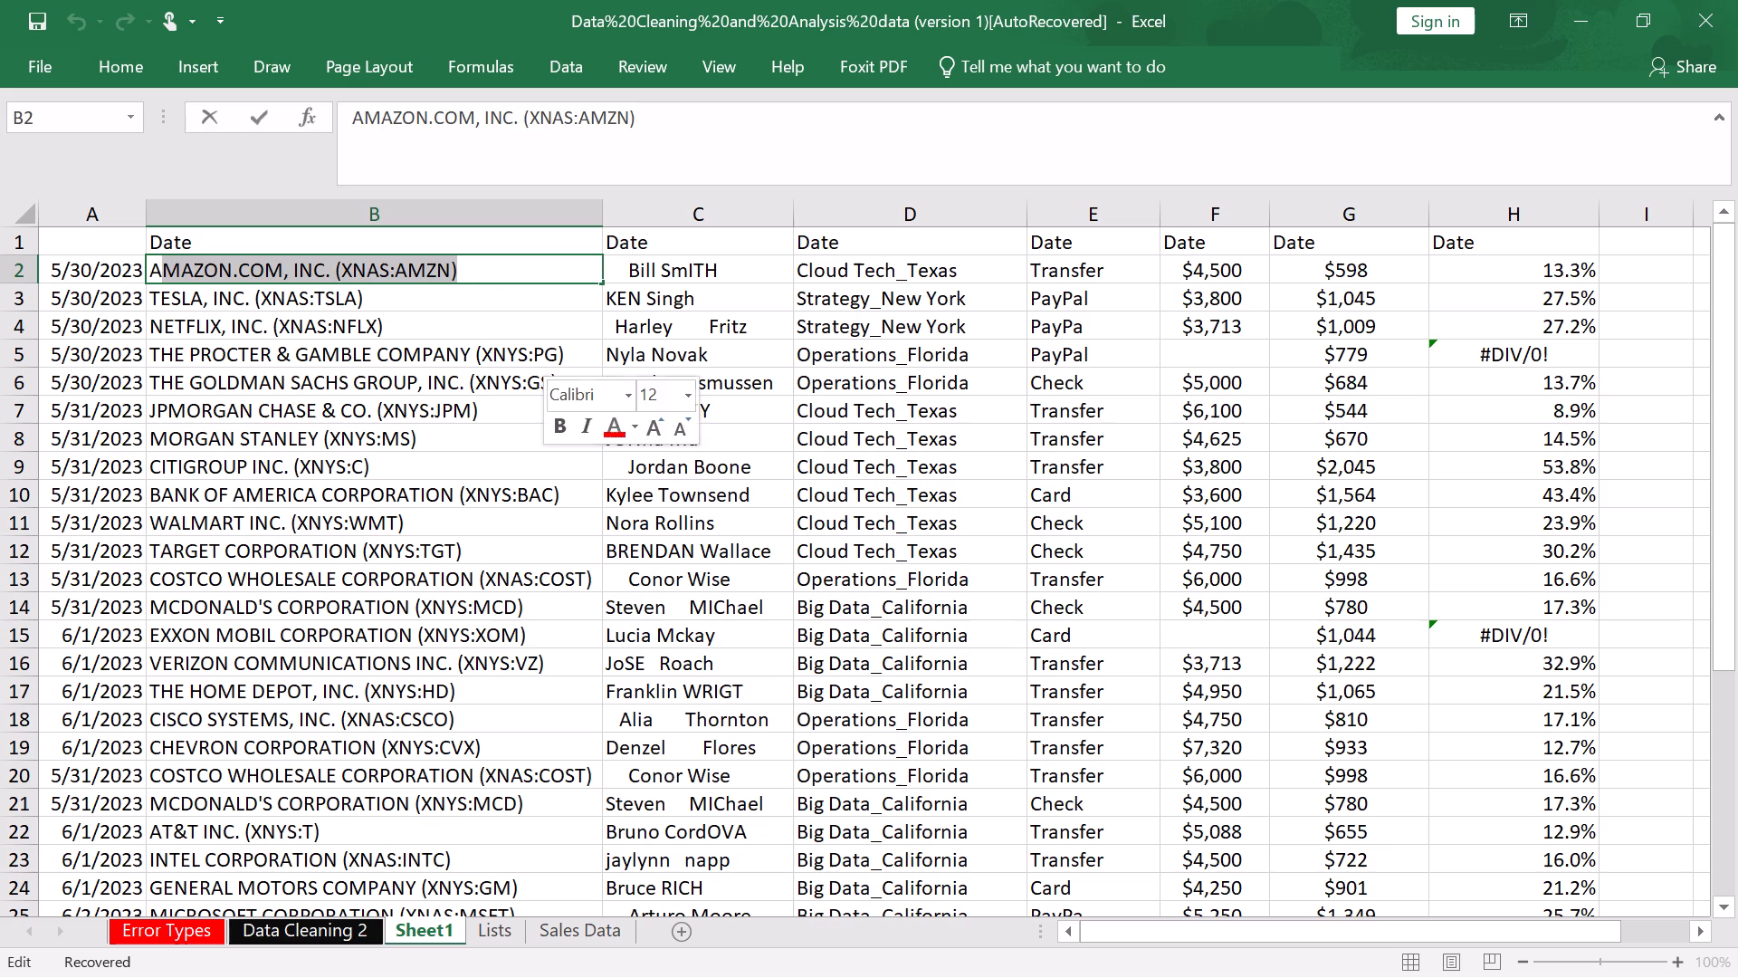
left_click_drag(395, 277, 396, 343)
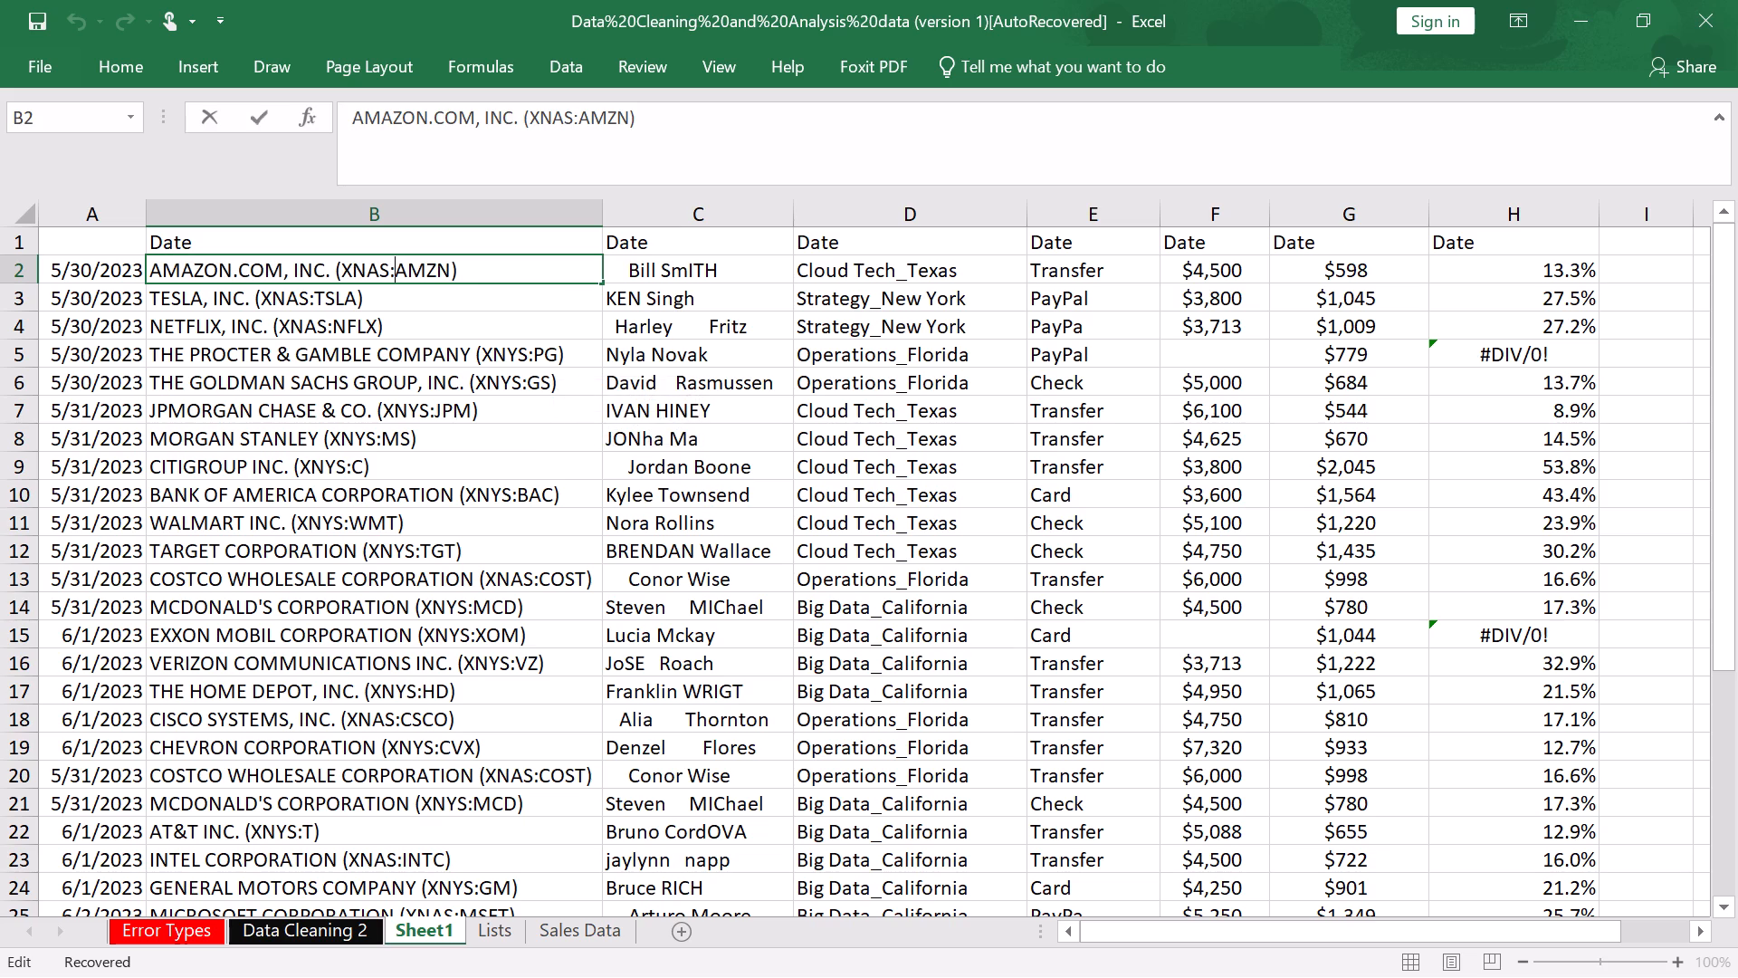
left_click(454, 269)
left_click(485, 273)
left_click(666, 276)
left_click(482, 274)
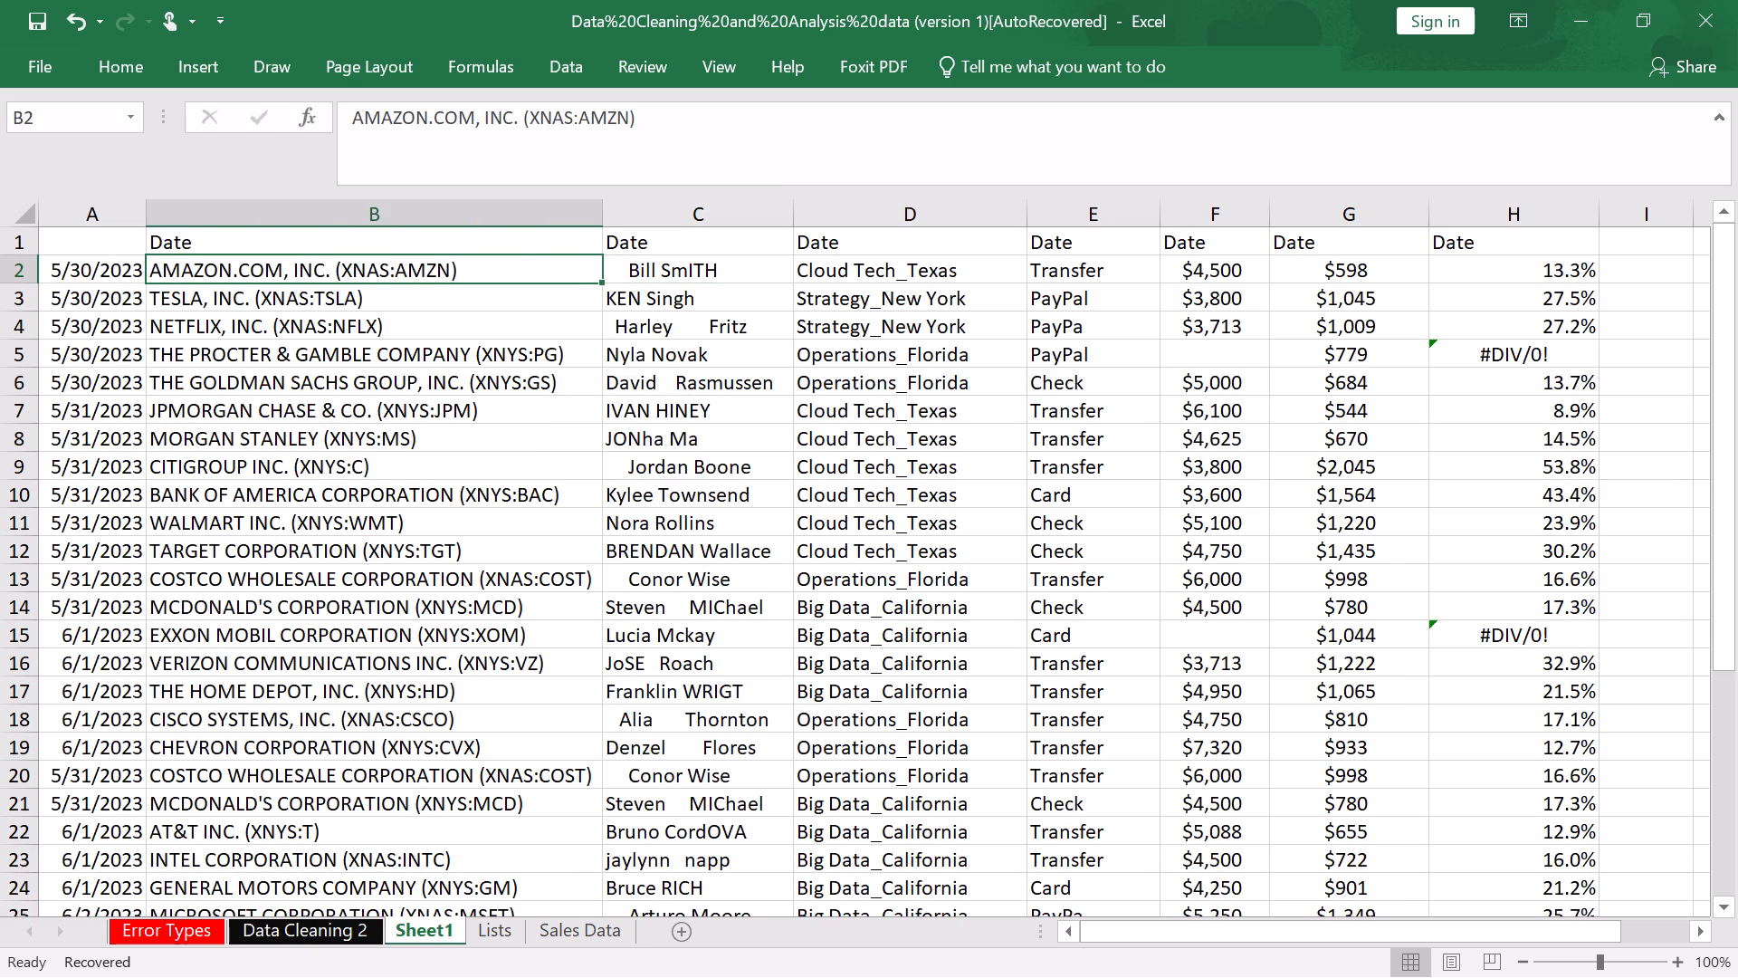
In cells B2 to B37, replace all bracketed tickers matching (*) with a single space.
left_click_drag(378, 274, 374, 346)
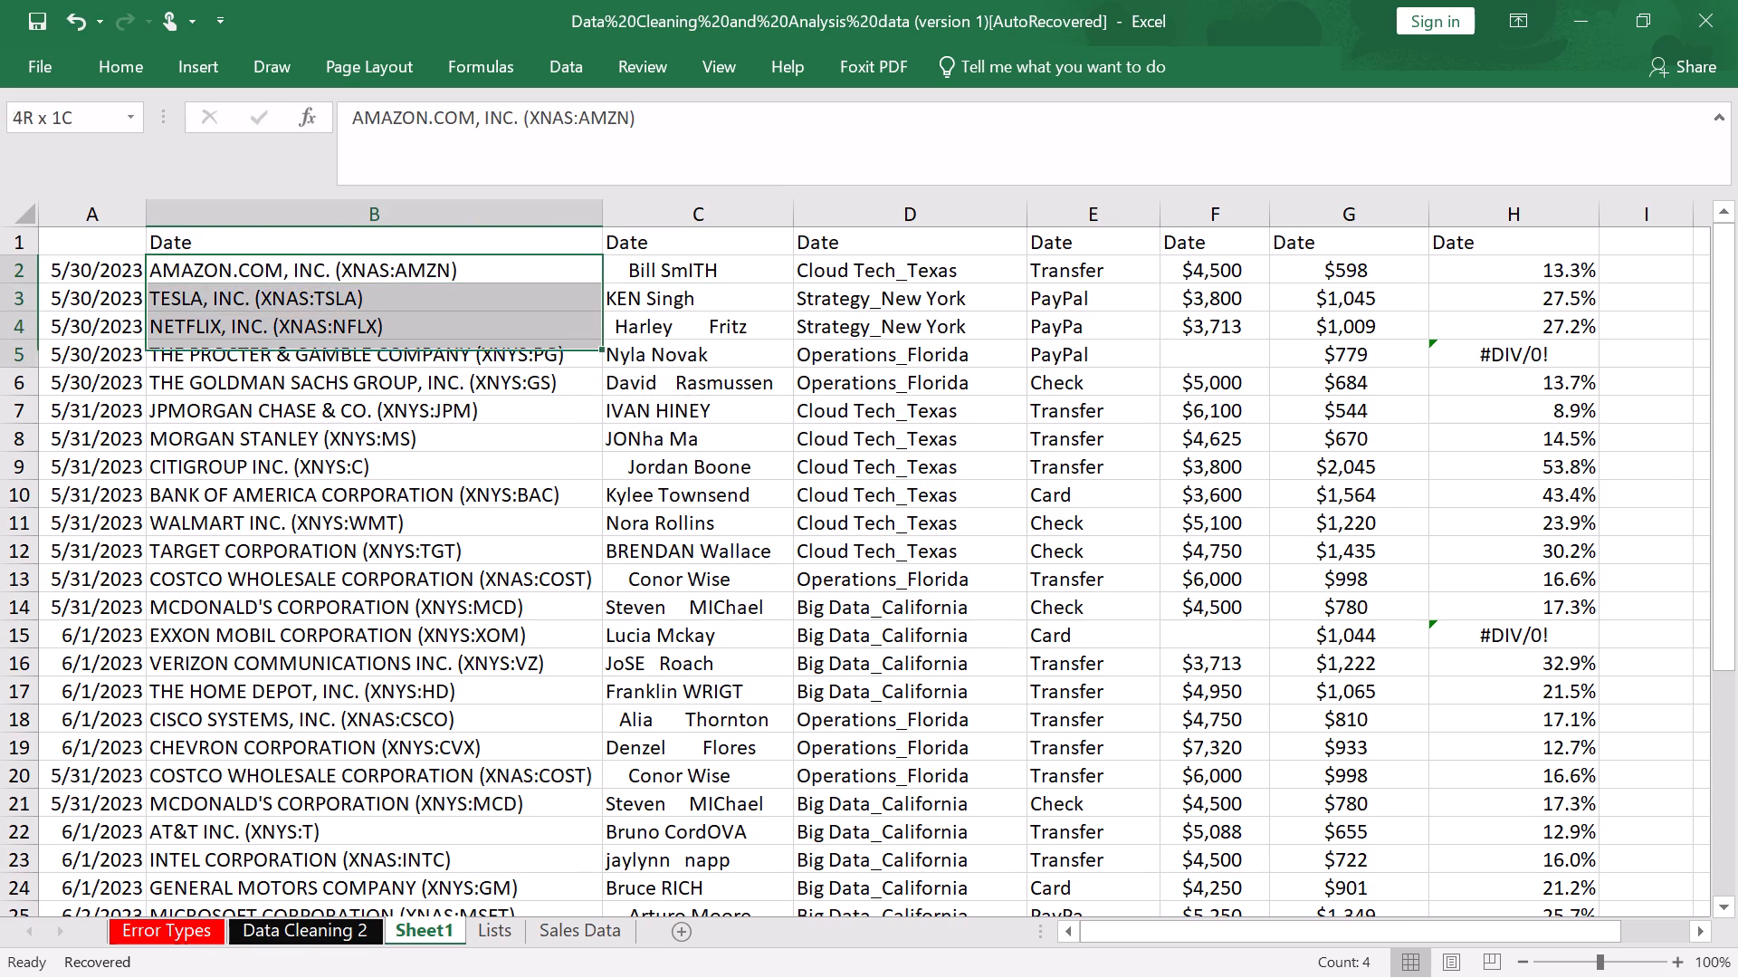
left_click_drag(374, 346, 433, 857)
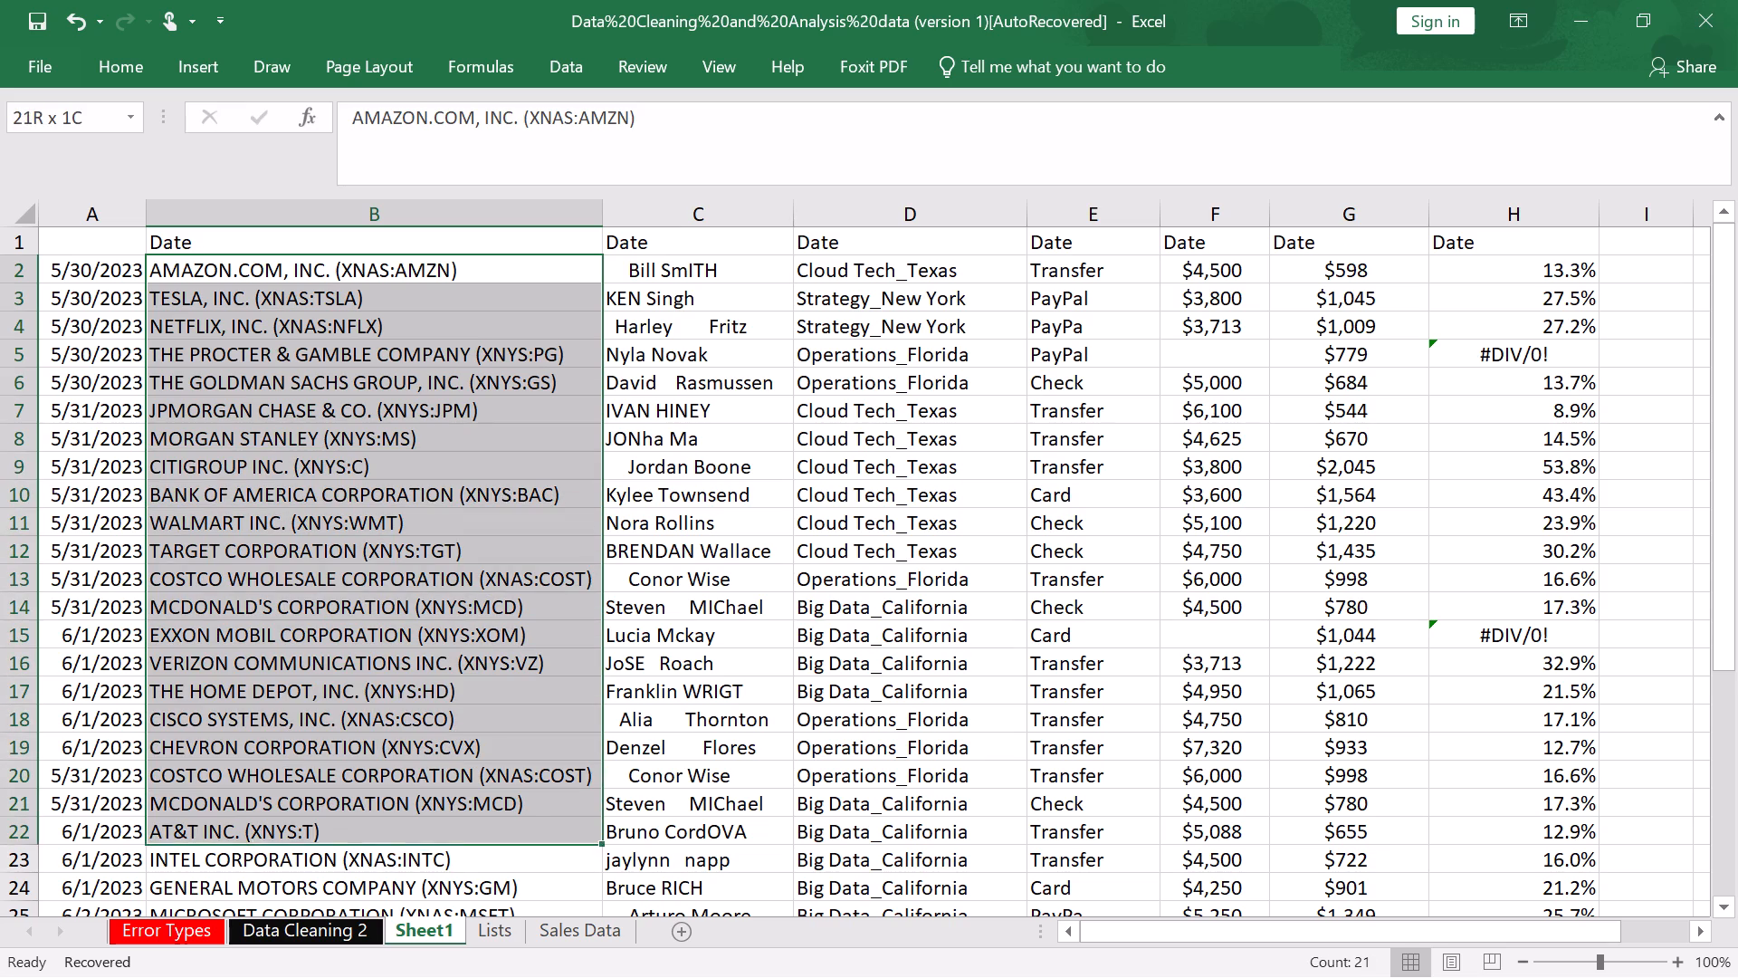
left_click_drag(433, 857, 439, 927)
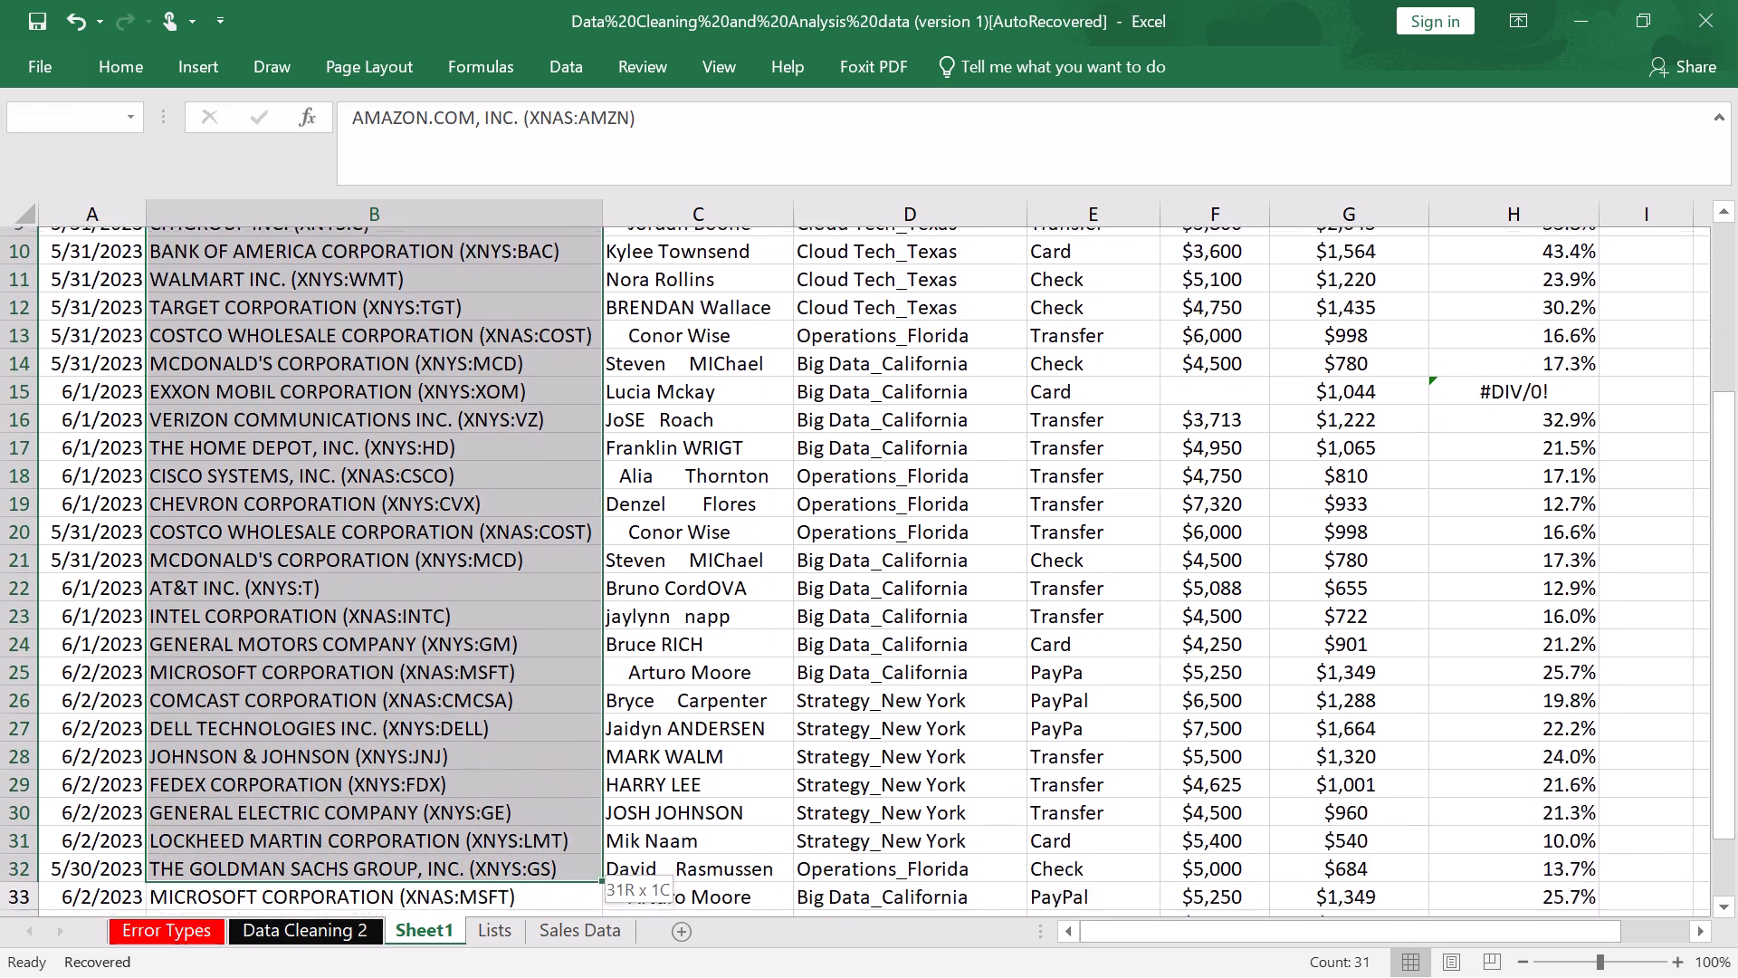
left_click_drag(439, 927, 468, 830)
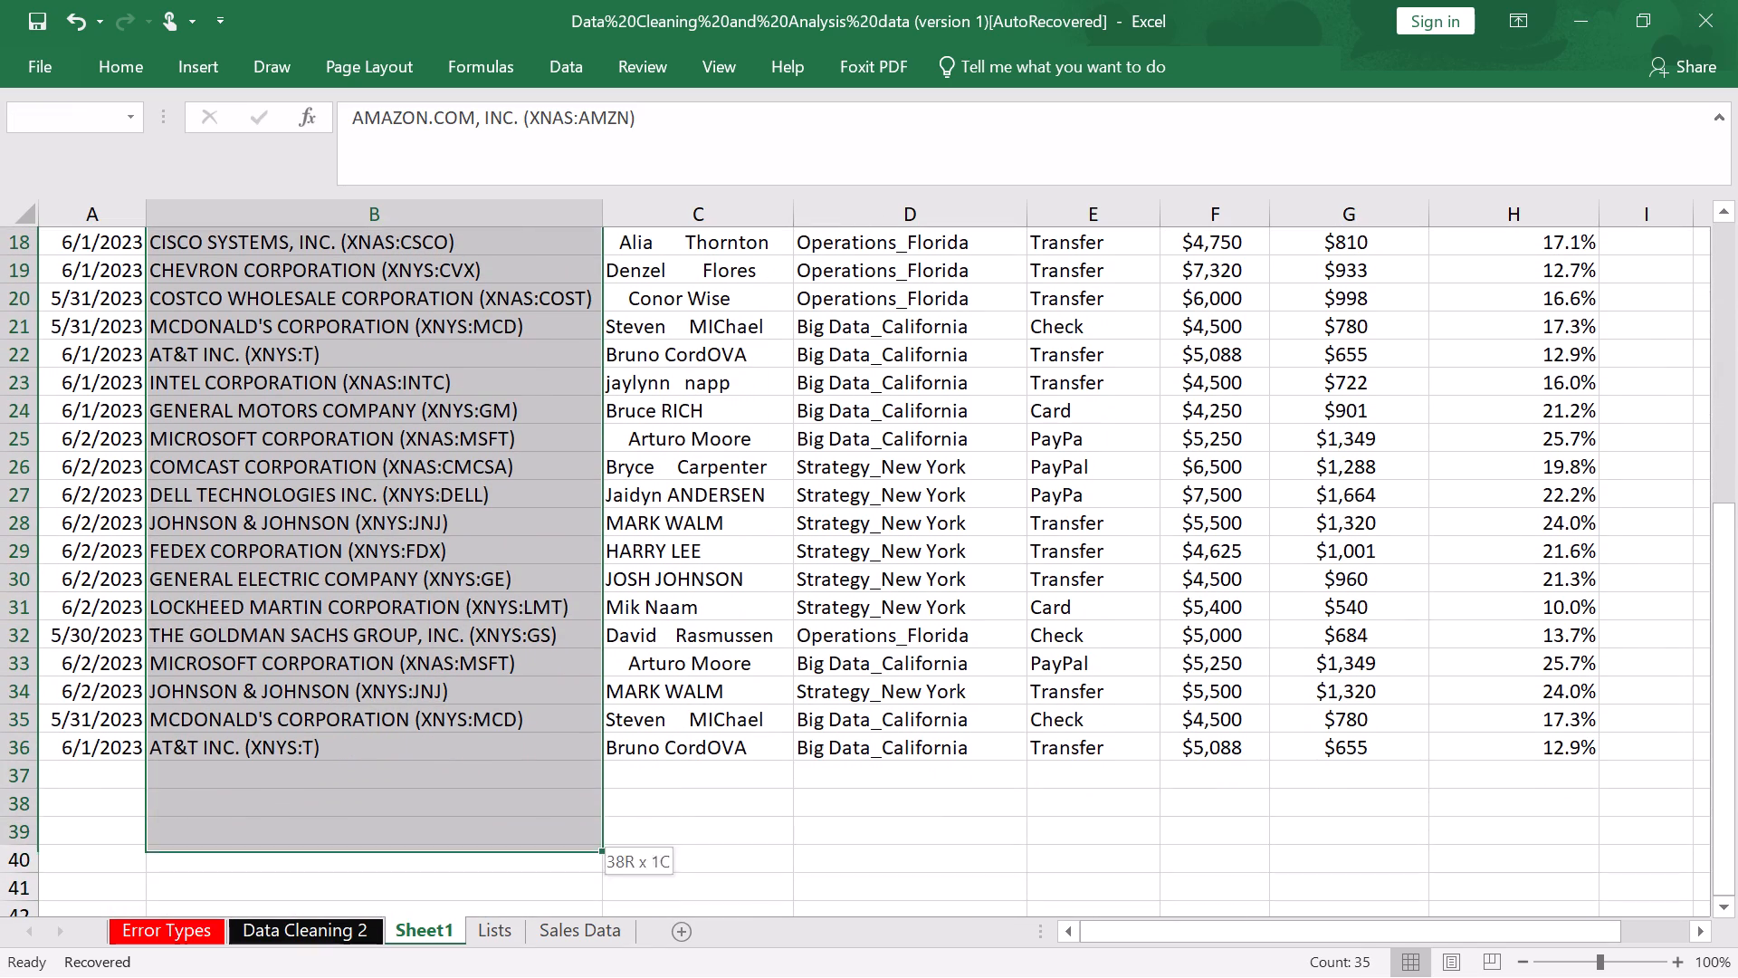
left_click_drag(468, 830, 475, 754)
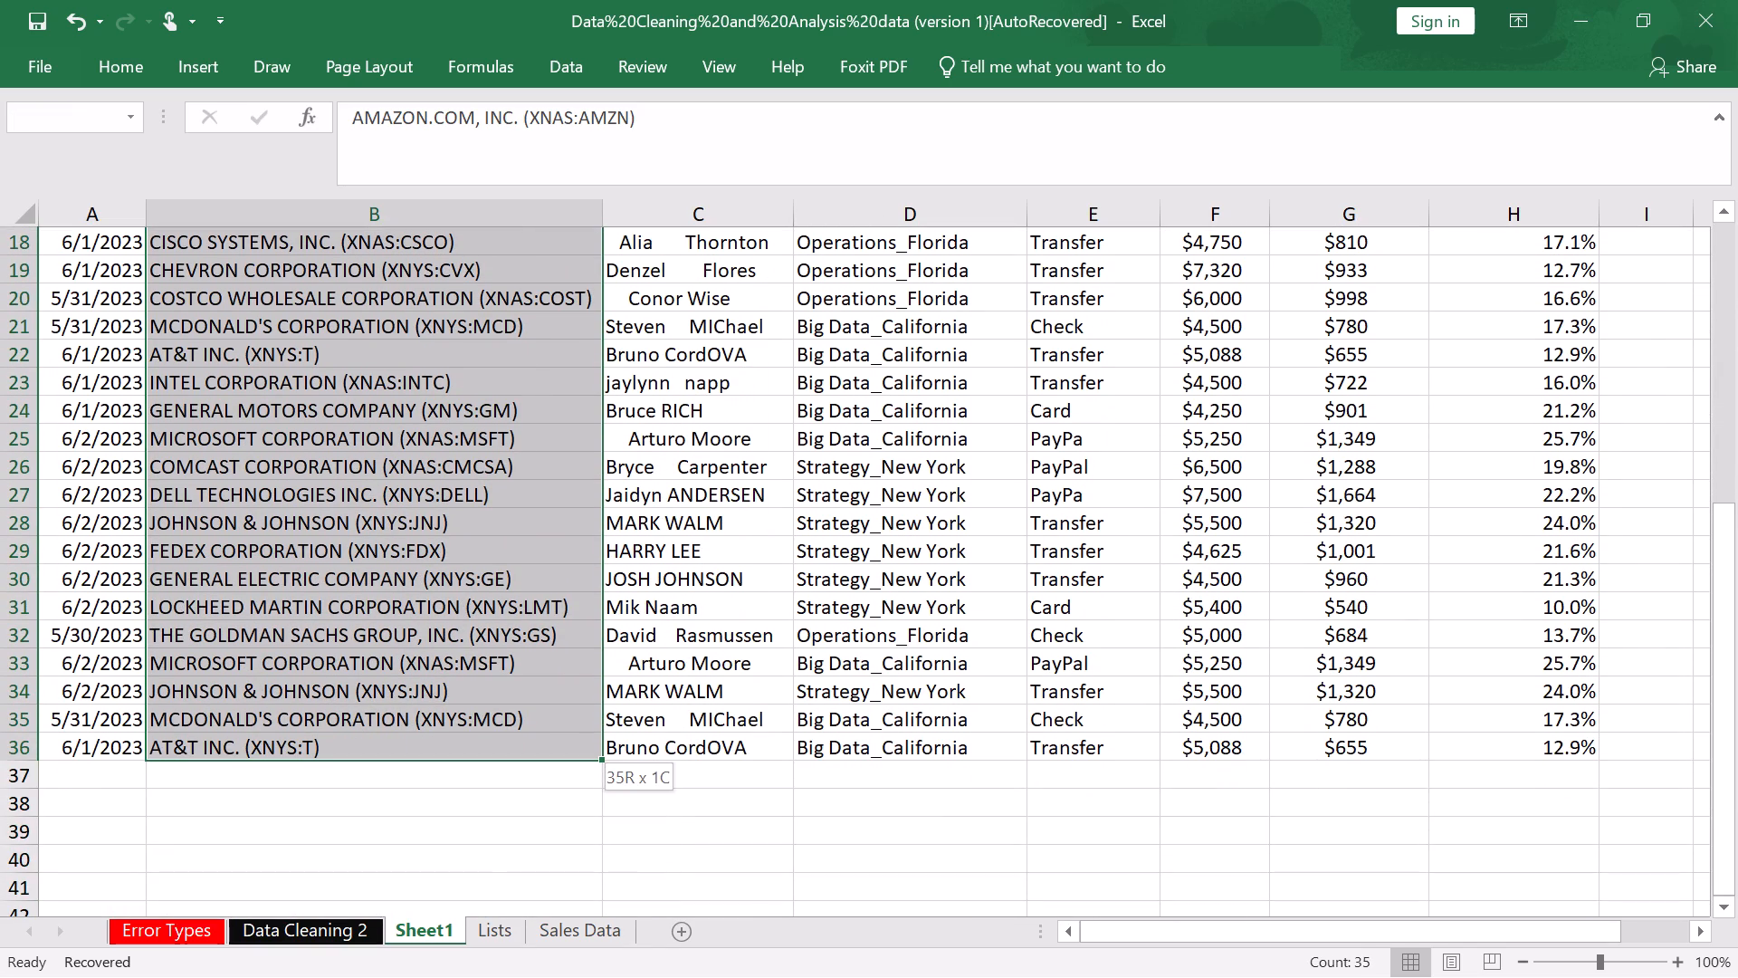
left_click_drag(475, 754, 477, 761)
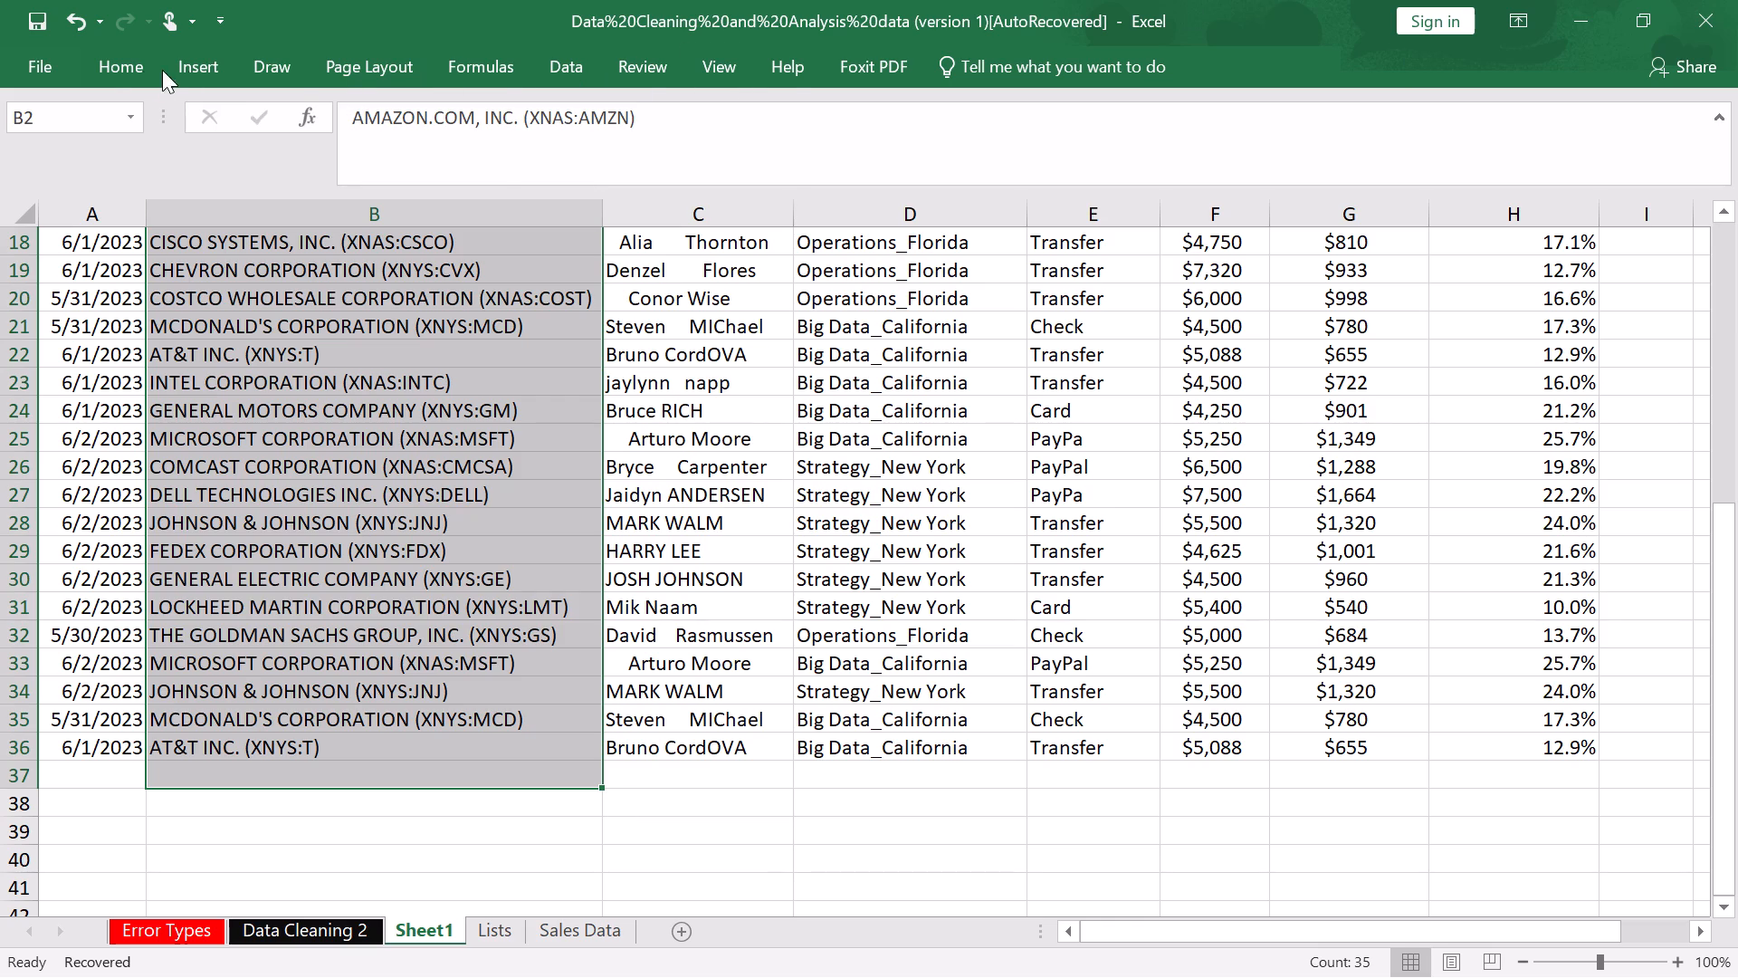
left_click(114, 76)
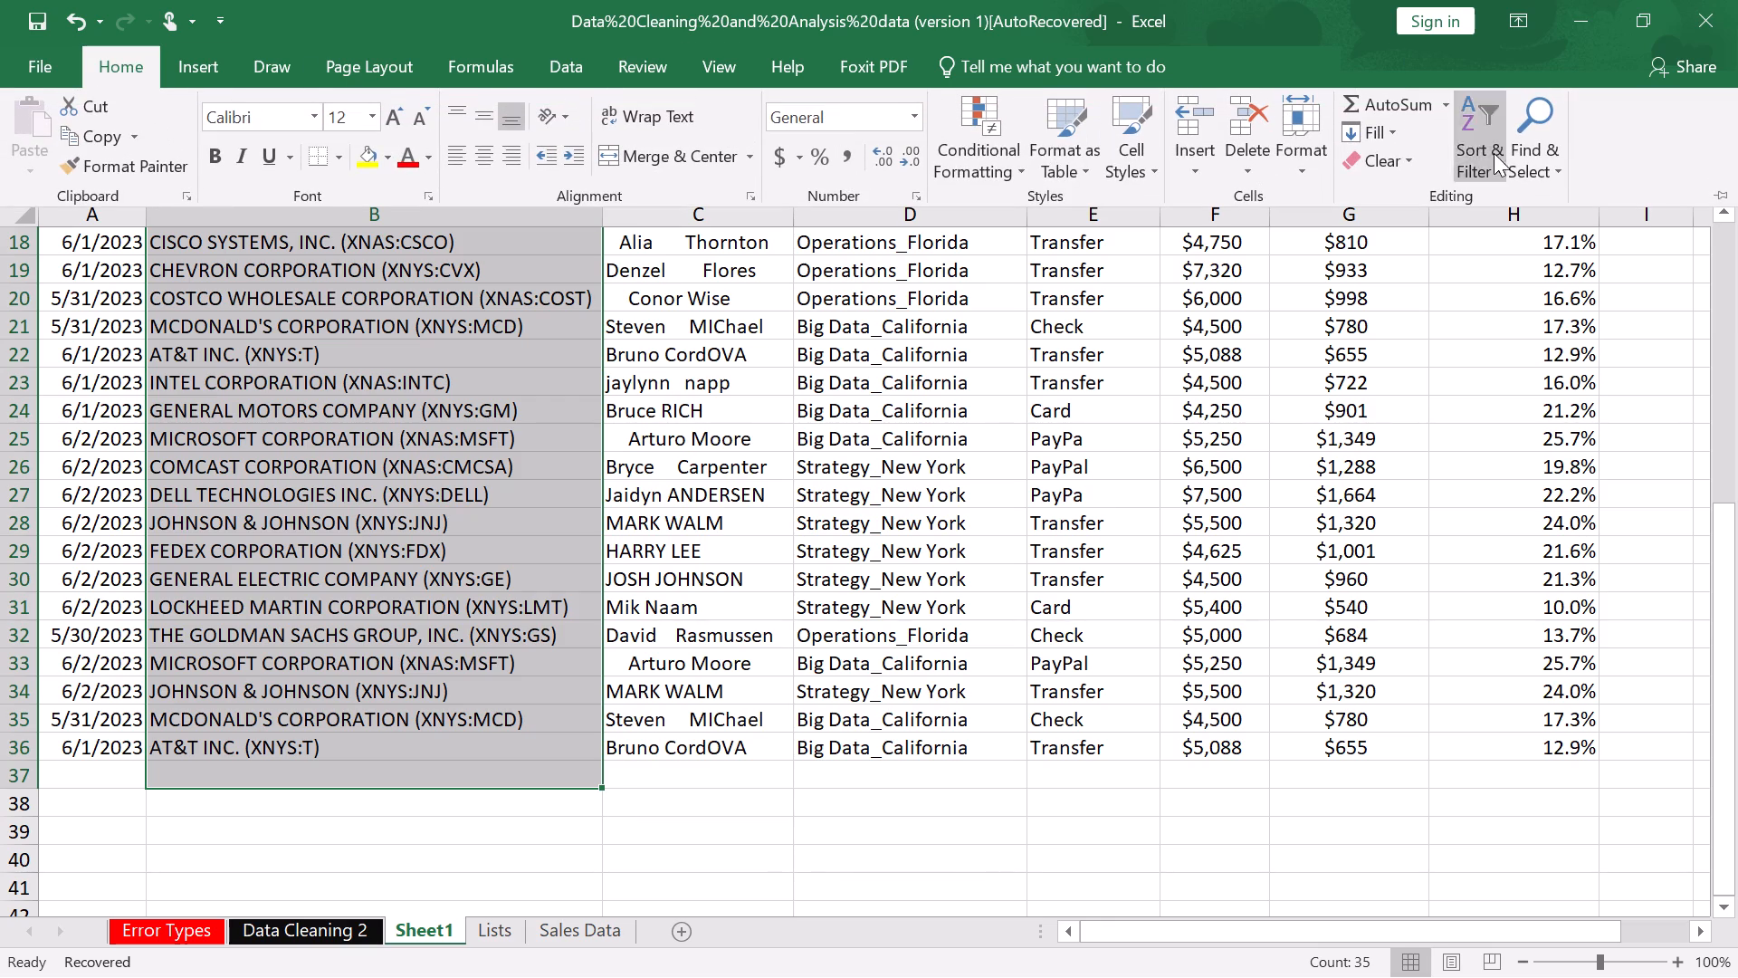
left_click(1542, 165)
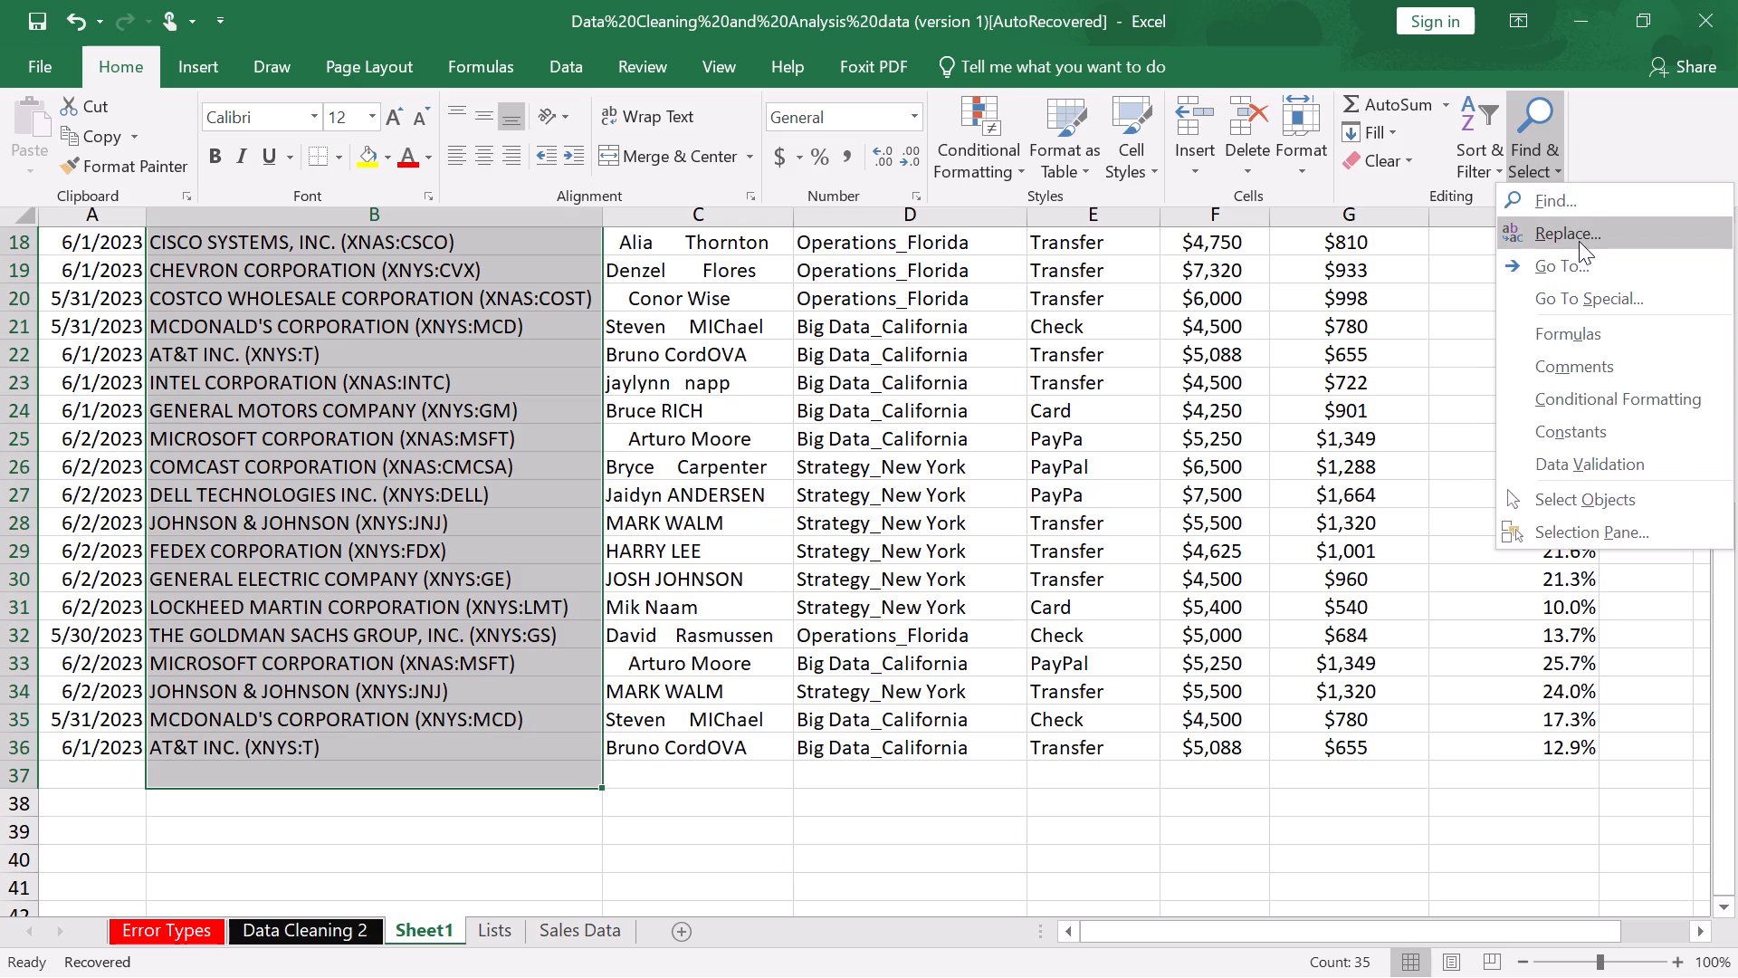
left_click(1572, 235)
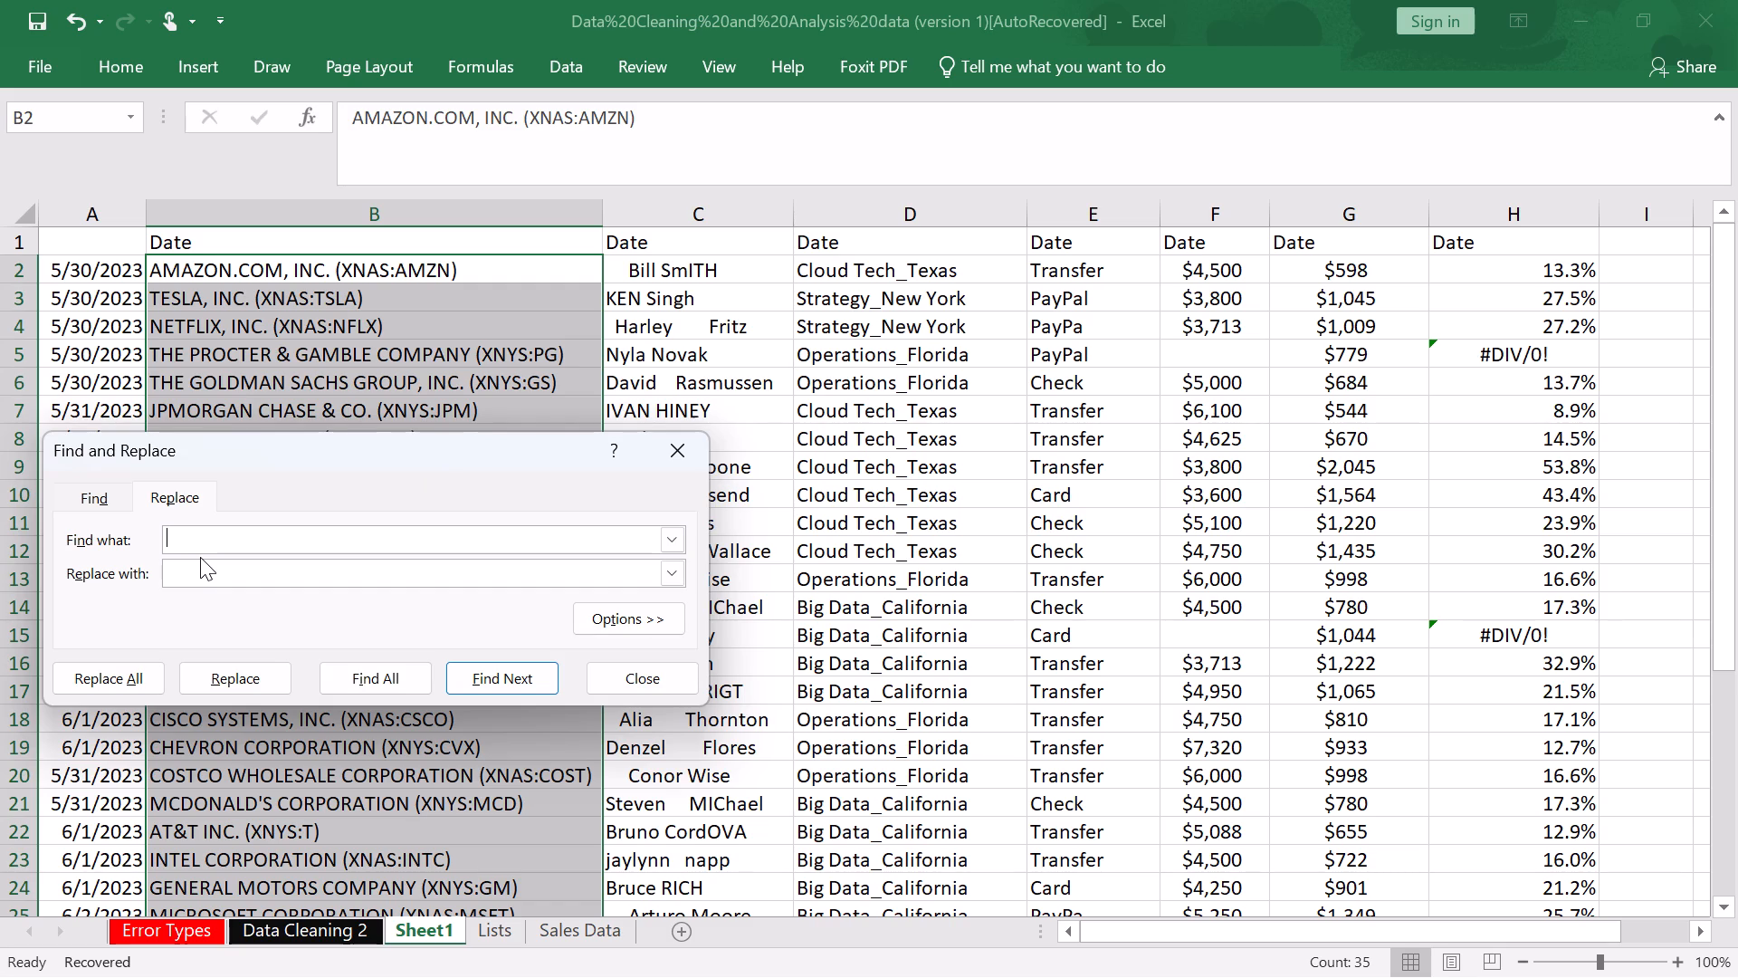
key("shift+parenleft")
key("shift+asterisk")
key("shift+parenright")
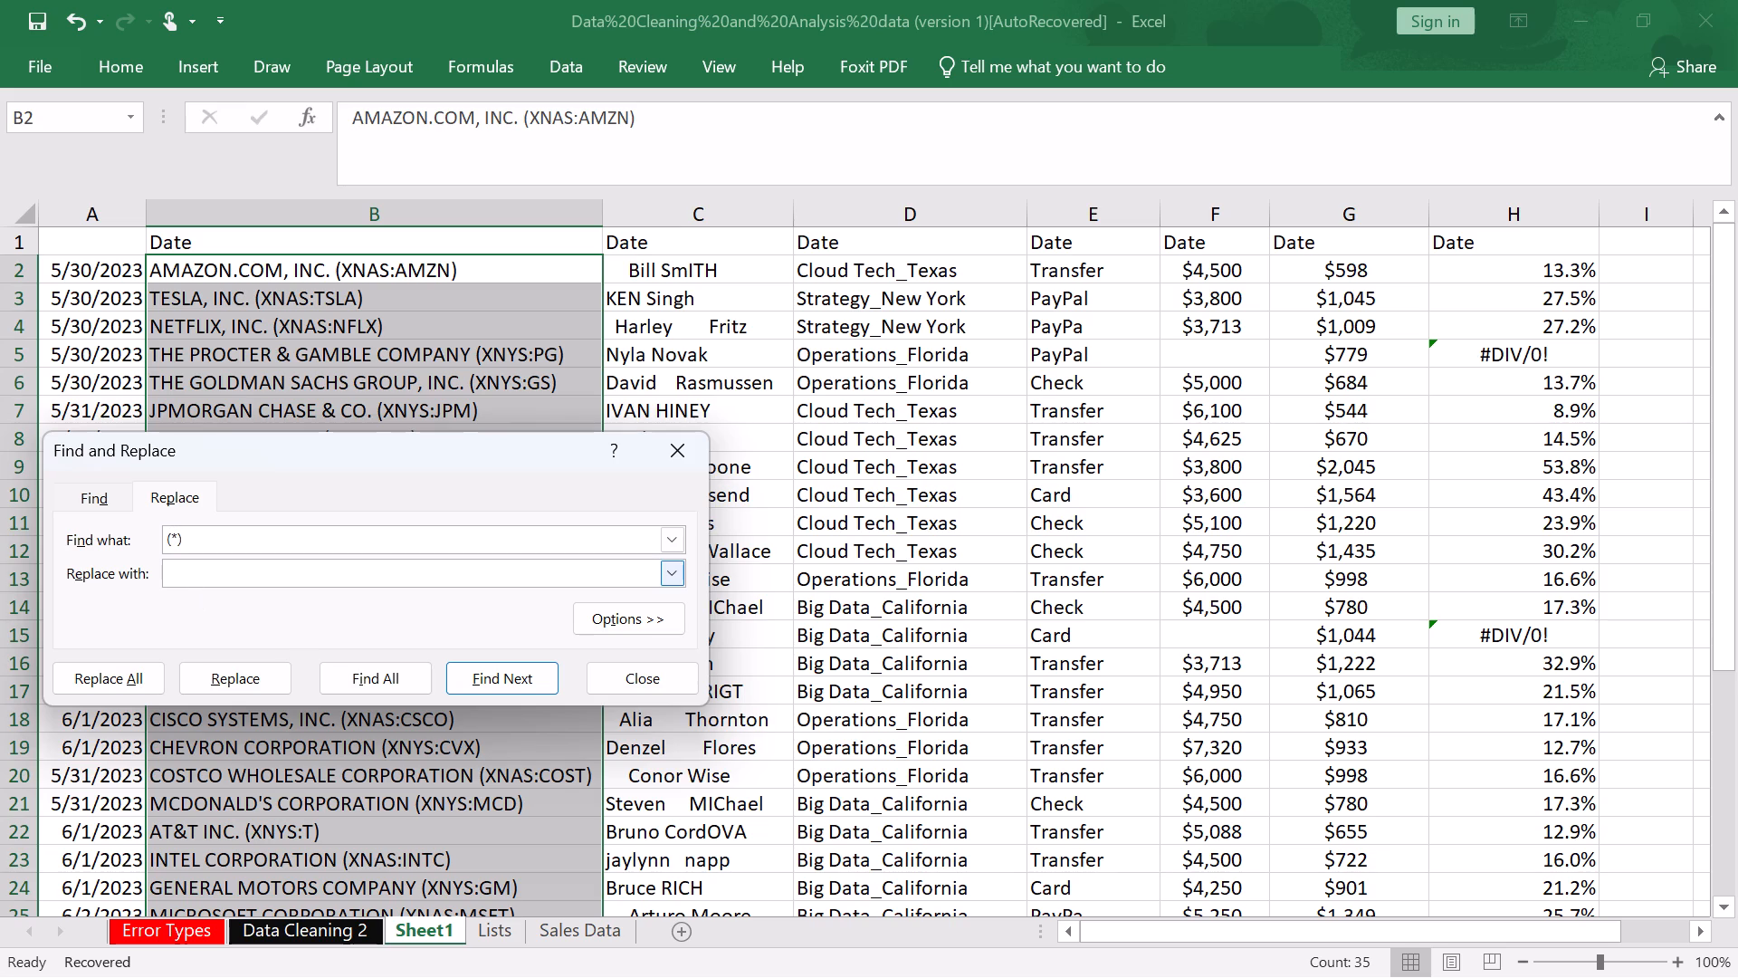
left_click(200, 568)
key("space")
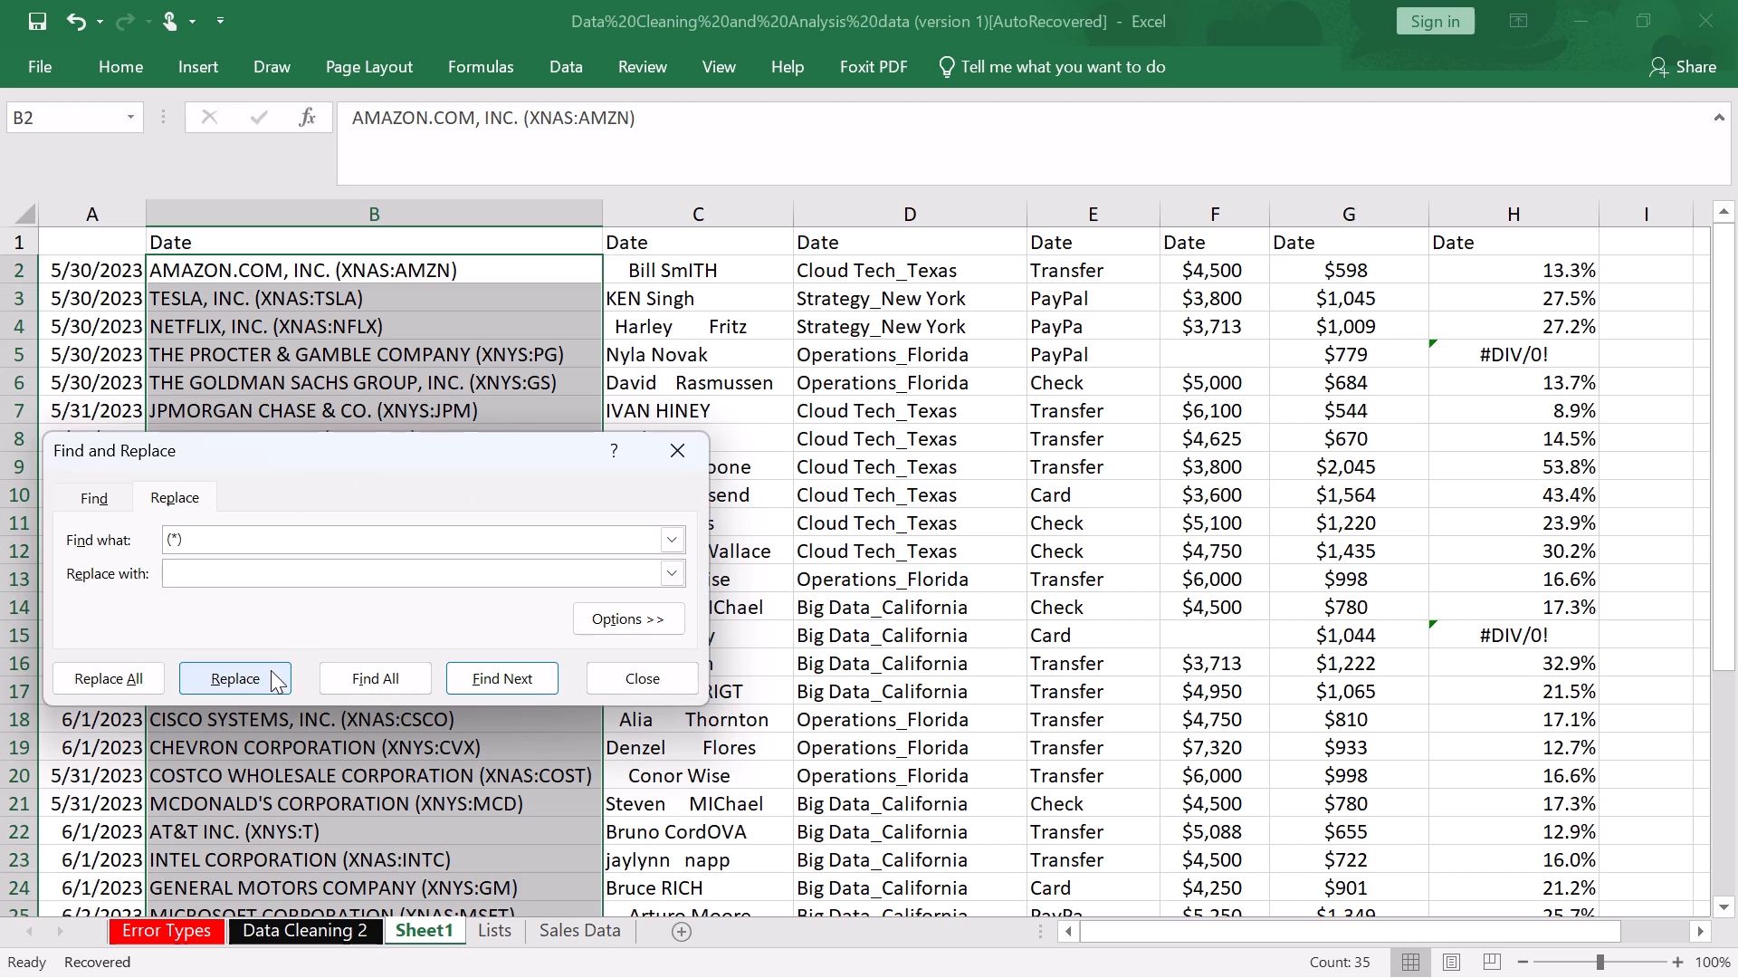
left_click(116, 666)
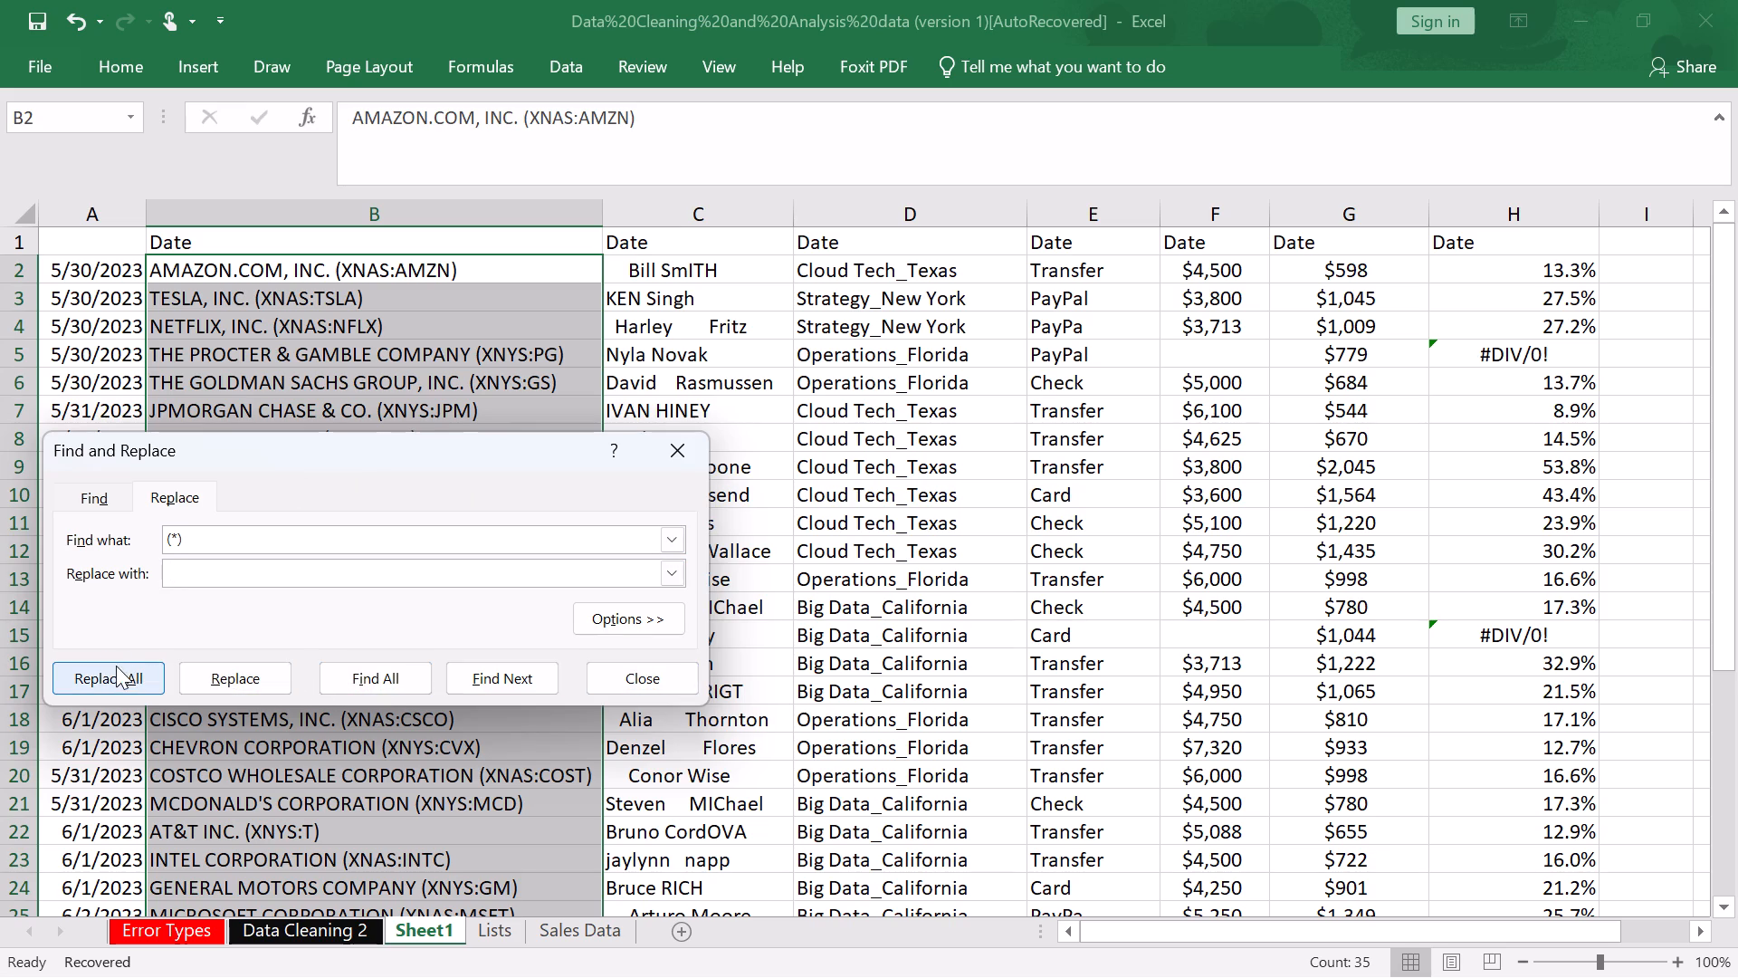
left_click(884, 577)
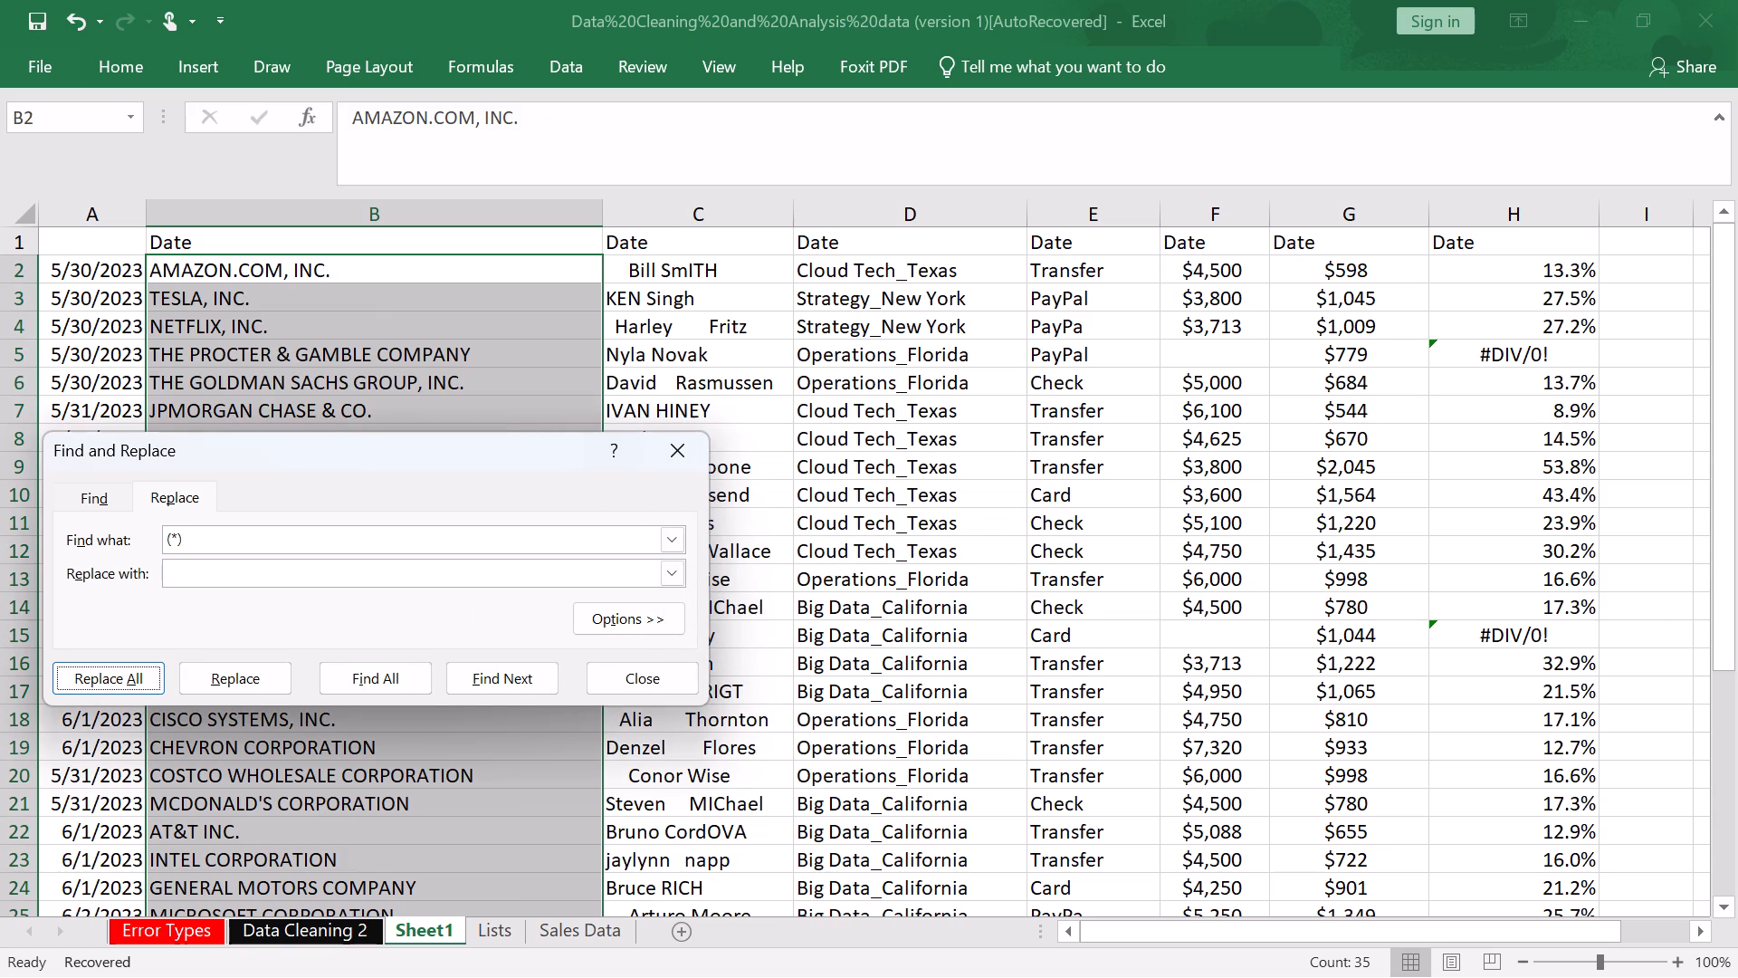
left_click(632, 680)
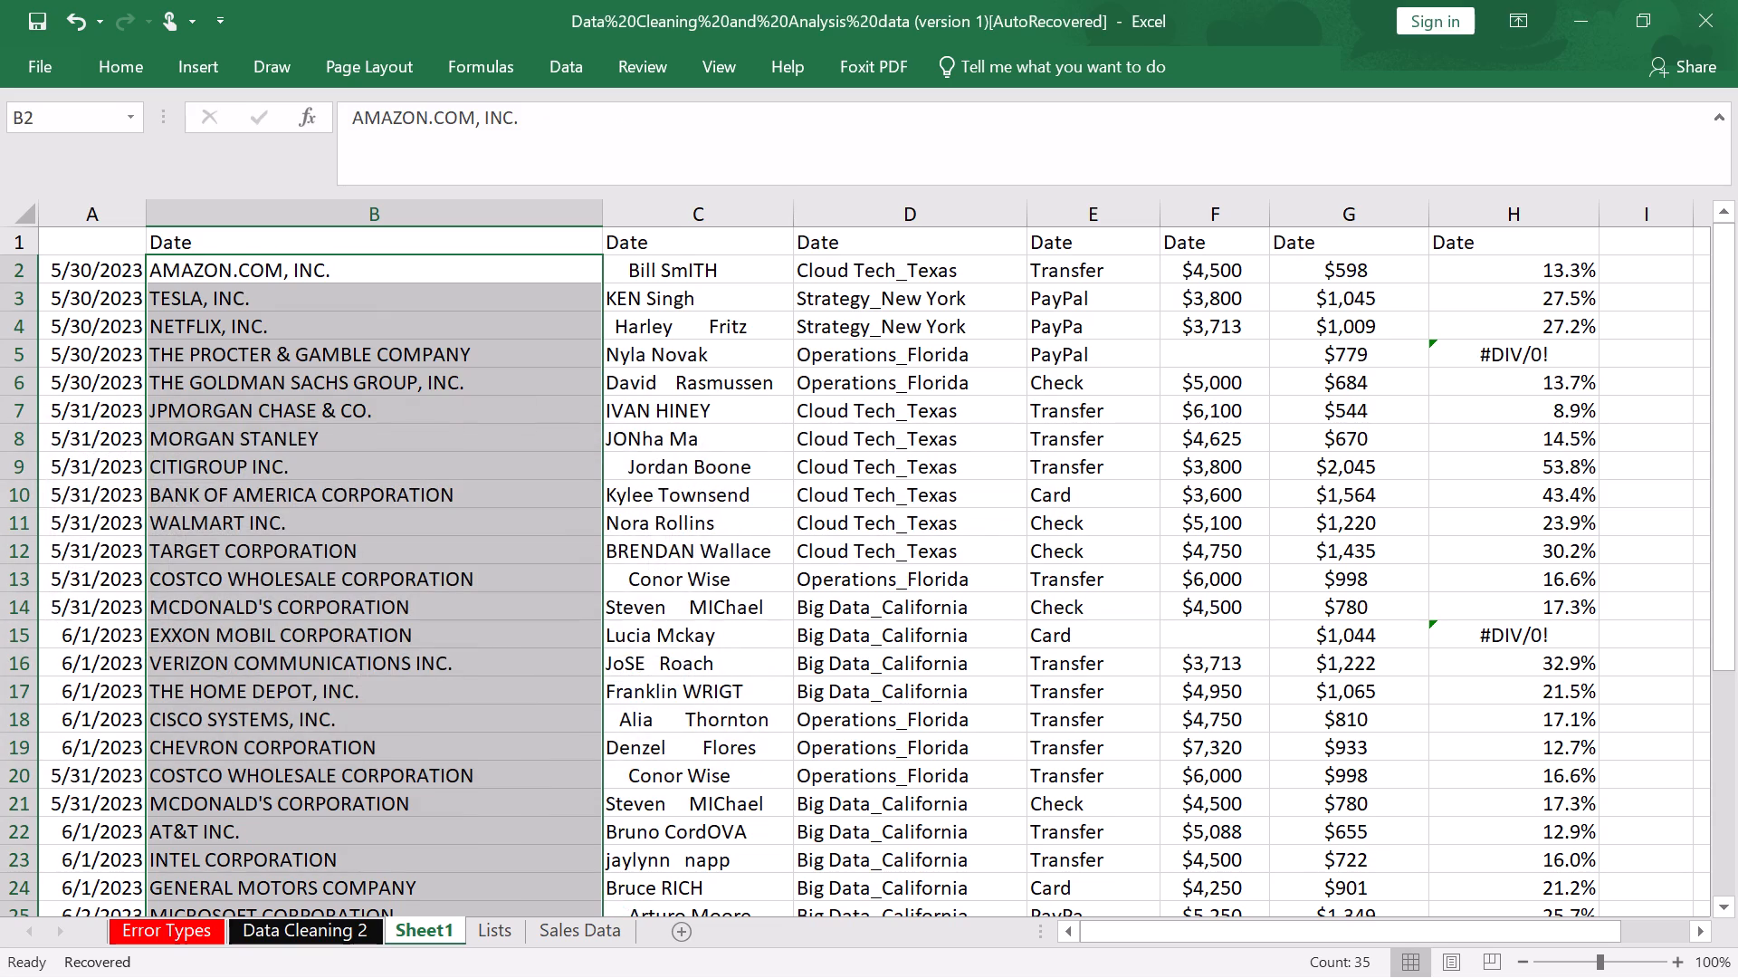
Check the company names in column B down to the last record in row 36 and back to the top.
scroll(541, 405, "down", 9)
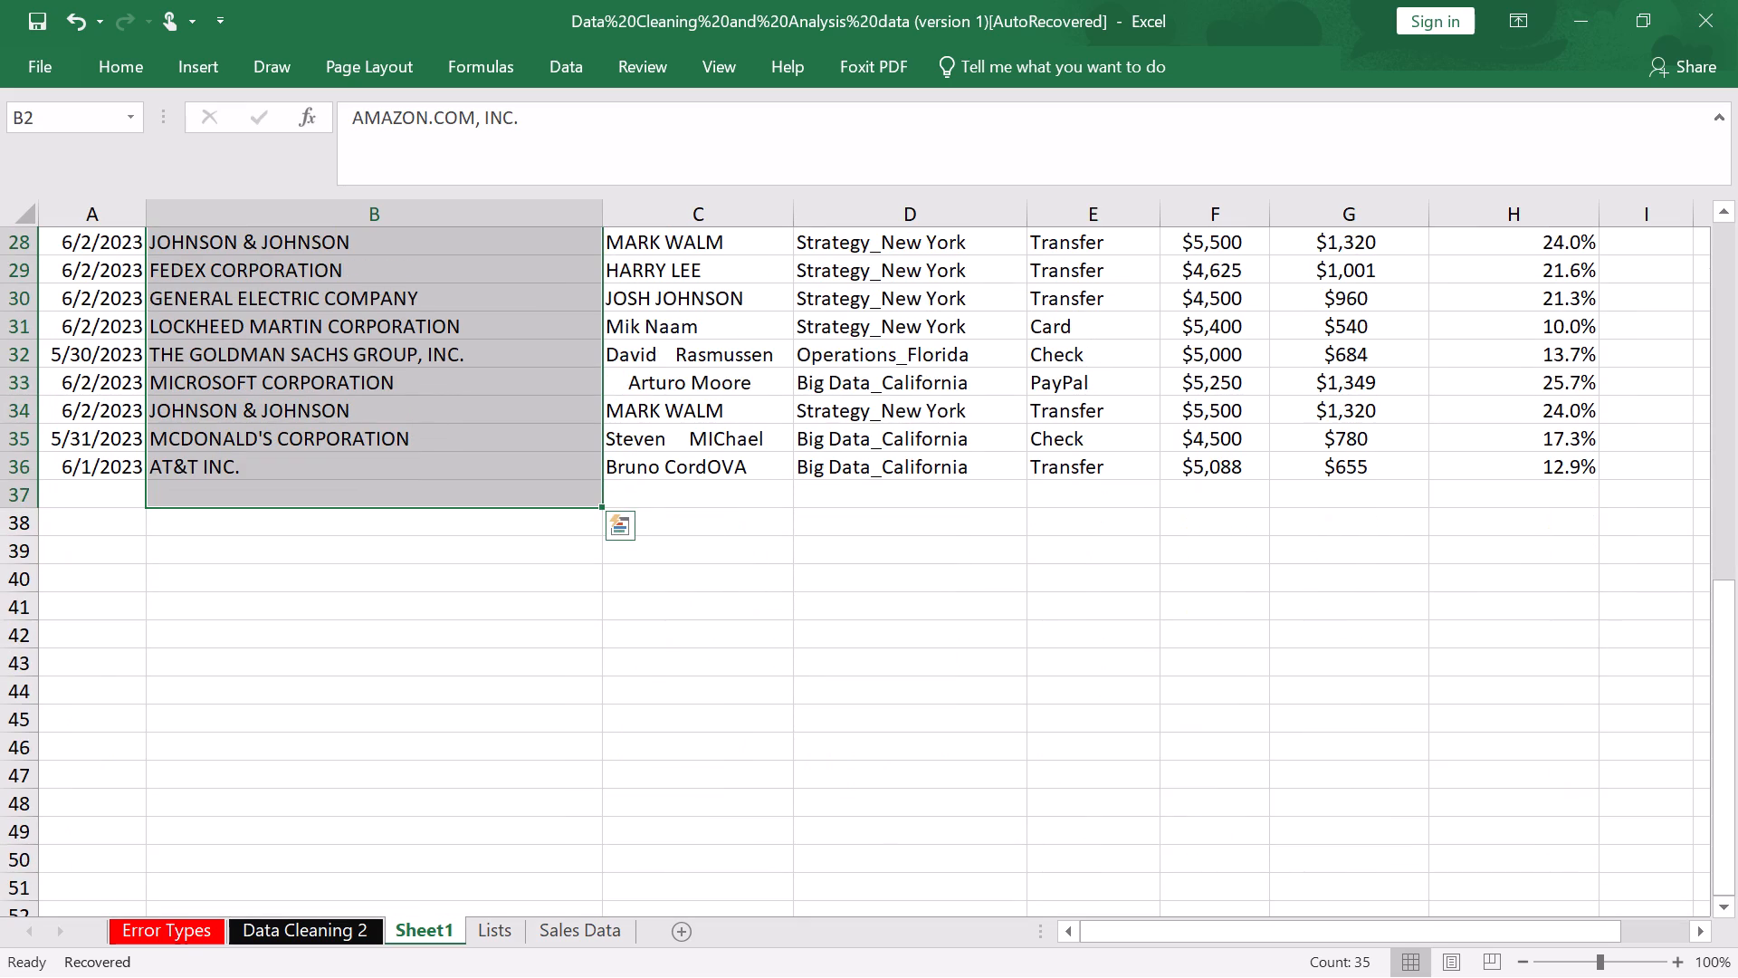
left_click(540, 463)
scroll(535, 493, "up", 9)
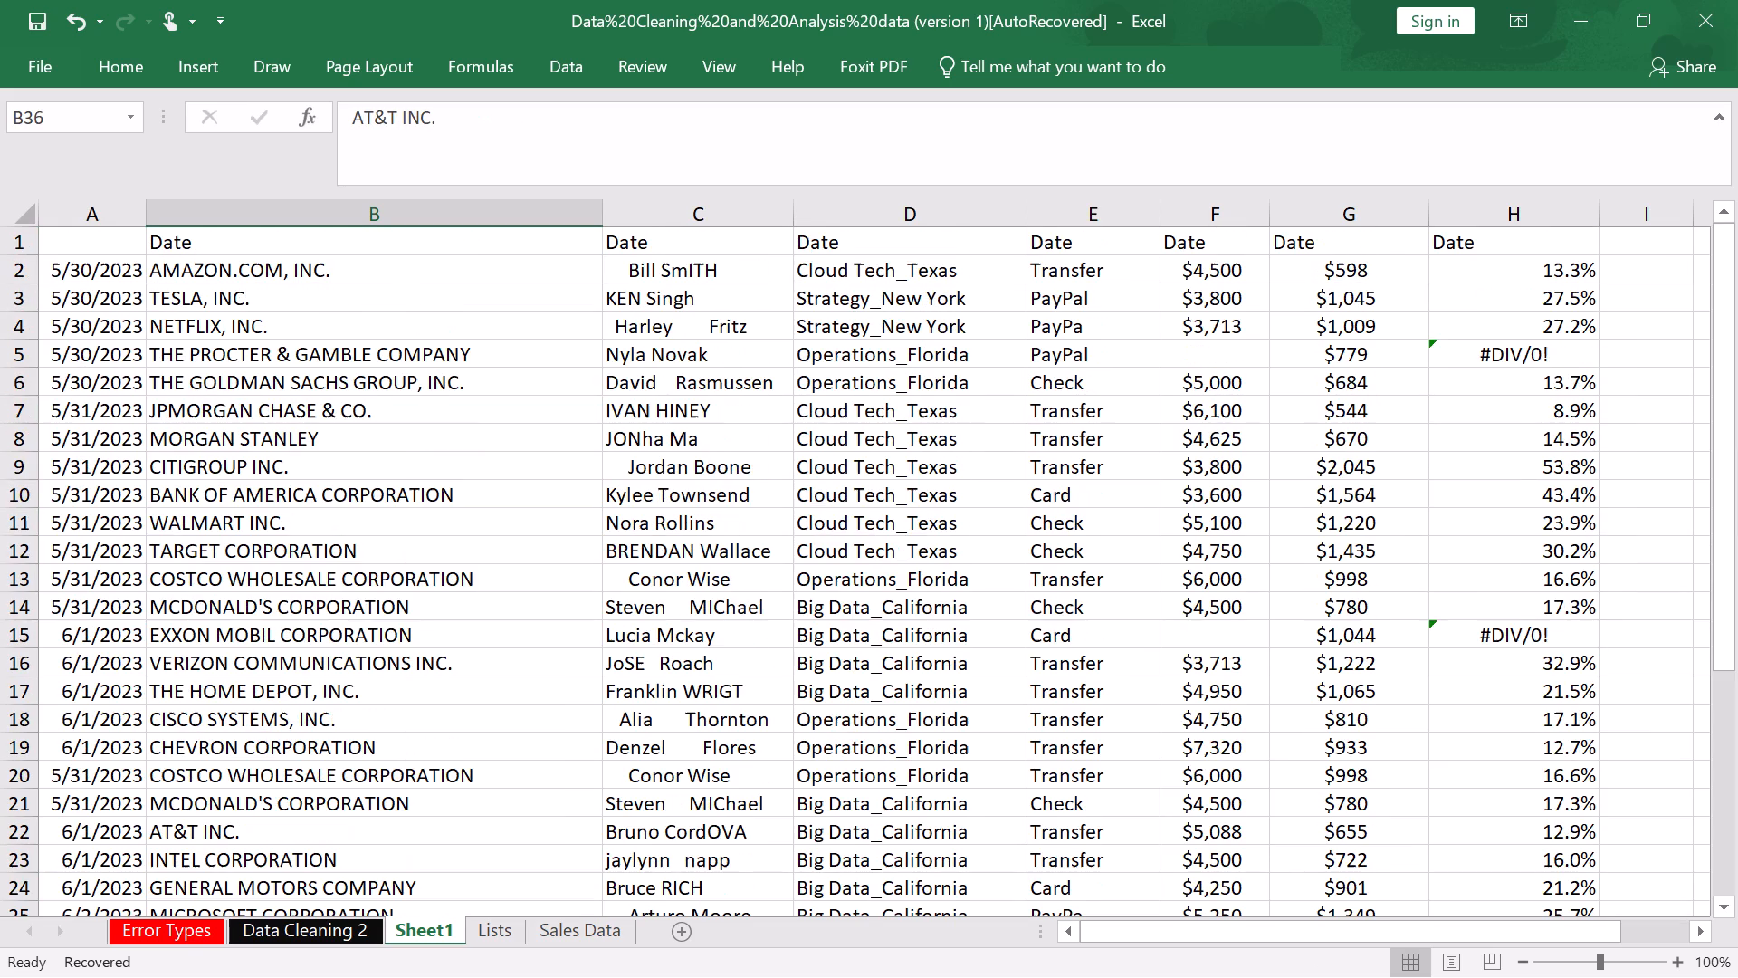
scroll(538, 493, "up", 9)
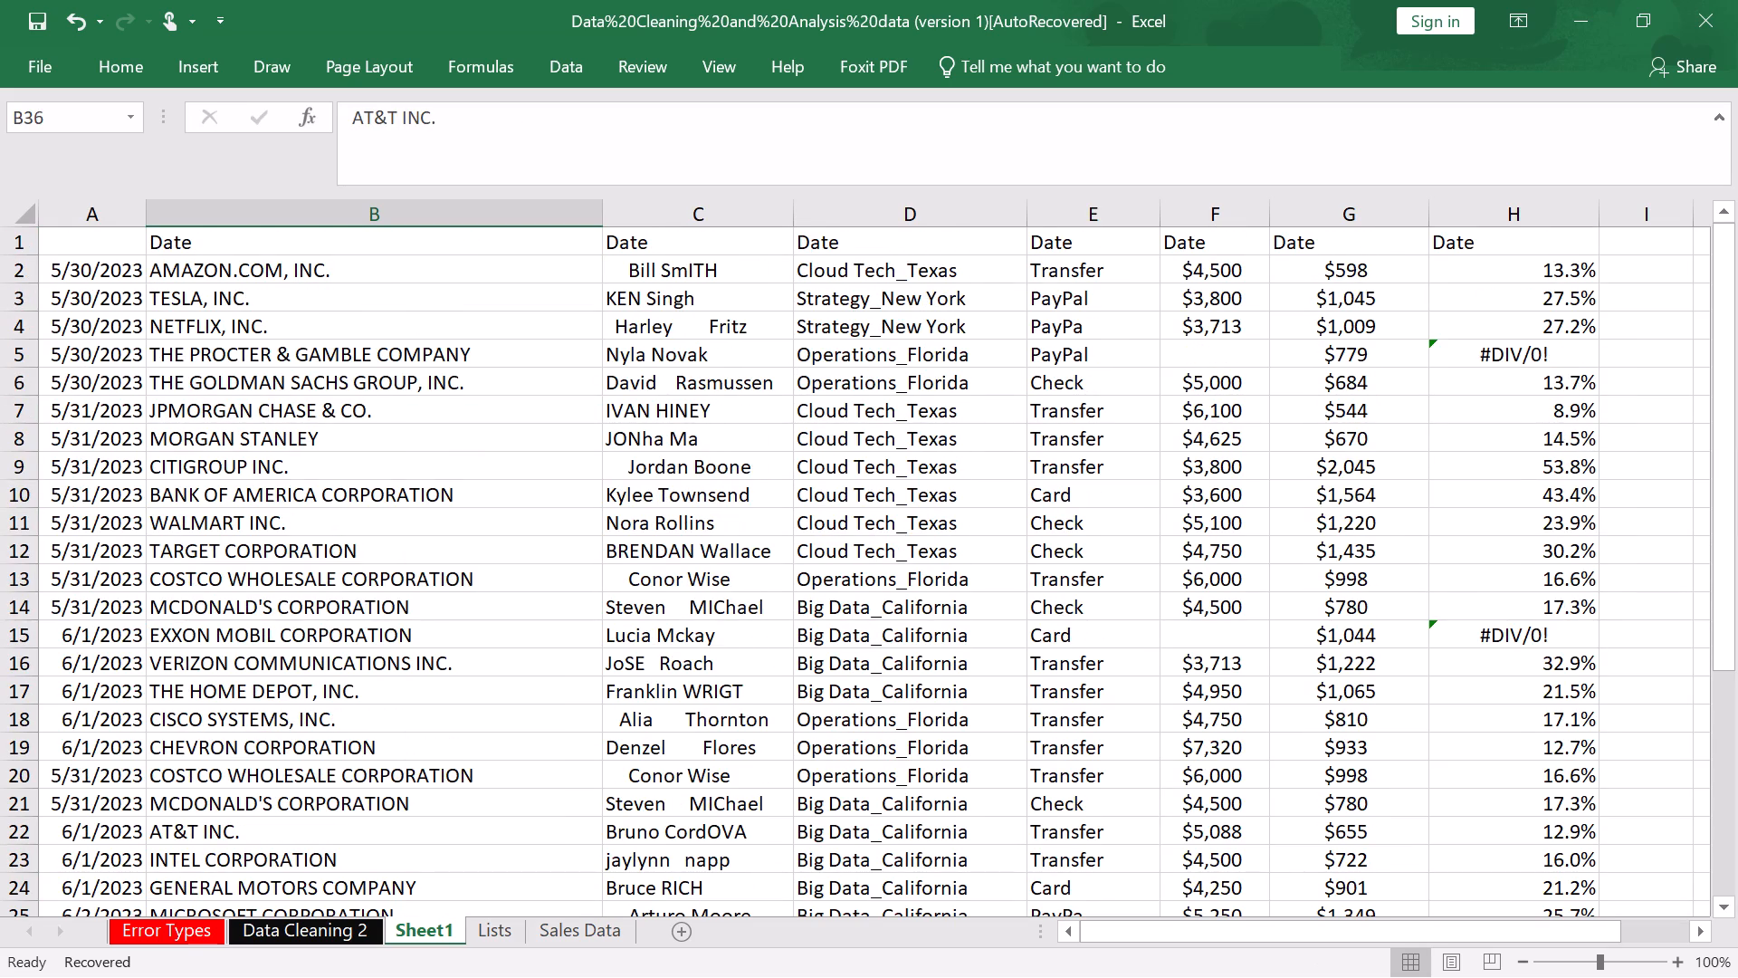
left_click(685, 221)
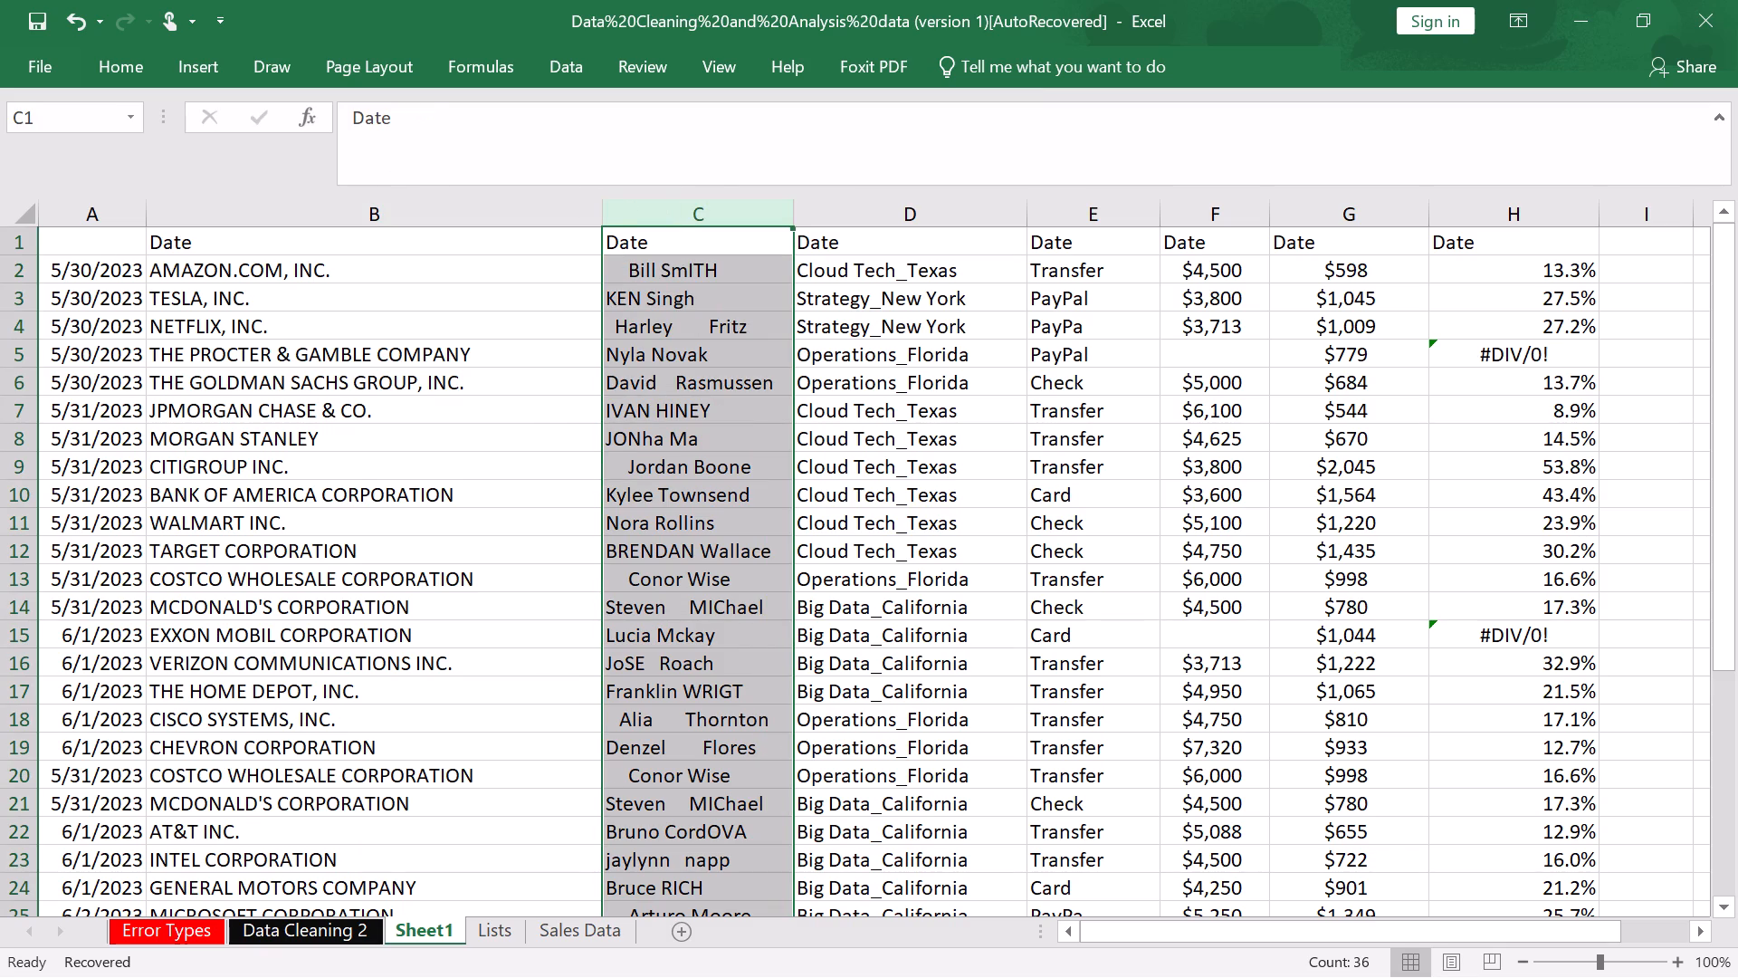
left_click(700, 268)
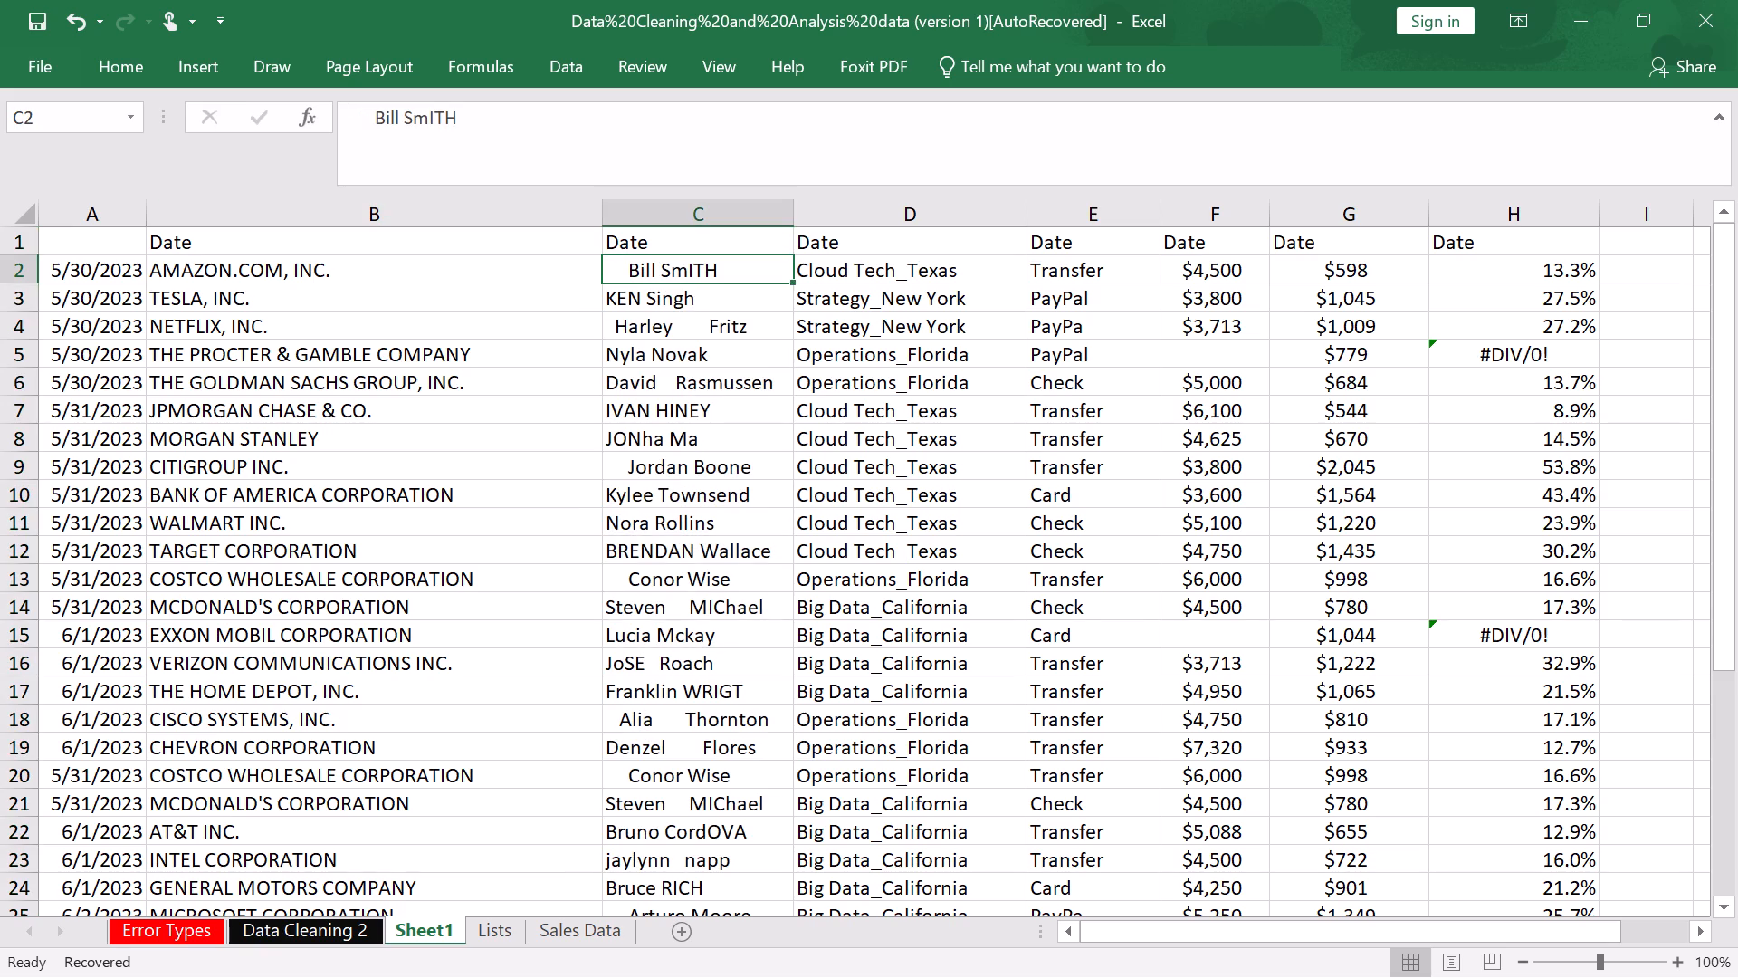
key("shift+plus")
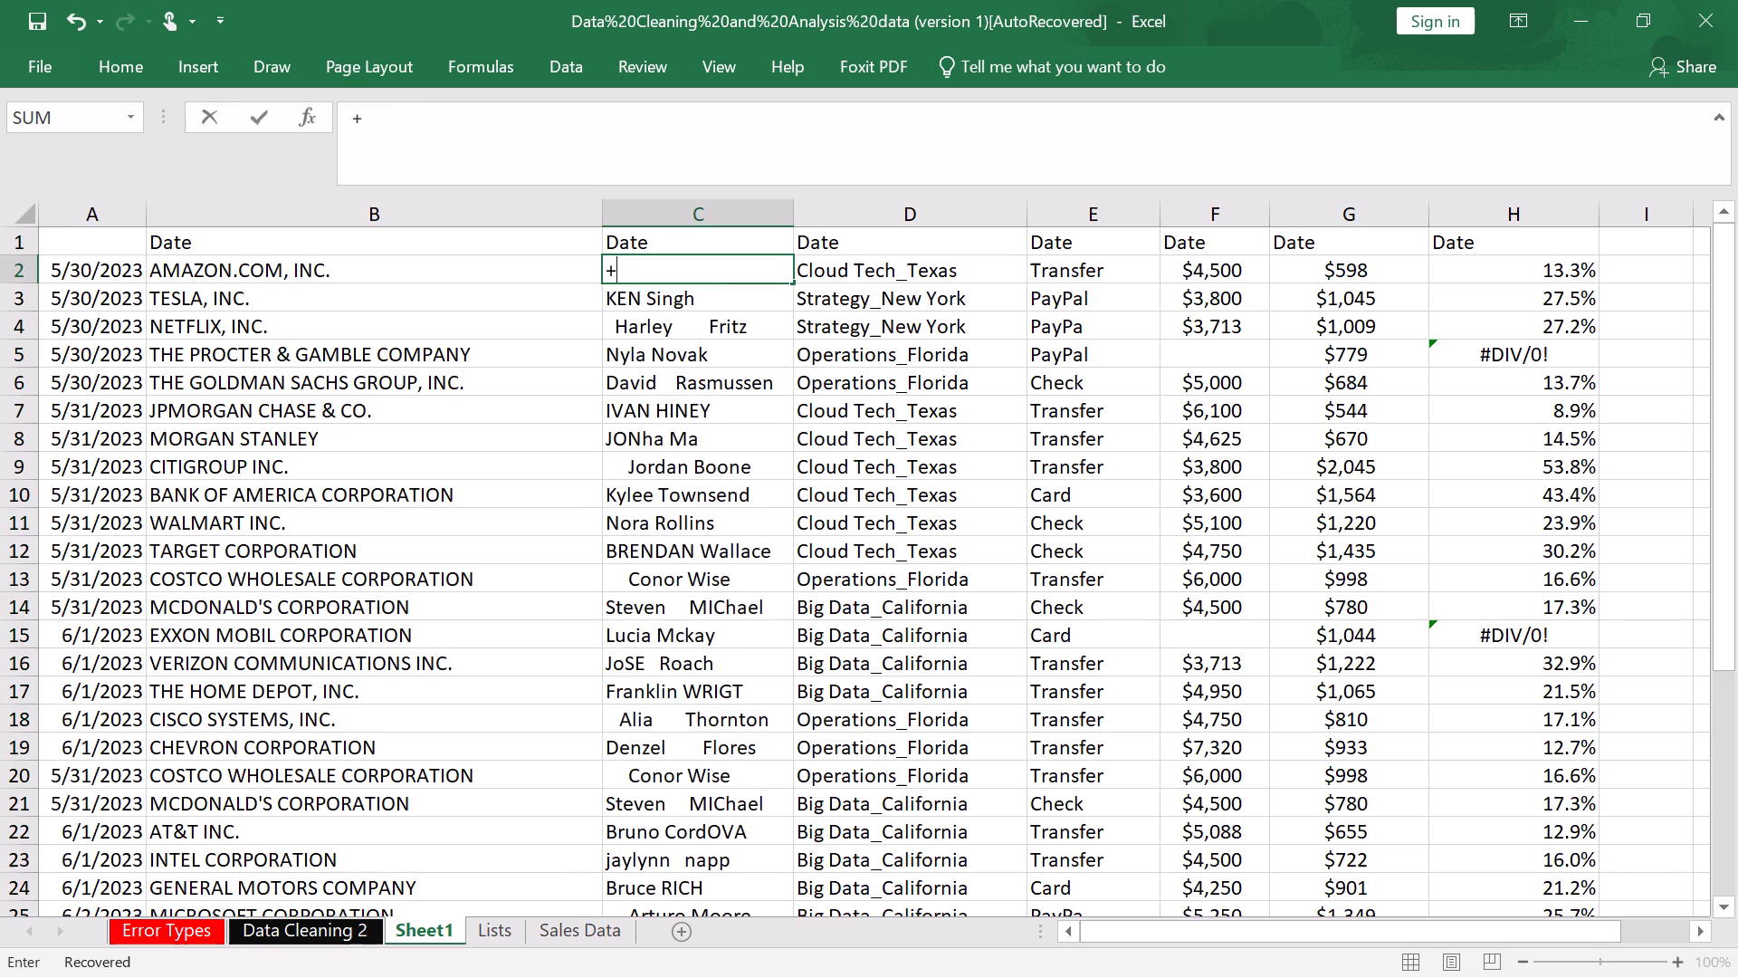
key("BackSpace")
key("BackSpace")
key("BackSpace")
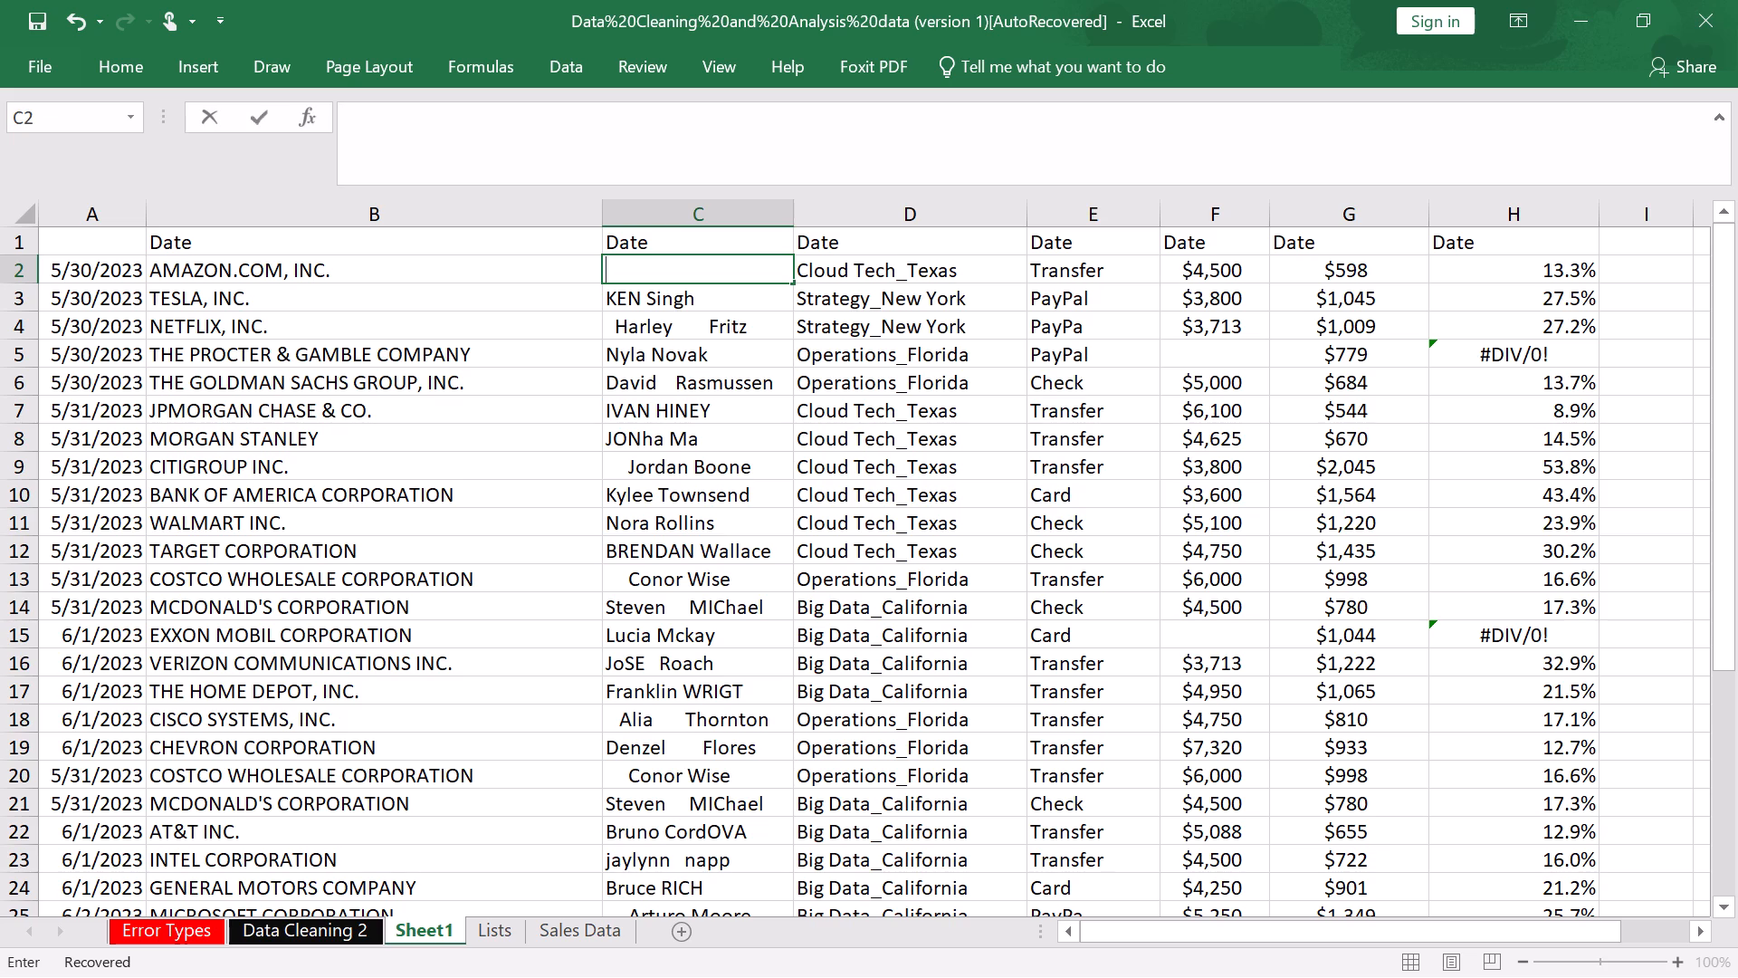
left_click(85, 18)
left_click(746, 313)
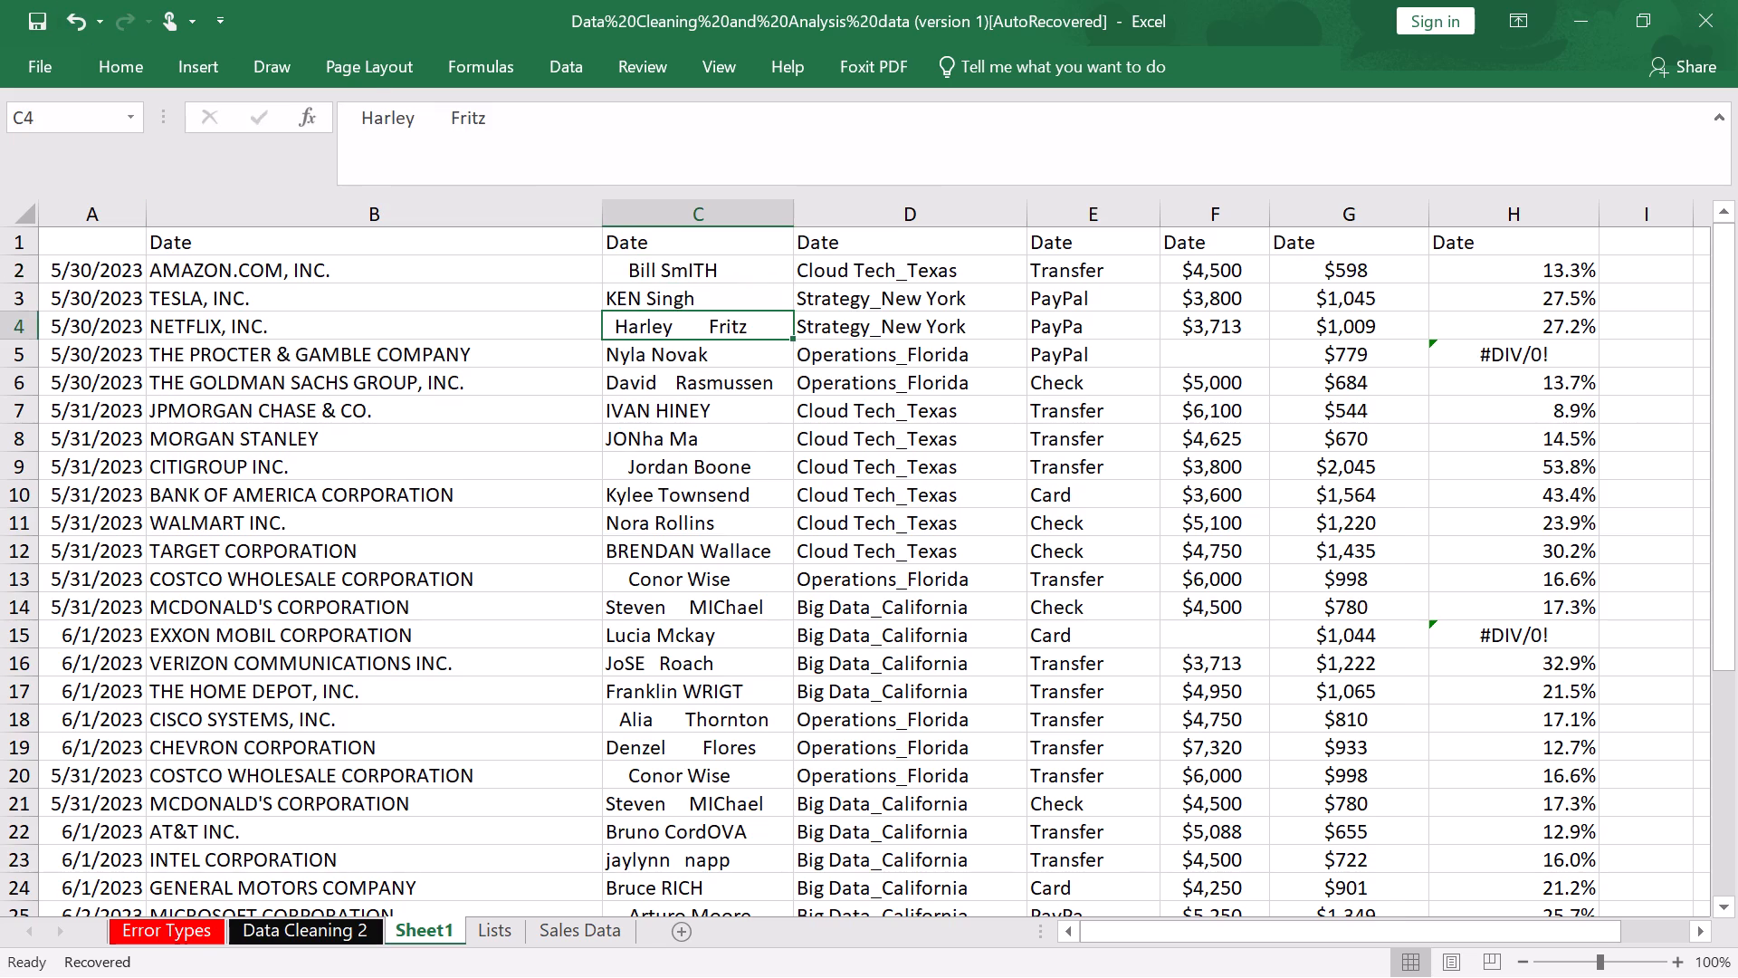
Narrow column B so that it fits the shortened company names more closely.
scroll(733, 376, "up", 5)
left_click(724, 261)
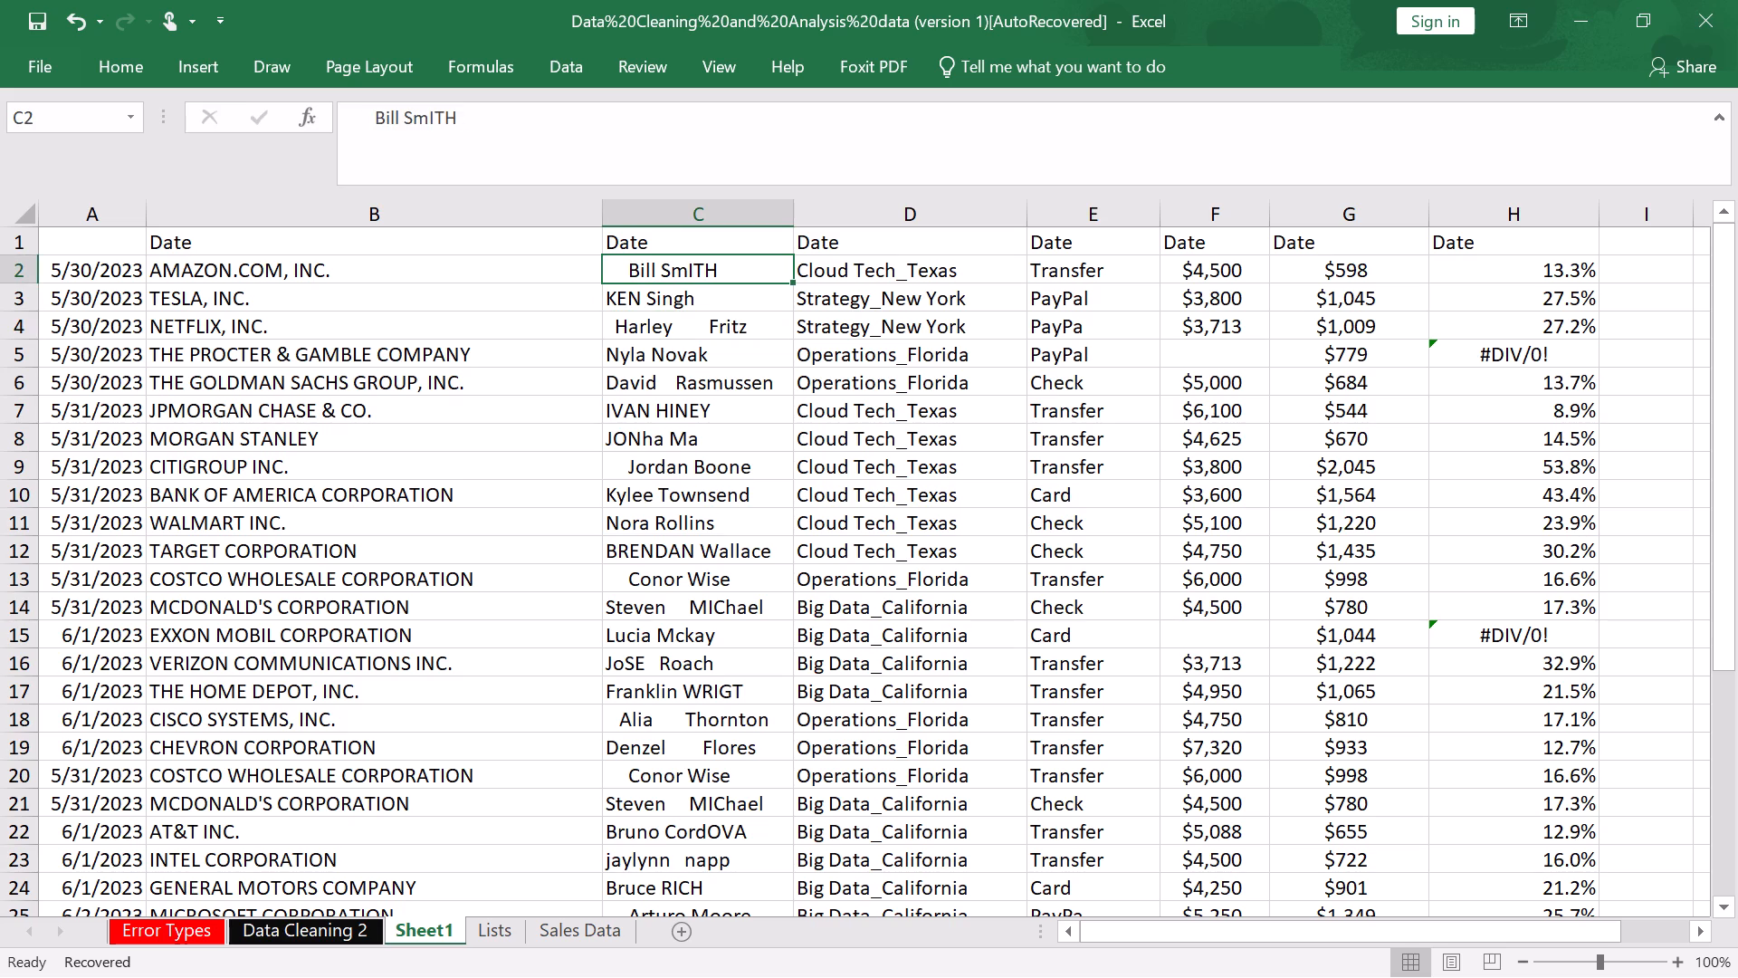
left_click_drag(604, 214, 579, 218)
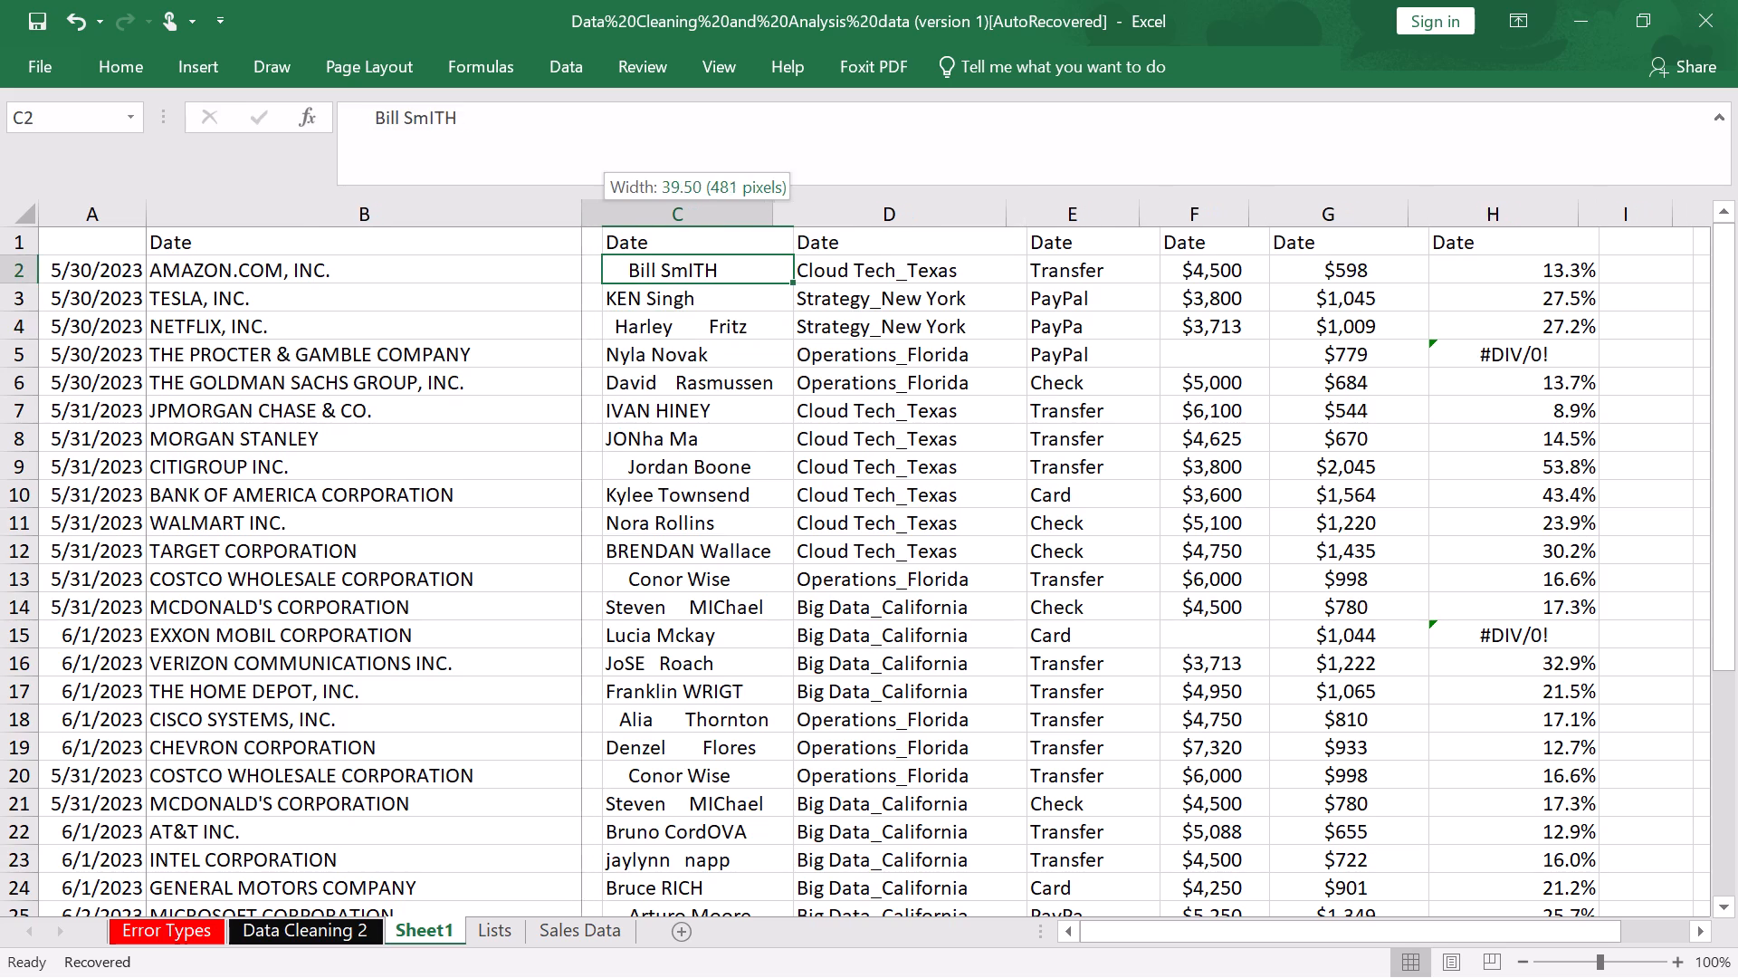
left_click_drag(579, 218, 535, 225)
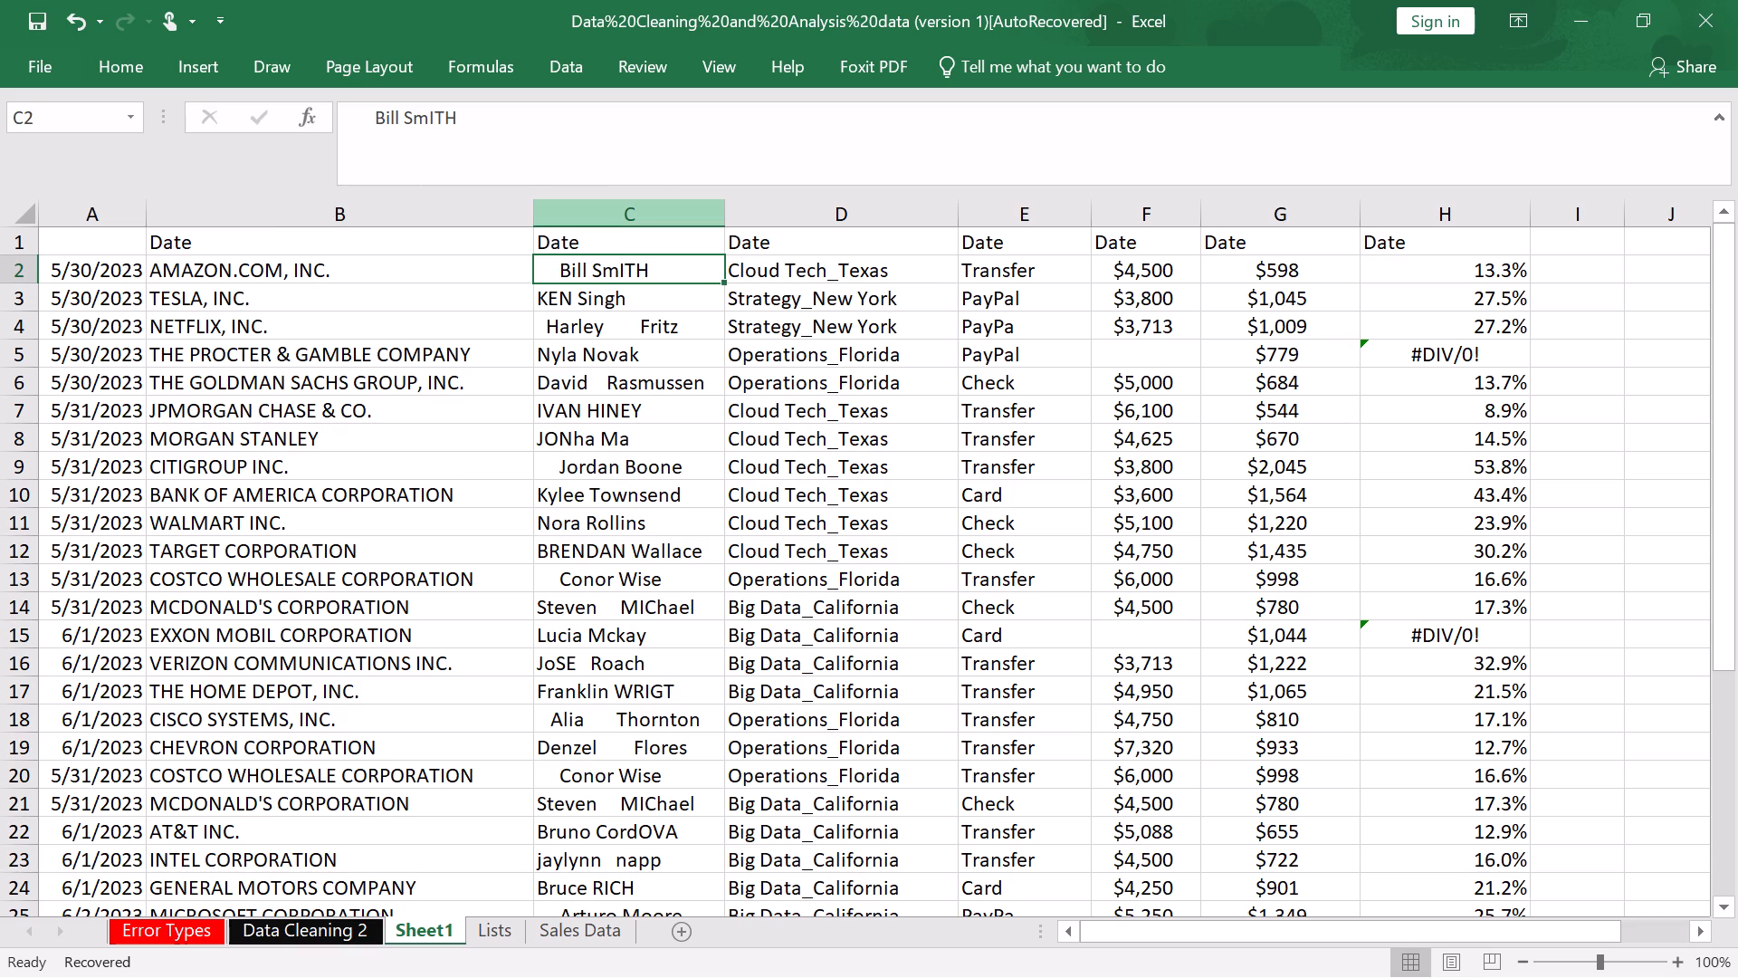
Examine the names in column C from row 2 to the last record in row 36 for irregular spacing and capitalisation.
scroll(568, 382, "down", 1)
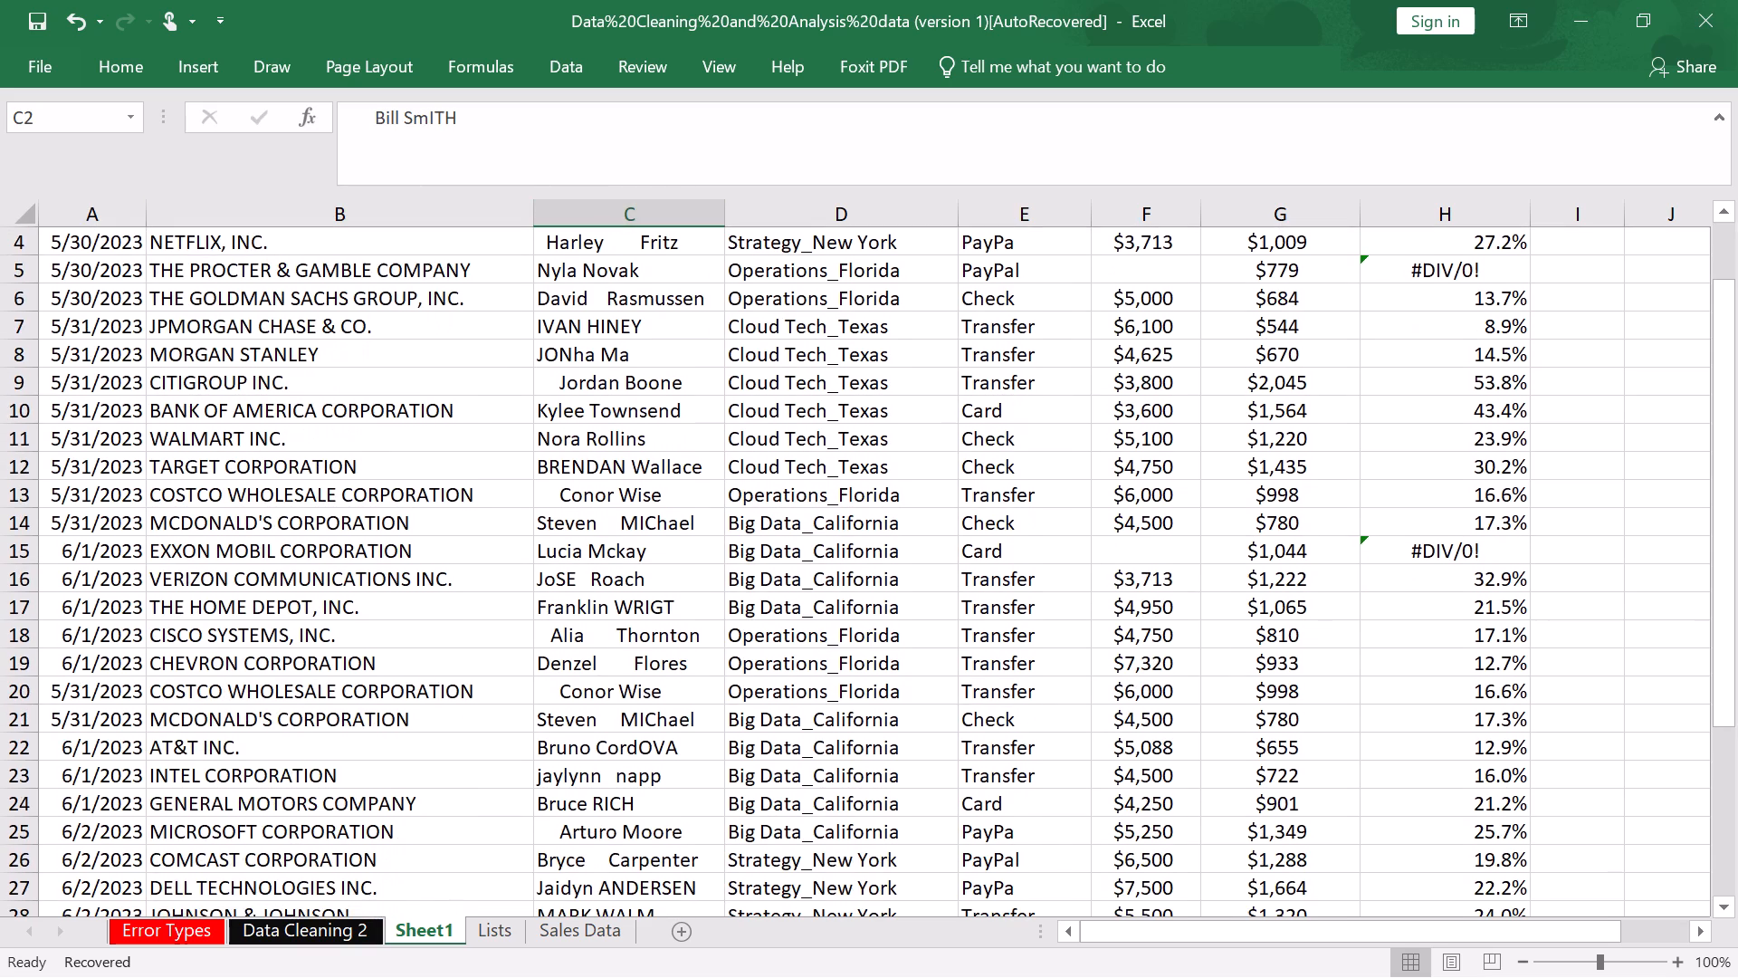
scroll(575, 377, "down", 5)
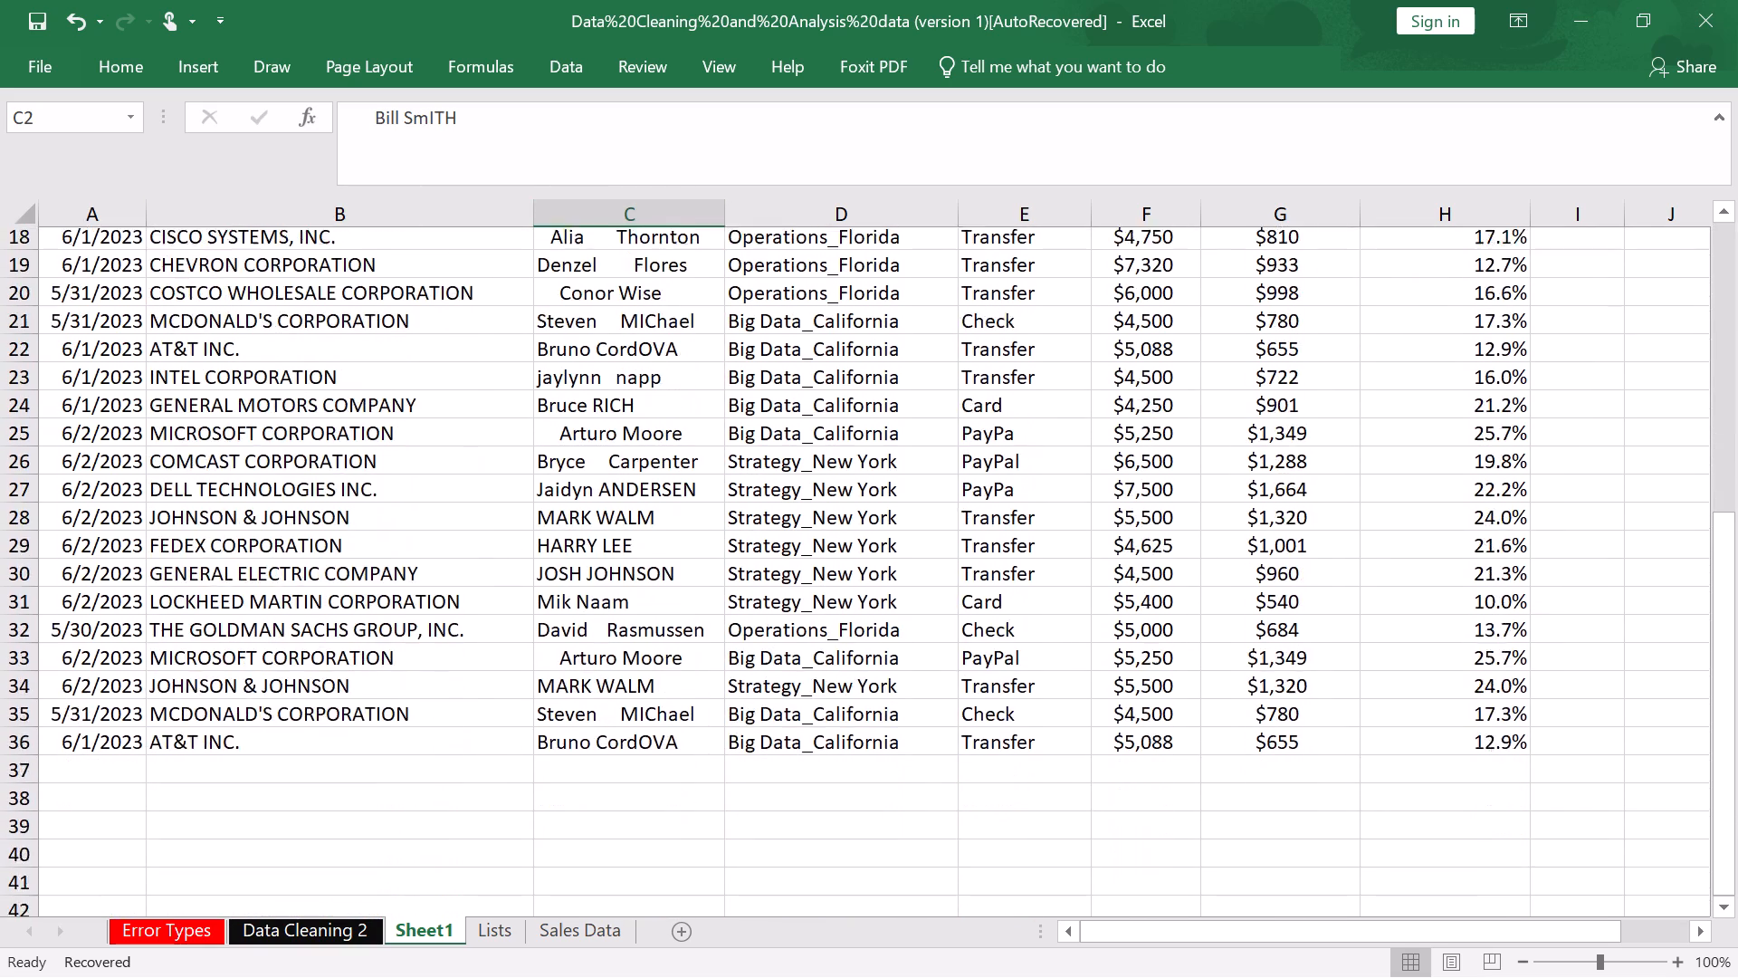
scroll(576, 376, "down", 3)
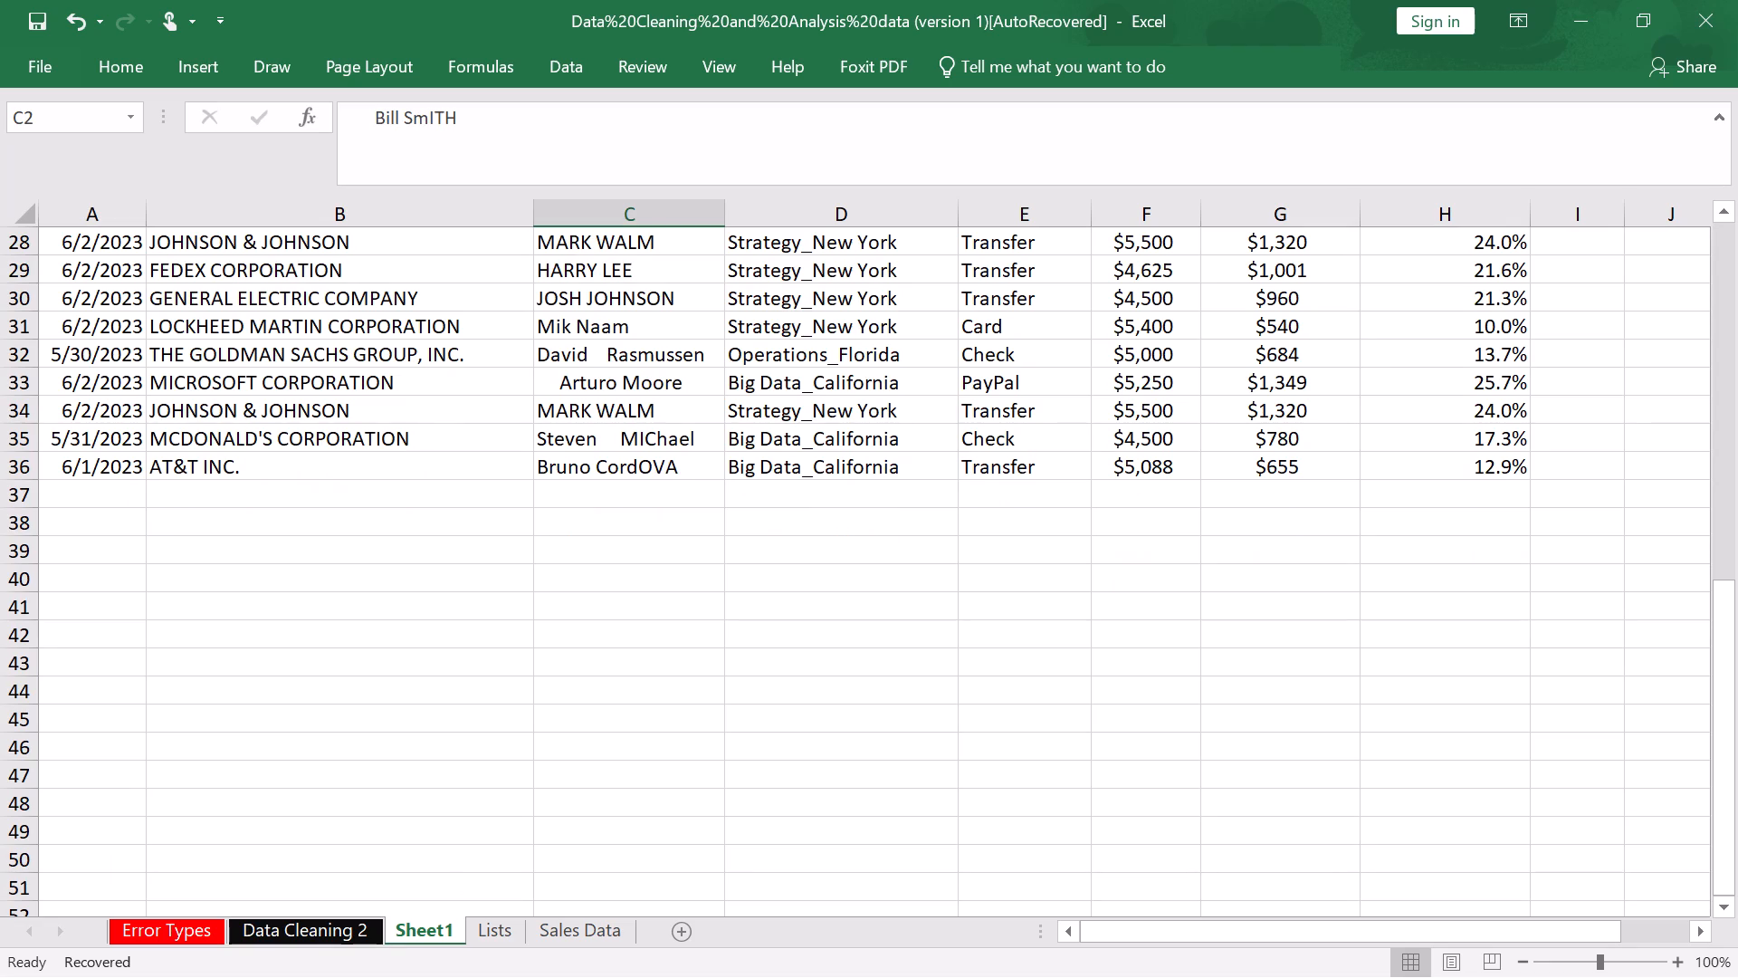
scroll(596, 455, "up", 3)
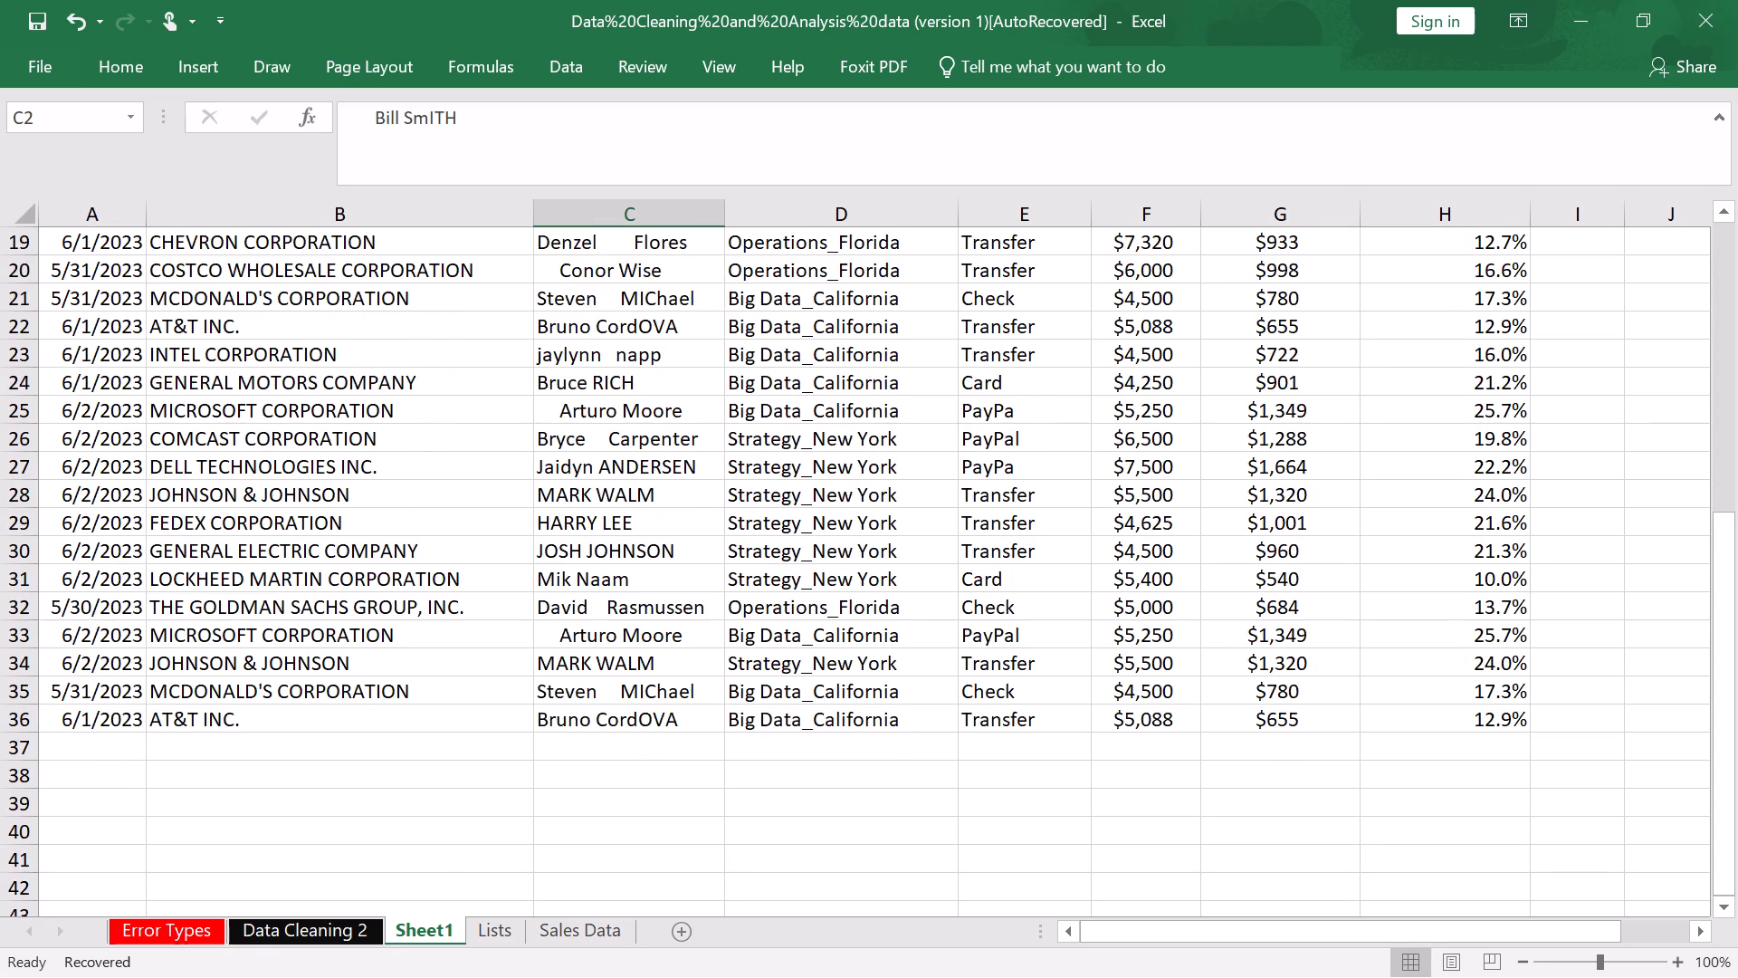
scroll(589, 460, "up", 2)
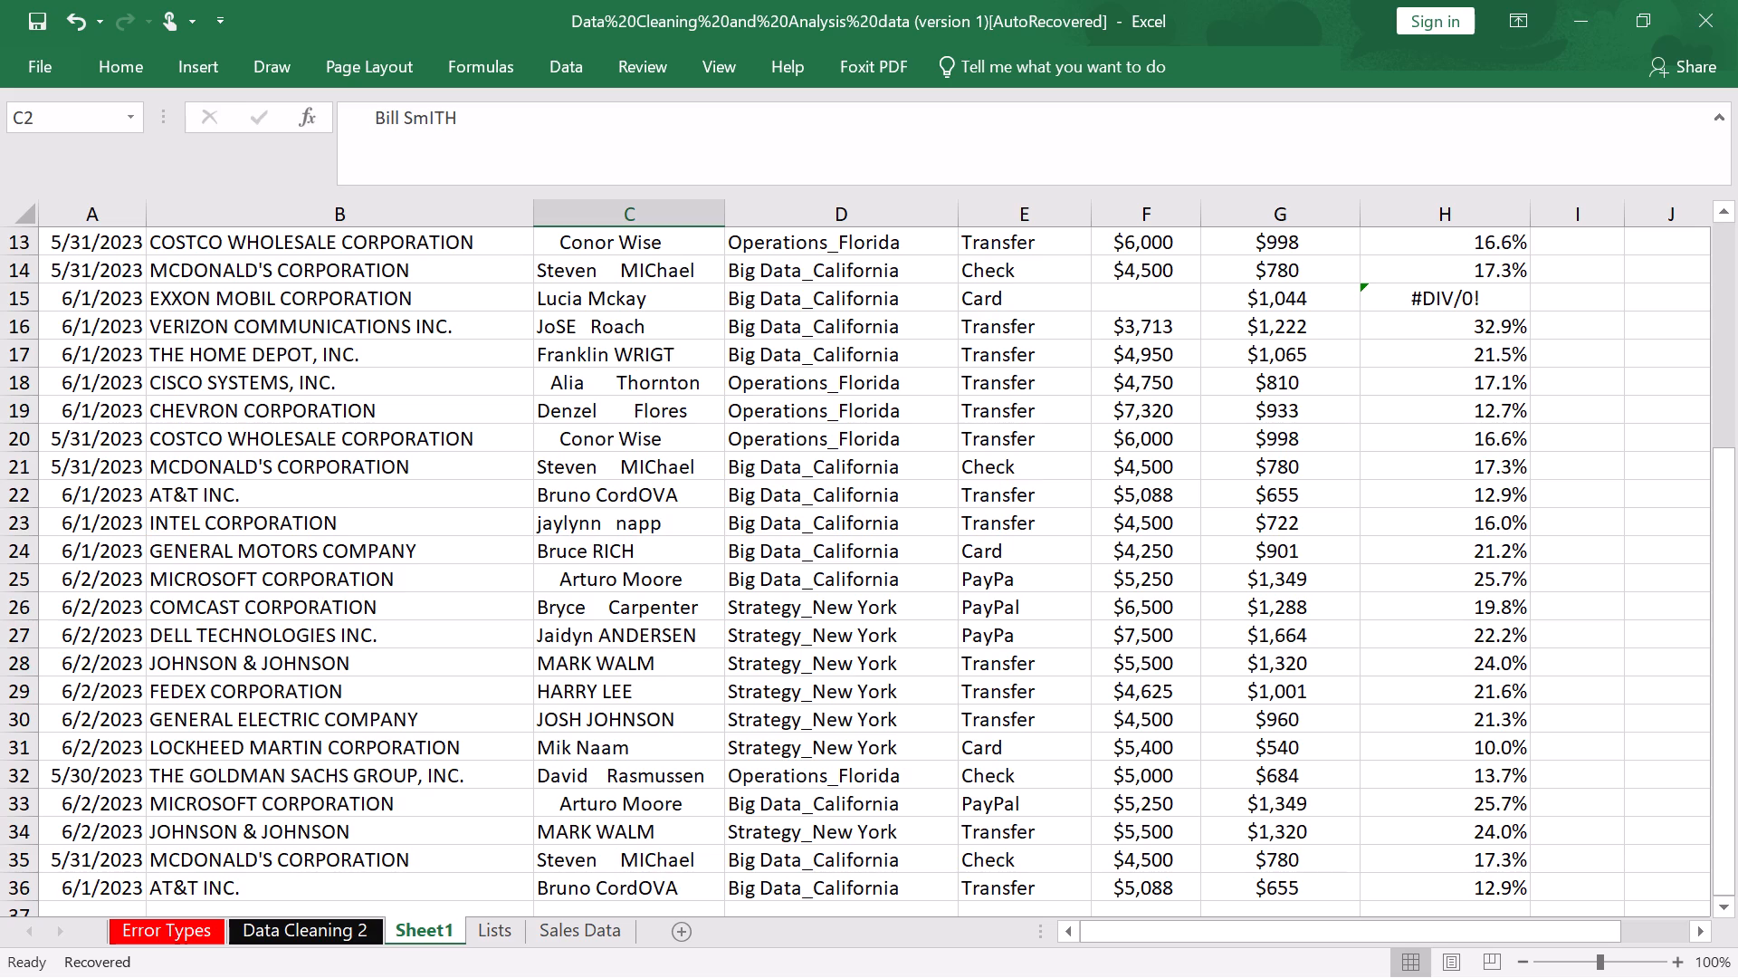
scroll(561, 601, "up", 2)
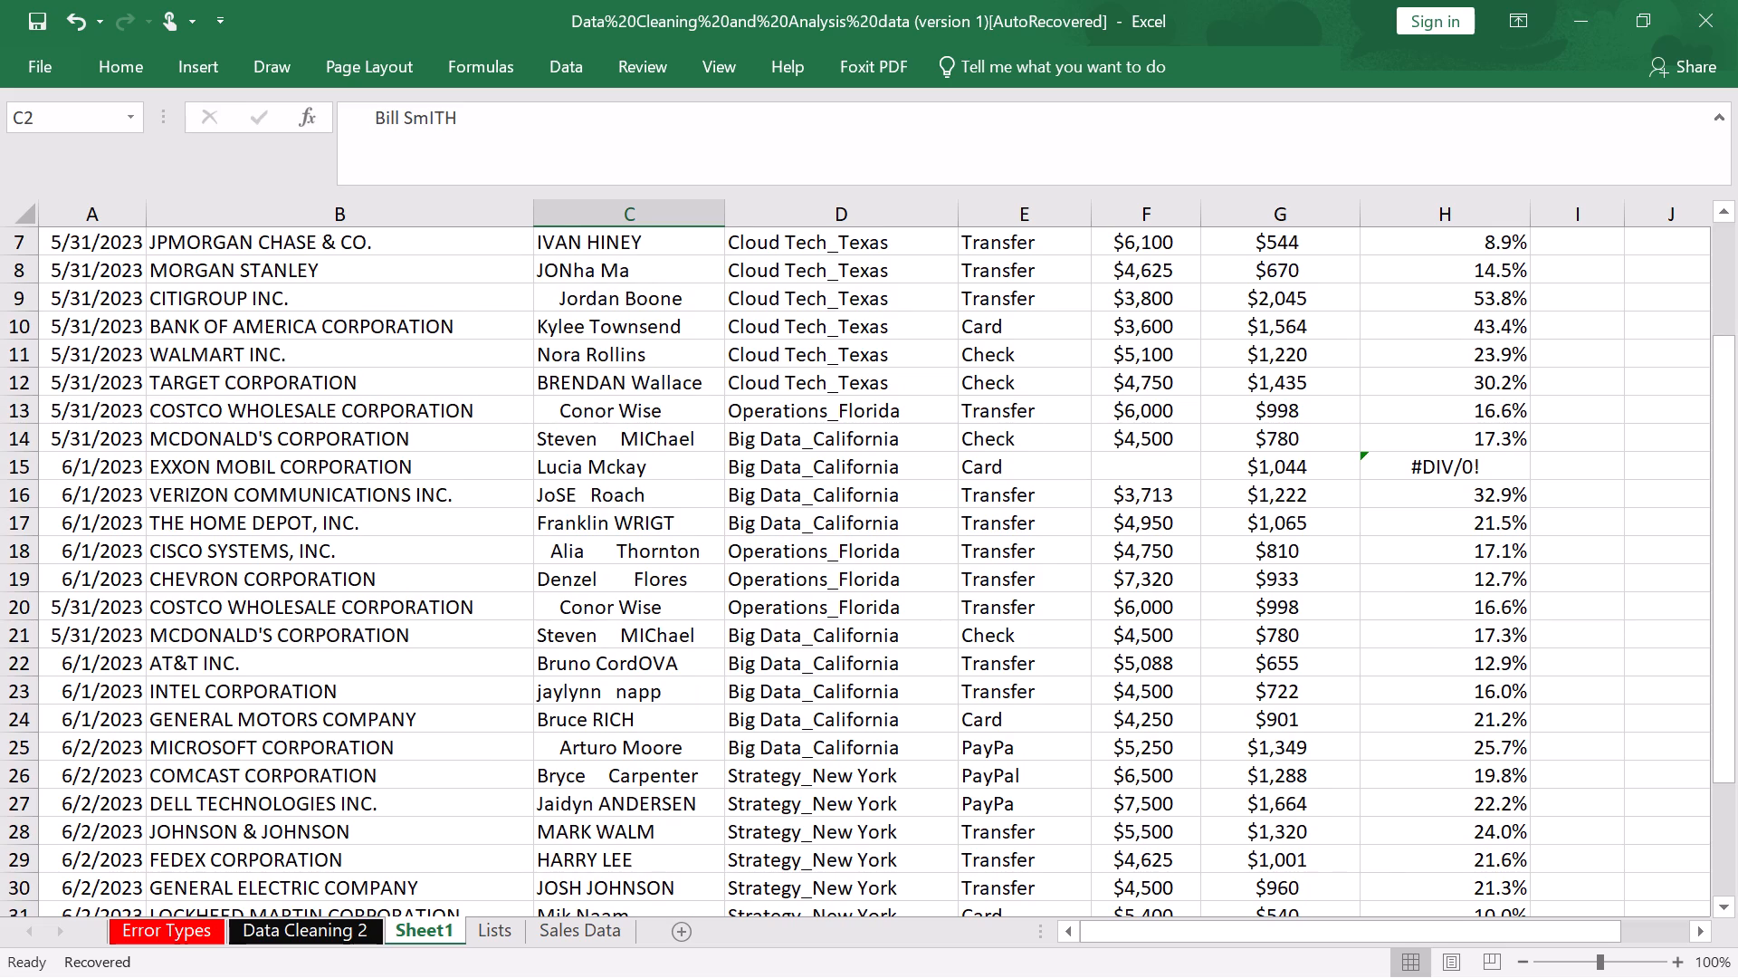
scroll(630, 692, "up", 7)
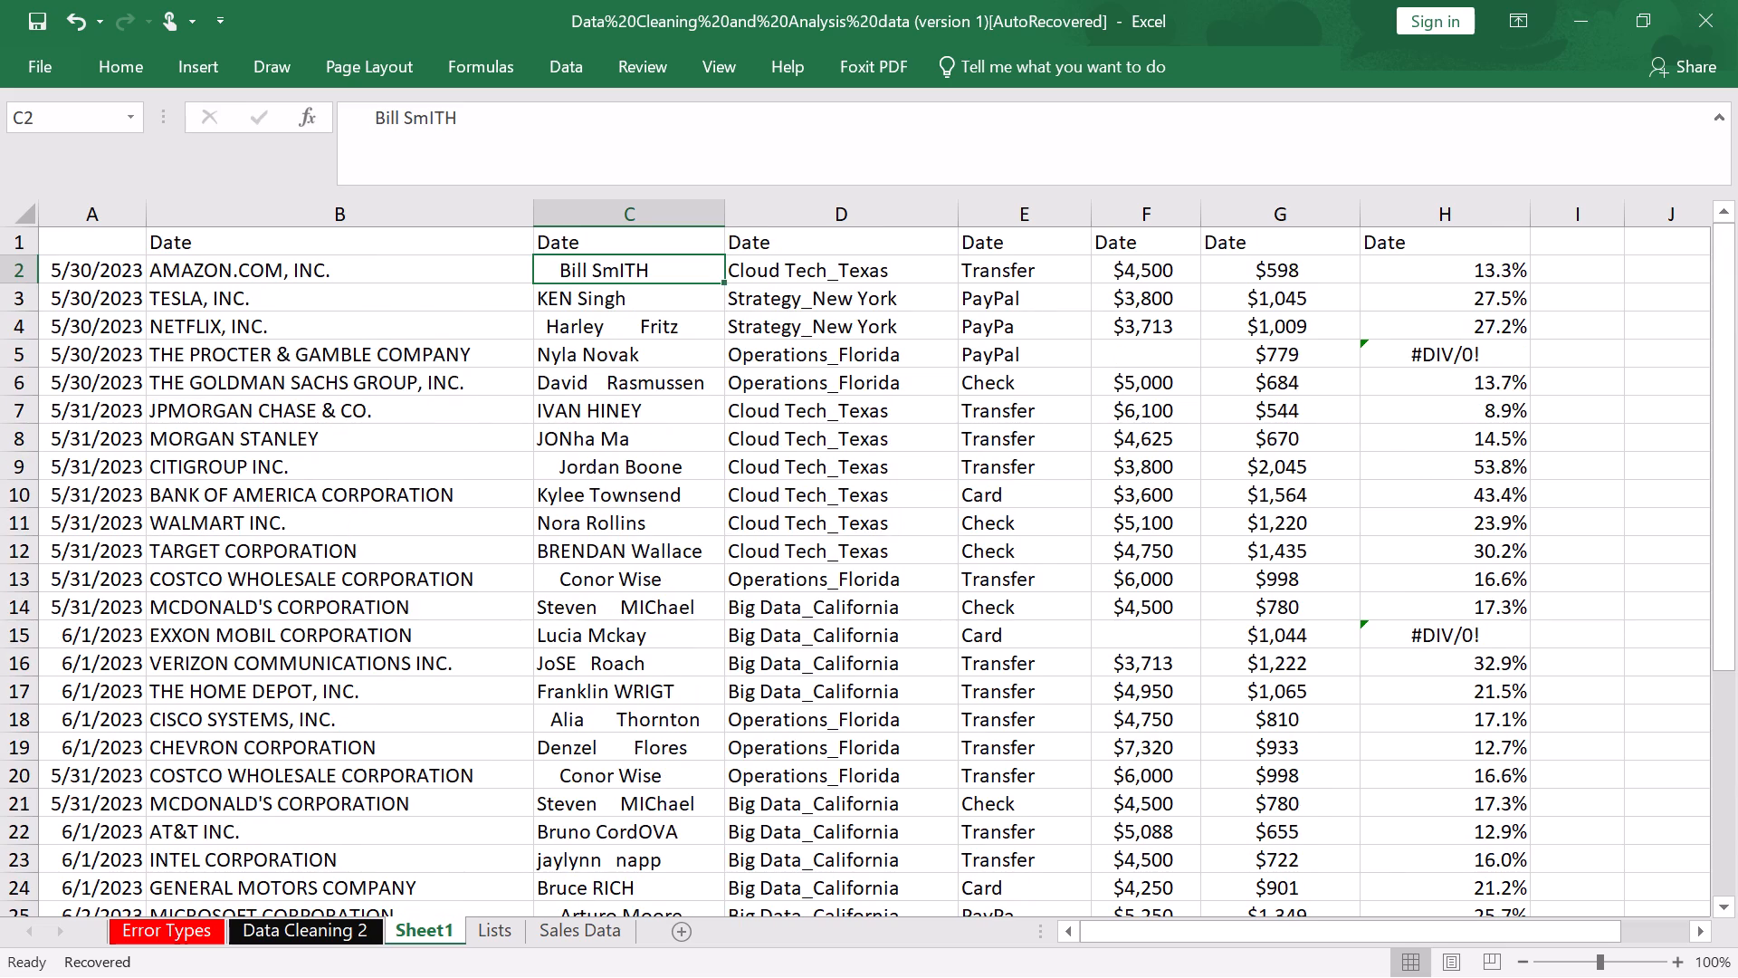
scroll(733, 427, "down", 9)
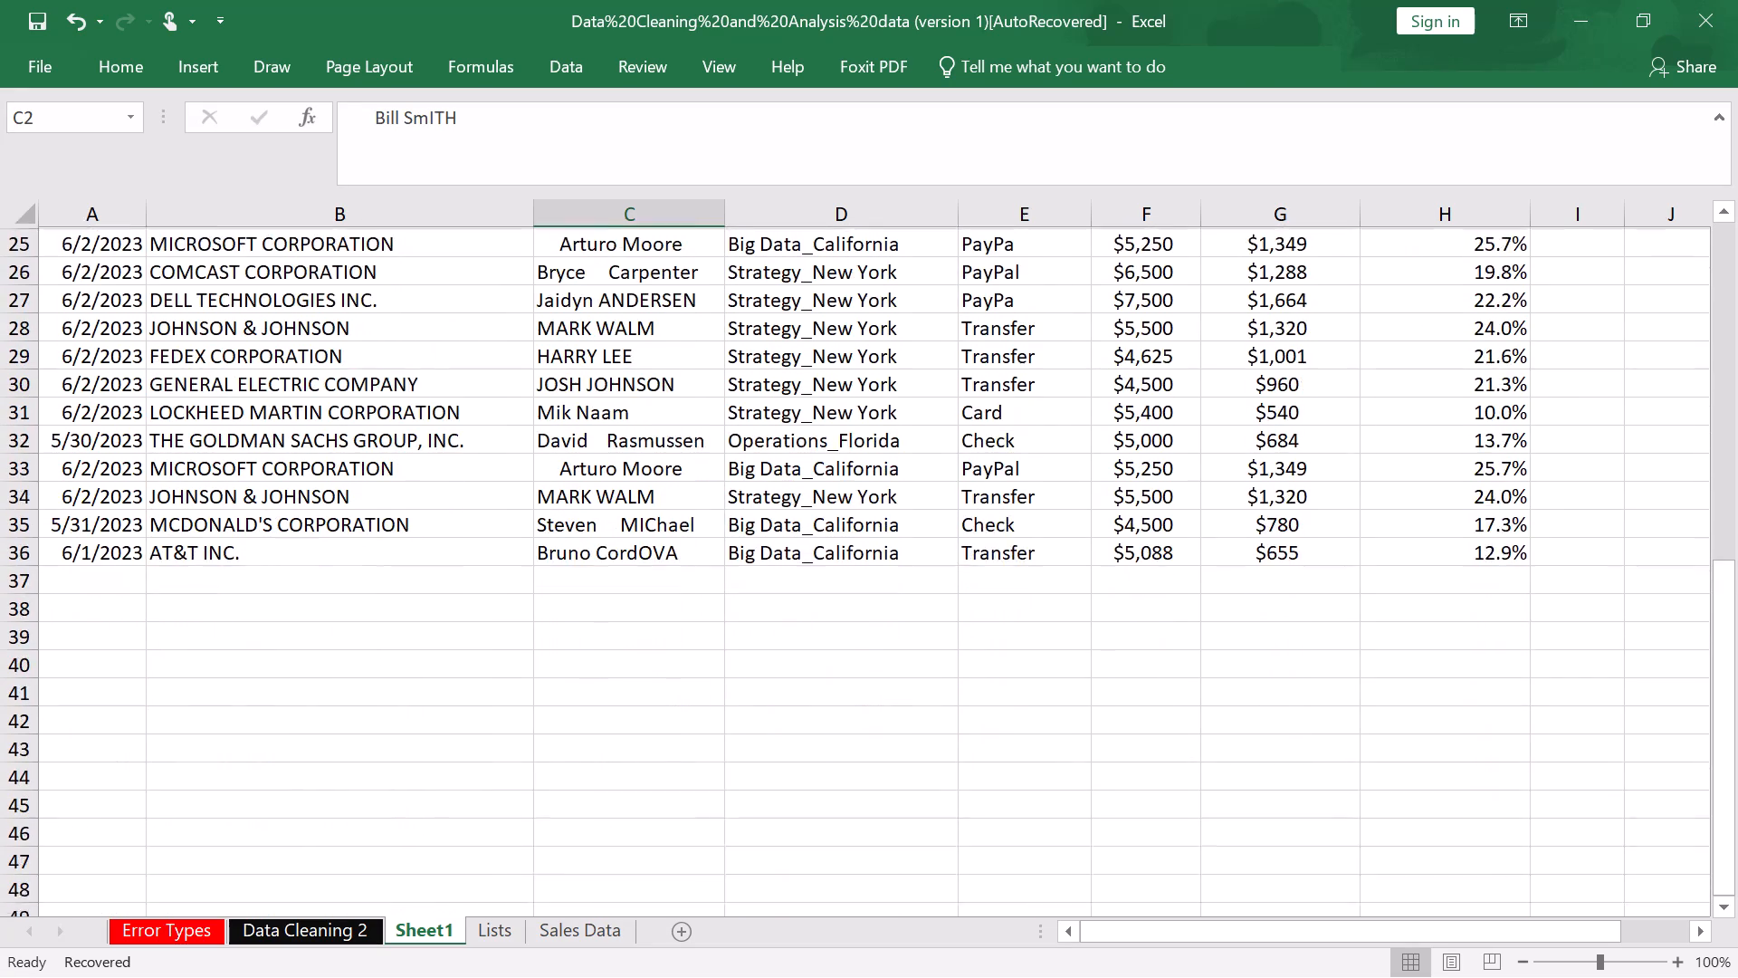
scroll(733, 428, "down", 12)
scroll(733, 428, "up", 5)
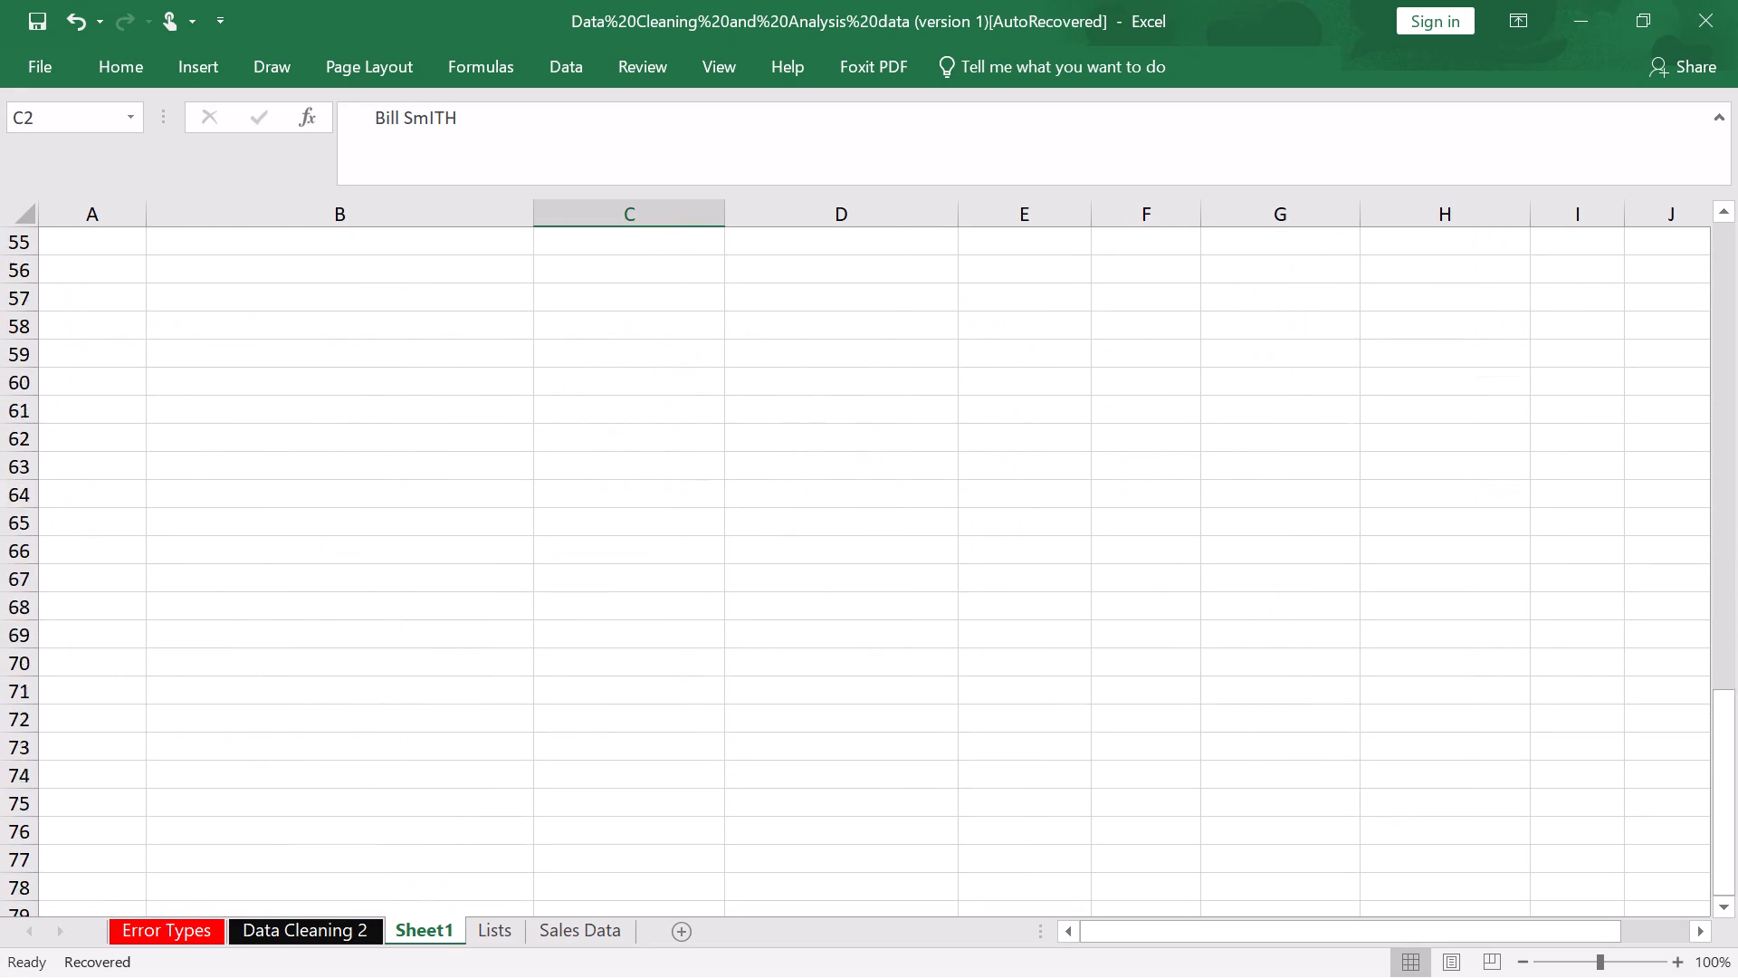
scroll(733, 428, "up", 16)
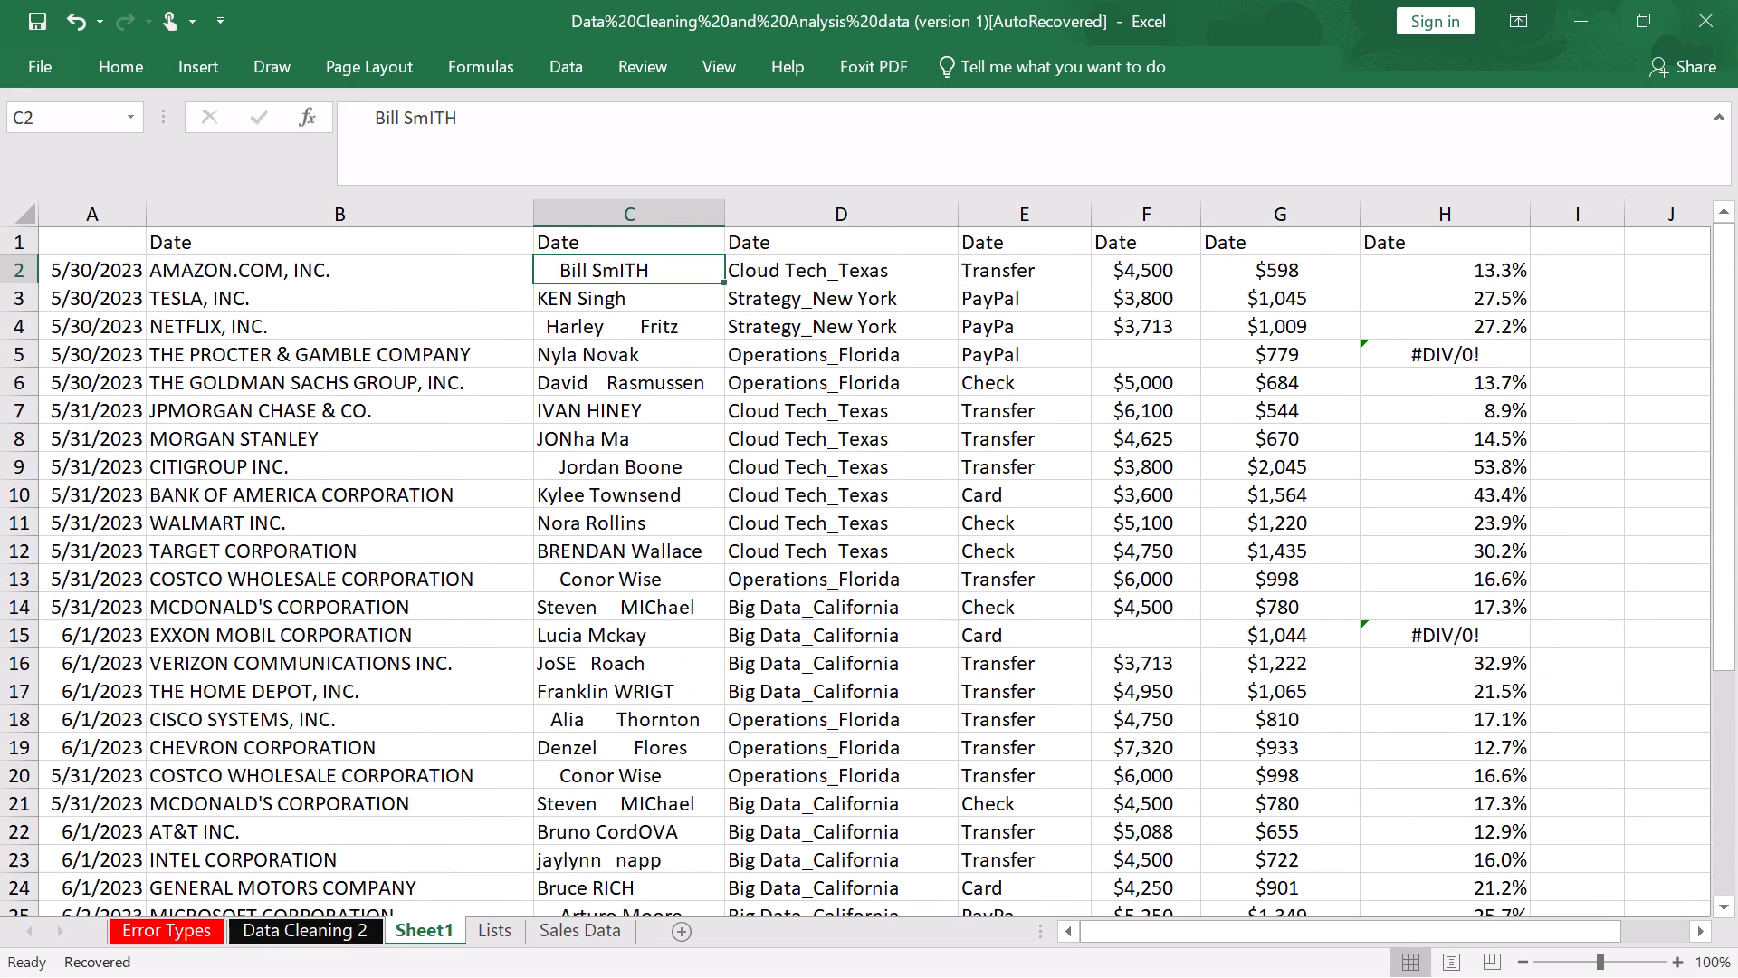
scroll(734, 428, "up", 7)
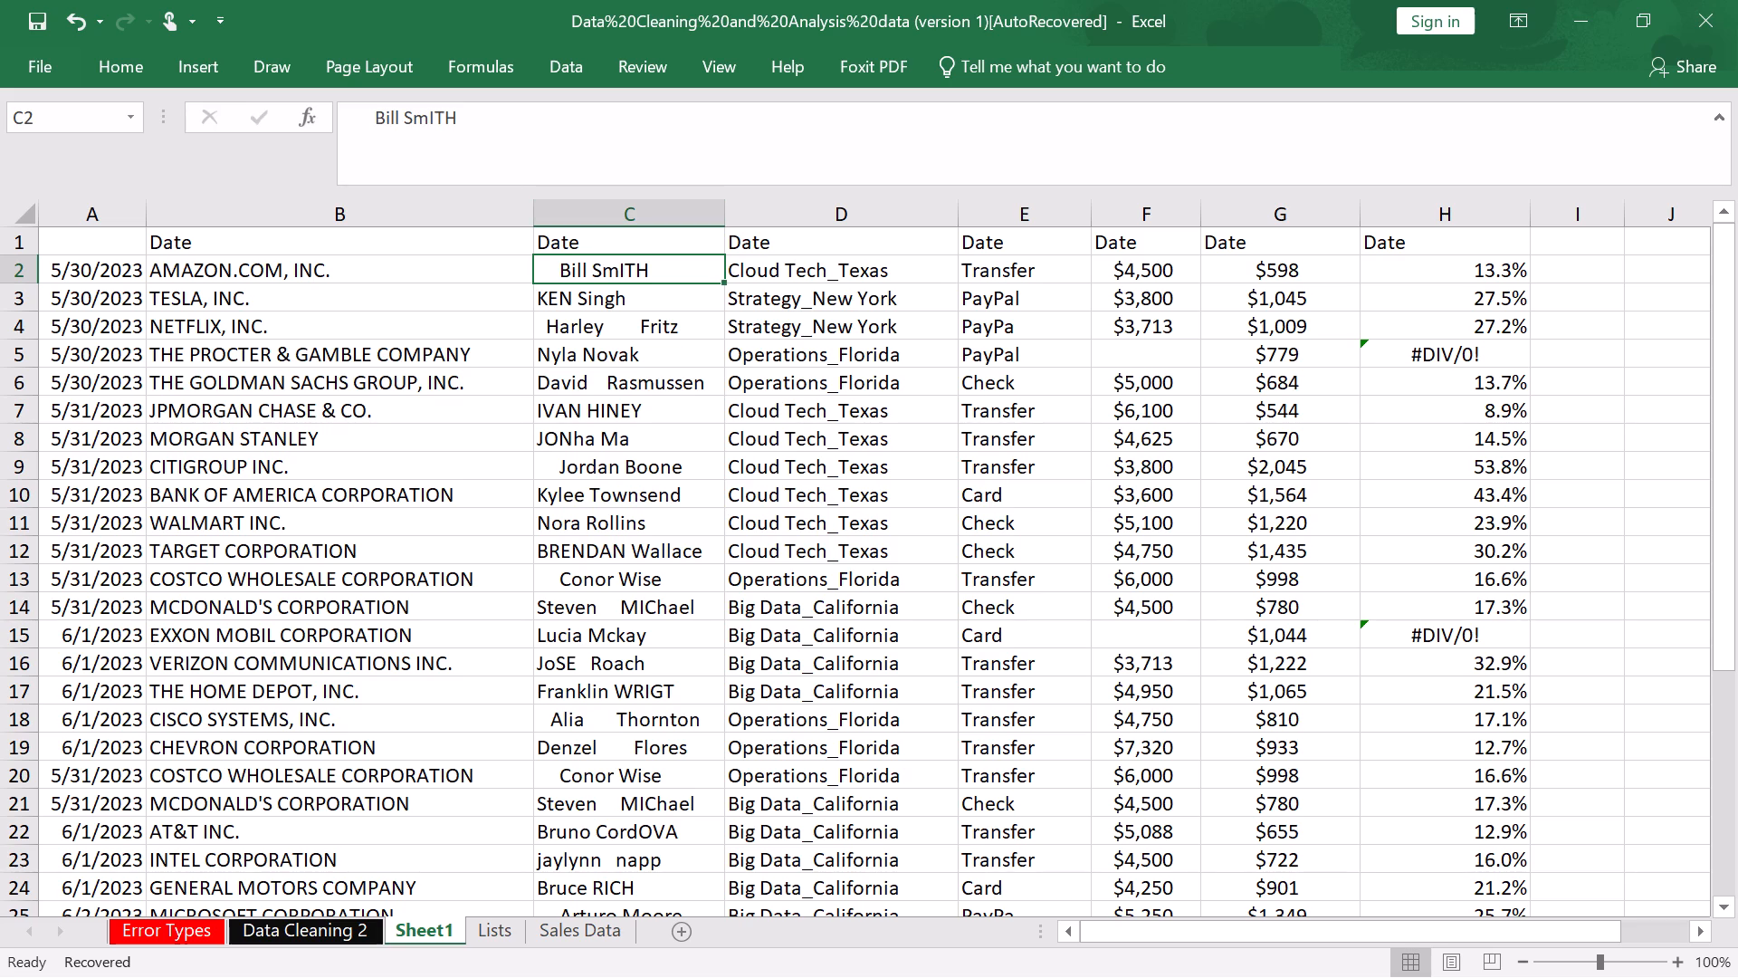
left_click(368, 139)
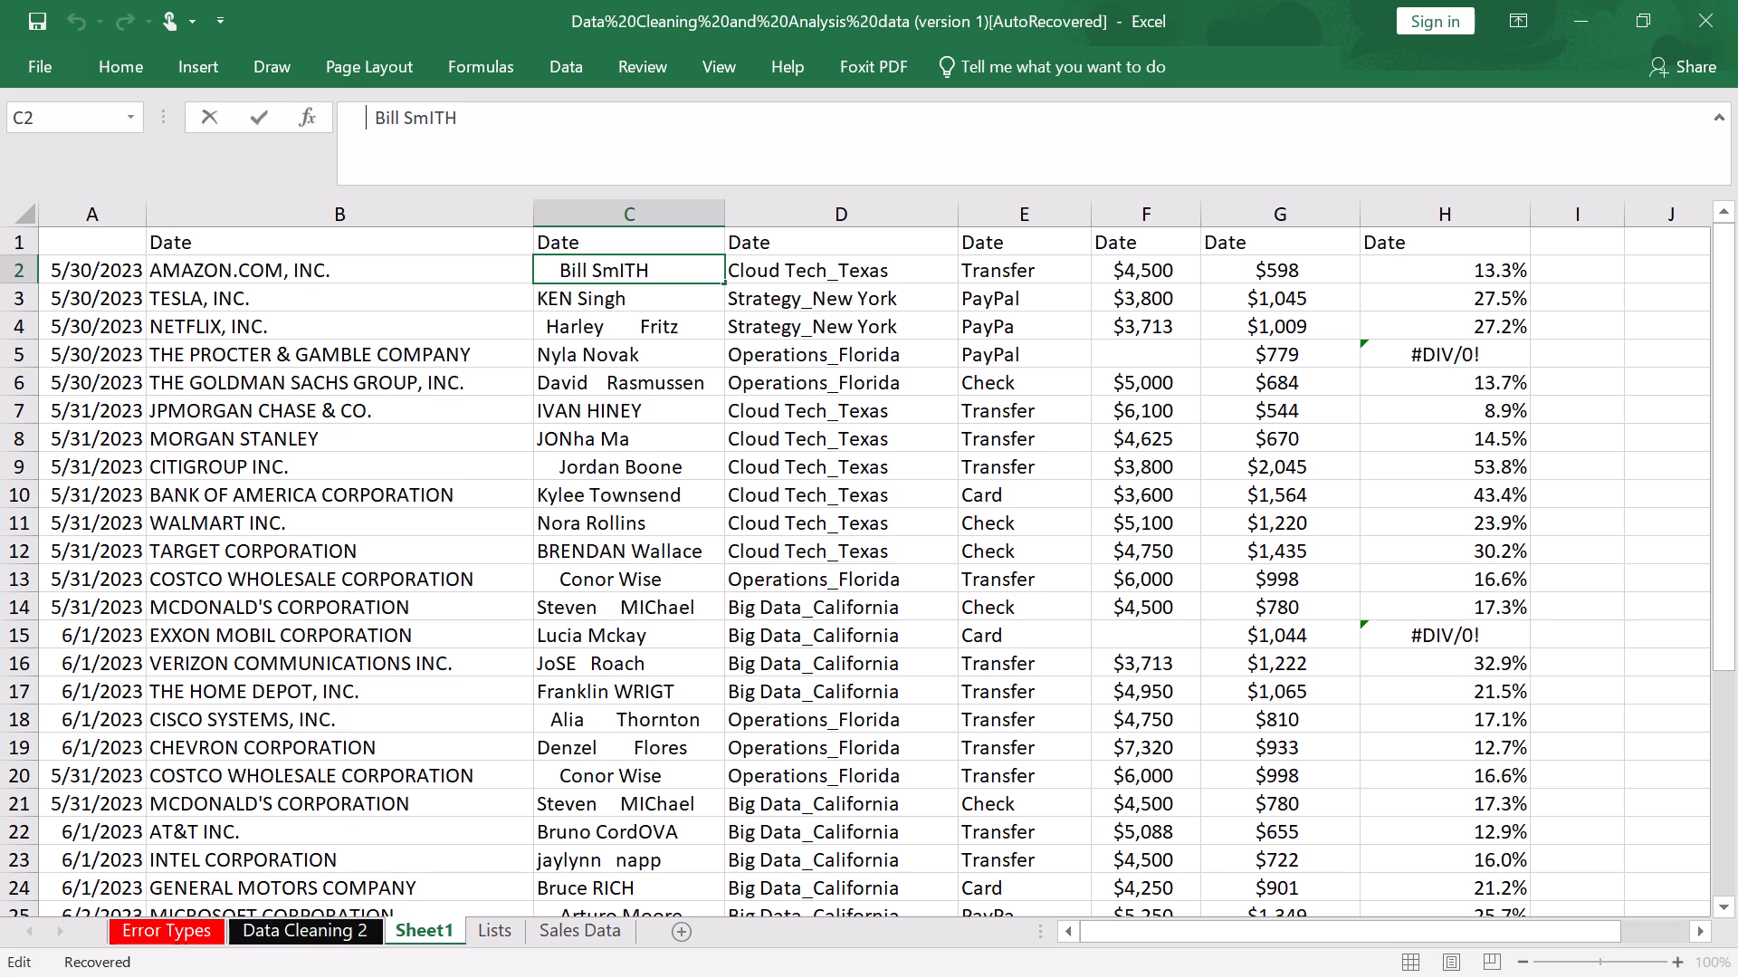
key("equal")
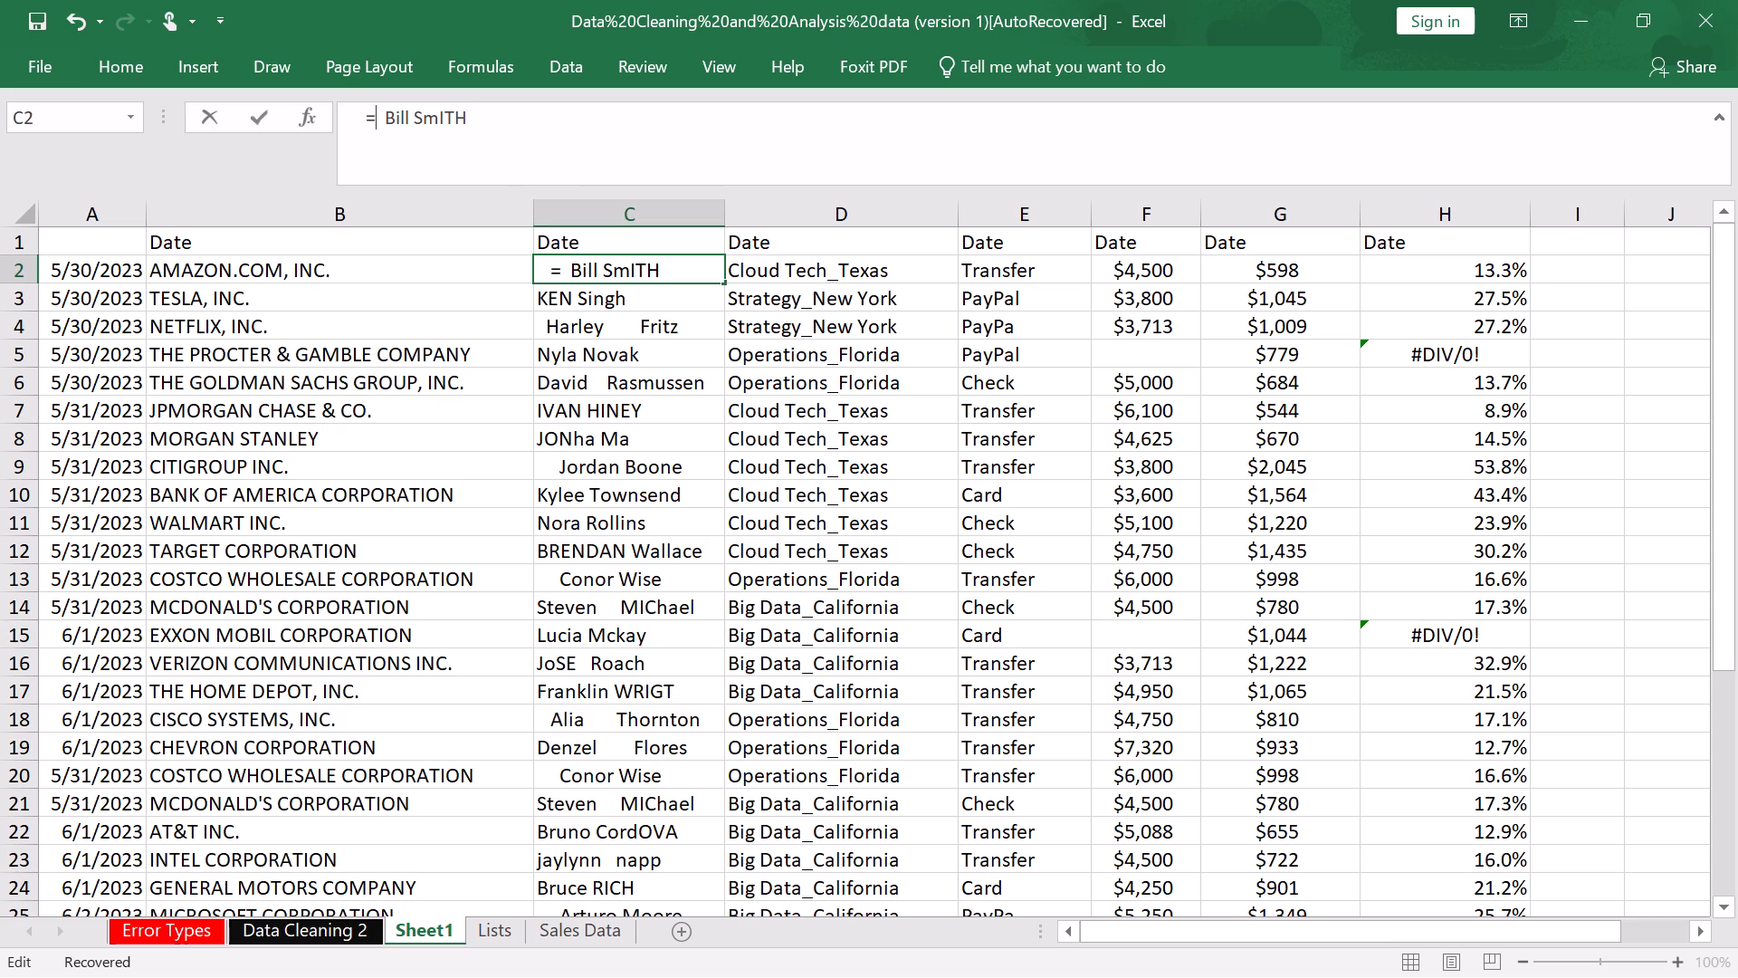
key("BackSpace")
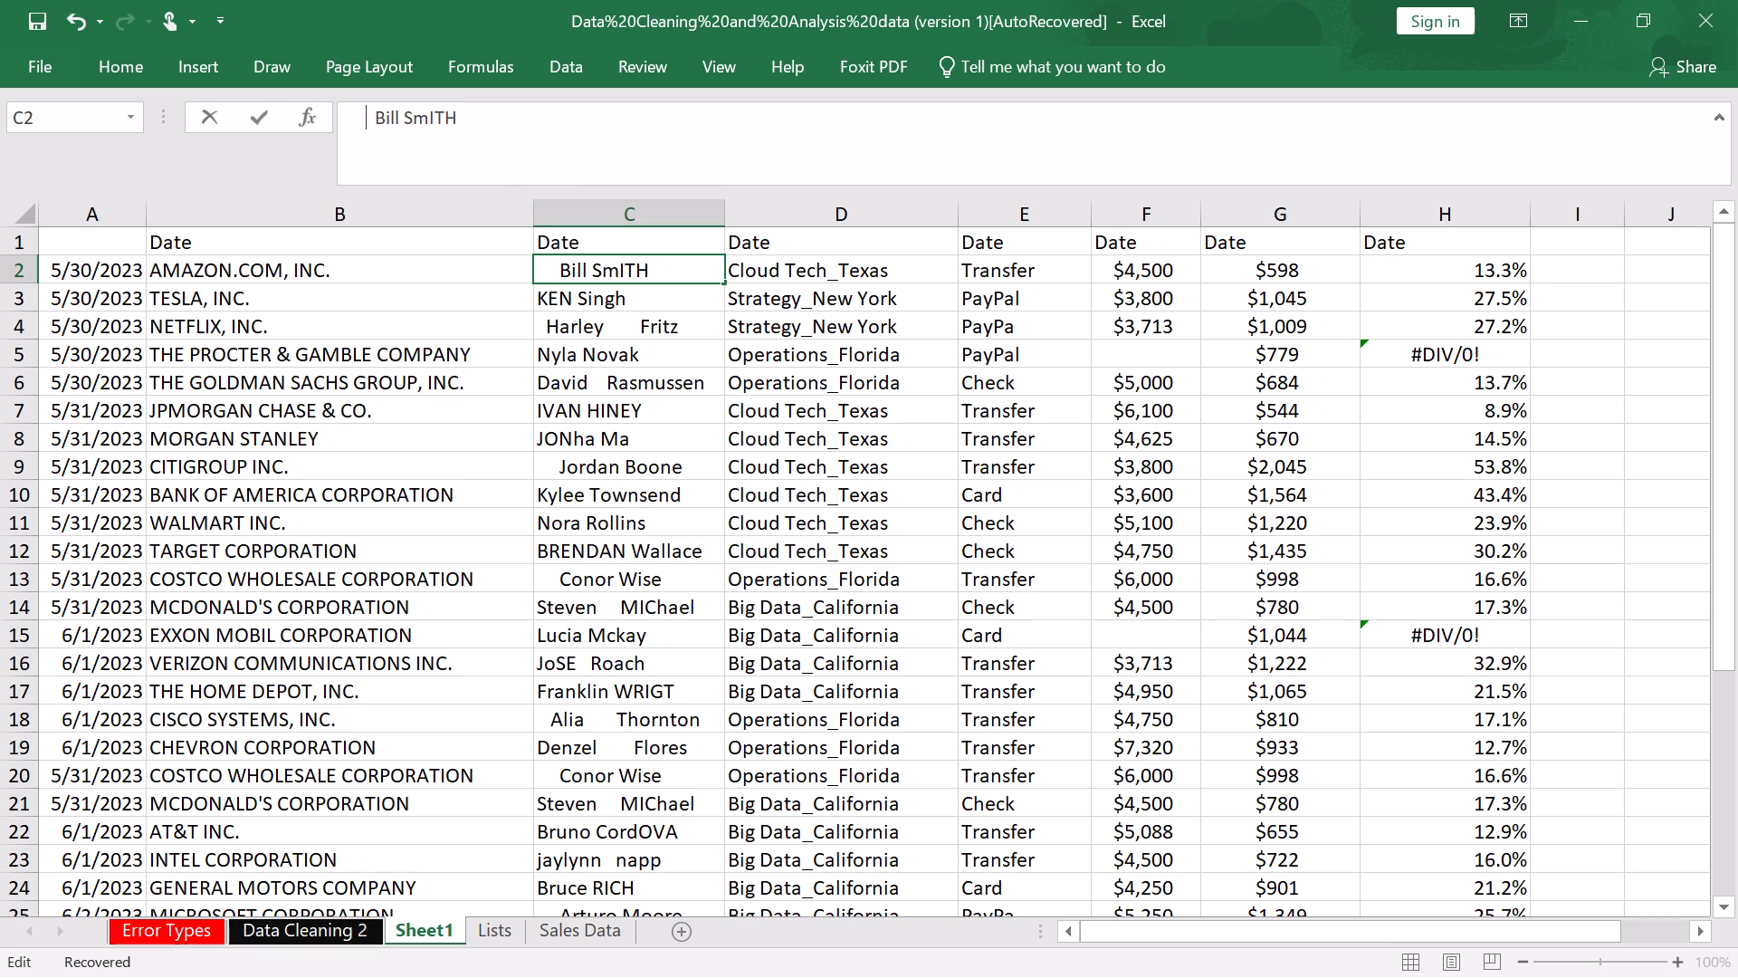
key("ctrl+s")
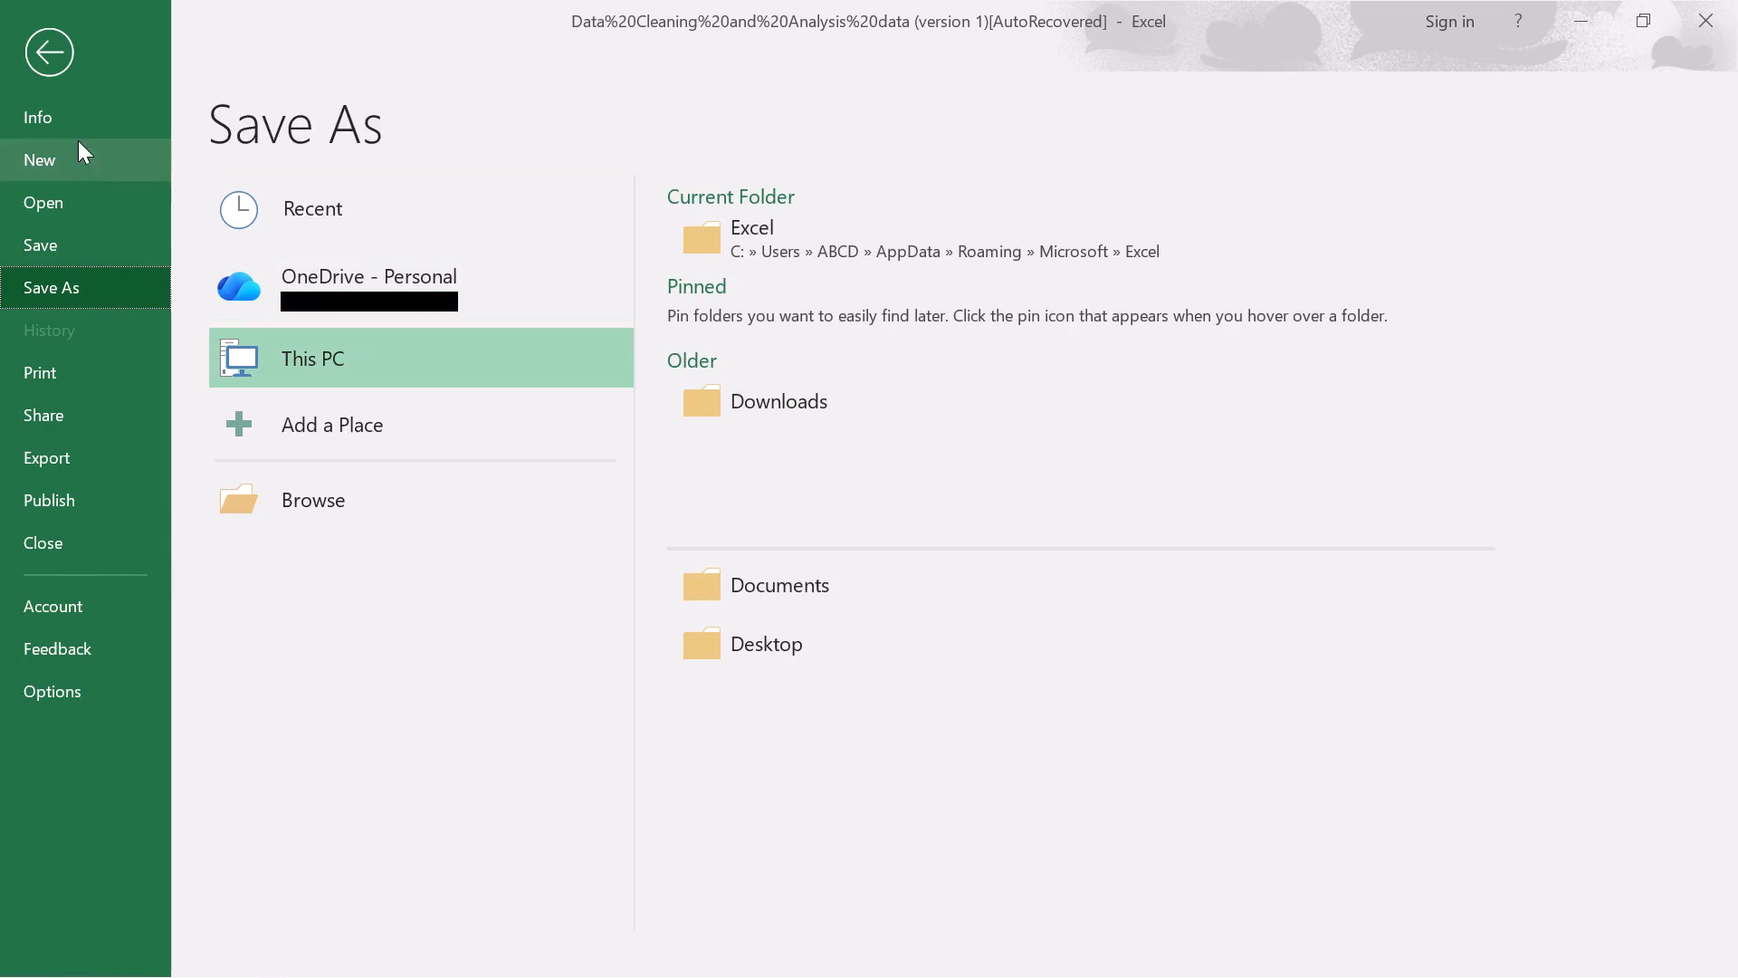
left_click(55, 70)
Insert an empty column D between the names in column C and the department and location column.
scroll(736, 510, "down", 5)
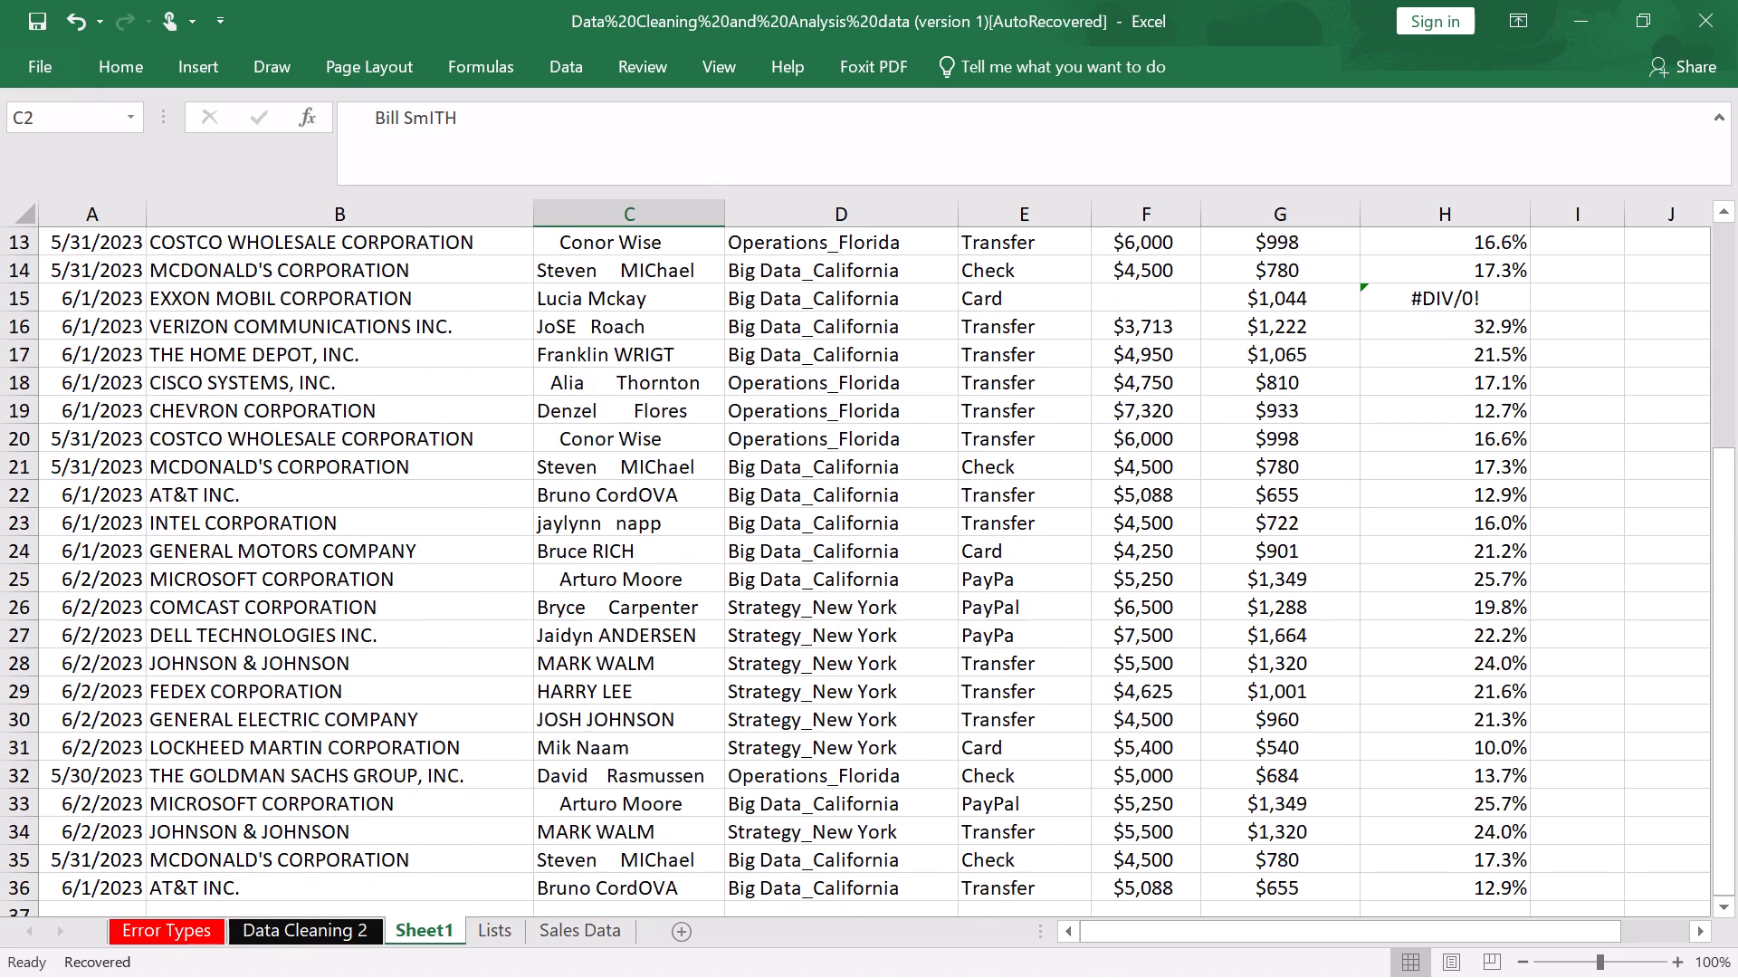
scroll(736, 508, "down", 6)
scroll(746, 545, "up", 15)
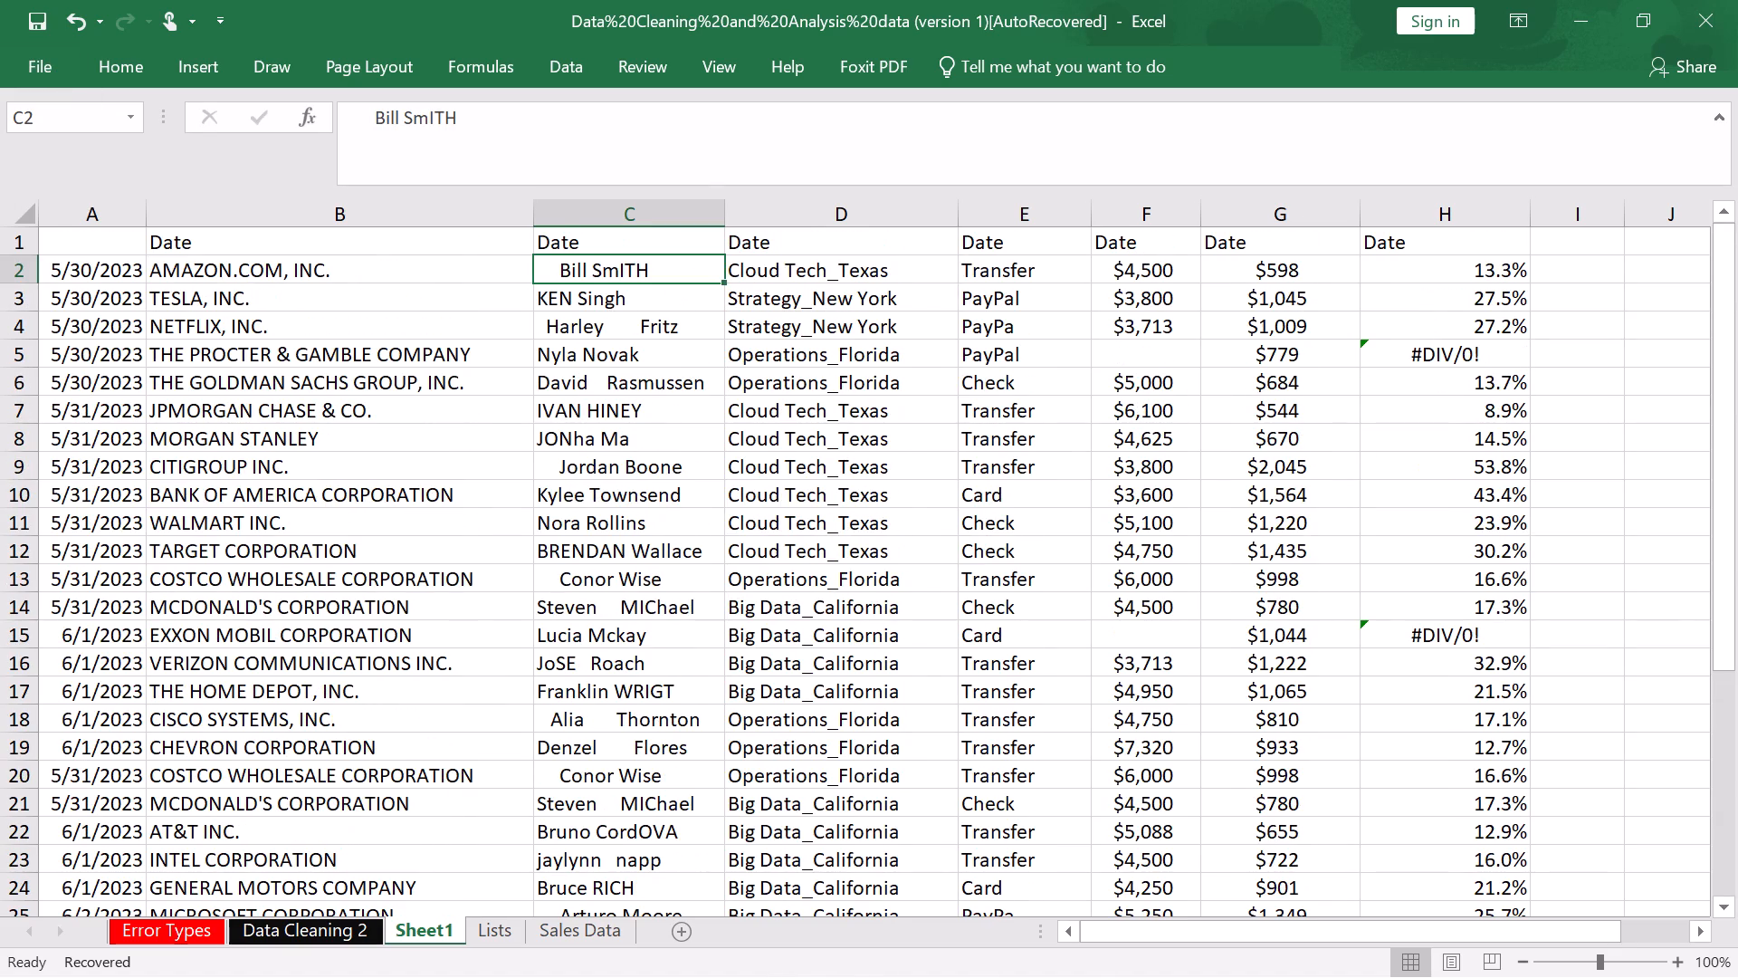
scroll(747, 545, "up", 5)
left_click(771, 221)
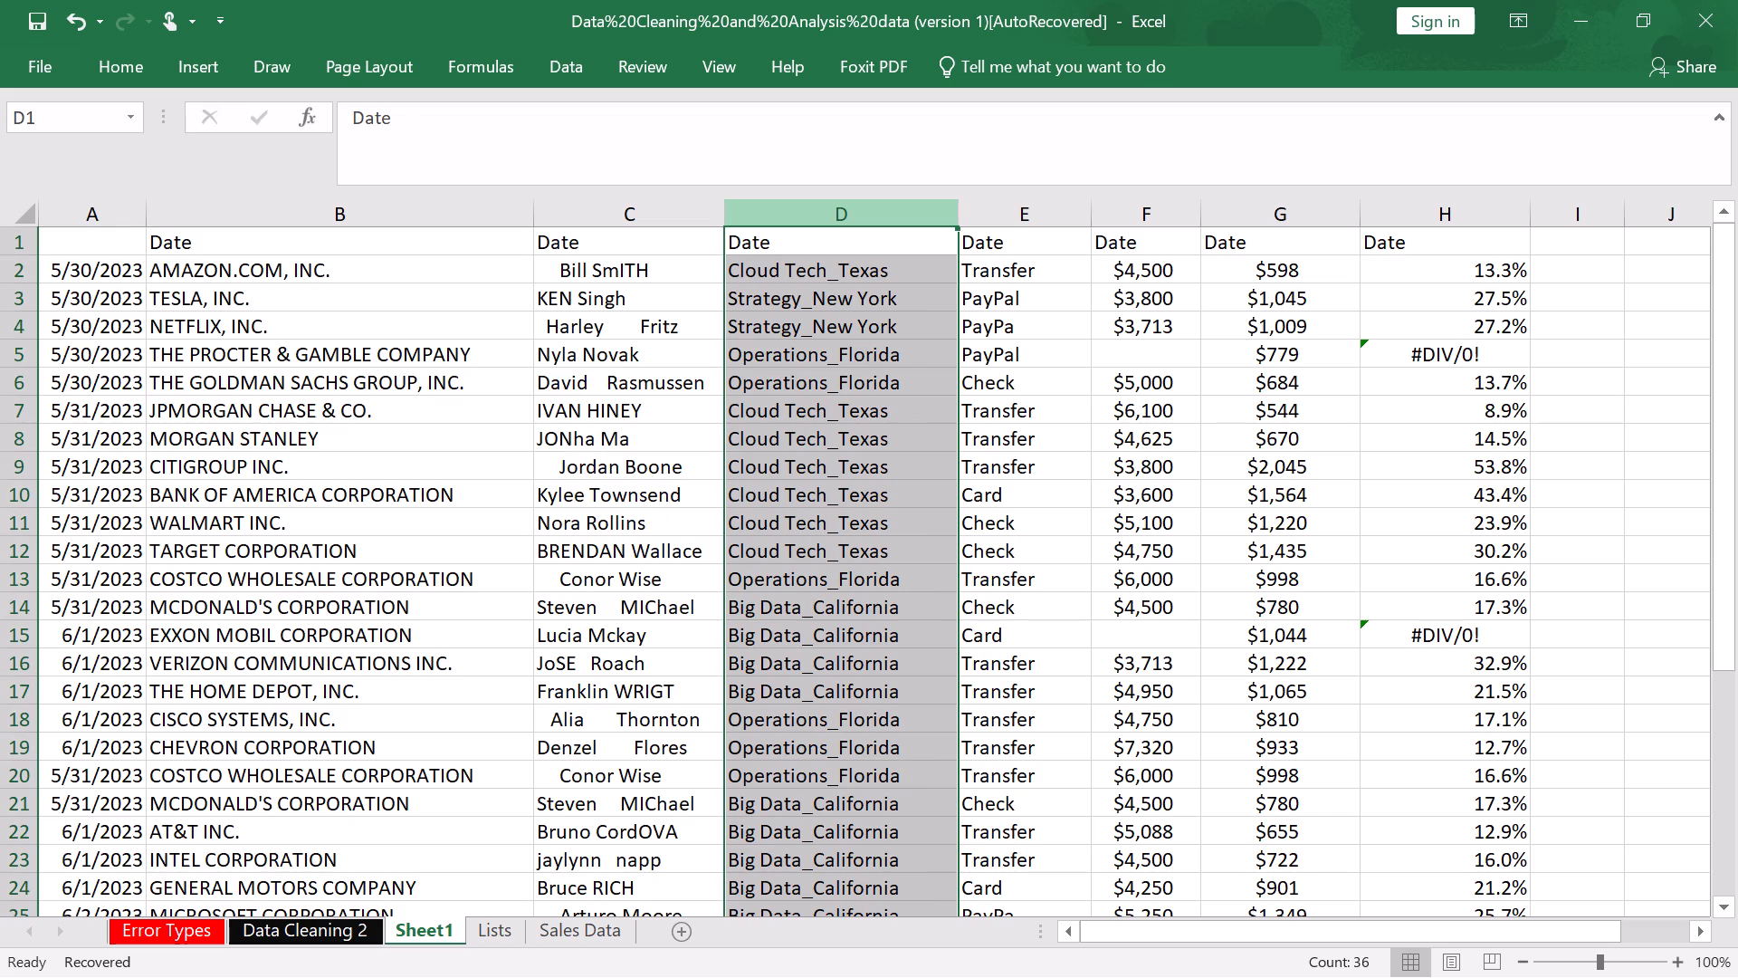
right_click(766, 217)
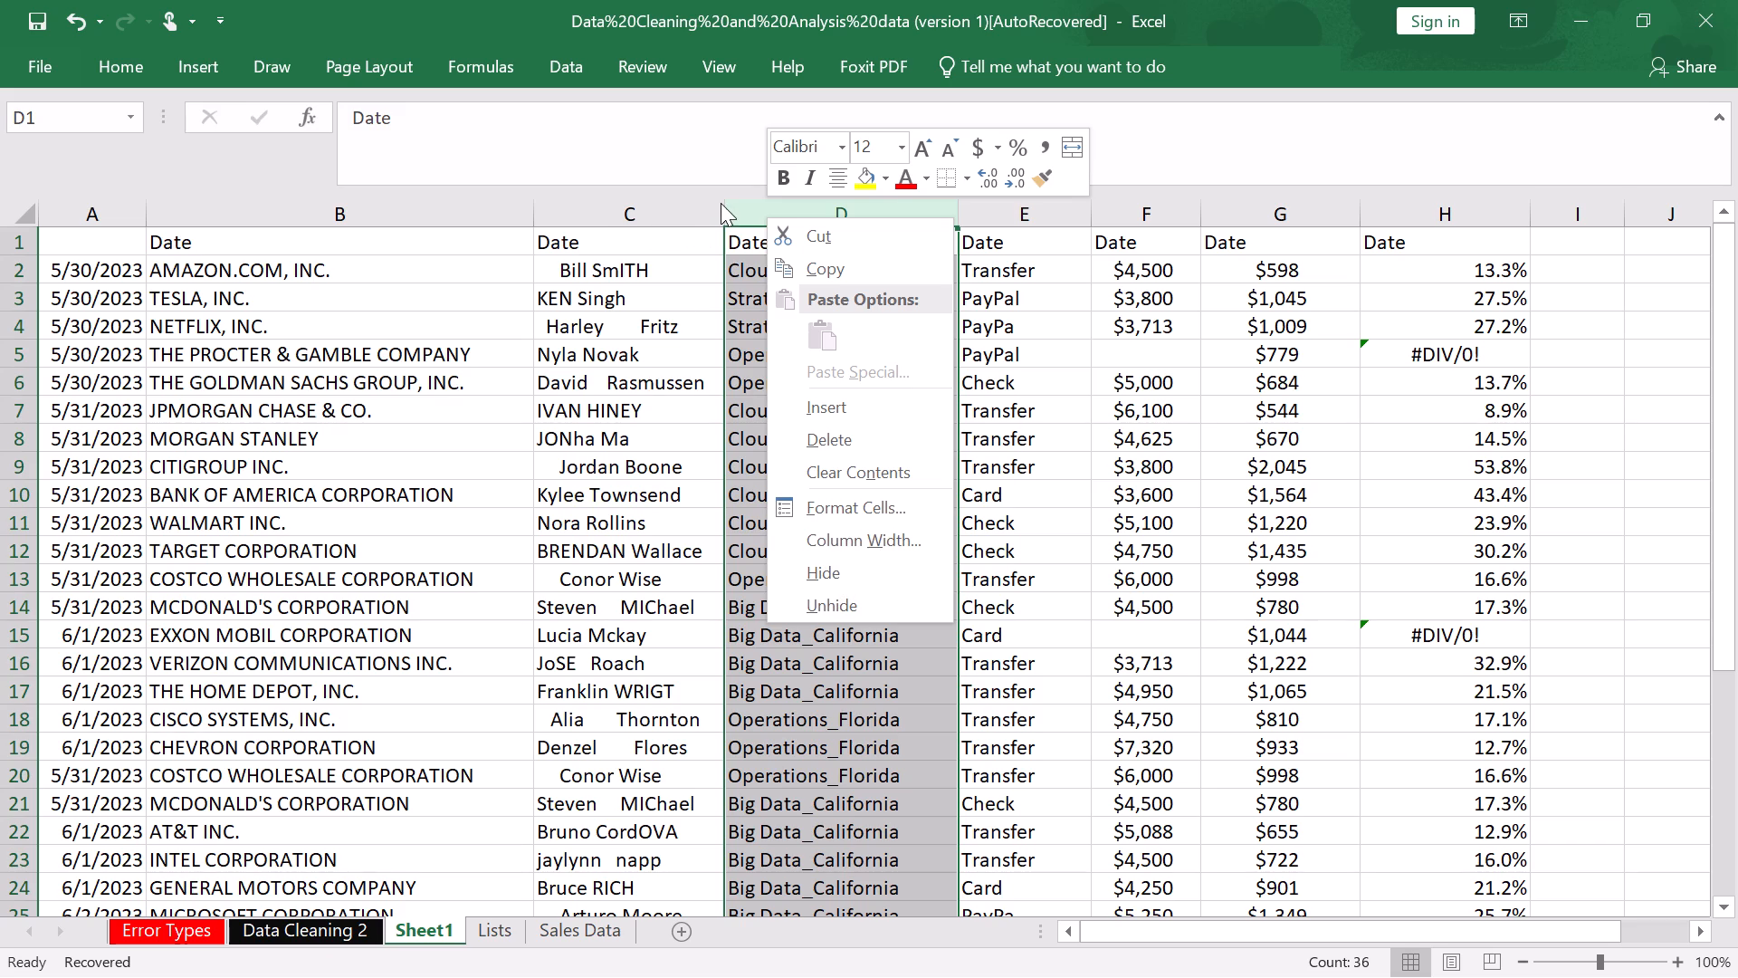
left_click(678, 207)
left_click(750, 220)
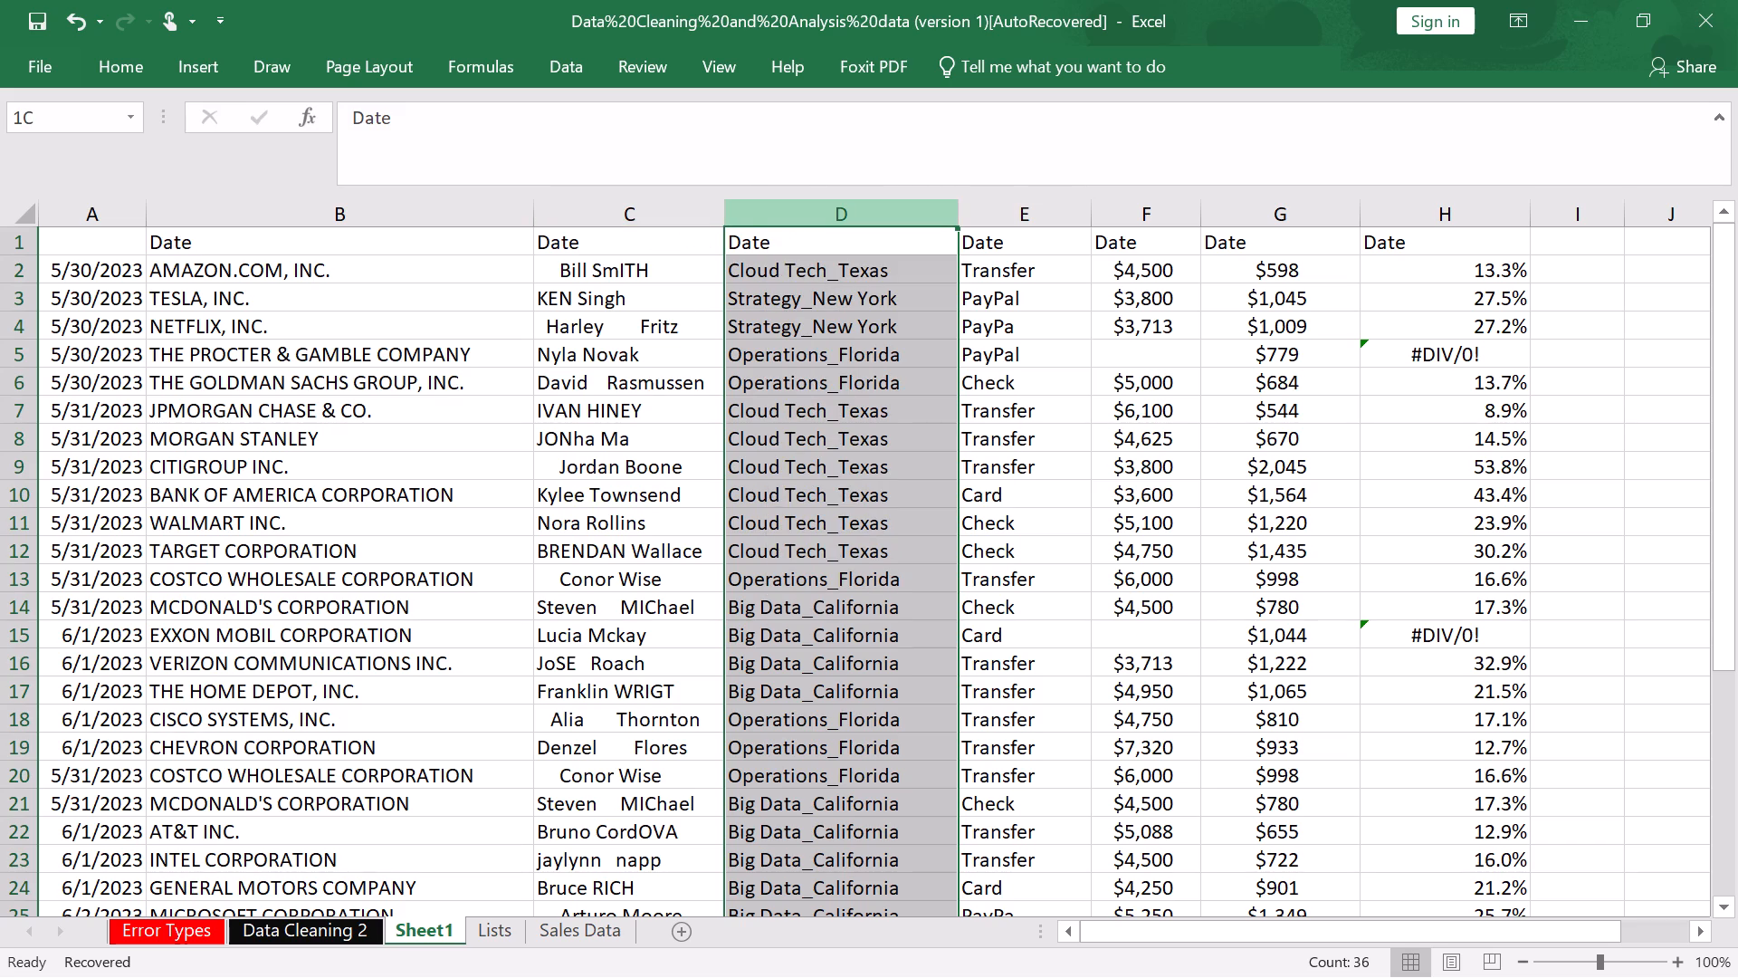
right_click(746, 220)
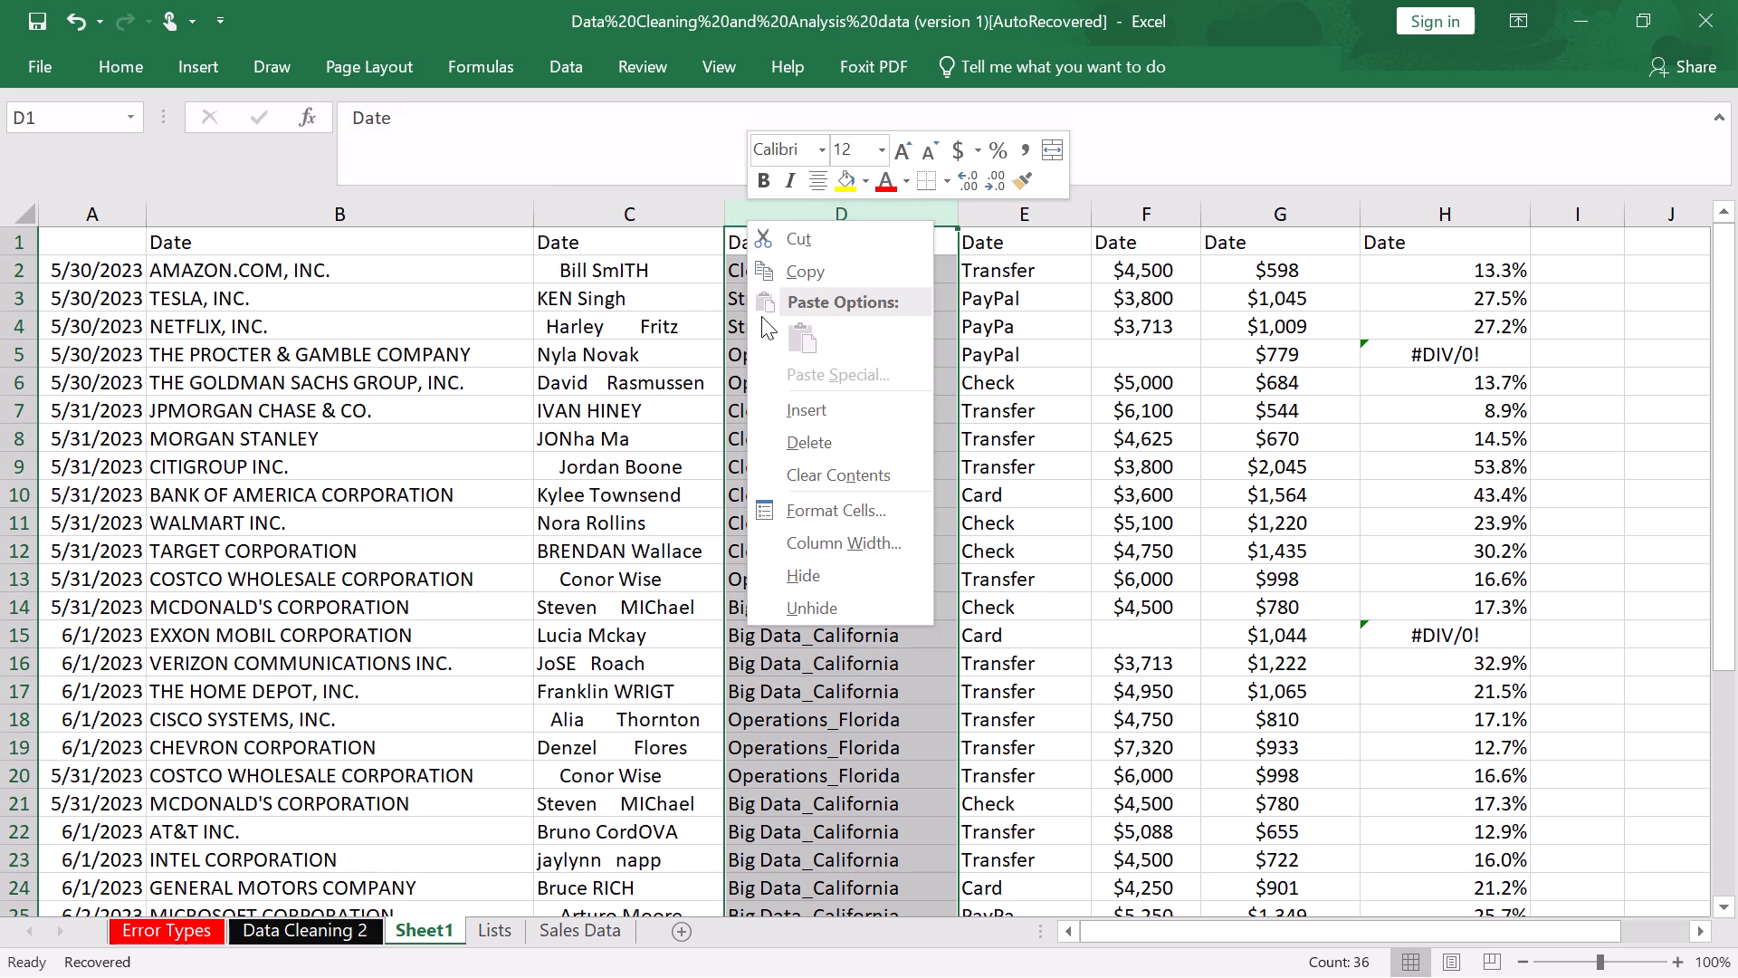
left_click(817, 407)
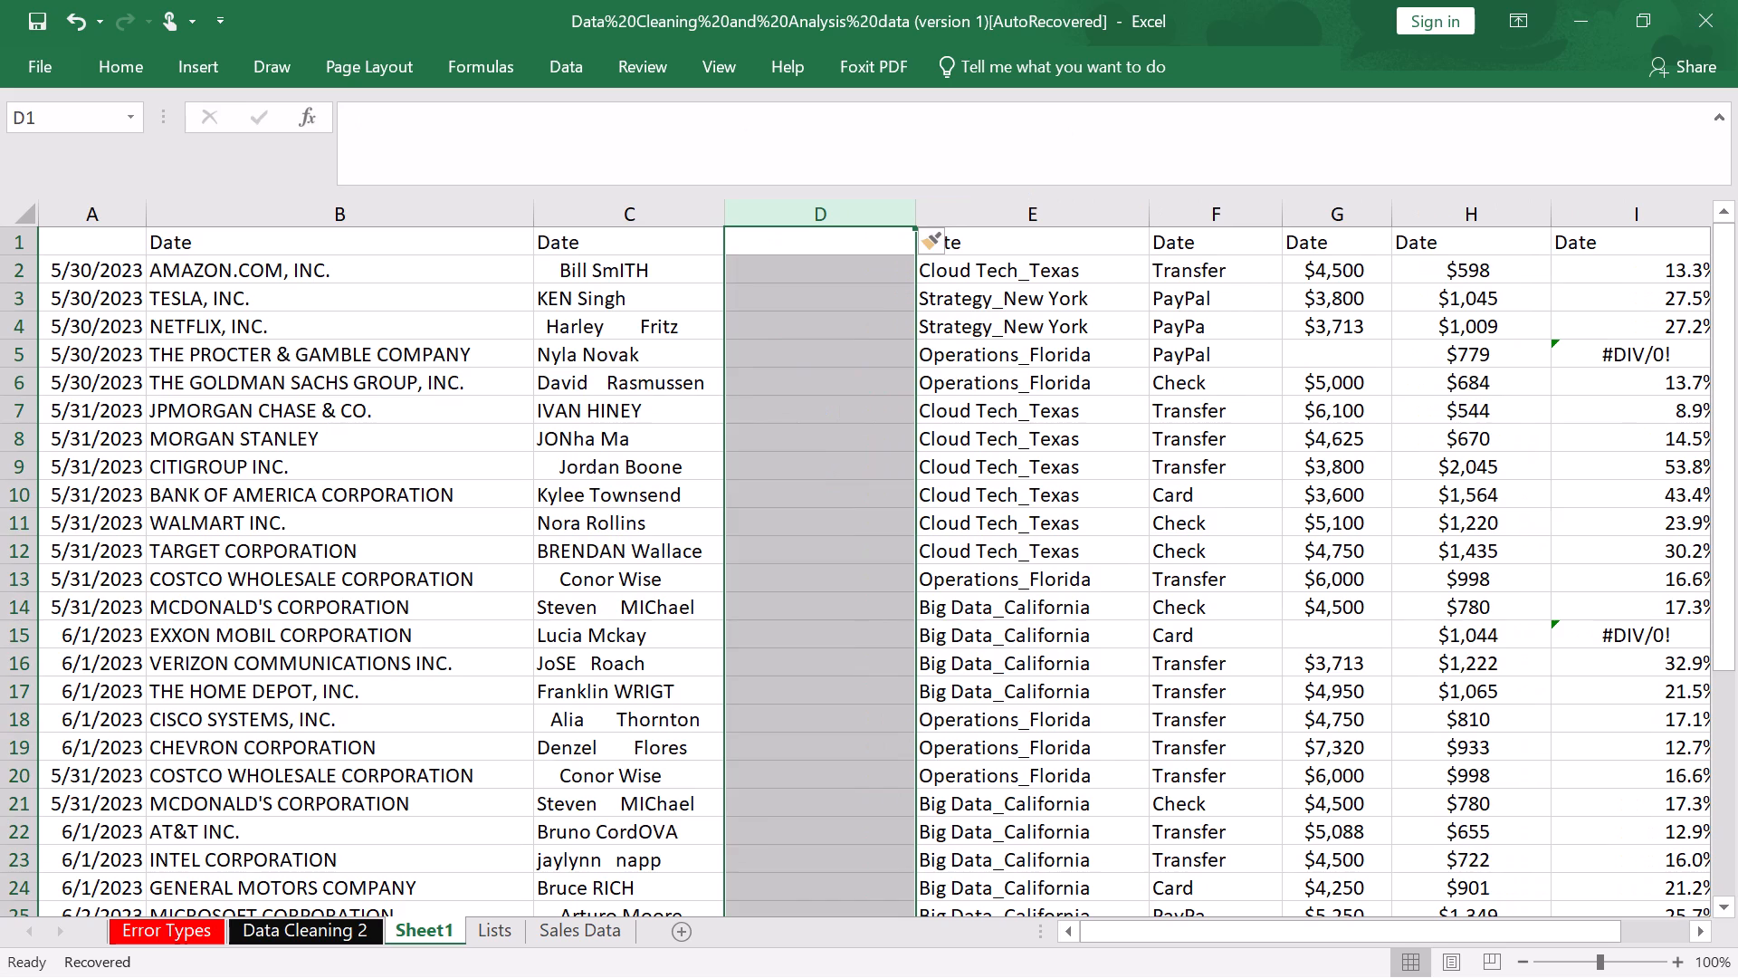
left_click(817, 407)
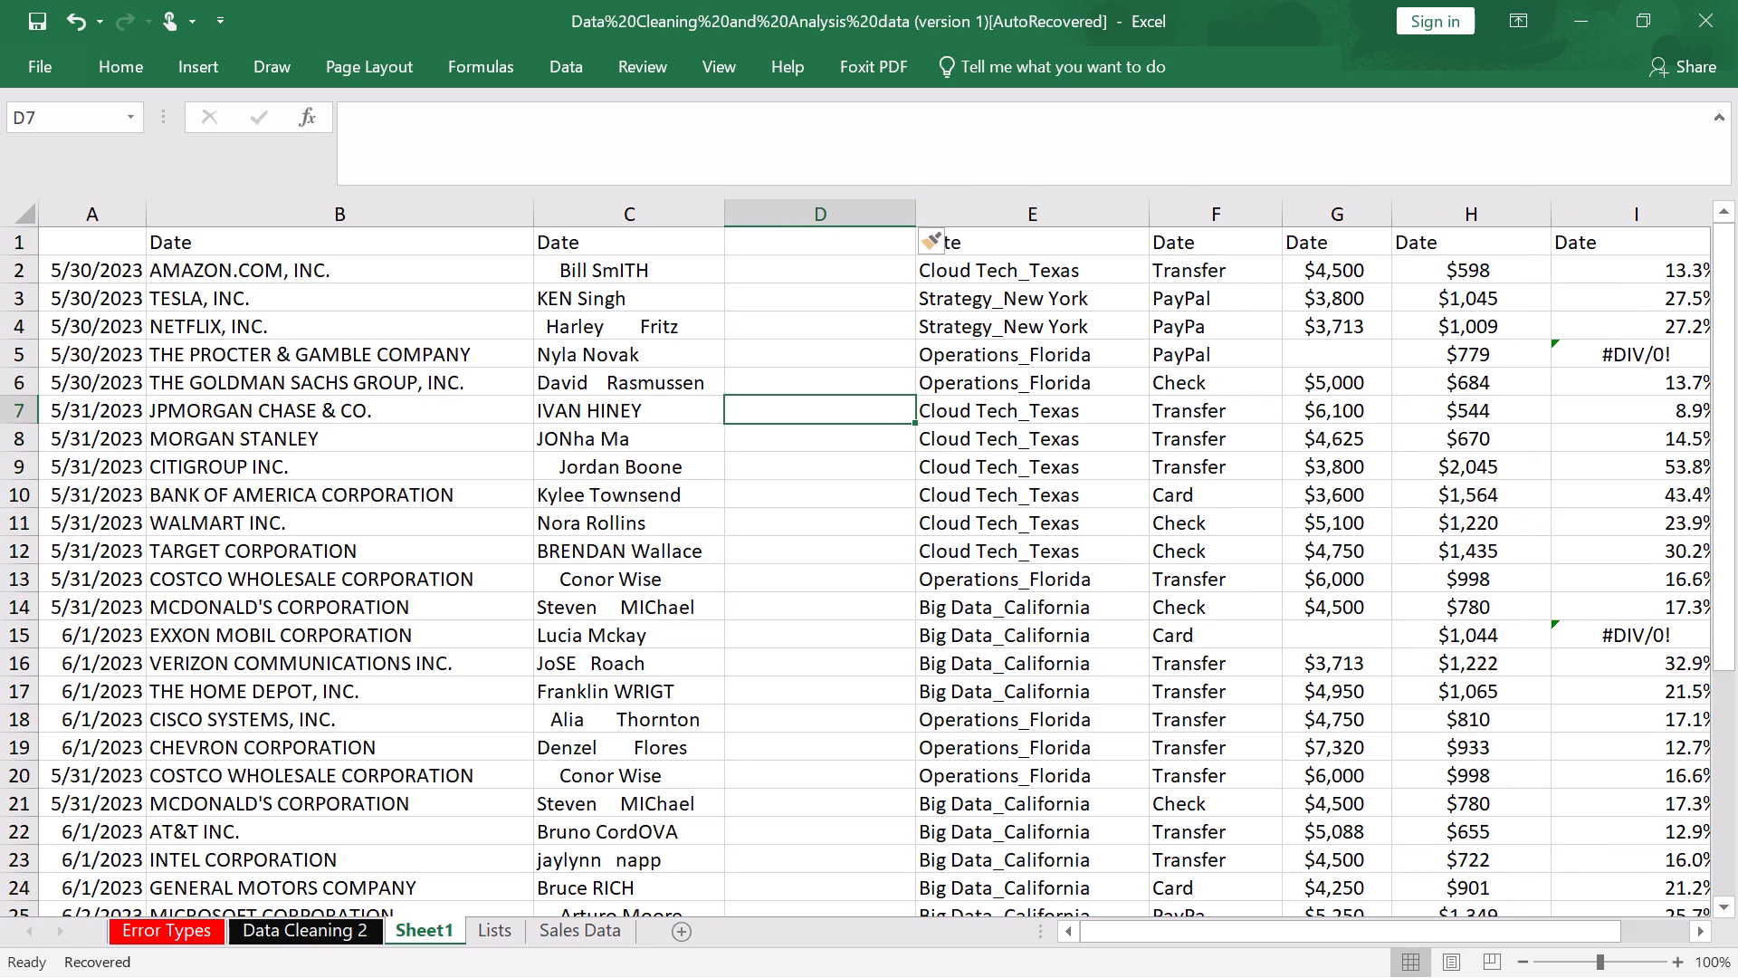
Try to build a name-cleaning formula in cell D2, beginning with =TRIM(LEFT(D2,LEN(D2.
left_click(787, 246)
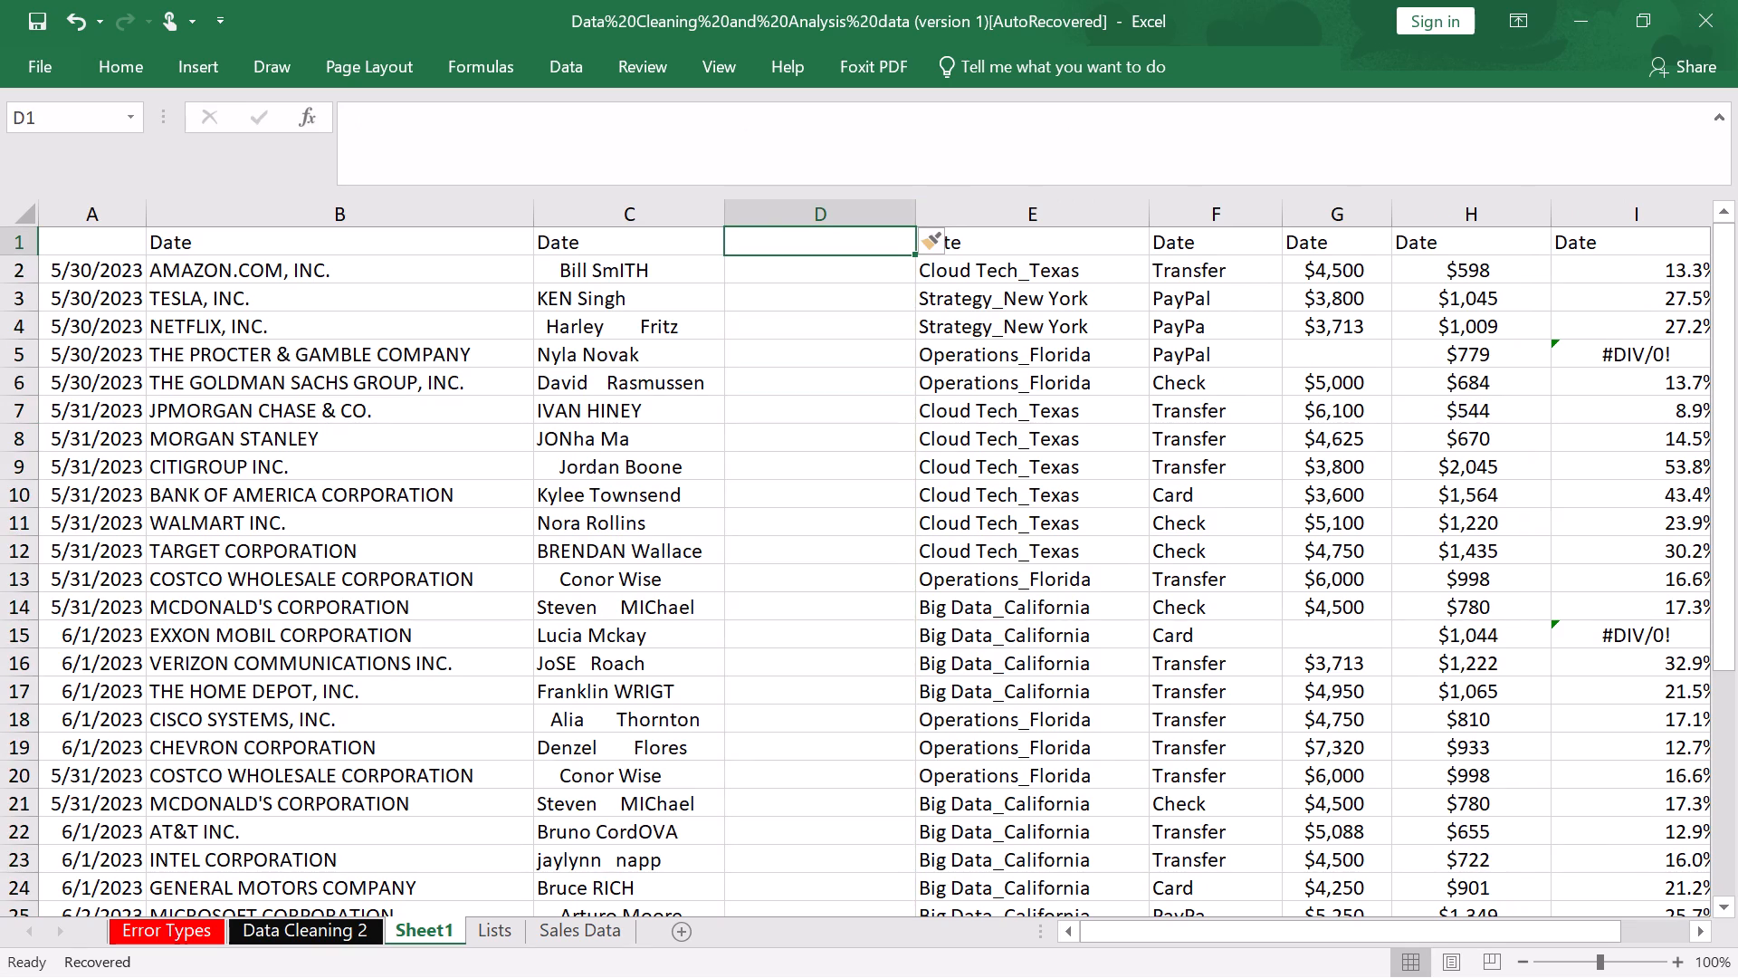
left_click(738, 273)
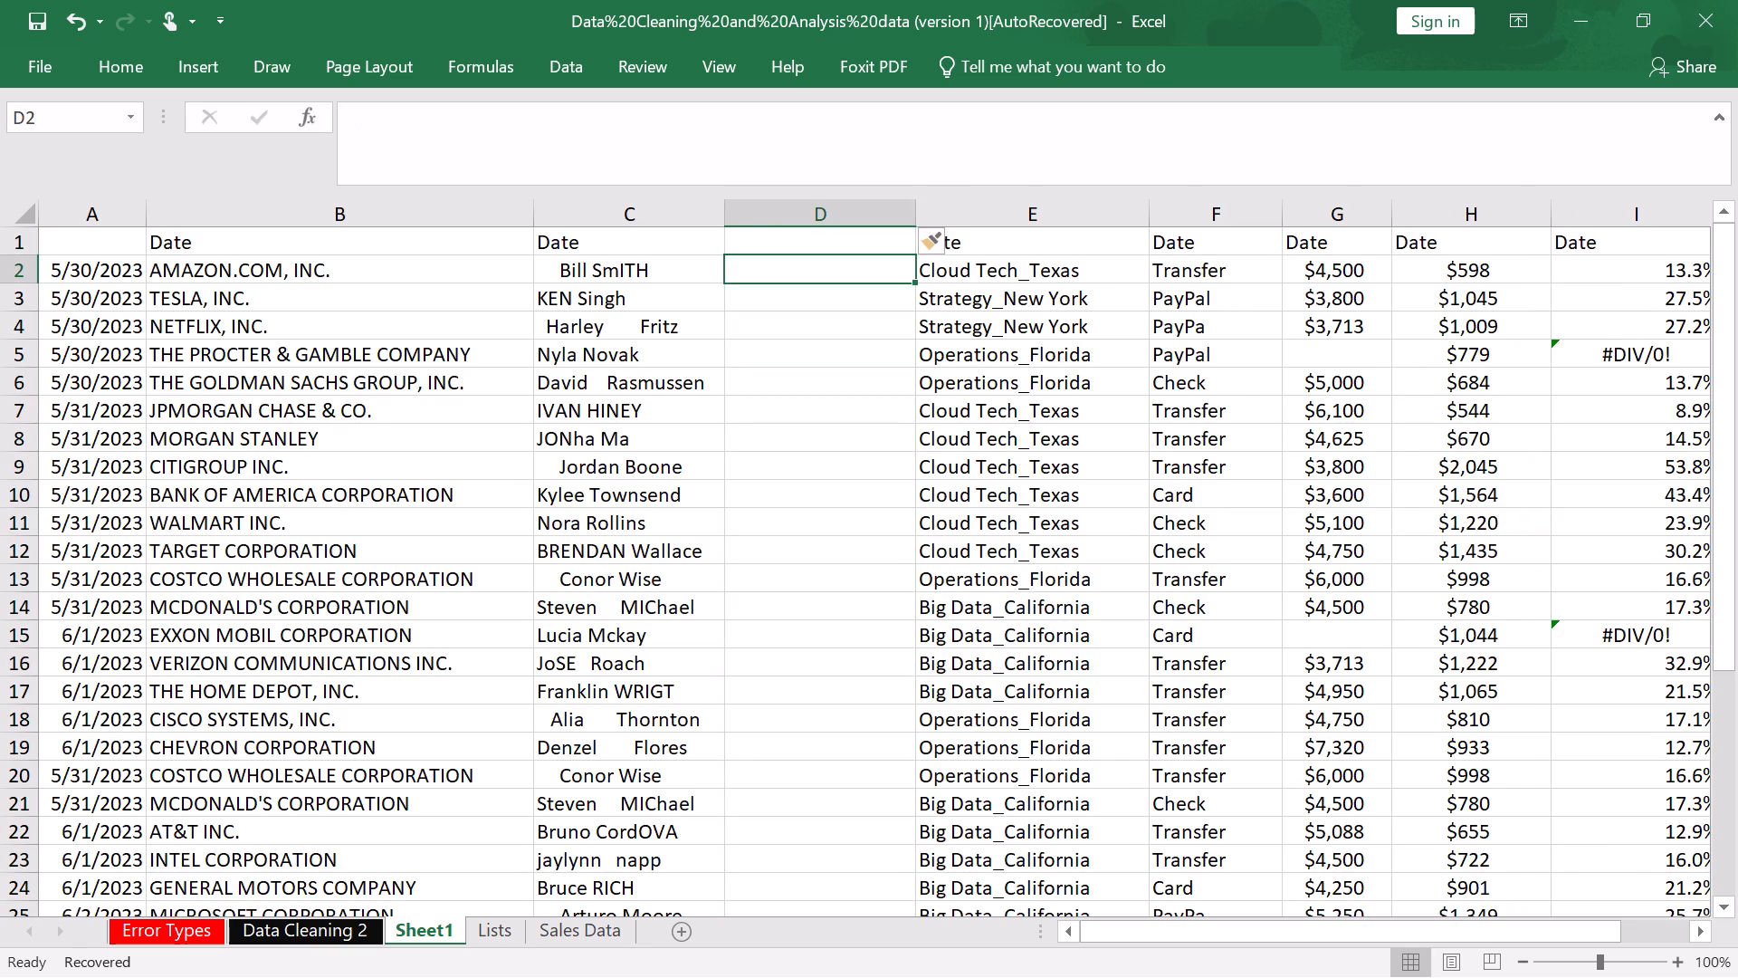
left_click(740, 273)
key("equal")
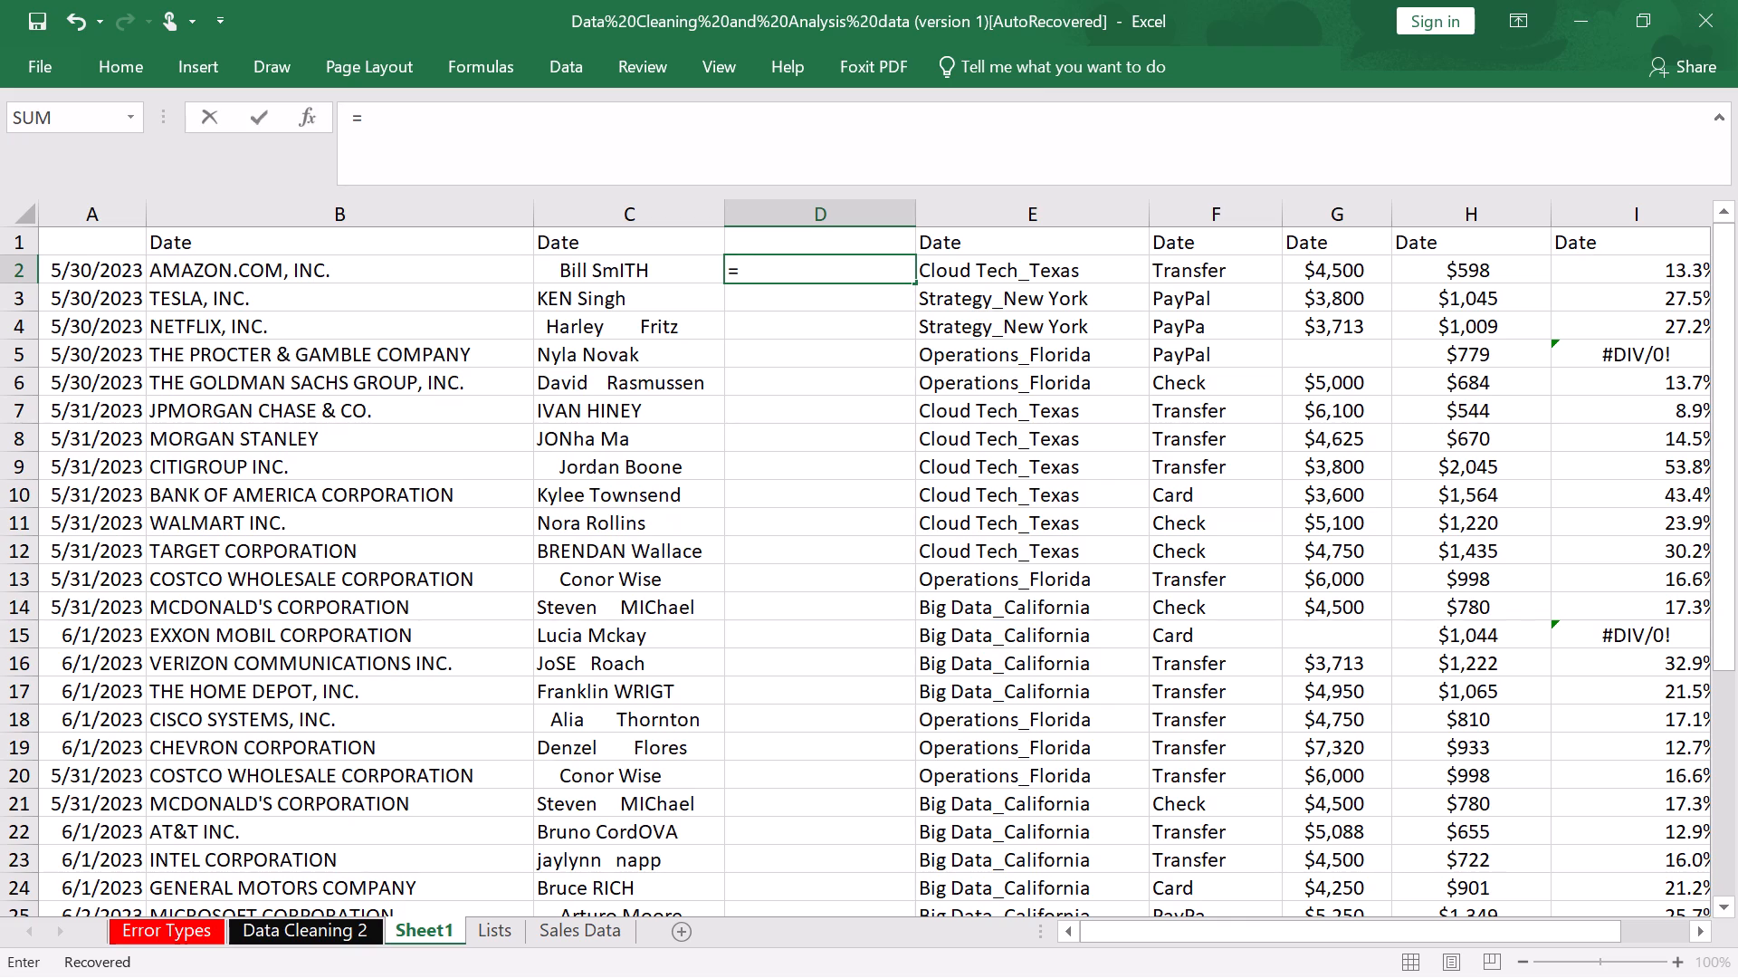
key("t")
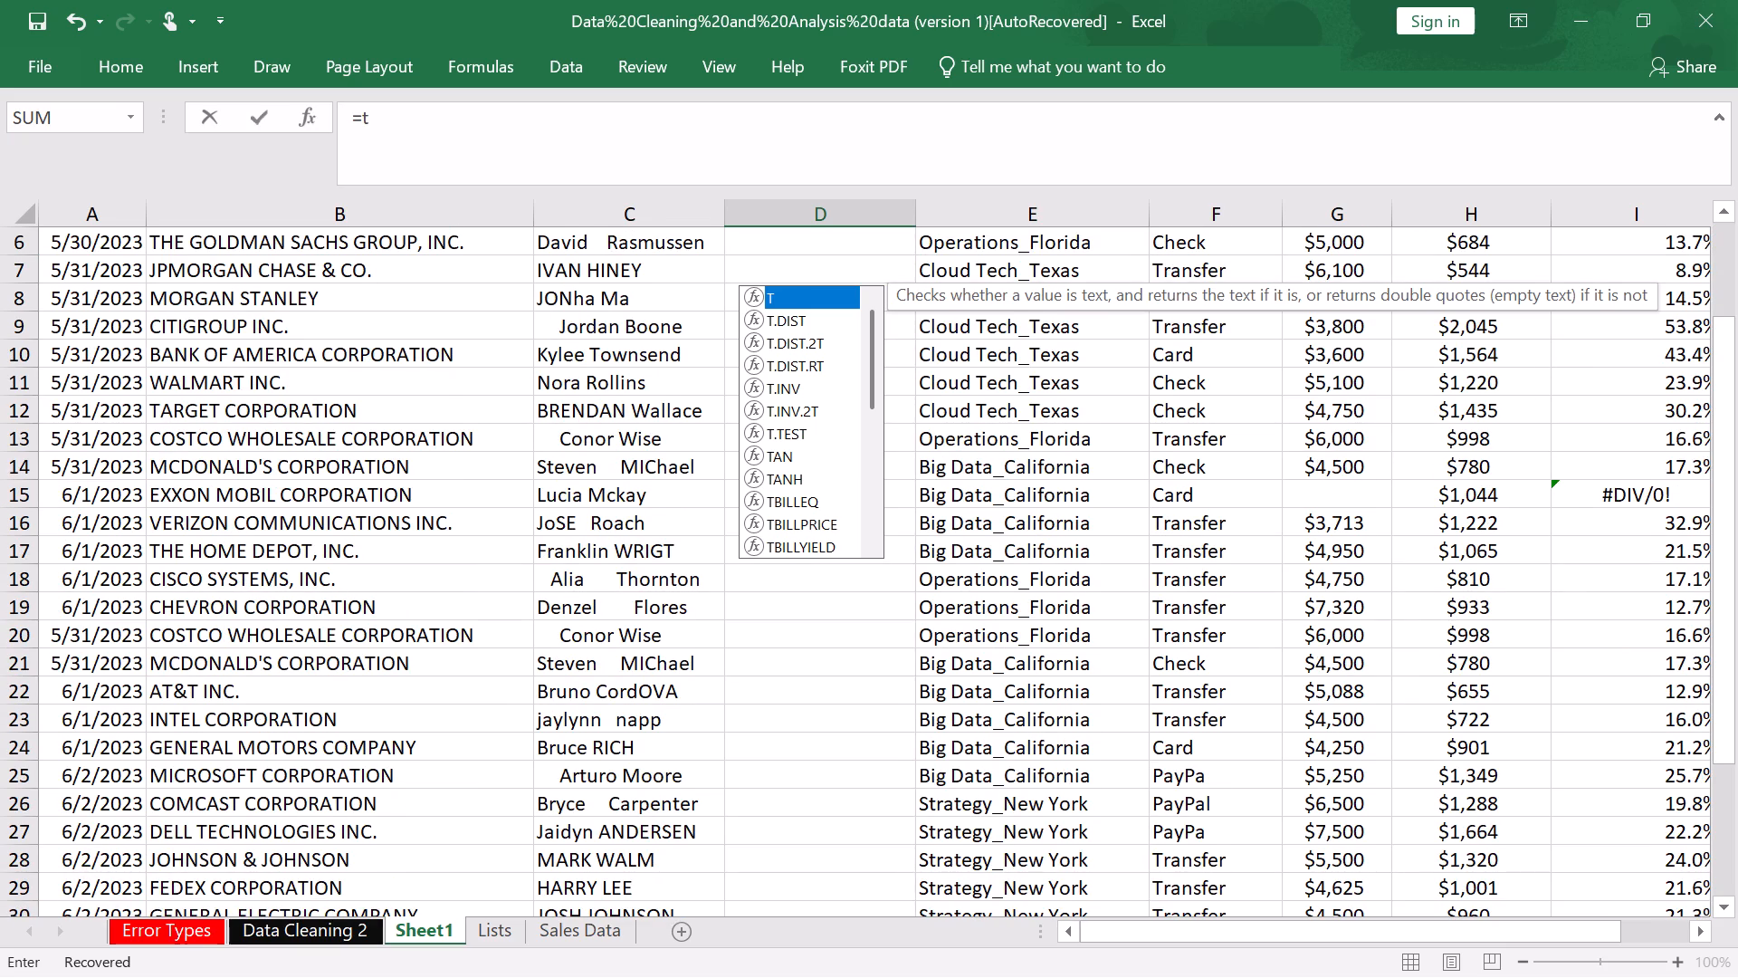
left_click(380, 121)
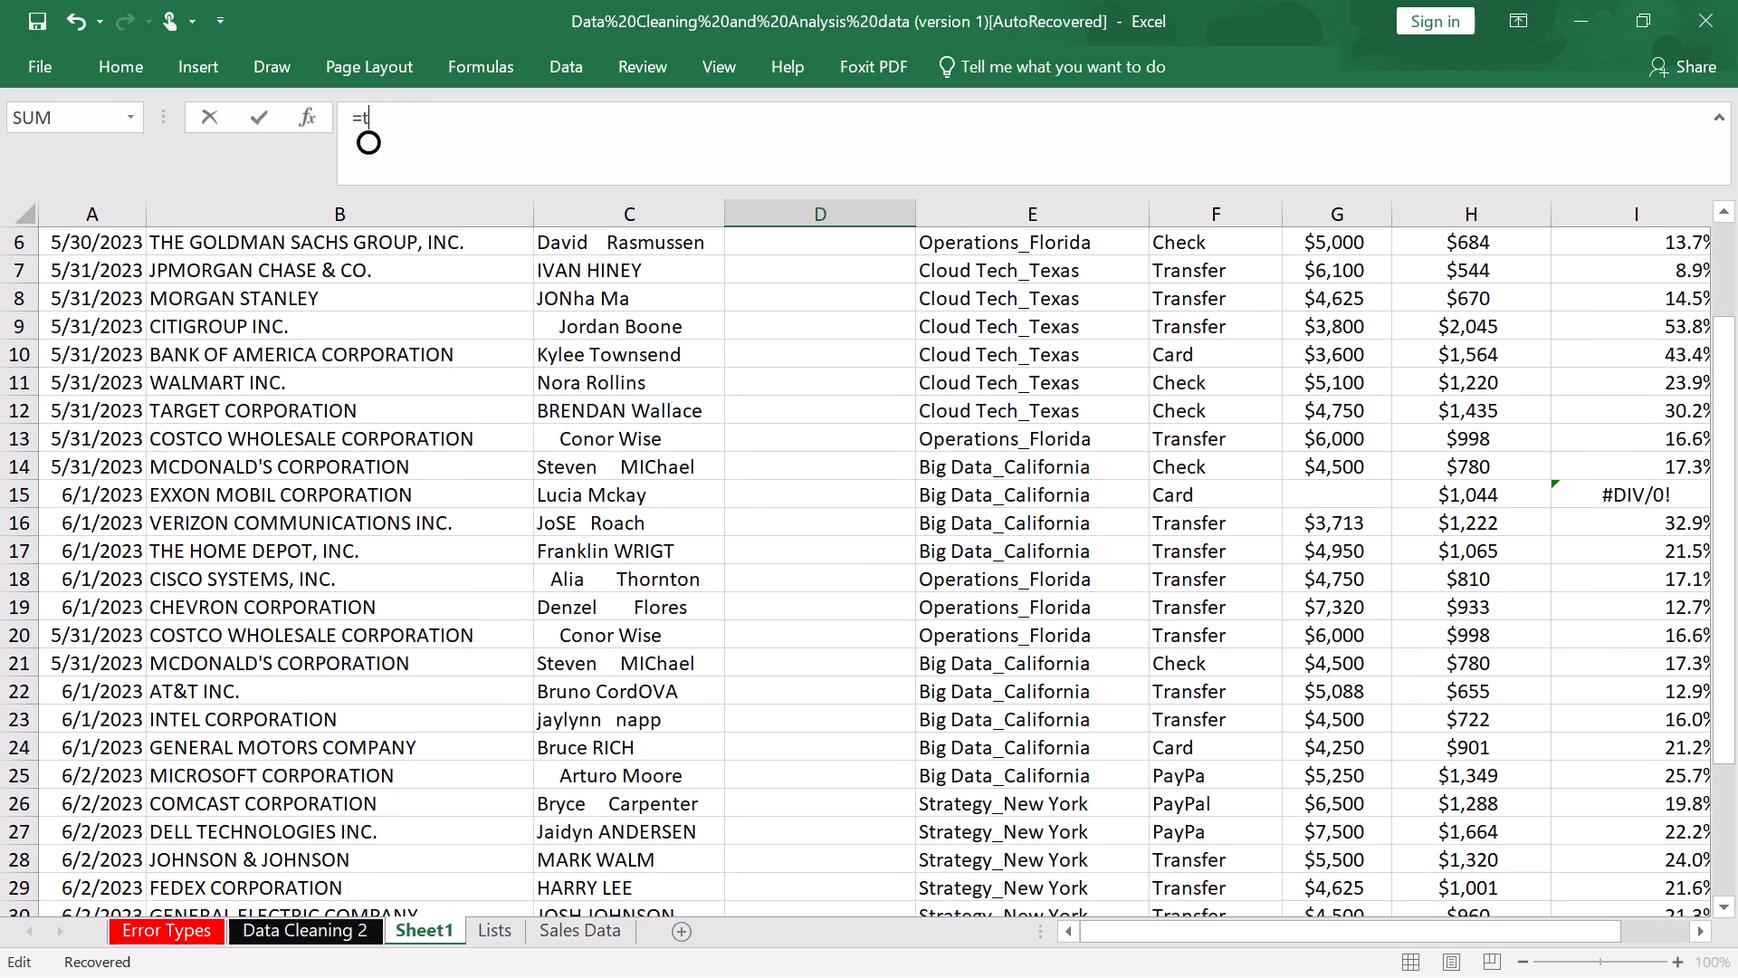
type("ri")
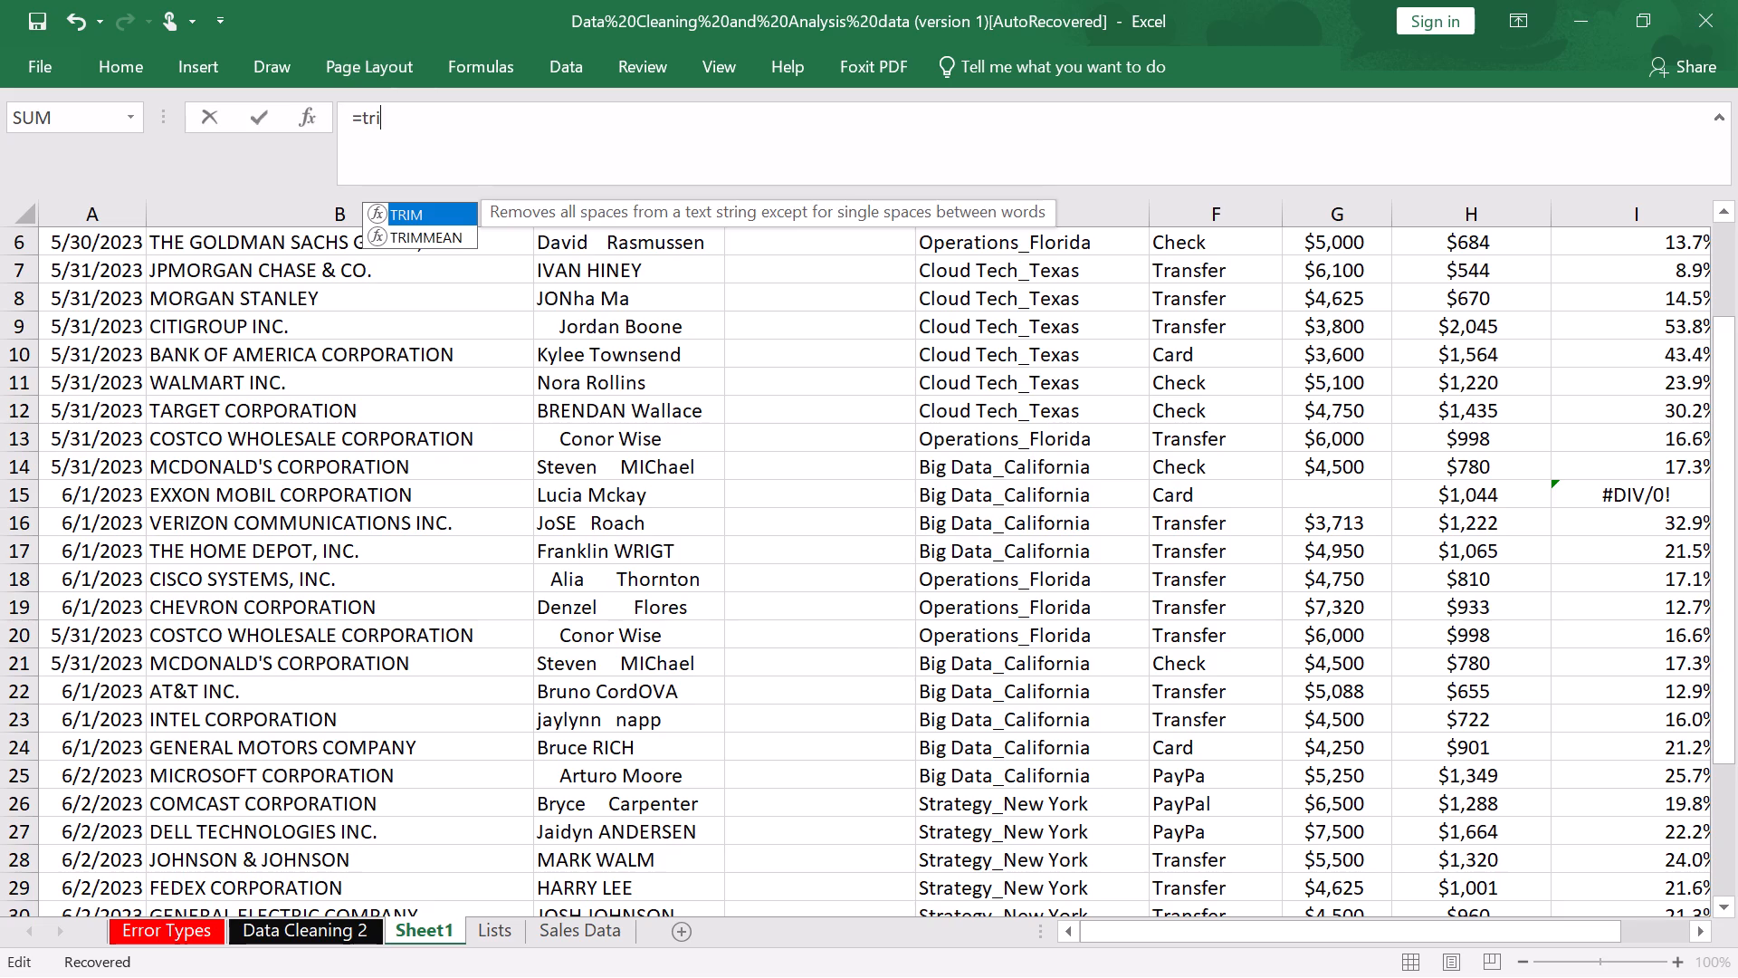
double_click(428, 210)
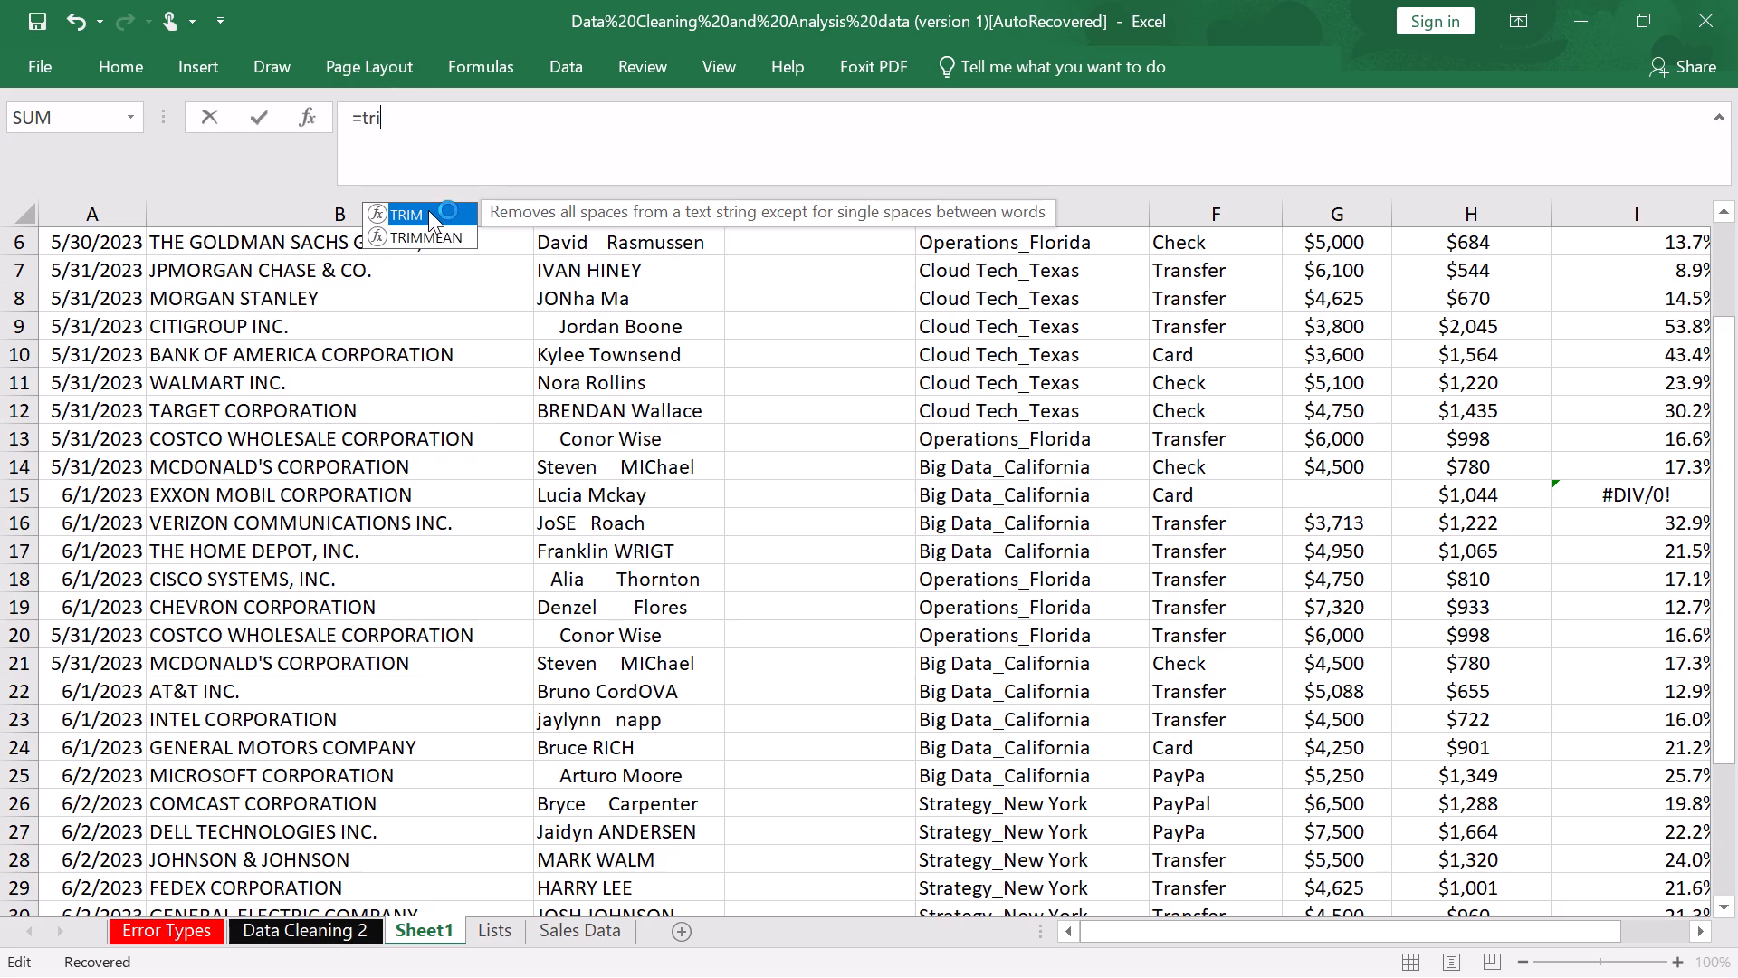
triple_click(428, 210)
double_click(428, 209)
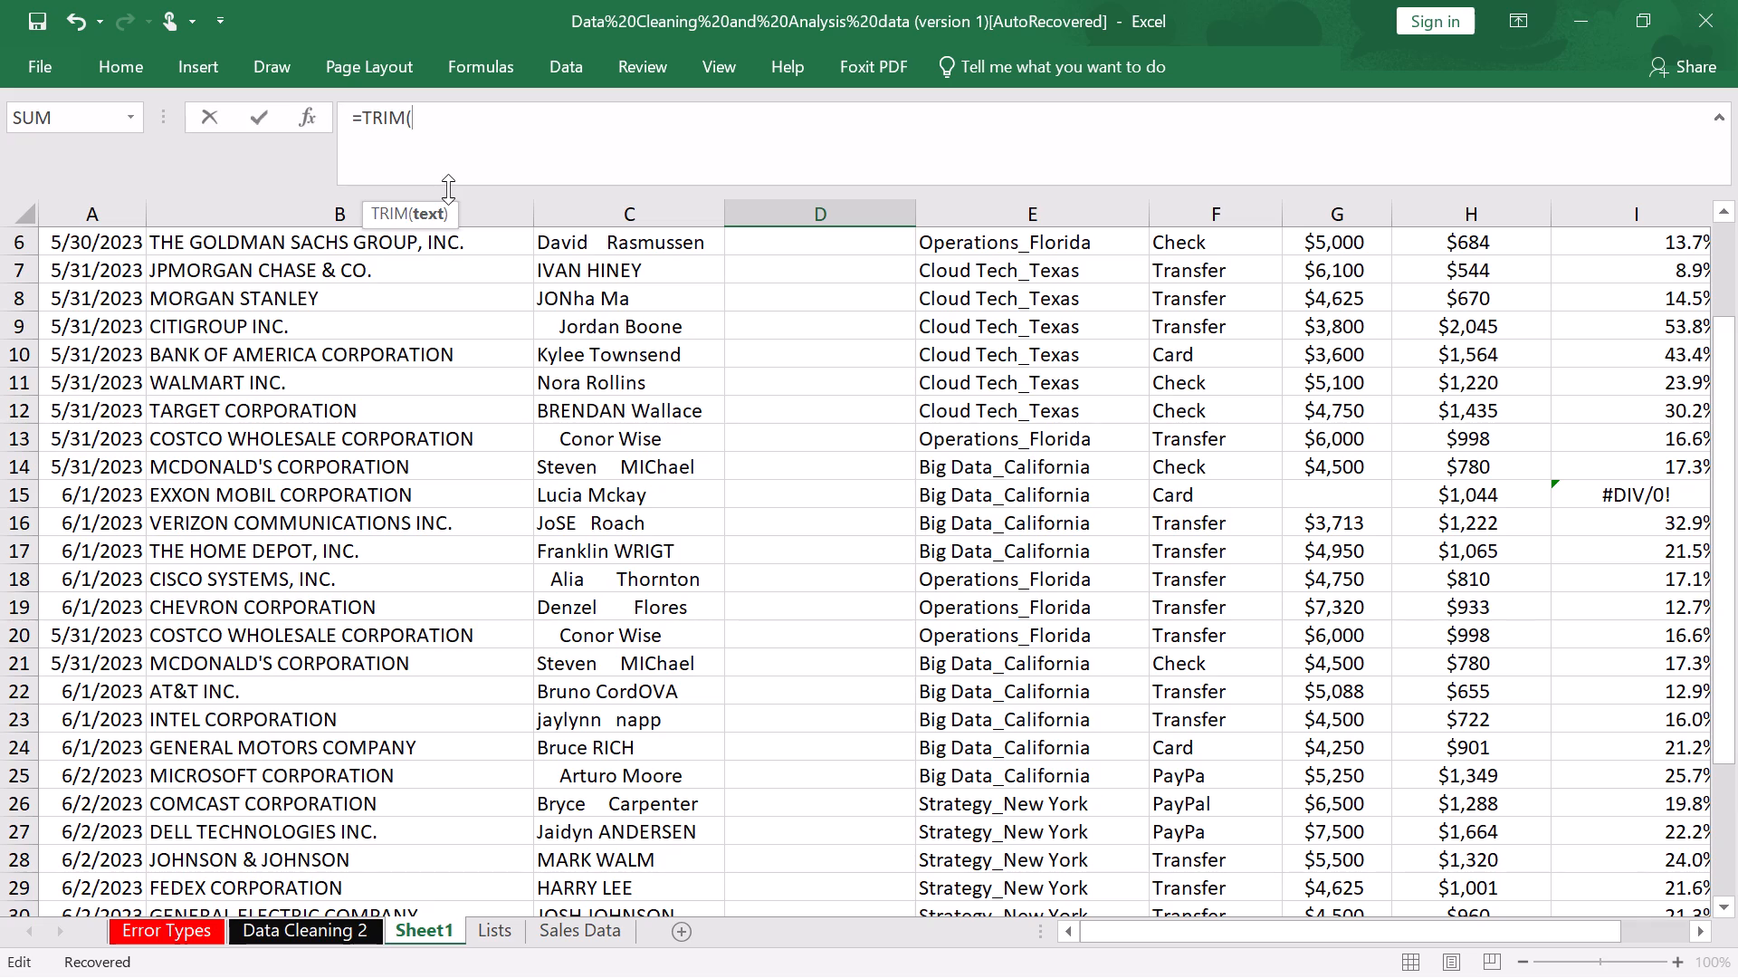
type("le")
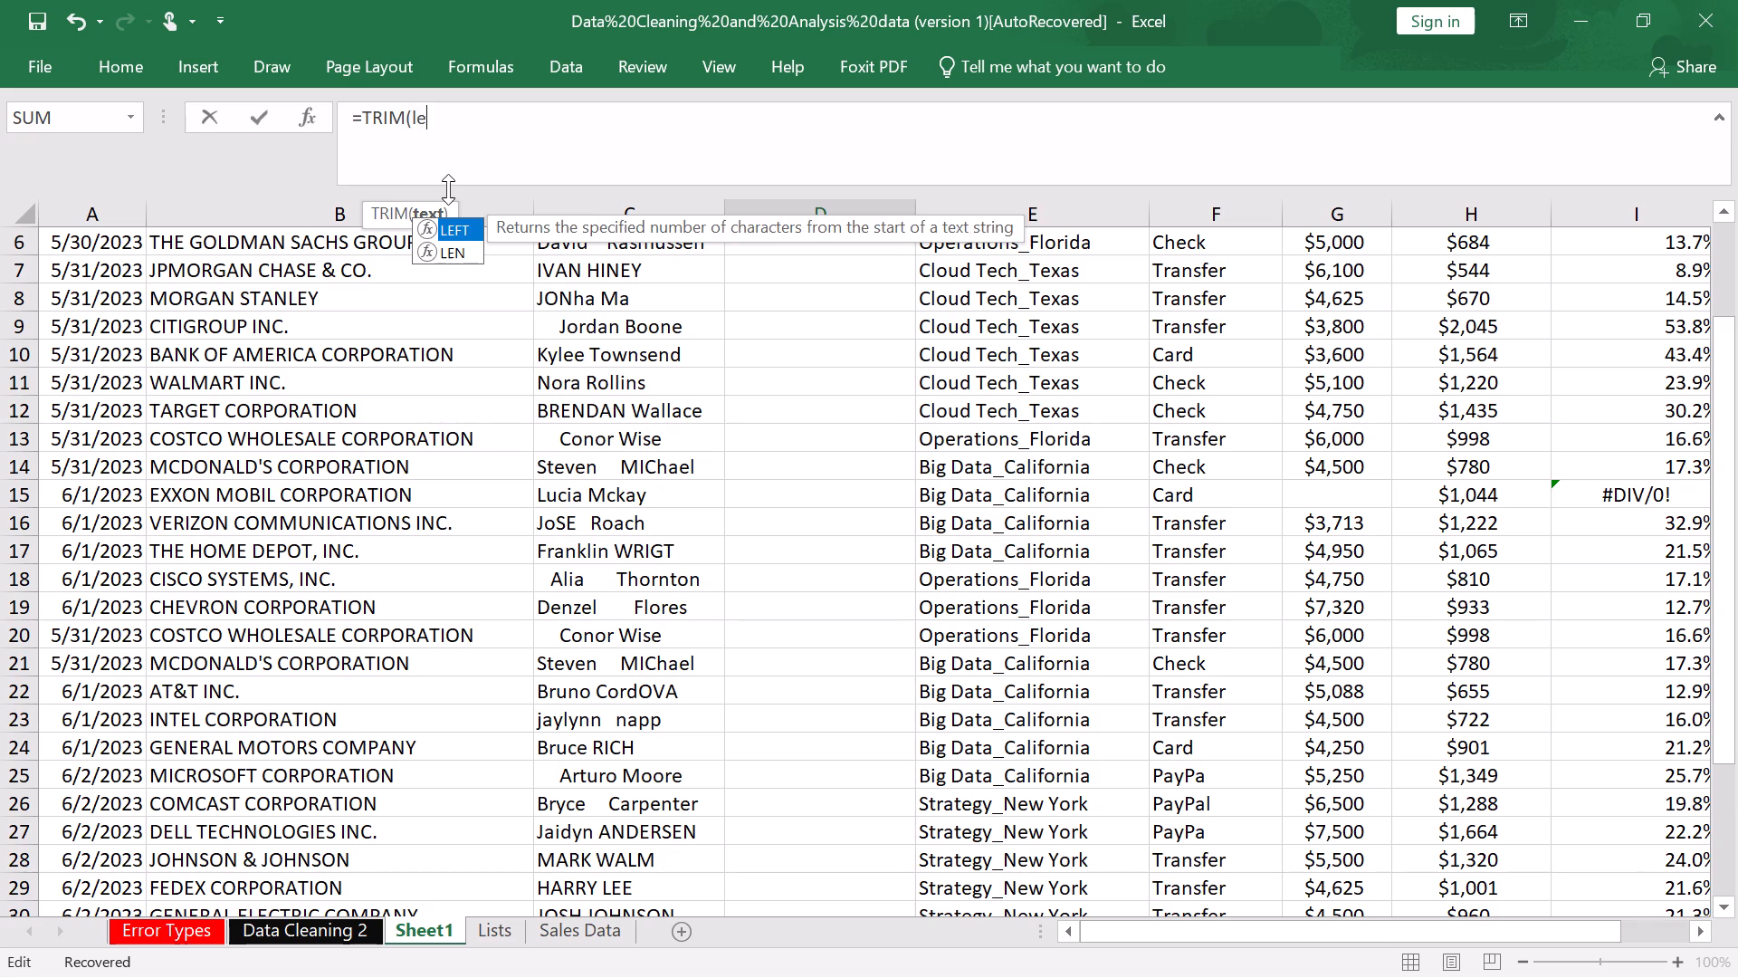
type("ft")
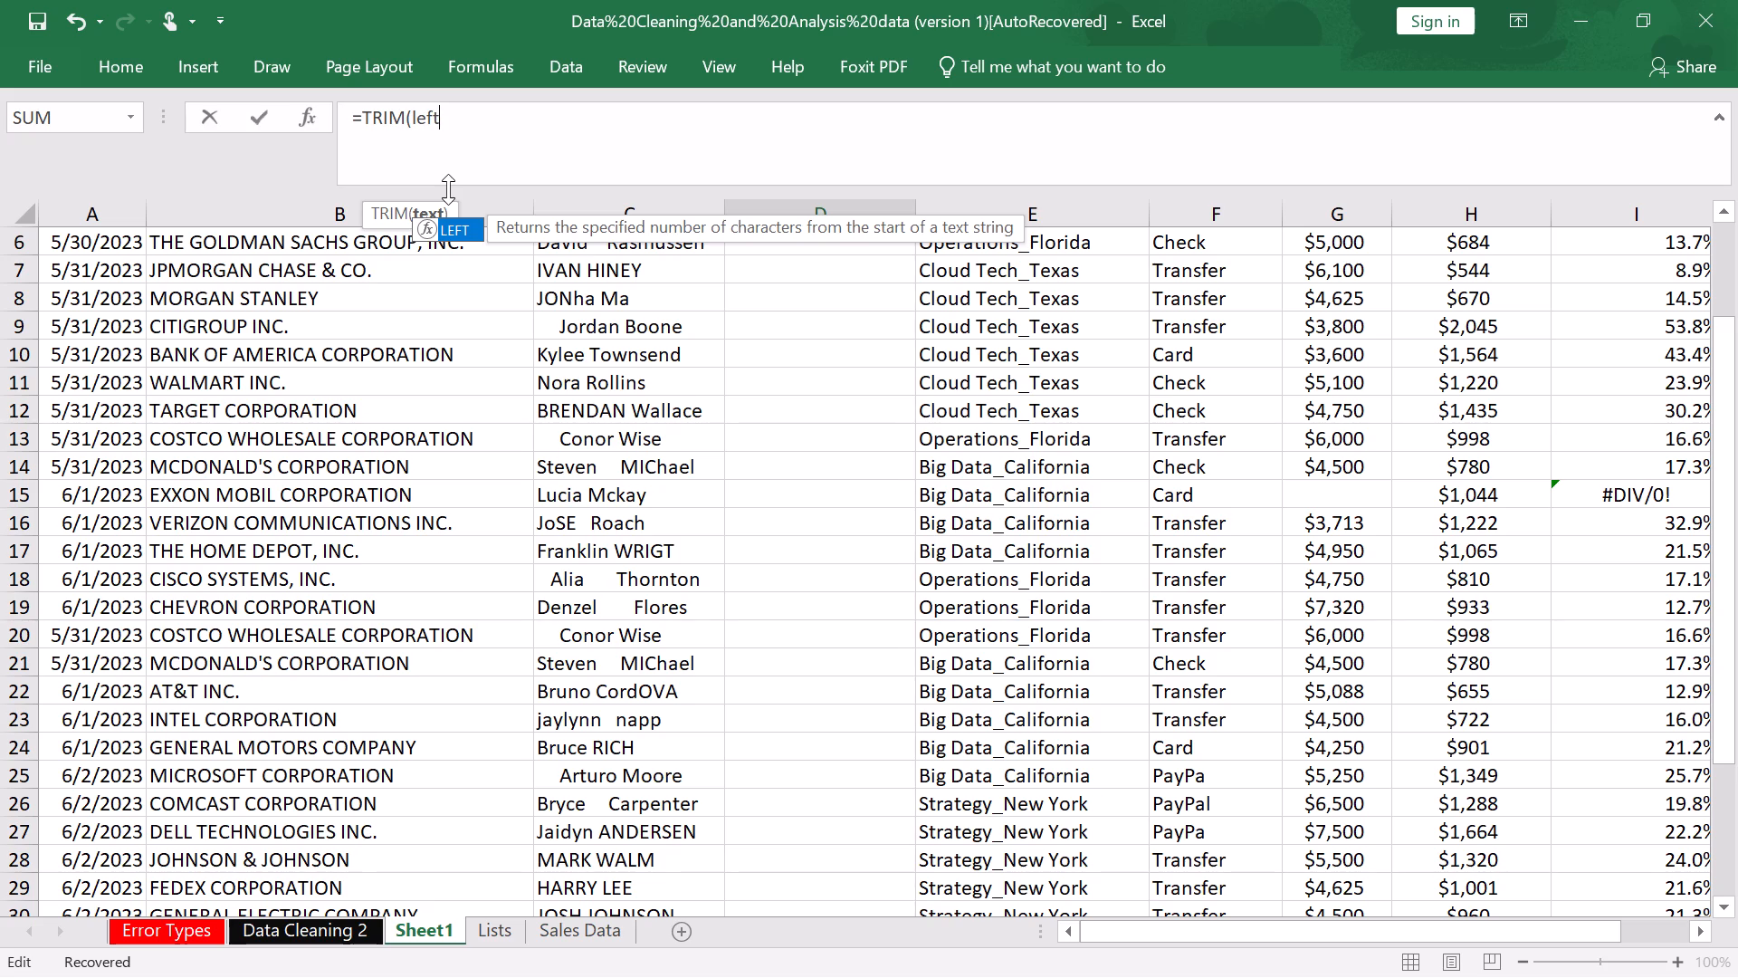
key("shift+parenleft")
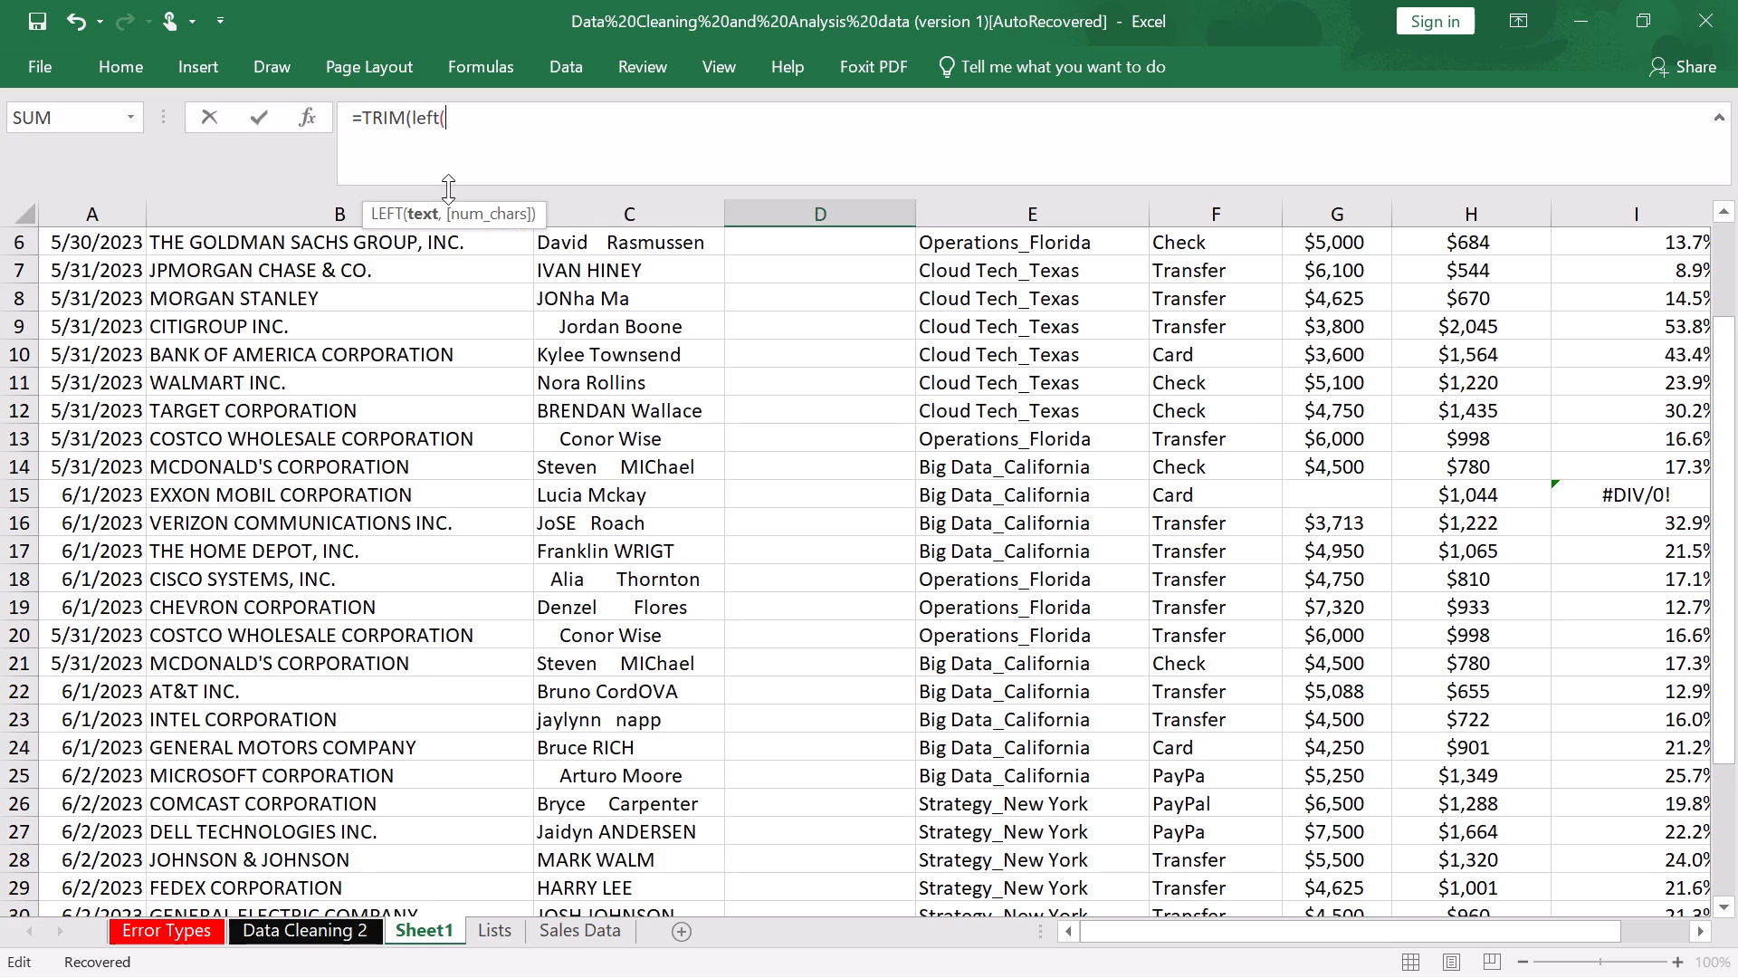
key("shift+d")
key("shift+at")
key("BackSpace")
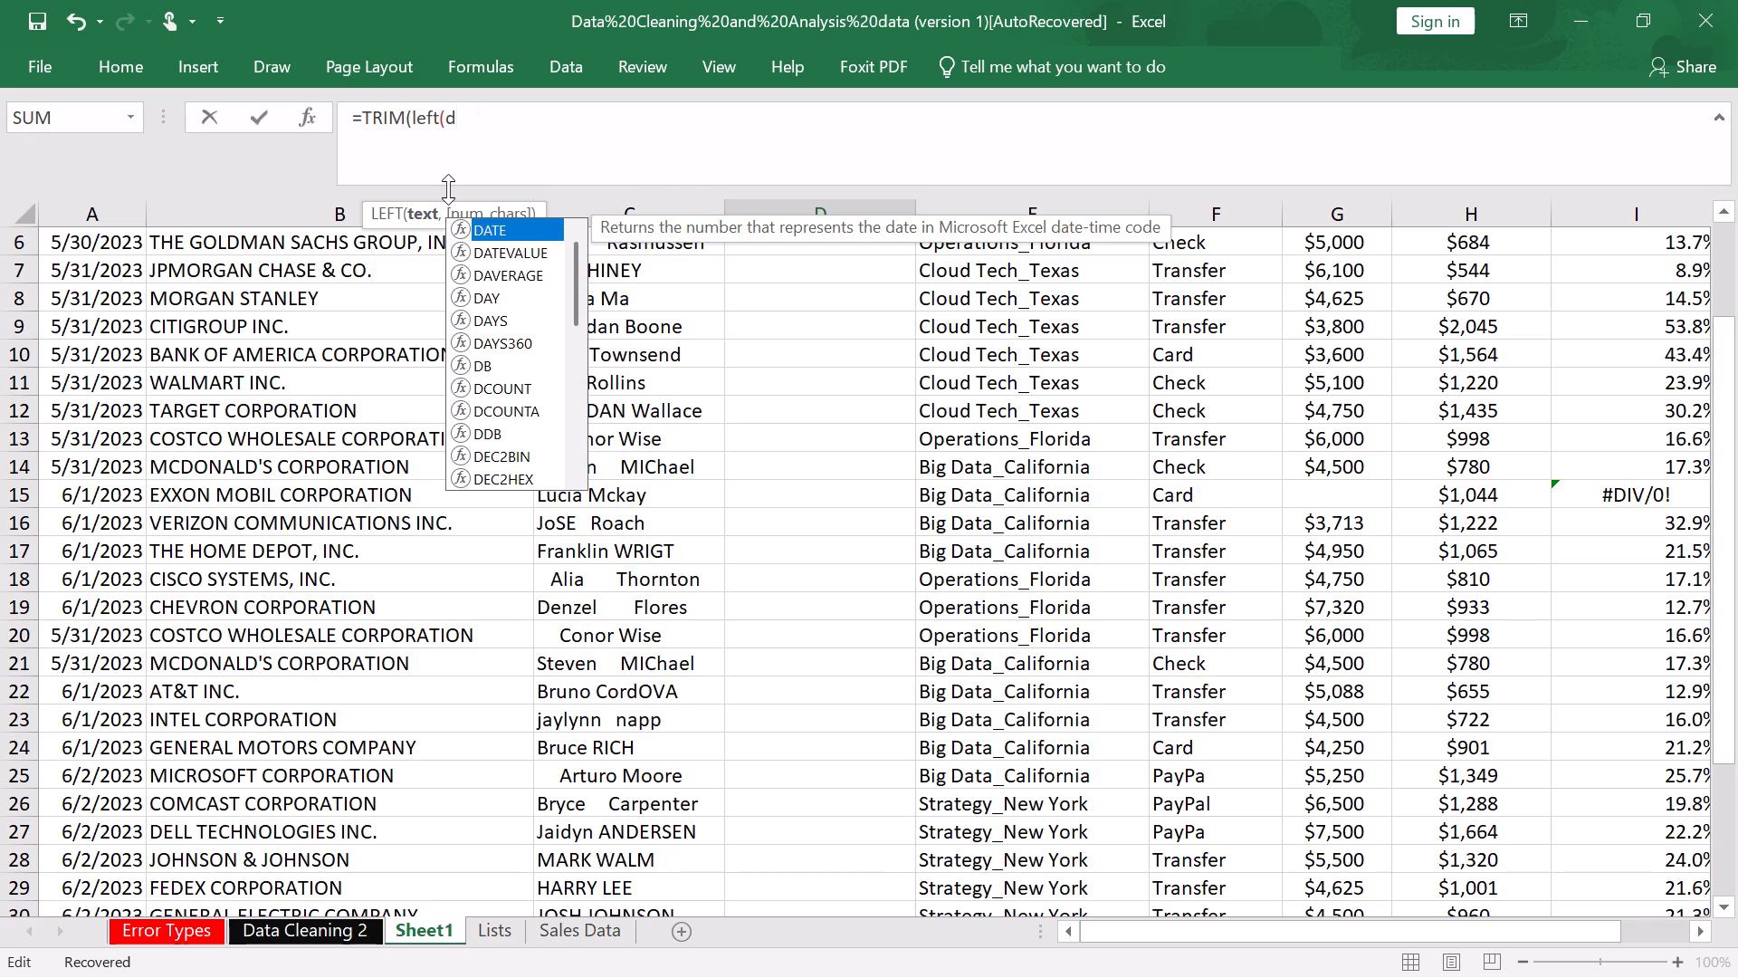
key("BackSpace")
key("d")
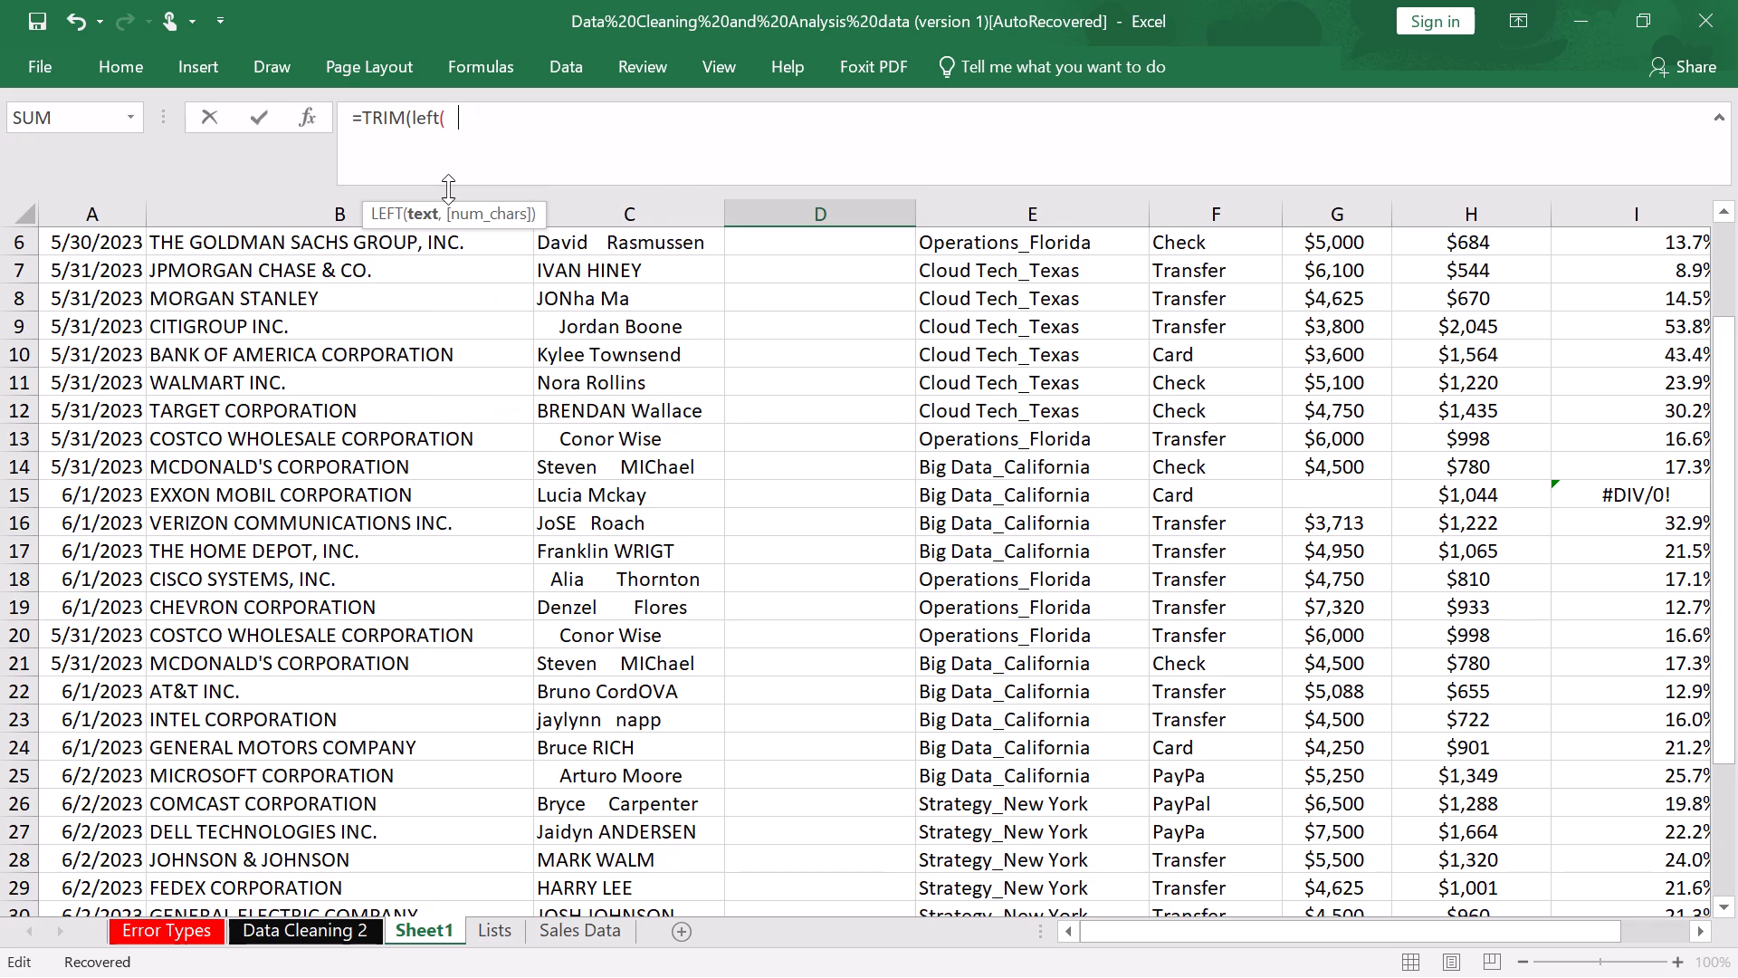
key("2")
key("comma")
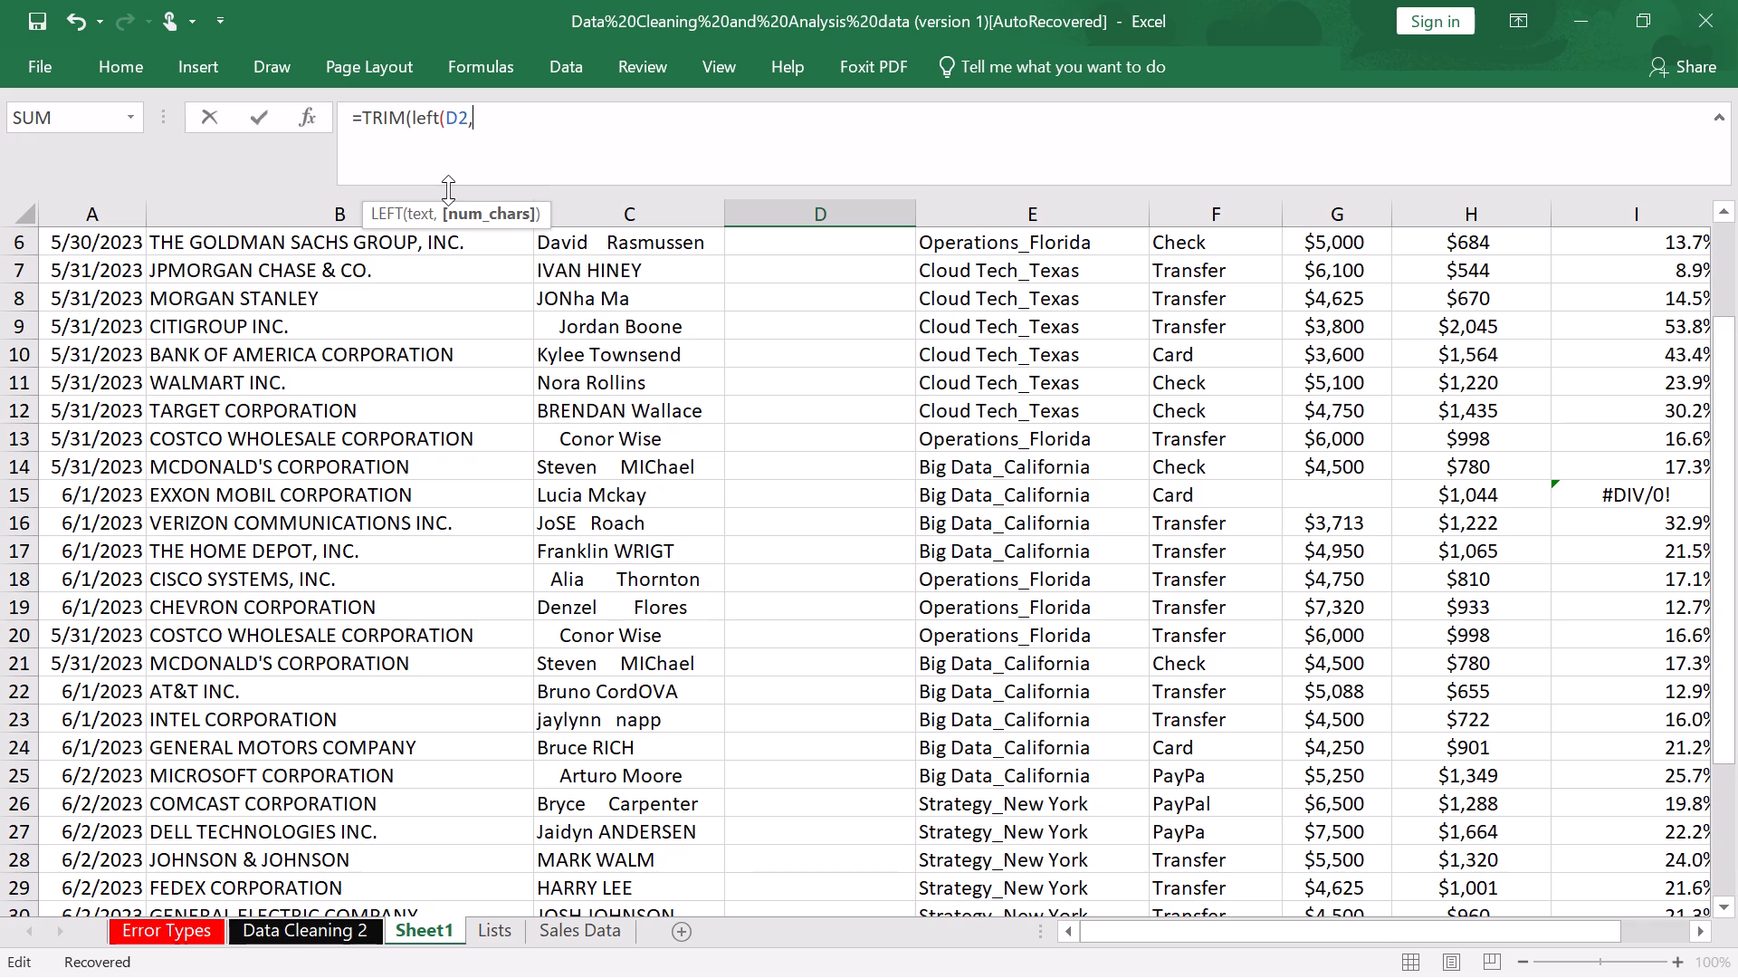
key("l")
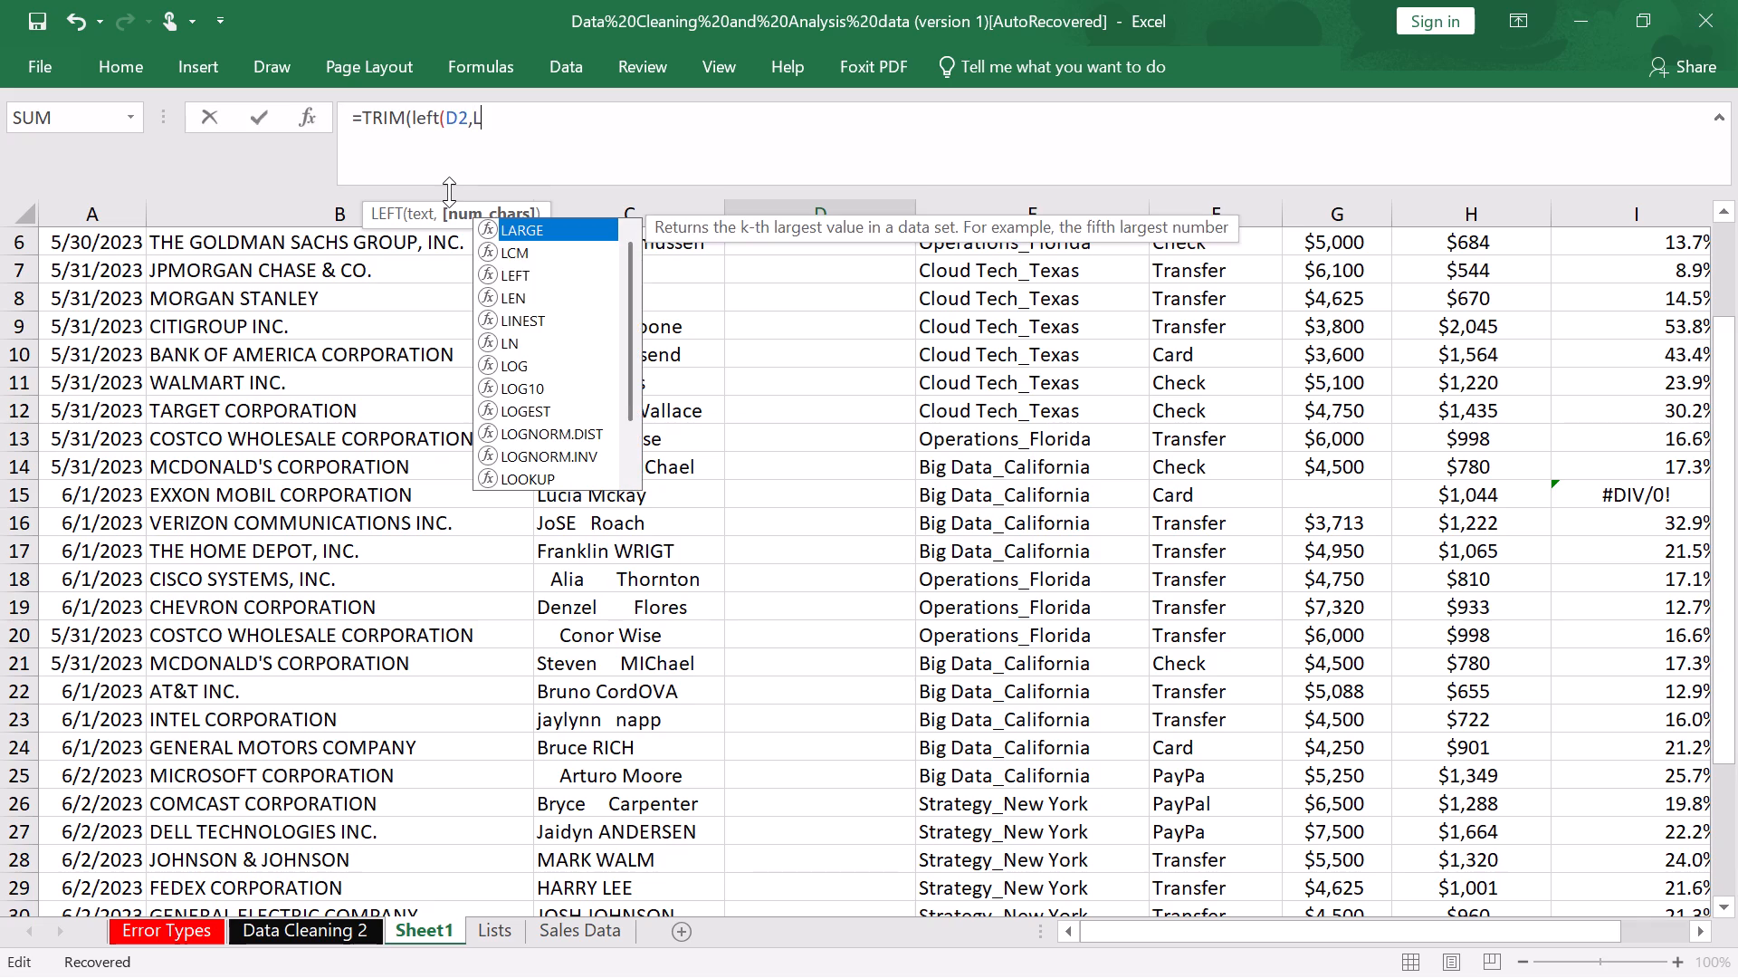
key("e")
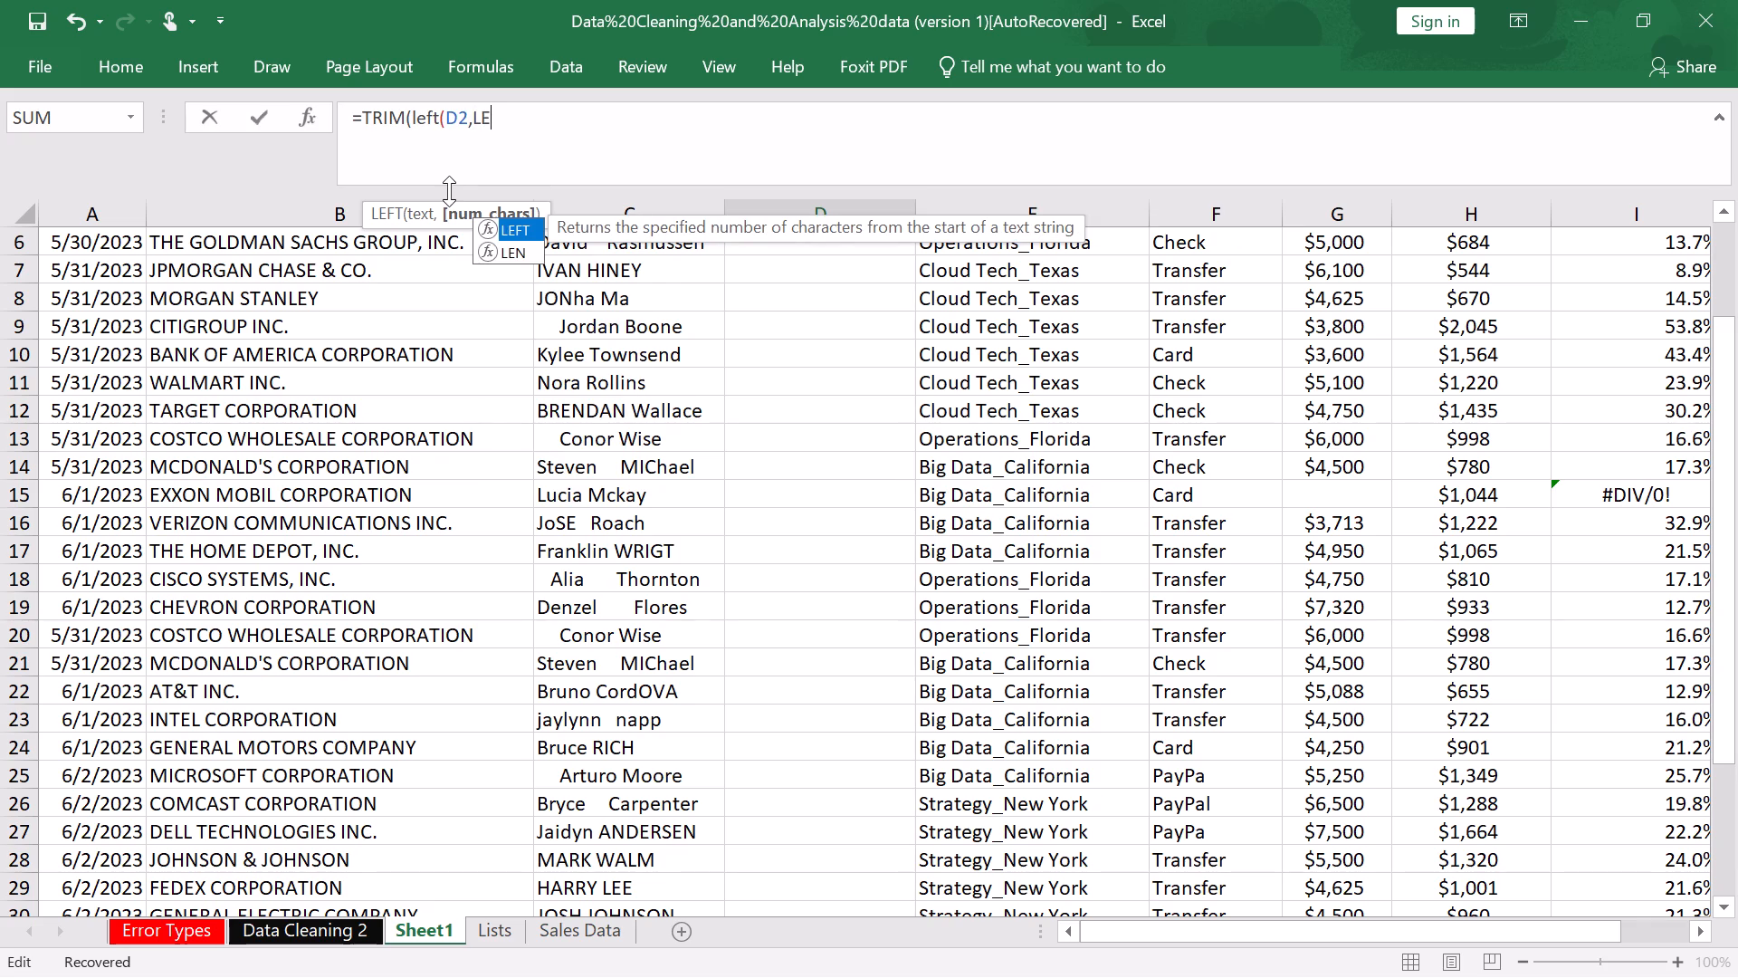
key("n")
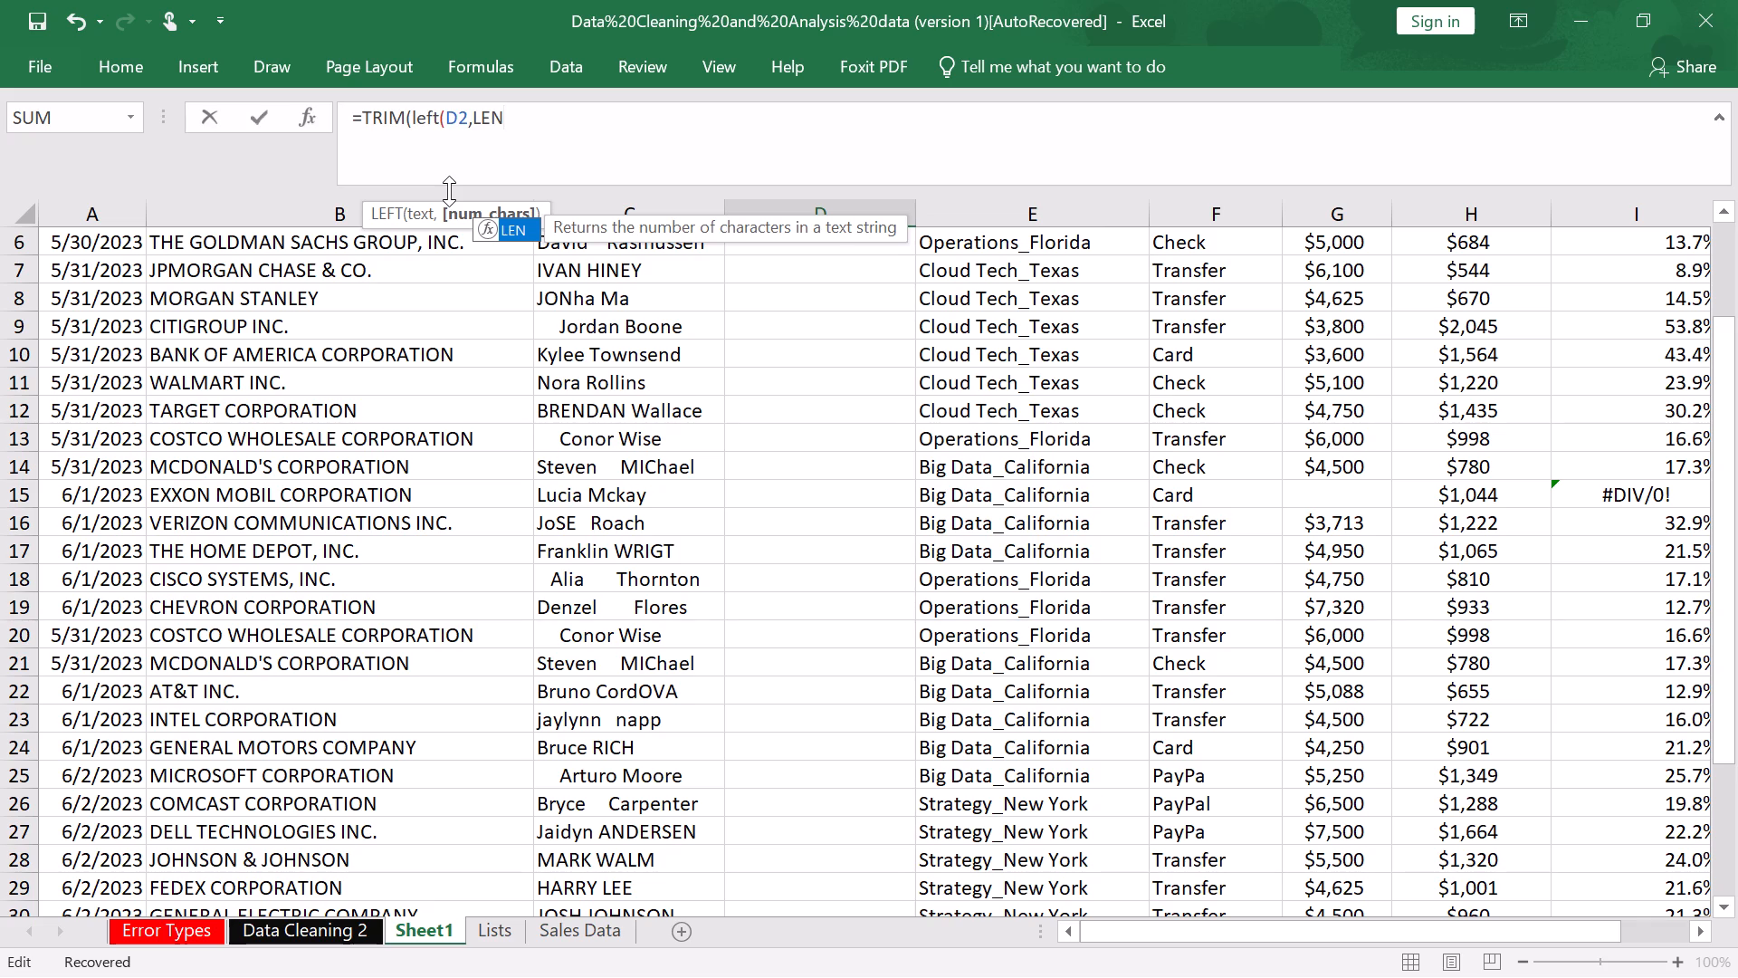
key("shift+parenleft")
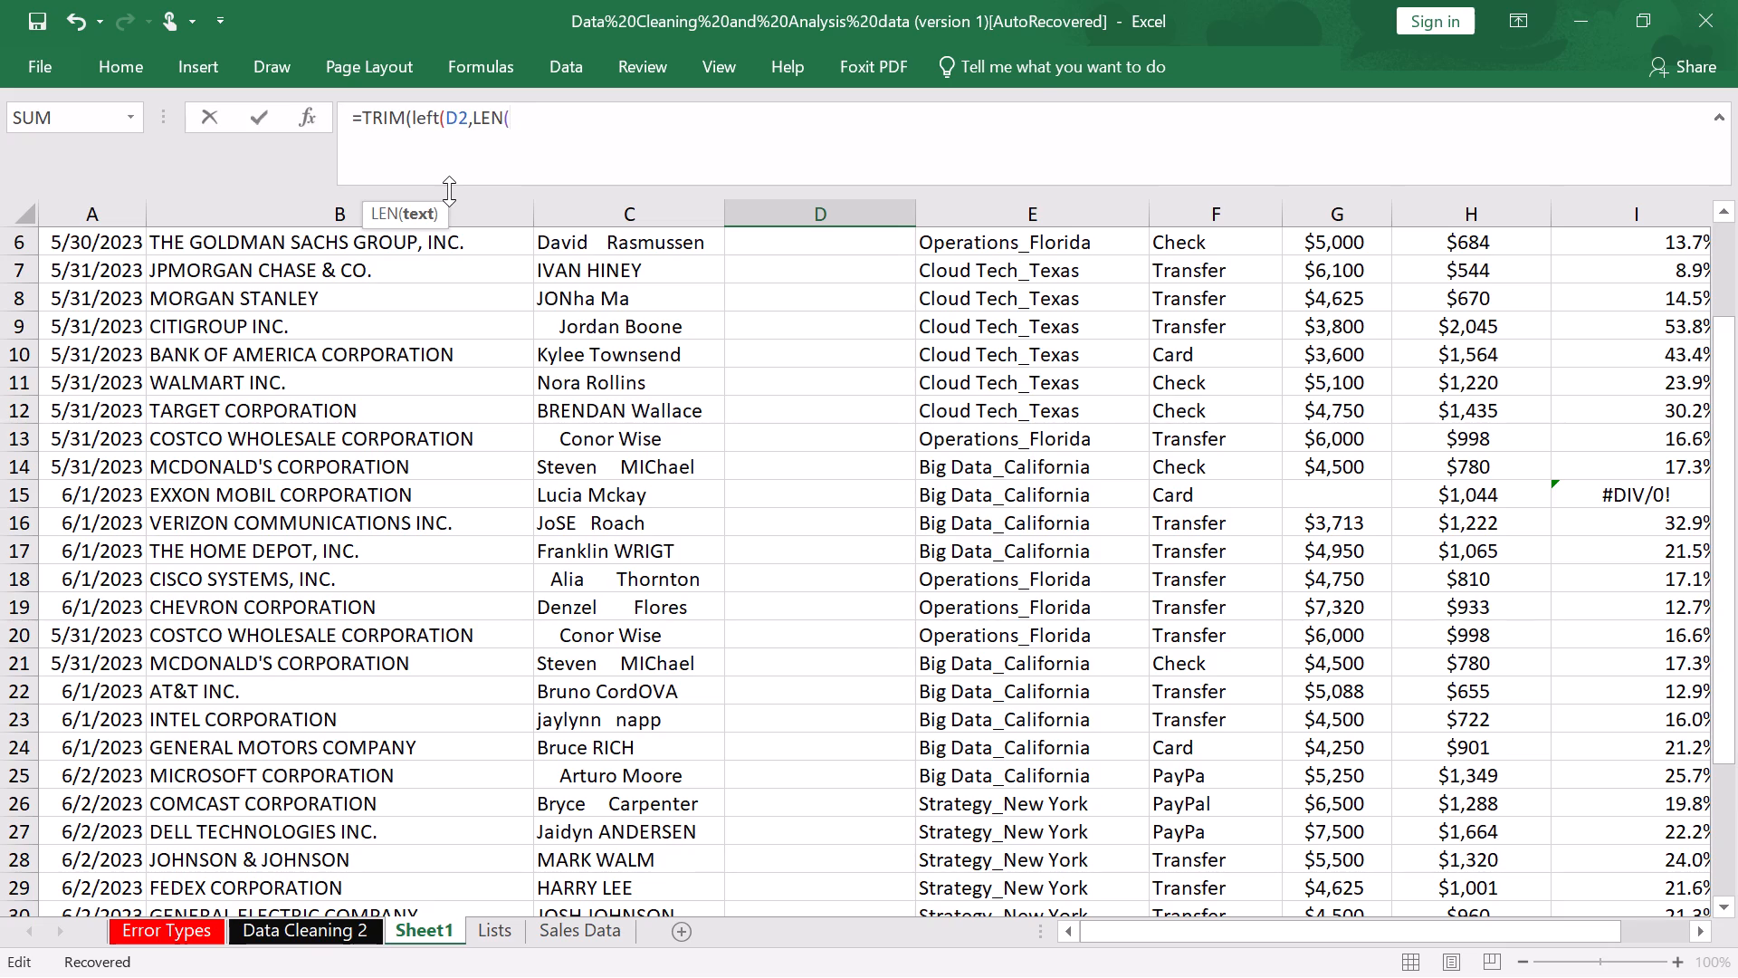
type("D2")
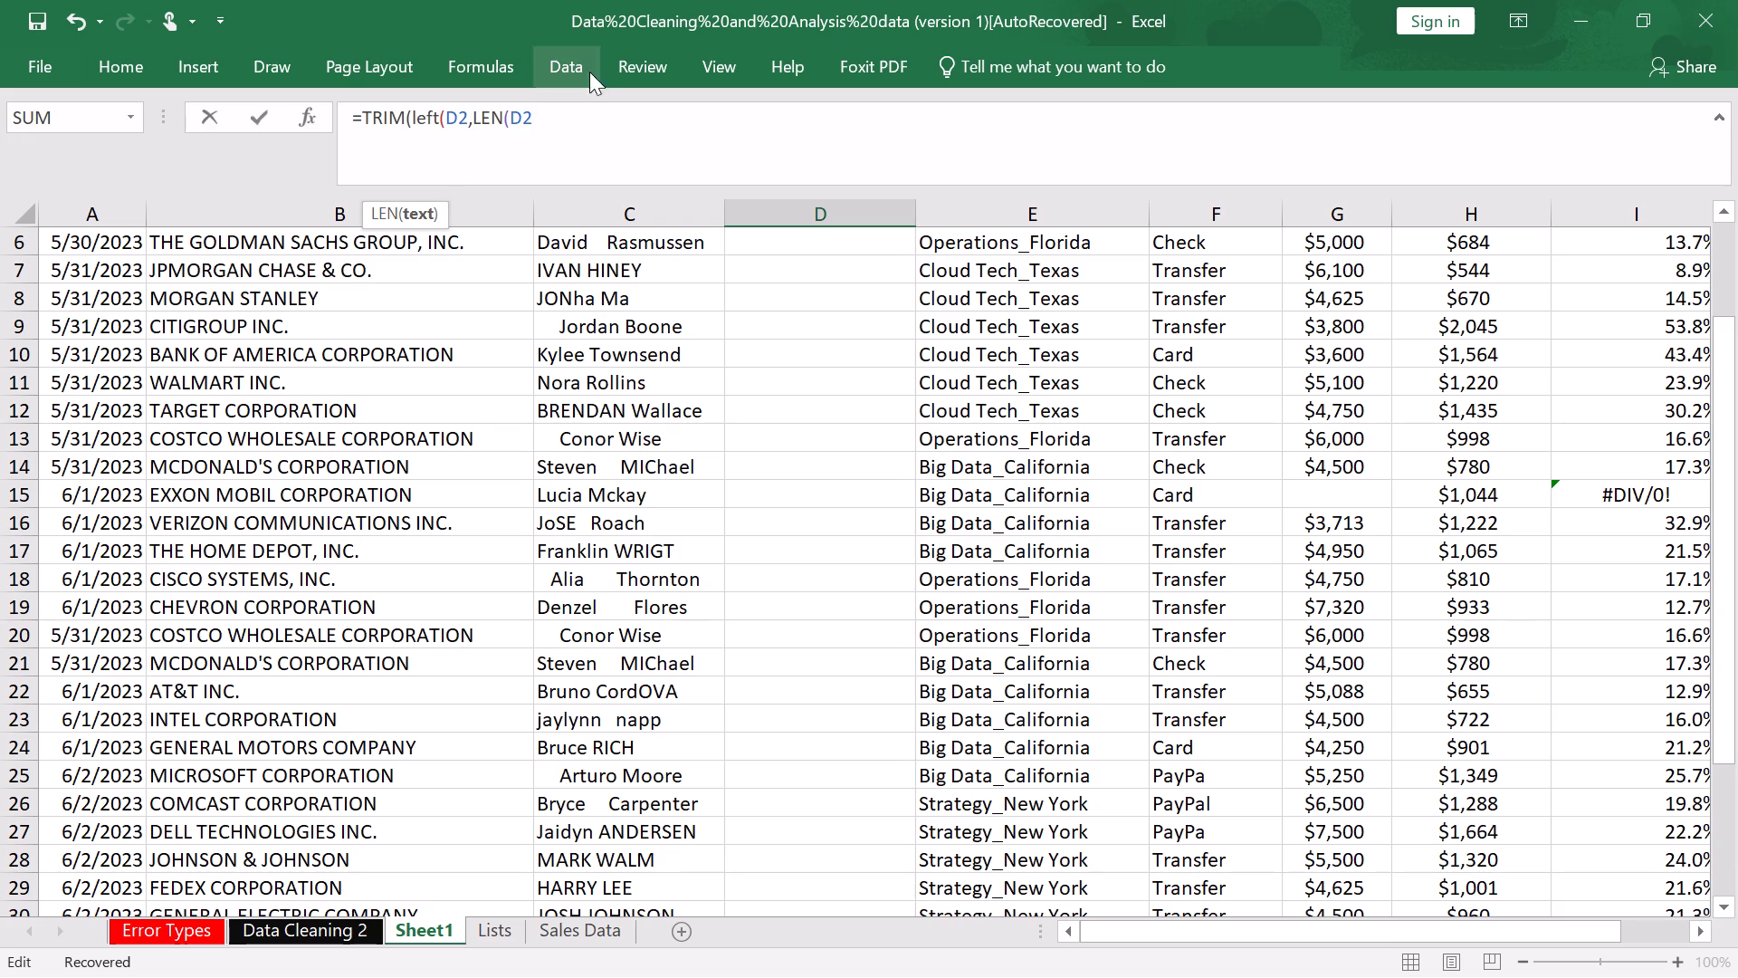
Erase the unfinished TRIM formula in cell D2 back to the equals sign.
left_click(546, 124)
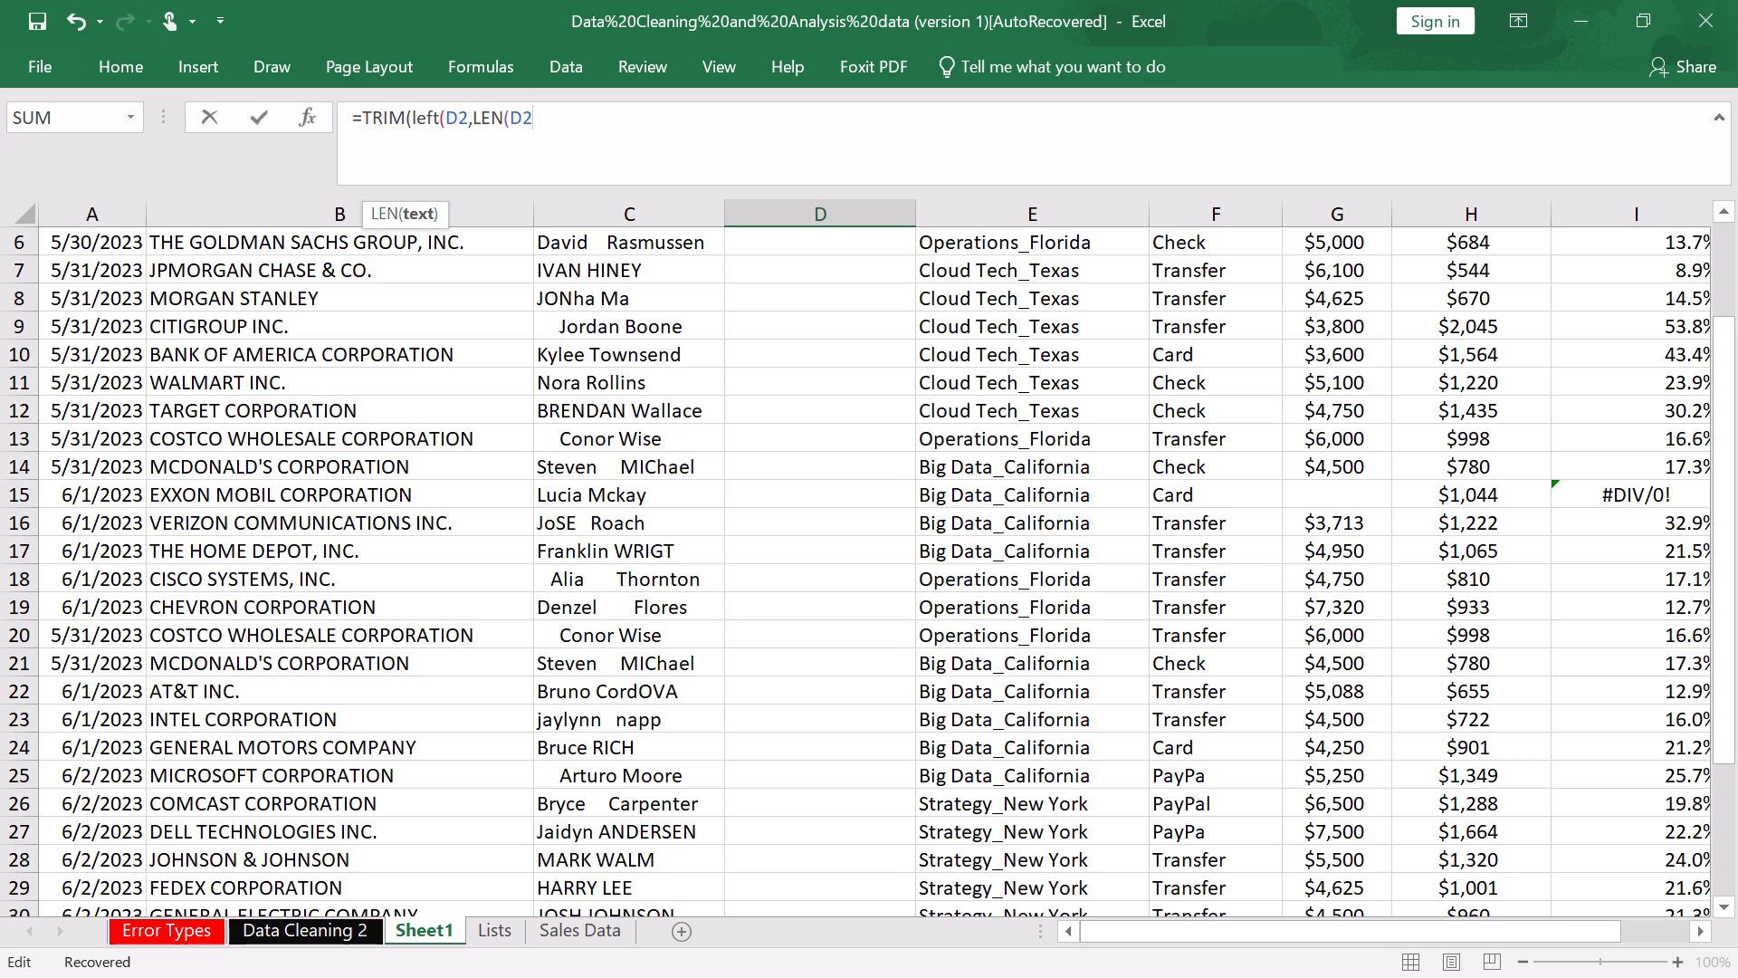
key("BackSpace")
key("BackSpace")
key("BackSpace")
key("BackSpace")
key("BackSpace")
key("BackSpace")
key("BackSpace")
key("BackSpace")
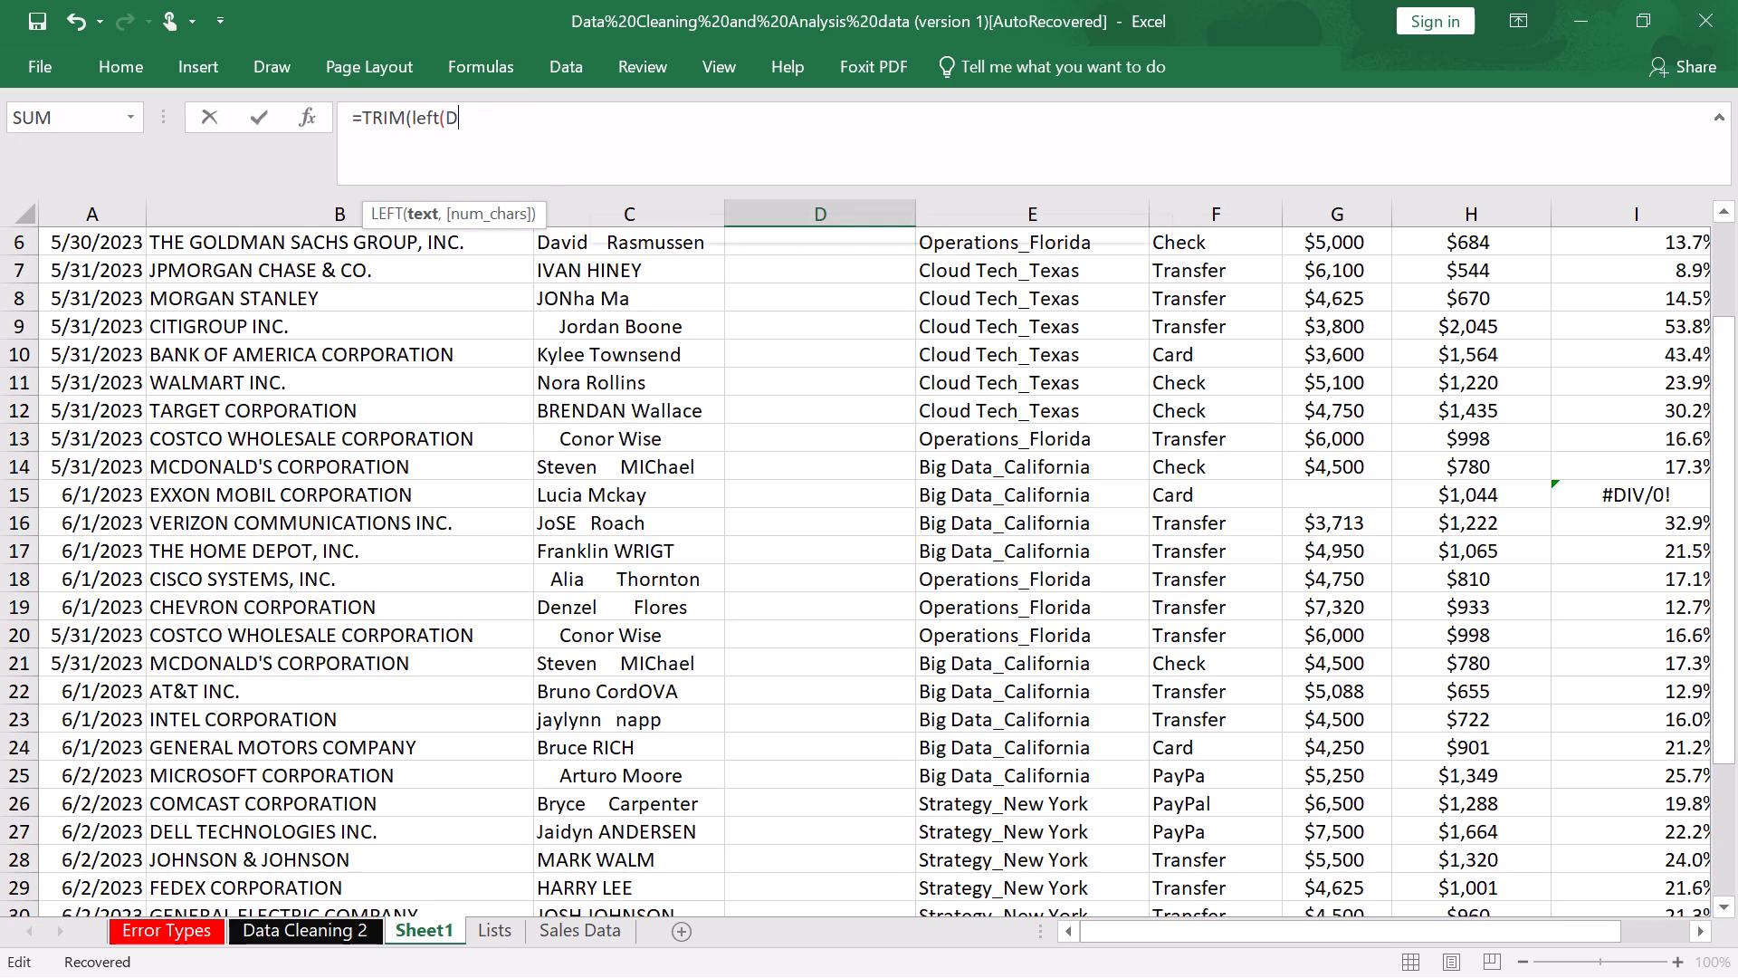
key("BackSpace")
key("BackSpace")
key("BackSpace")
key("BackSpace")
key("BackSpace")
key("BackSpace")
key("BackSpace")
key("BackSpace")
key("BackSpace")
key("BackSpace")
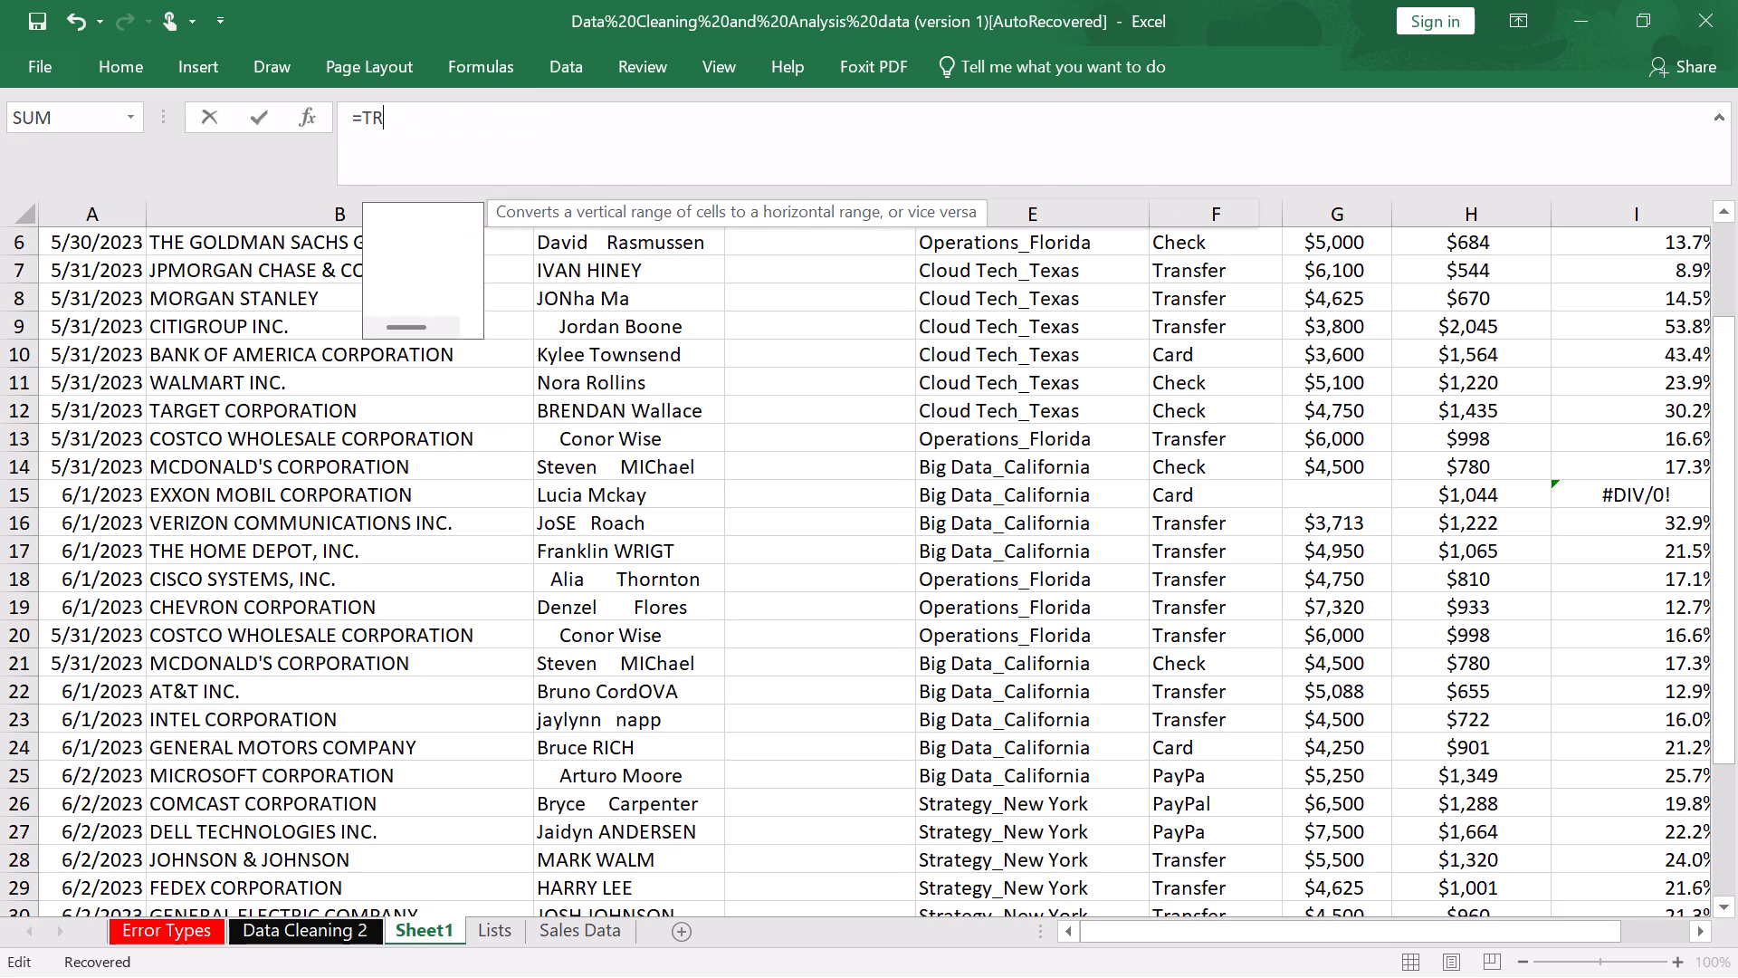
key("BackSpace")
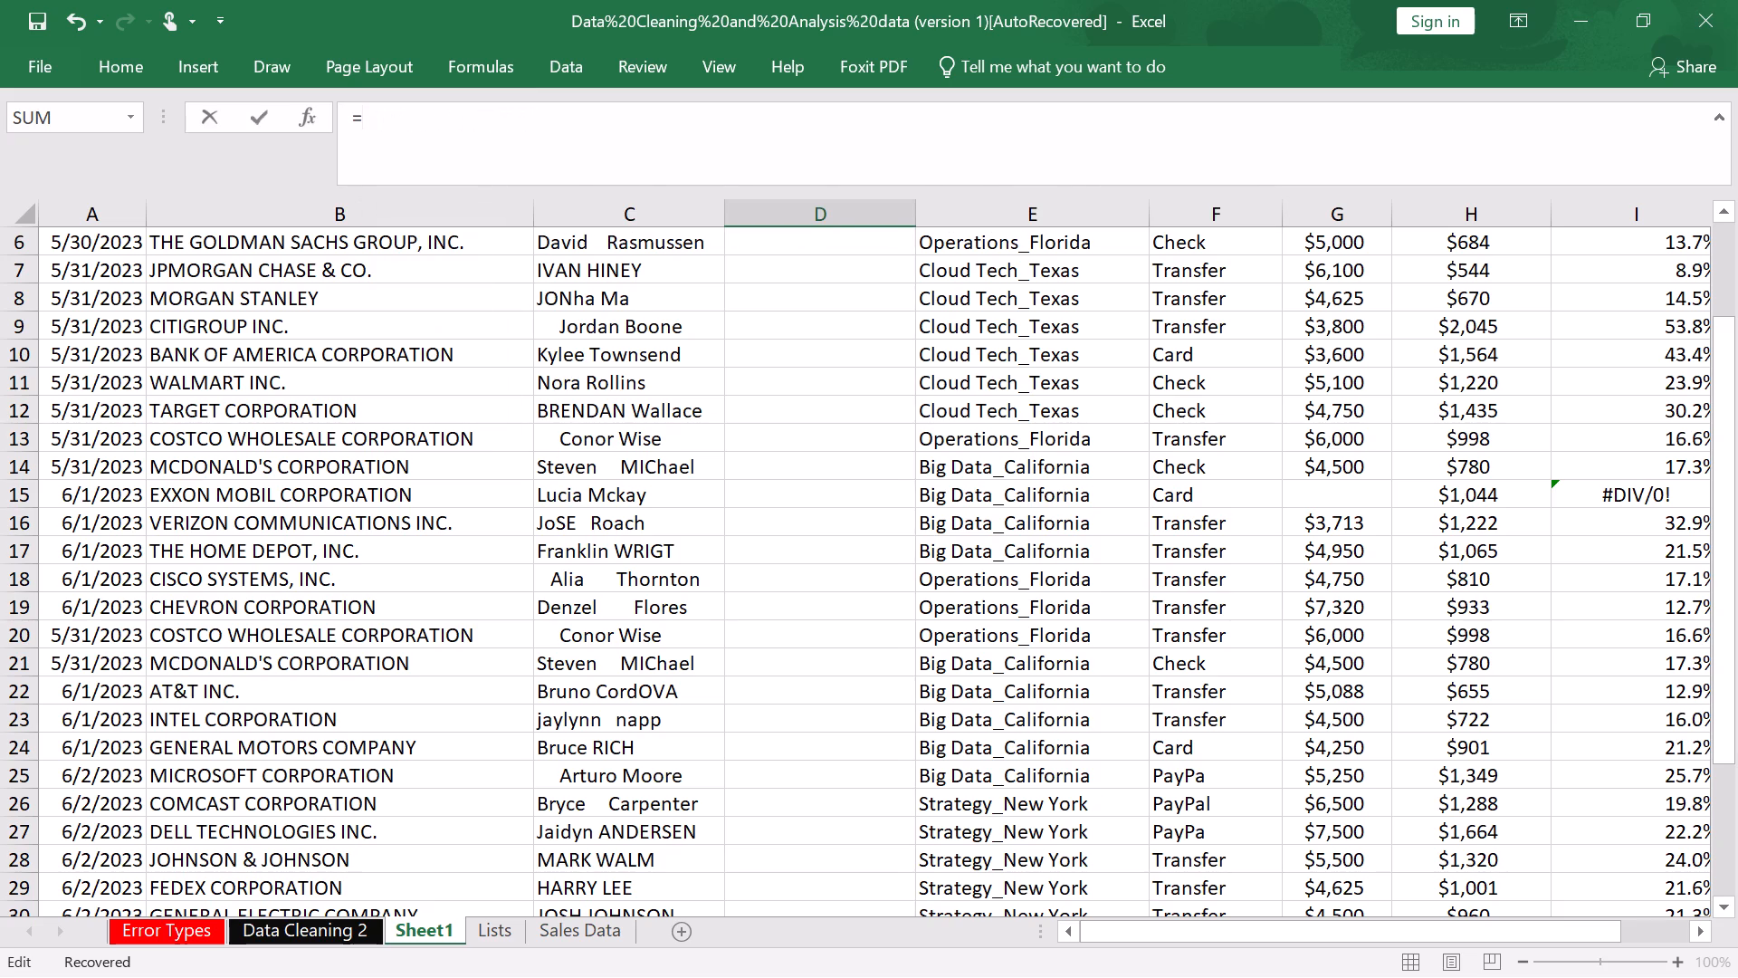
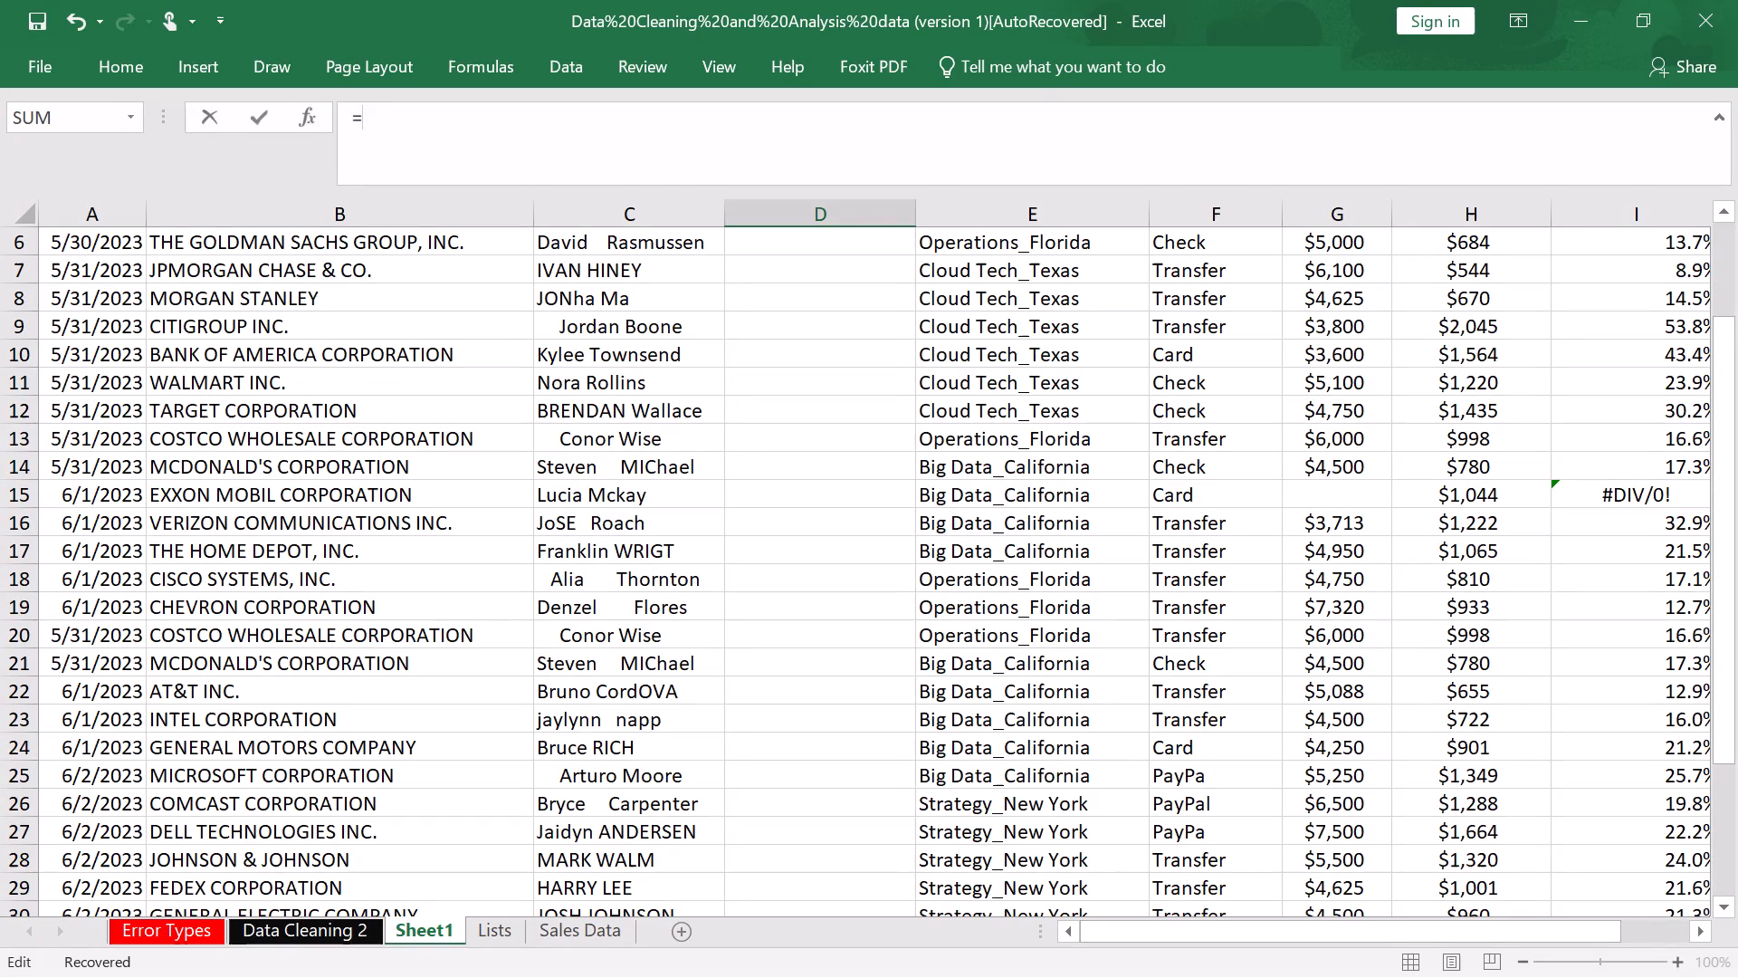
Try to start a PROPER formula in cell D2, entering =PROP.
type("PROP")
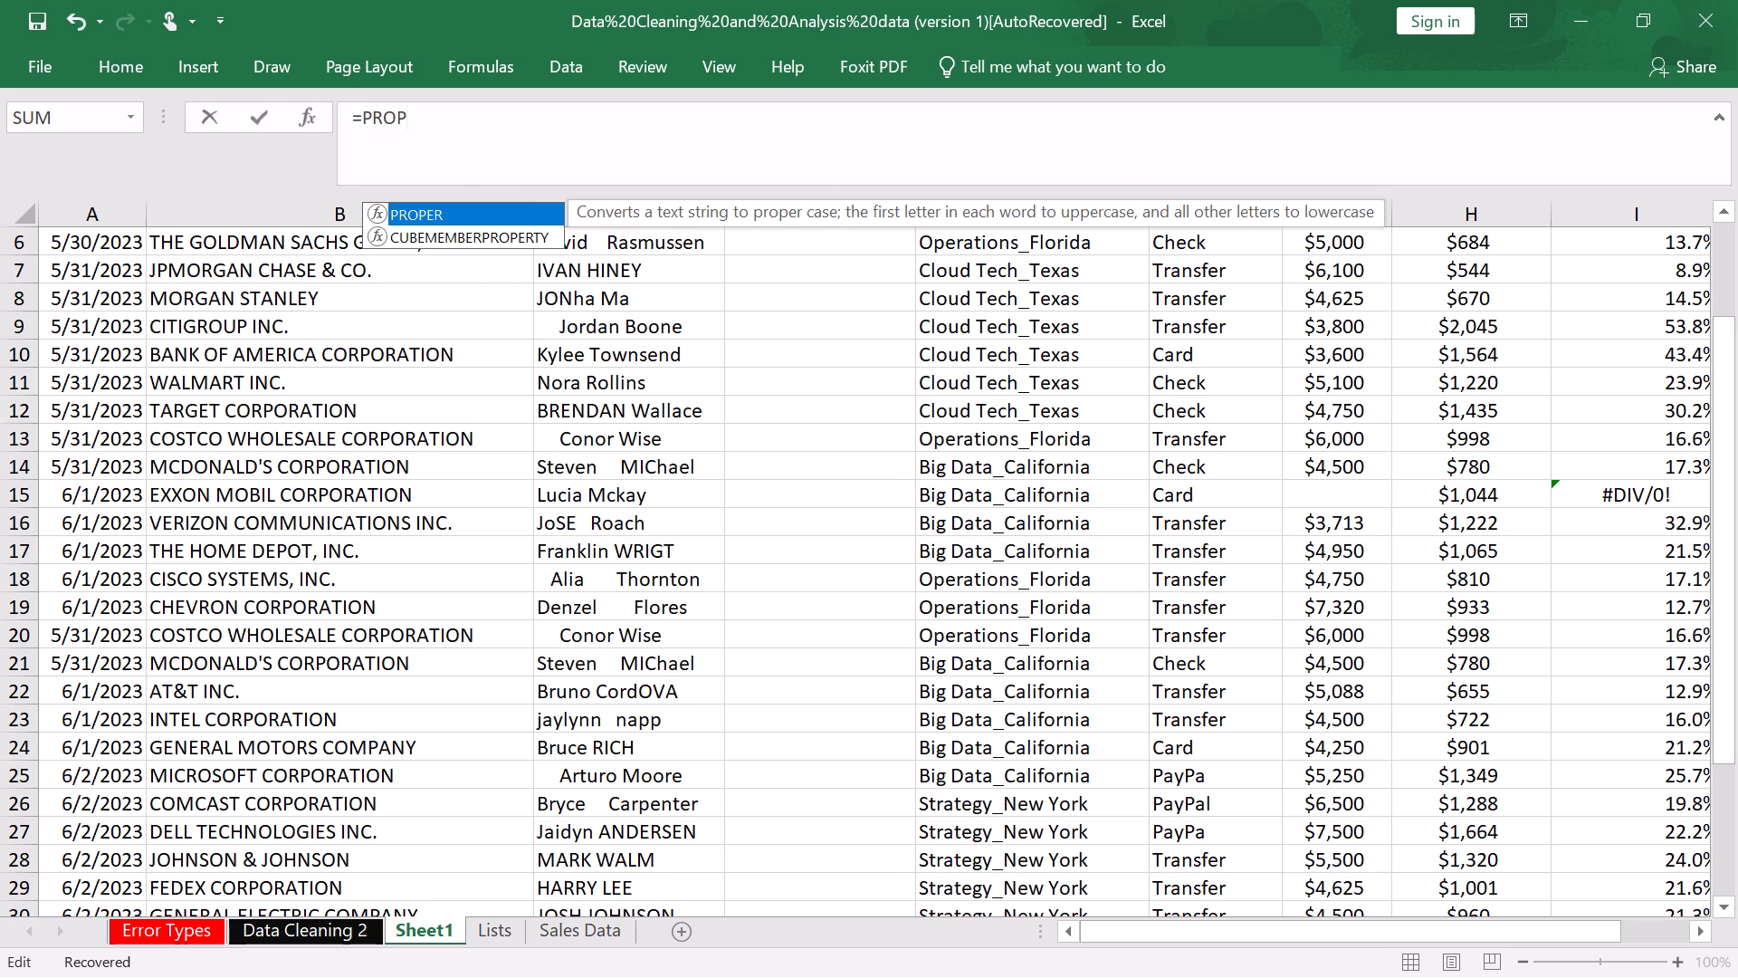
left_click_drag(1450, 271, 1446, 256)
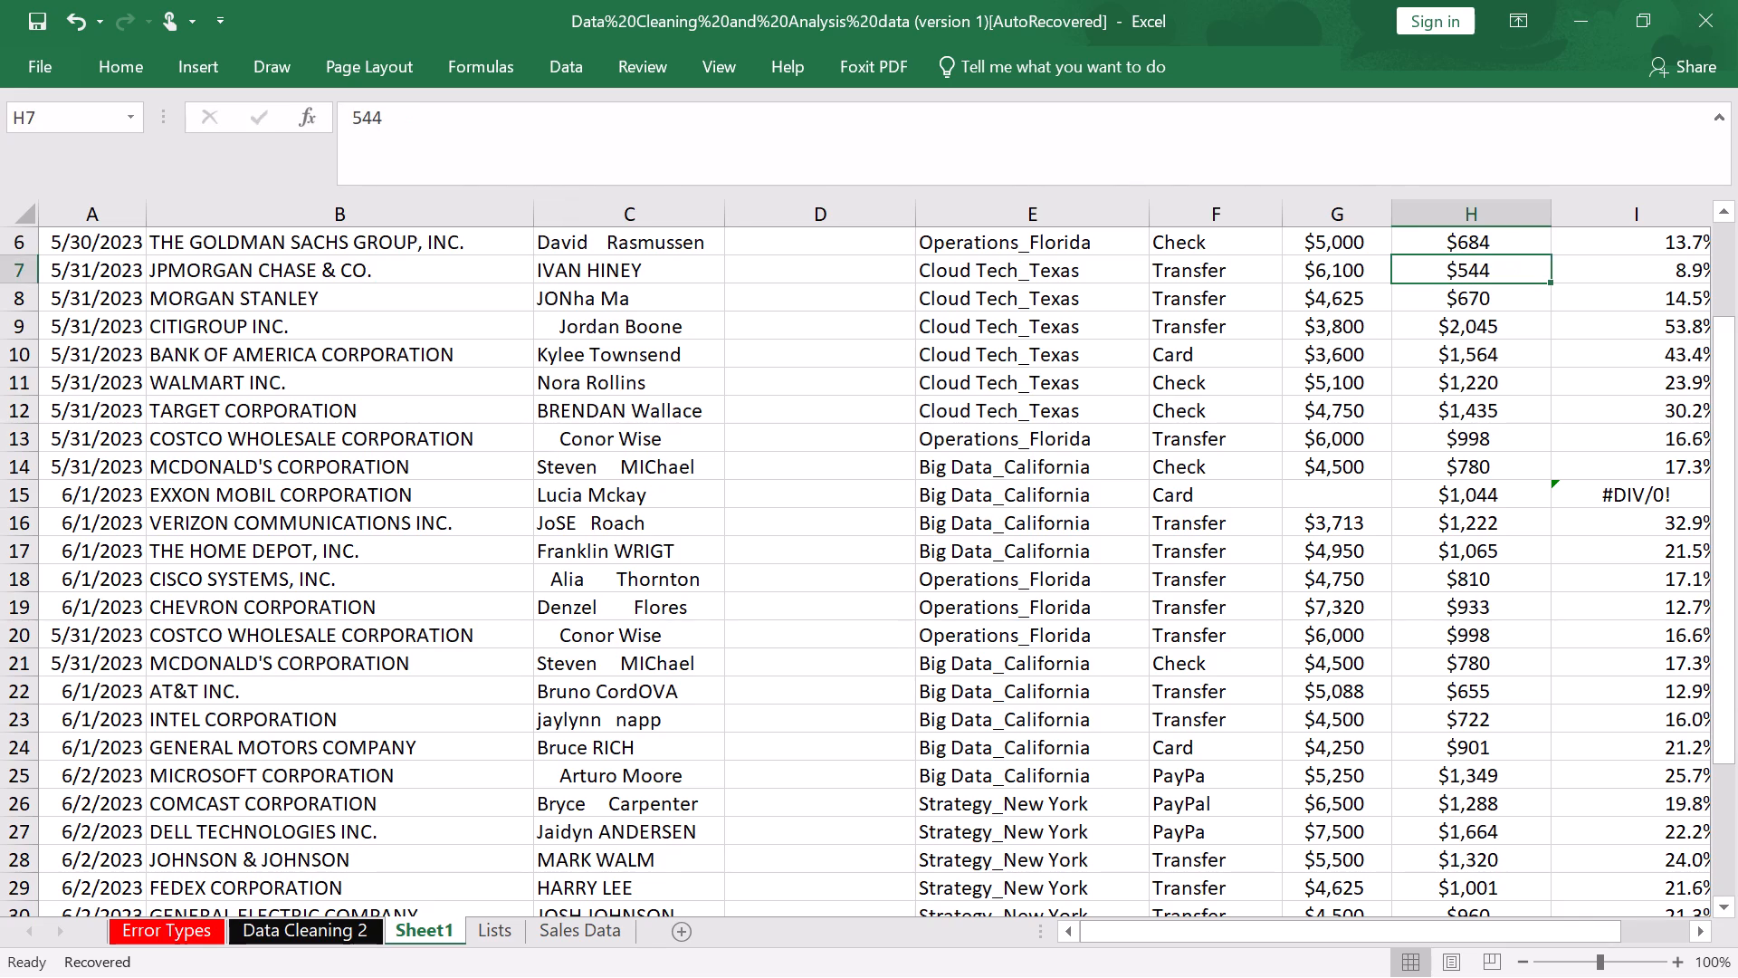
Clear the value in cell H7 of the JPMORGAN CHASE & CO. row.
left_click(388, 127)
key("BackSpace")
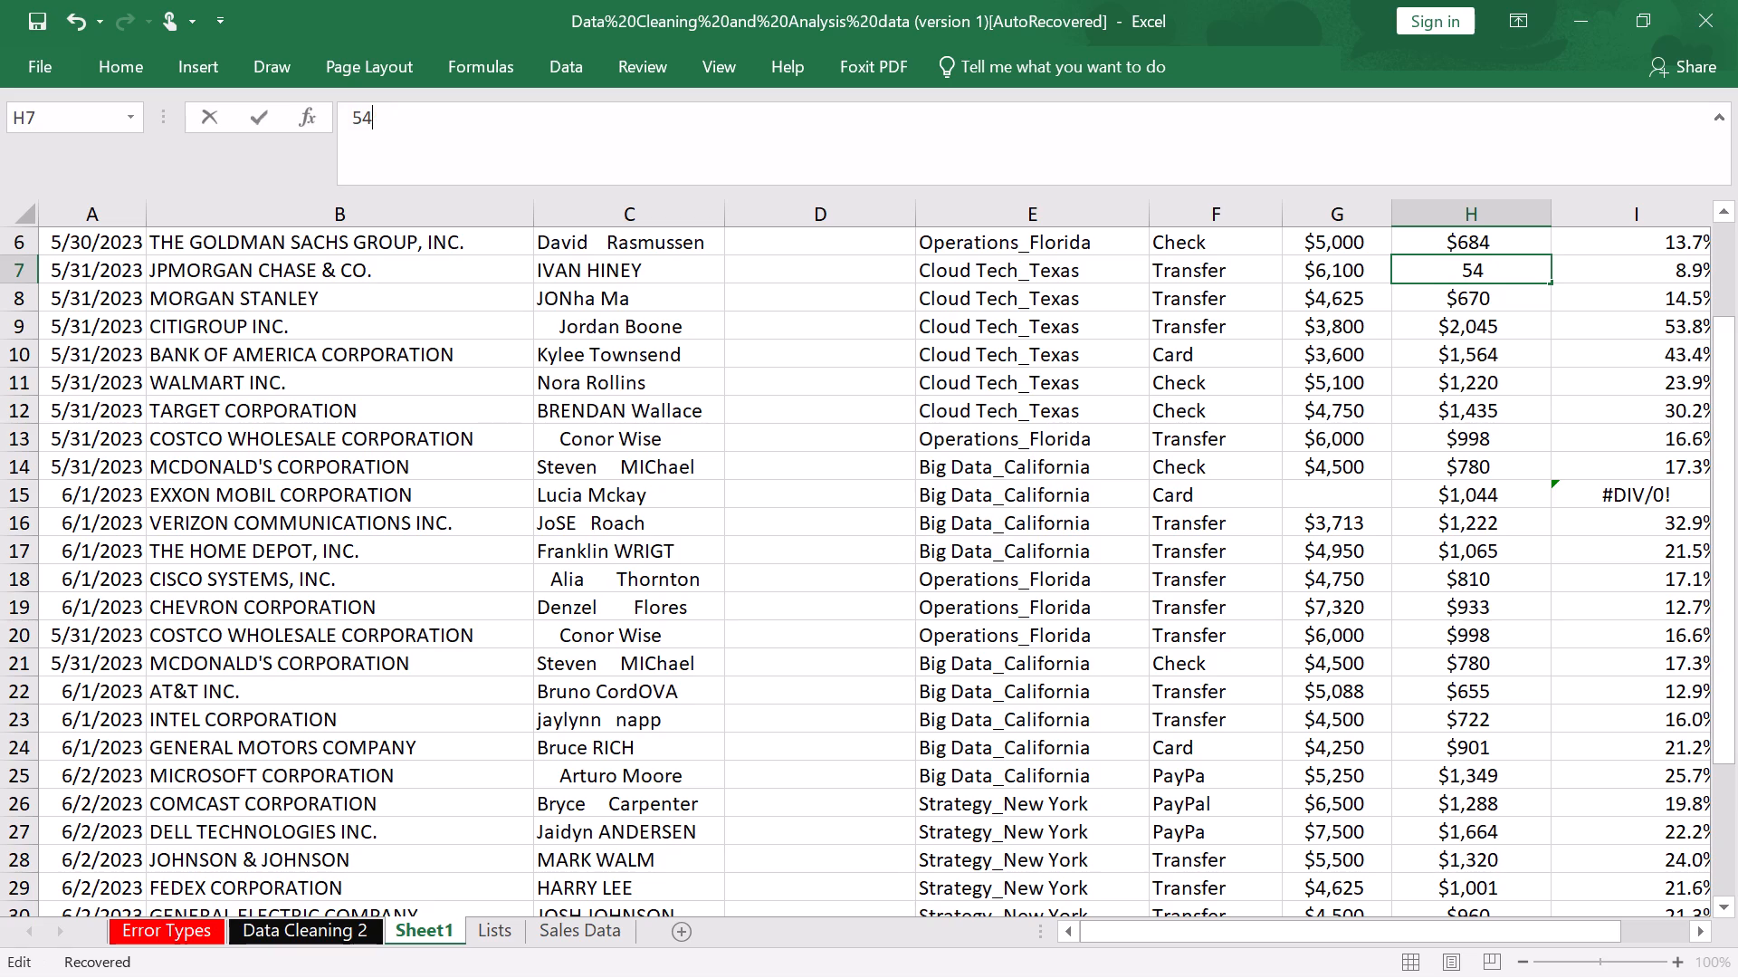
key("BackSpace")
key("BackSpace")
left_click(893, 221)
left_click(808, 310)
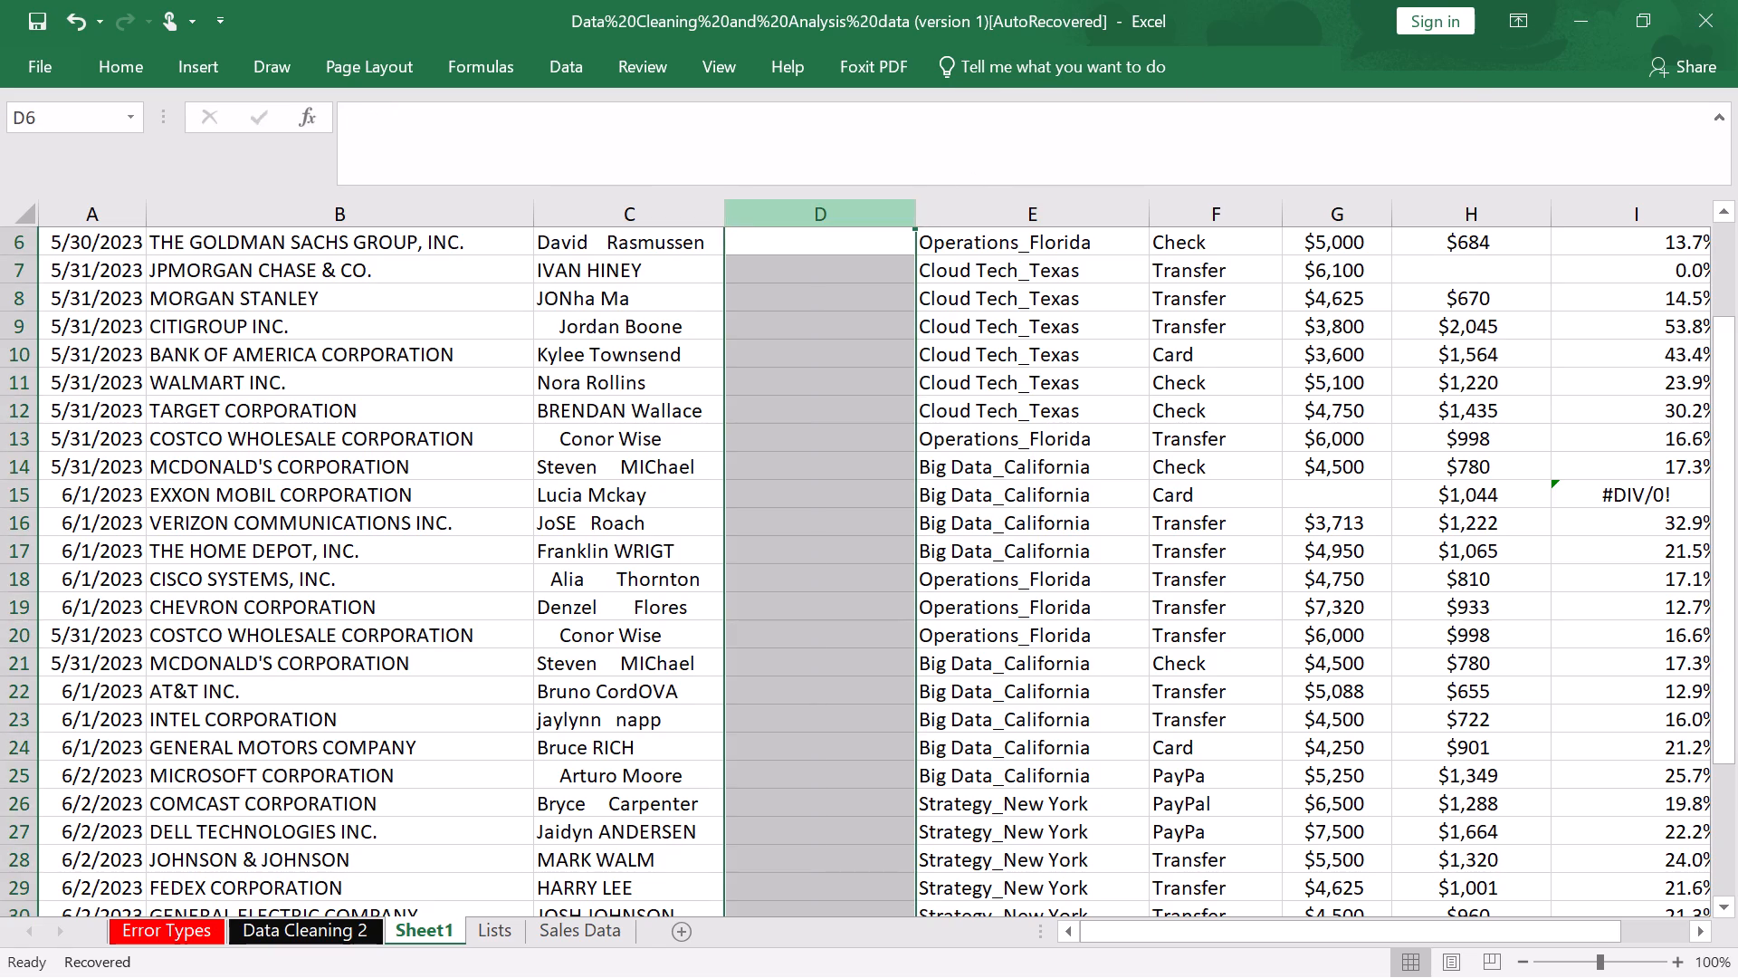
Enter the name-cleaning formula =PROPER(TRIM(CLEAN(C2))) in cell D6.
left_click(795, 237)
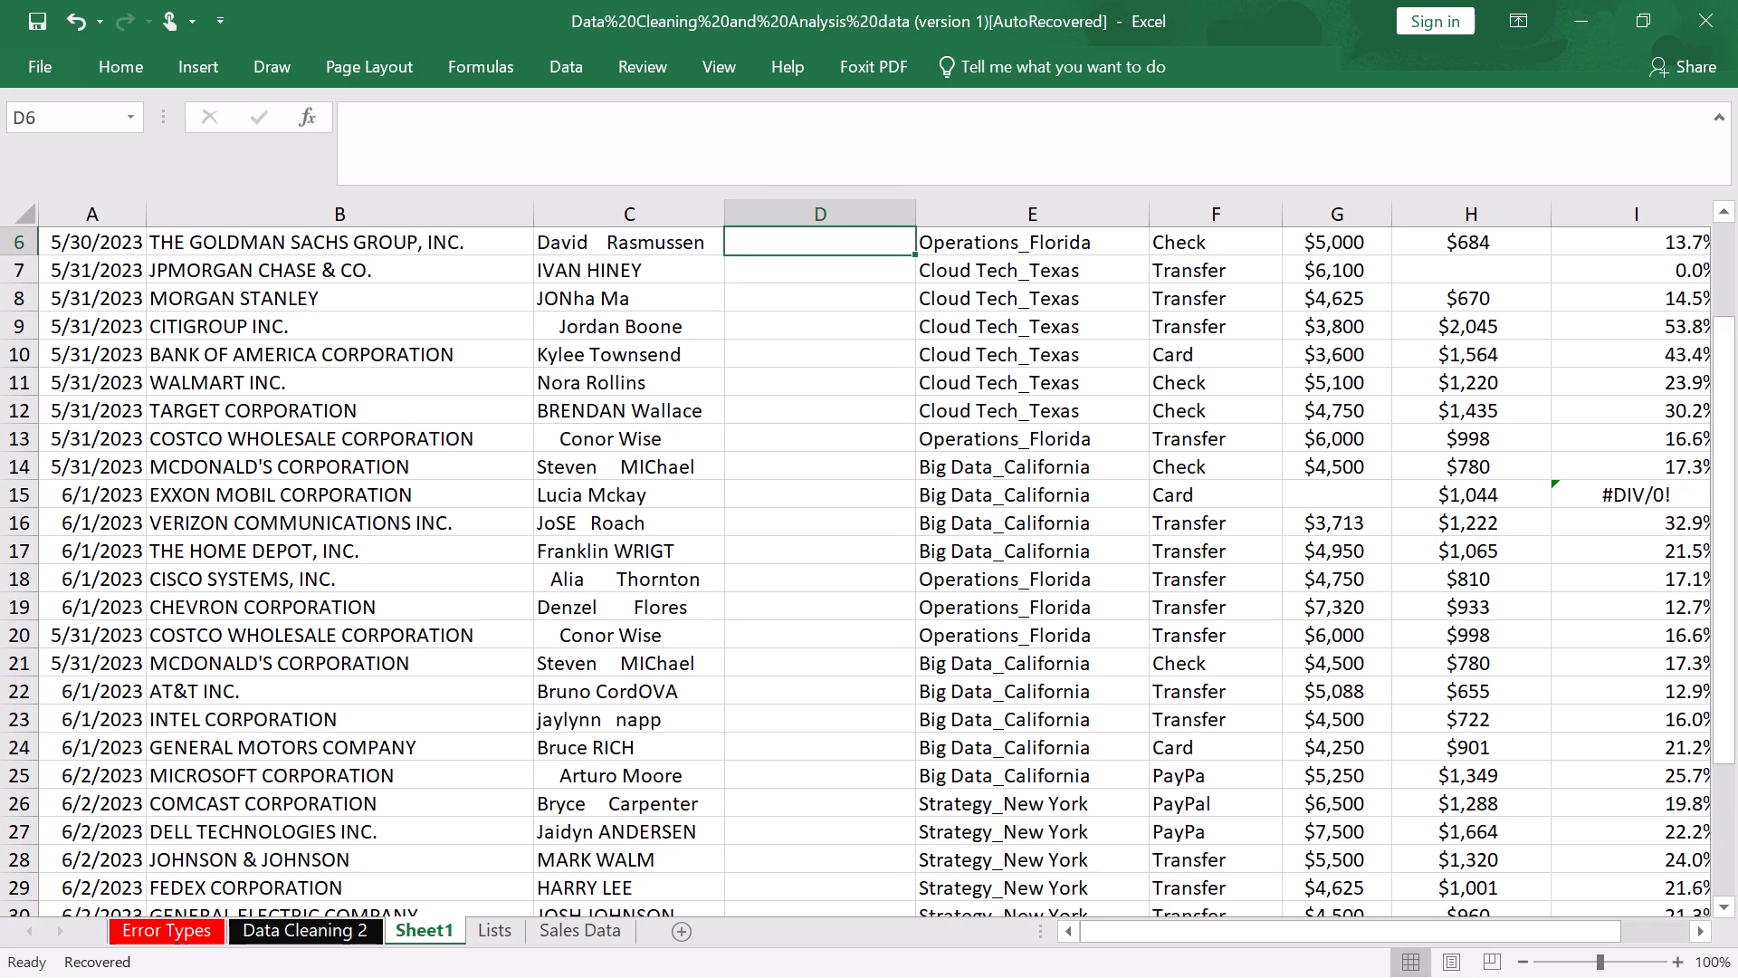
key("minus")
key("BackSpace")
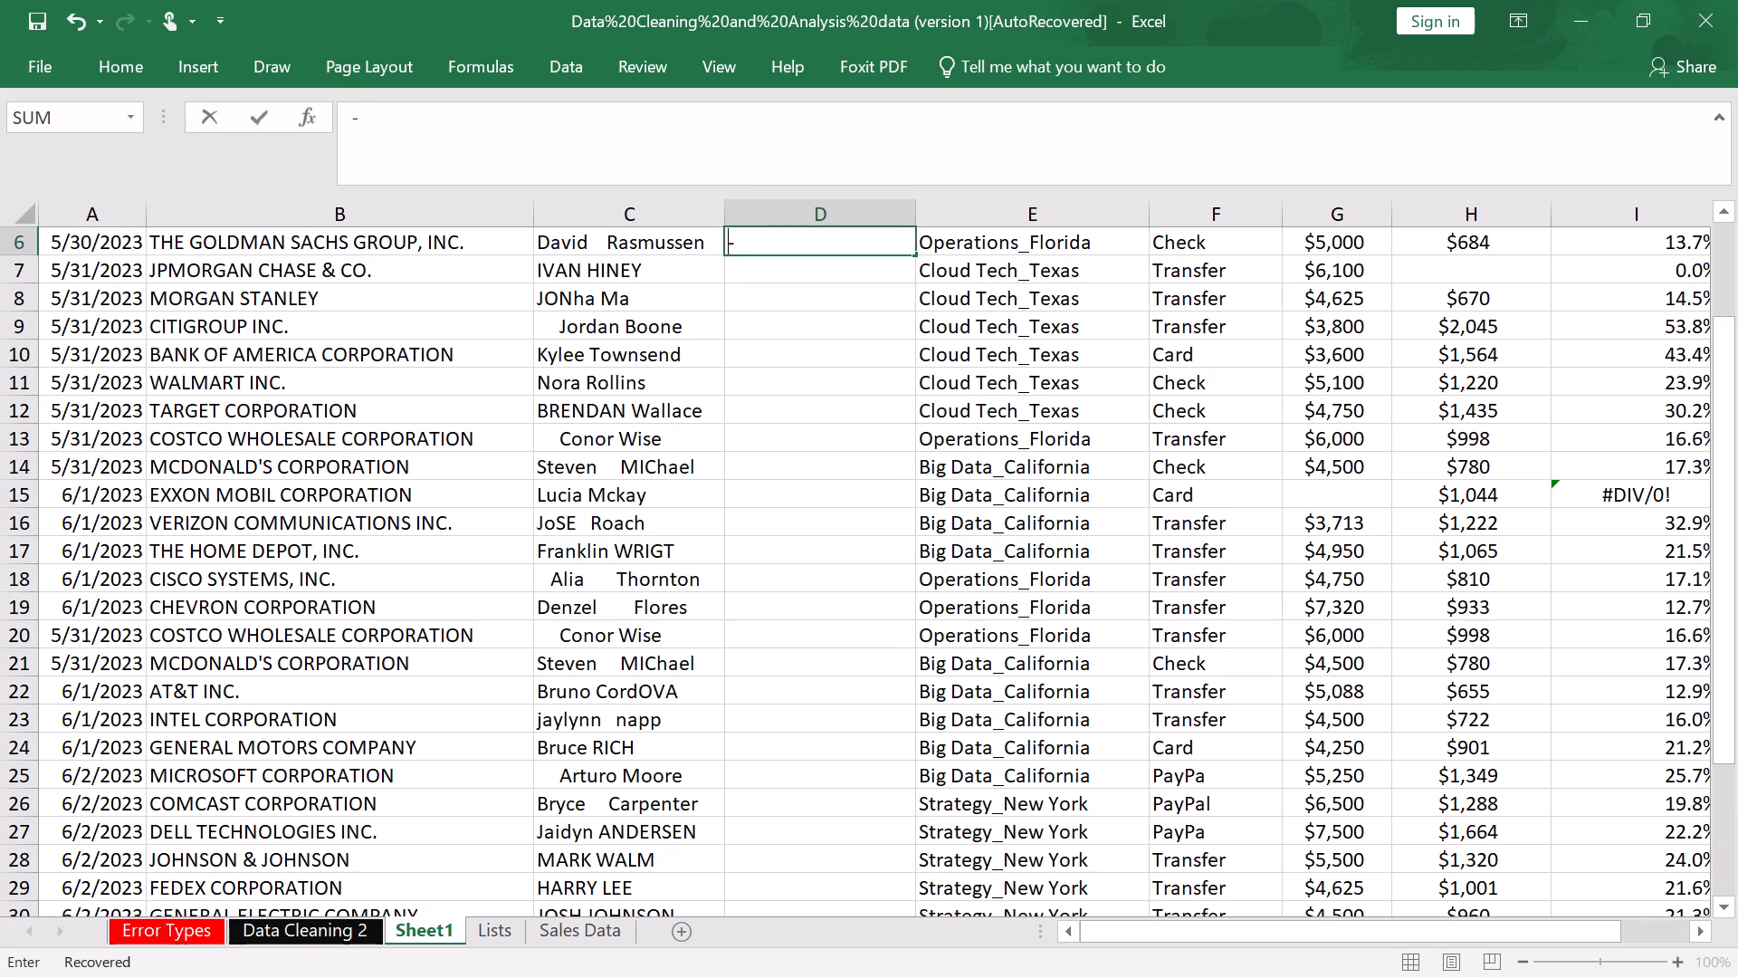
key("equal")
key("p")
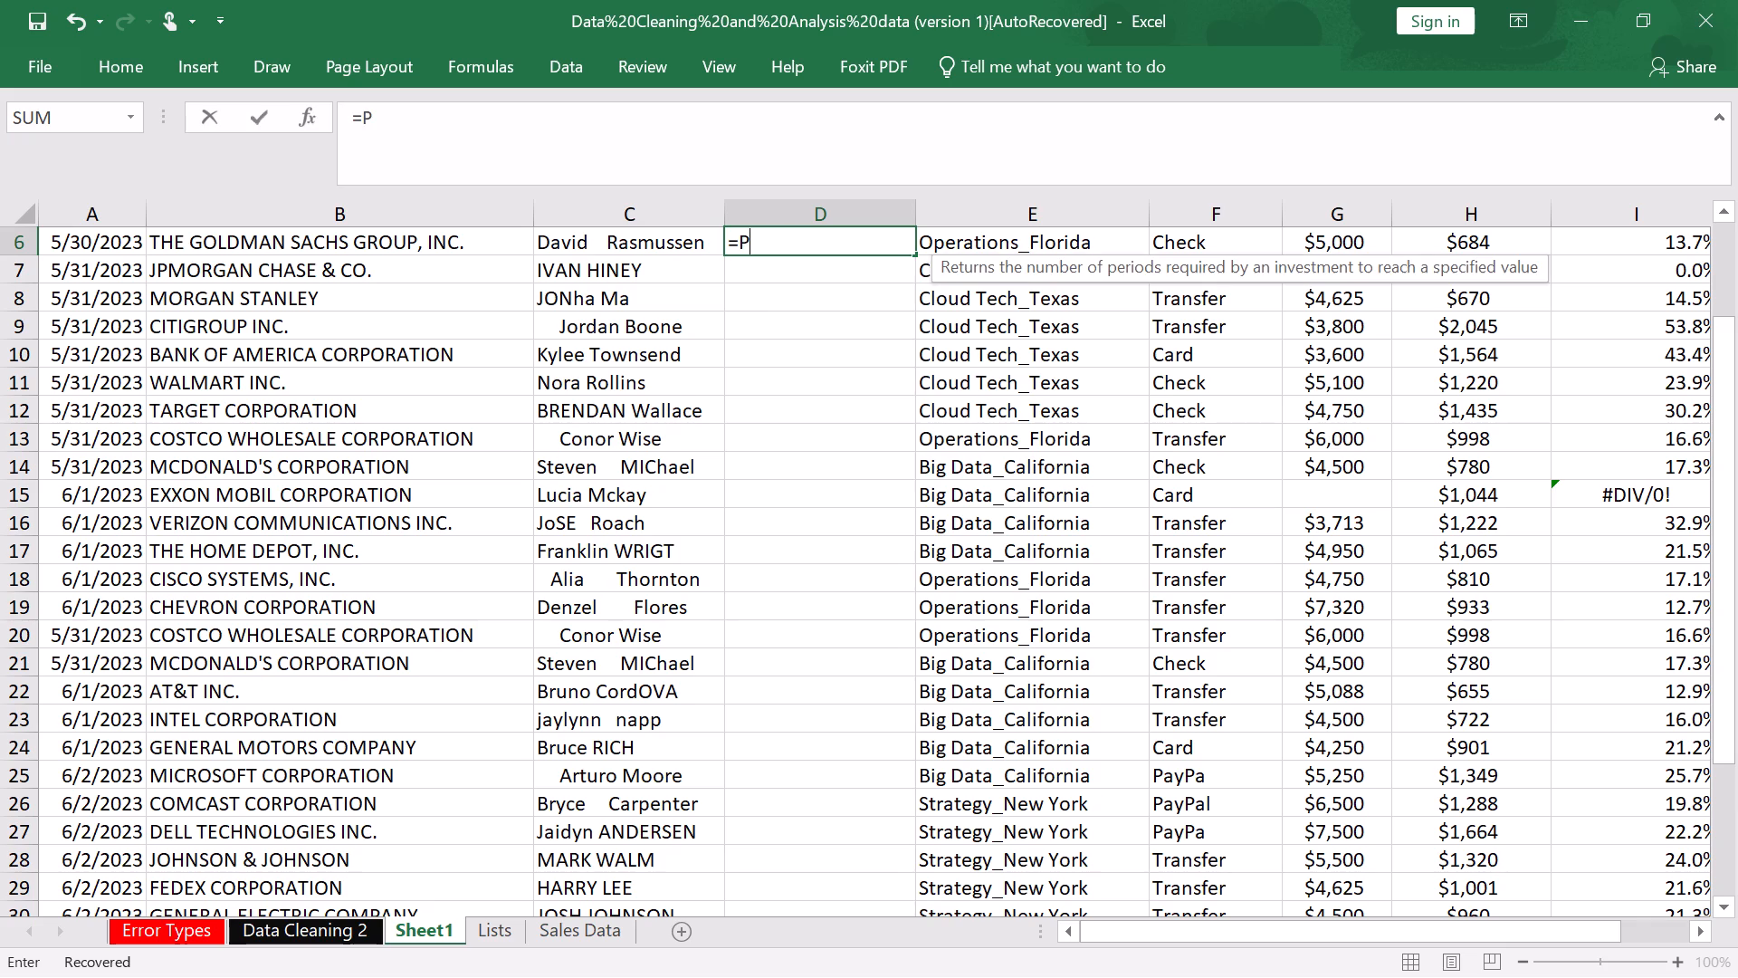
key("r")
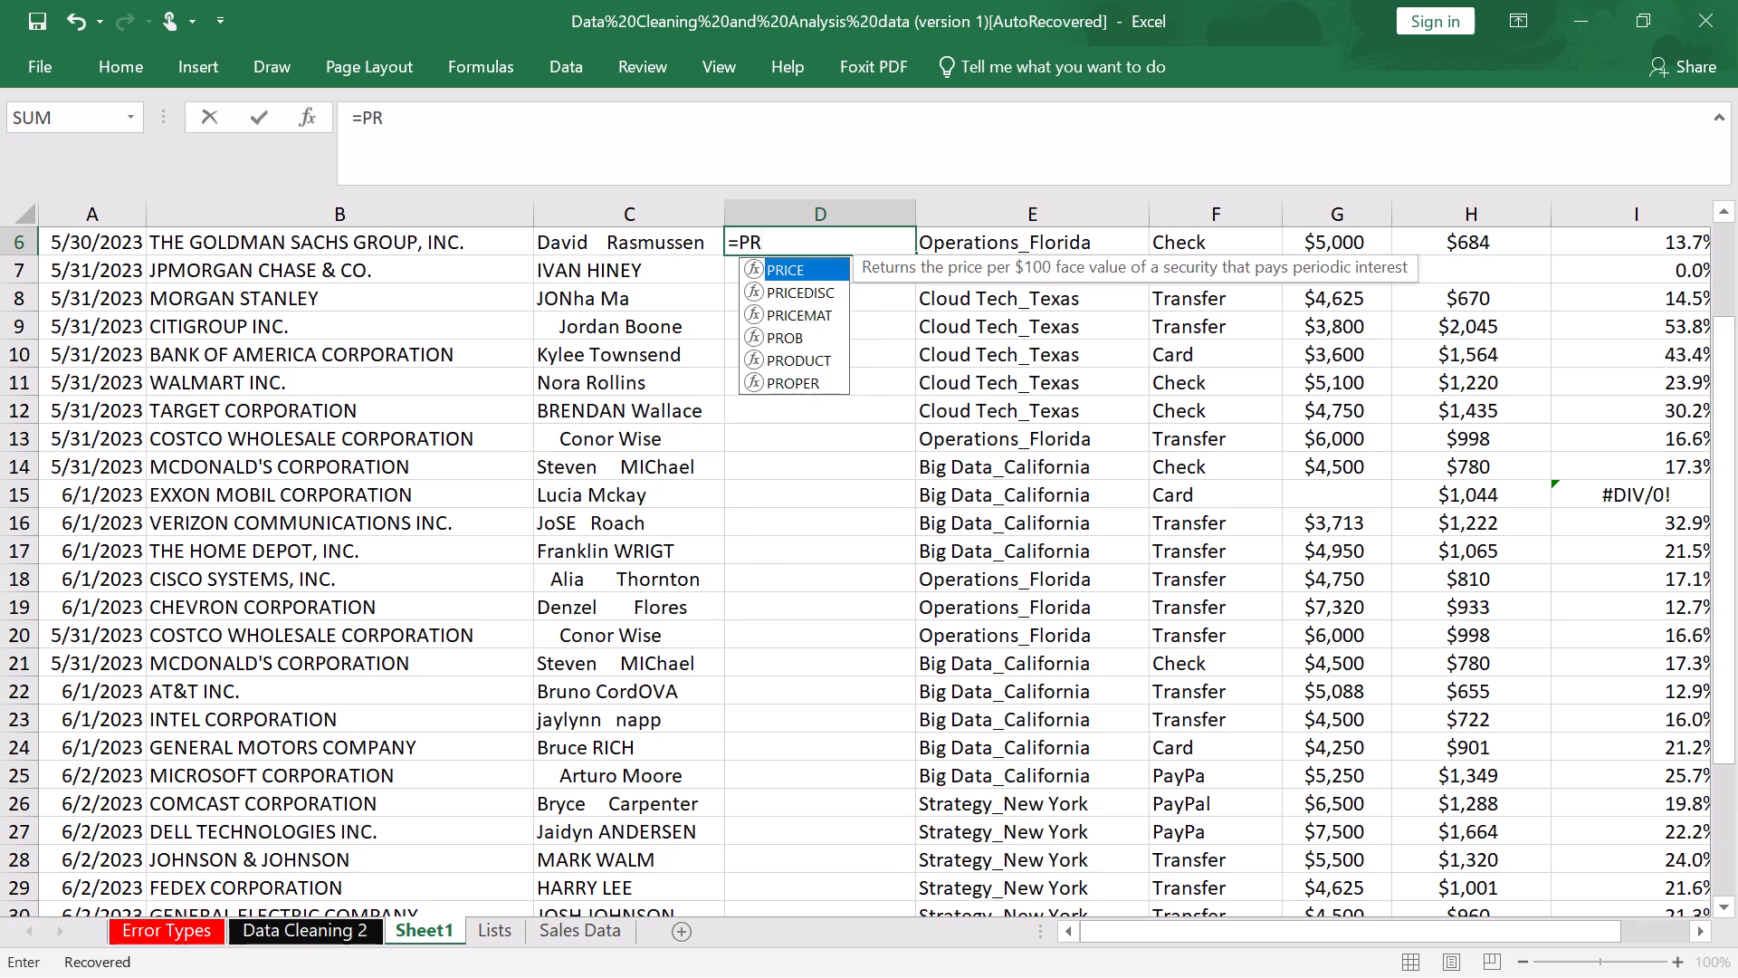
left_click(785, 374)
left_click(786, 374)
left_click(786, 374)
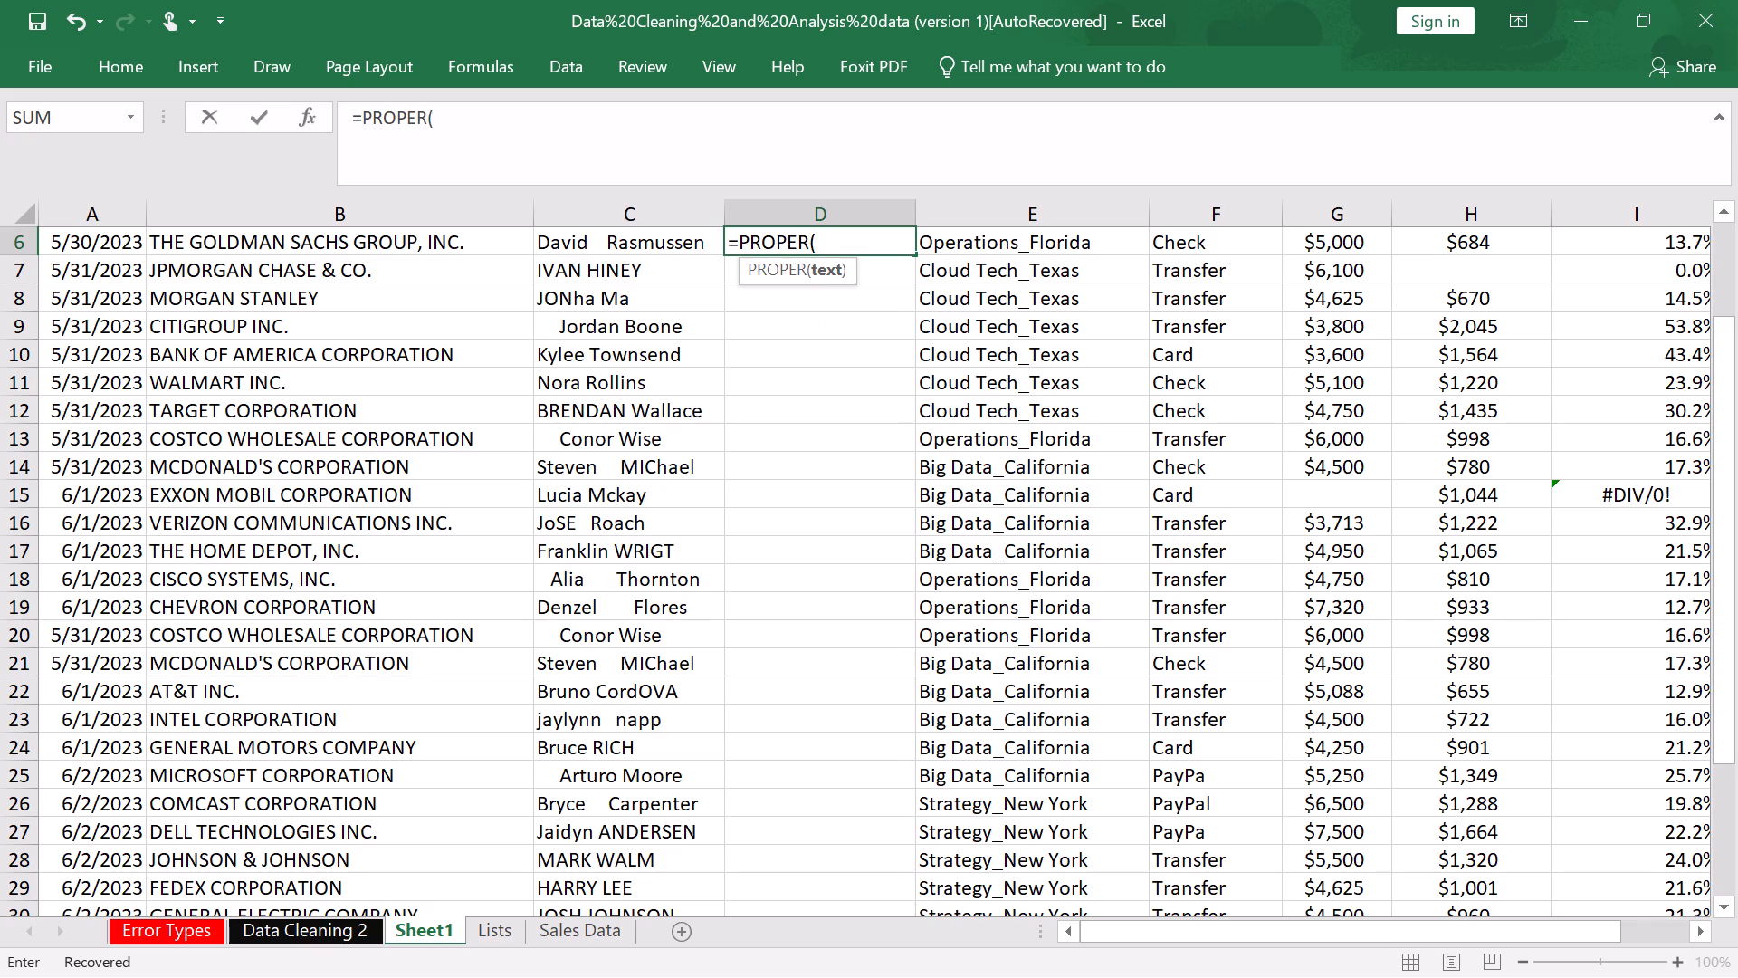
type("TR")
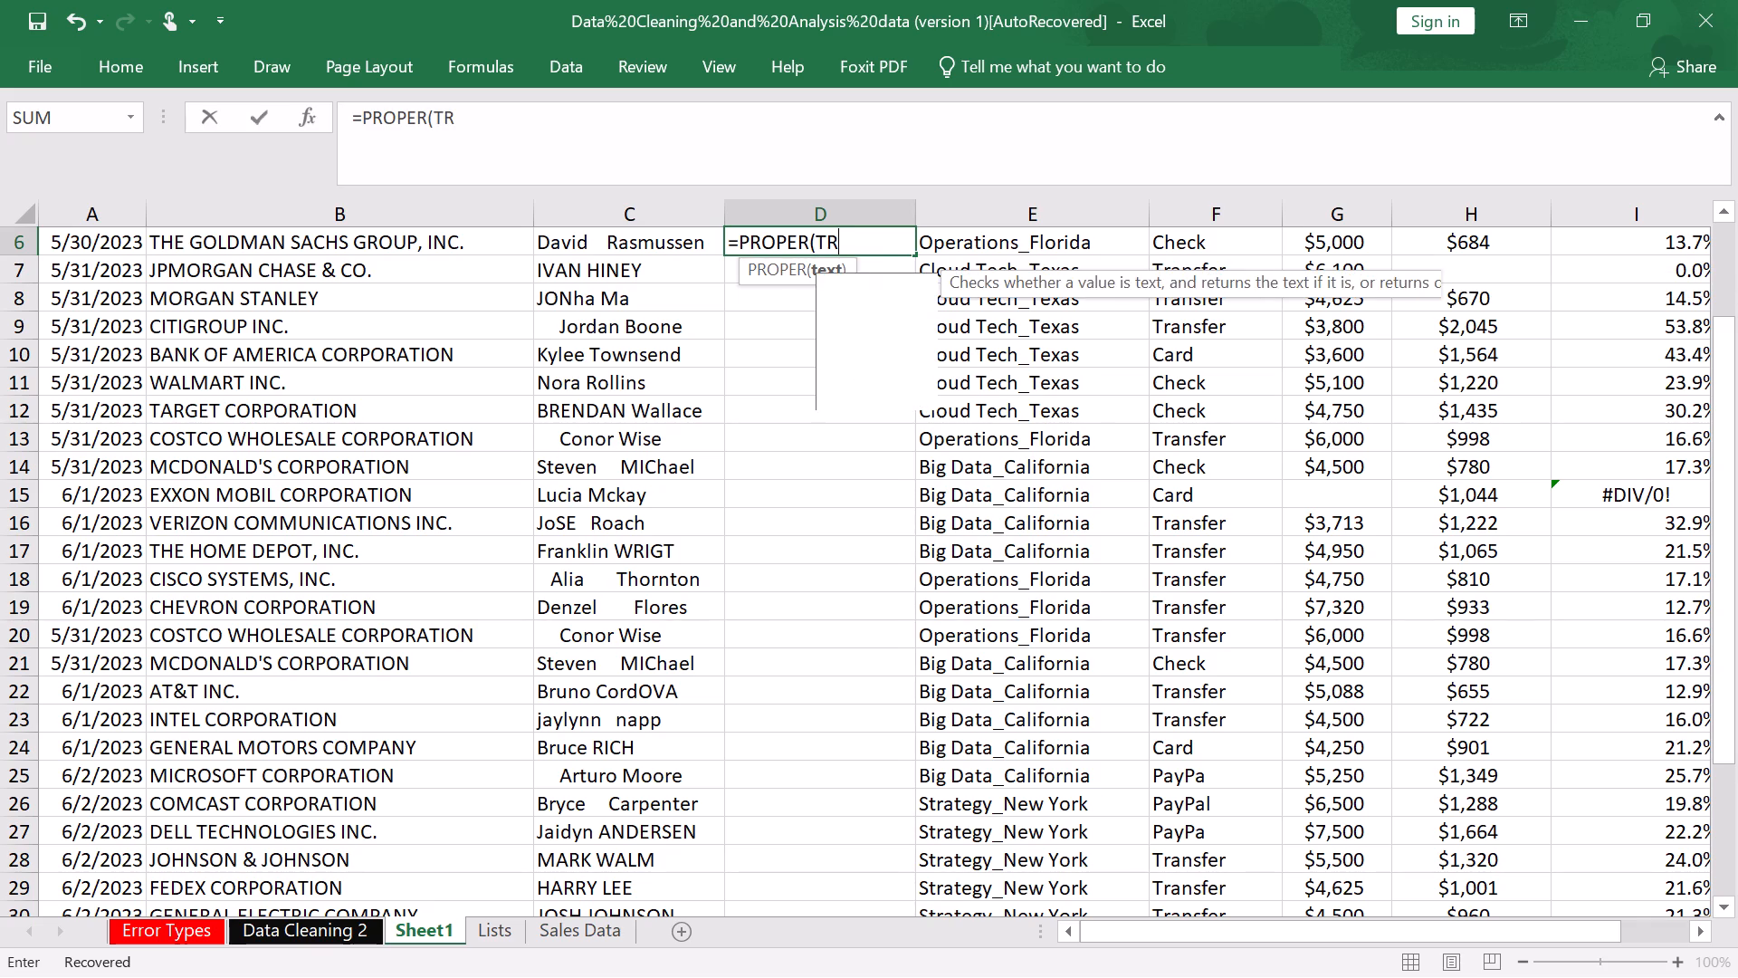
key("i")
key("m")
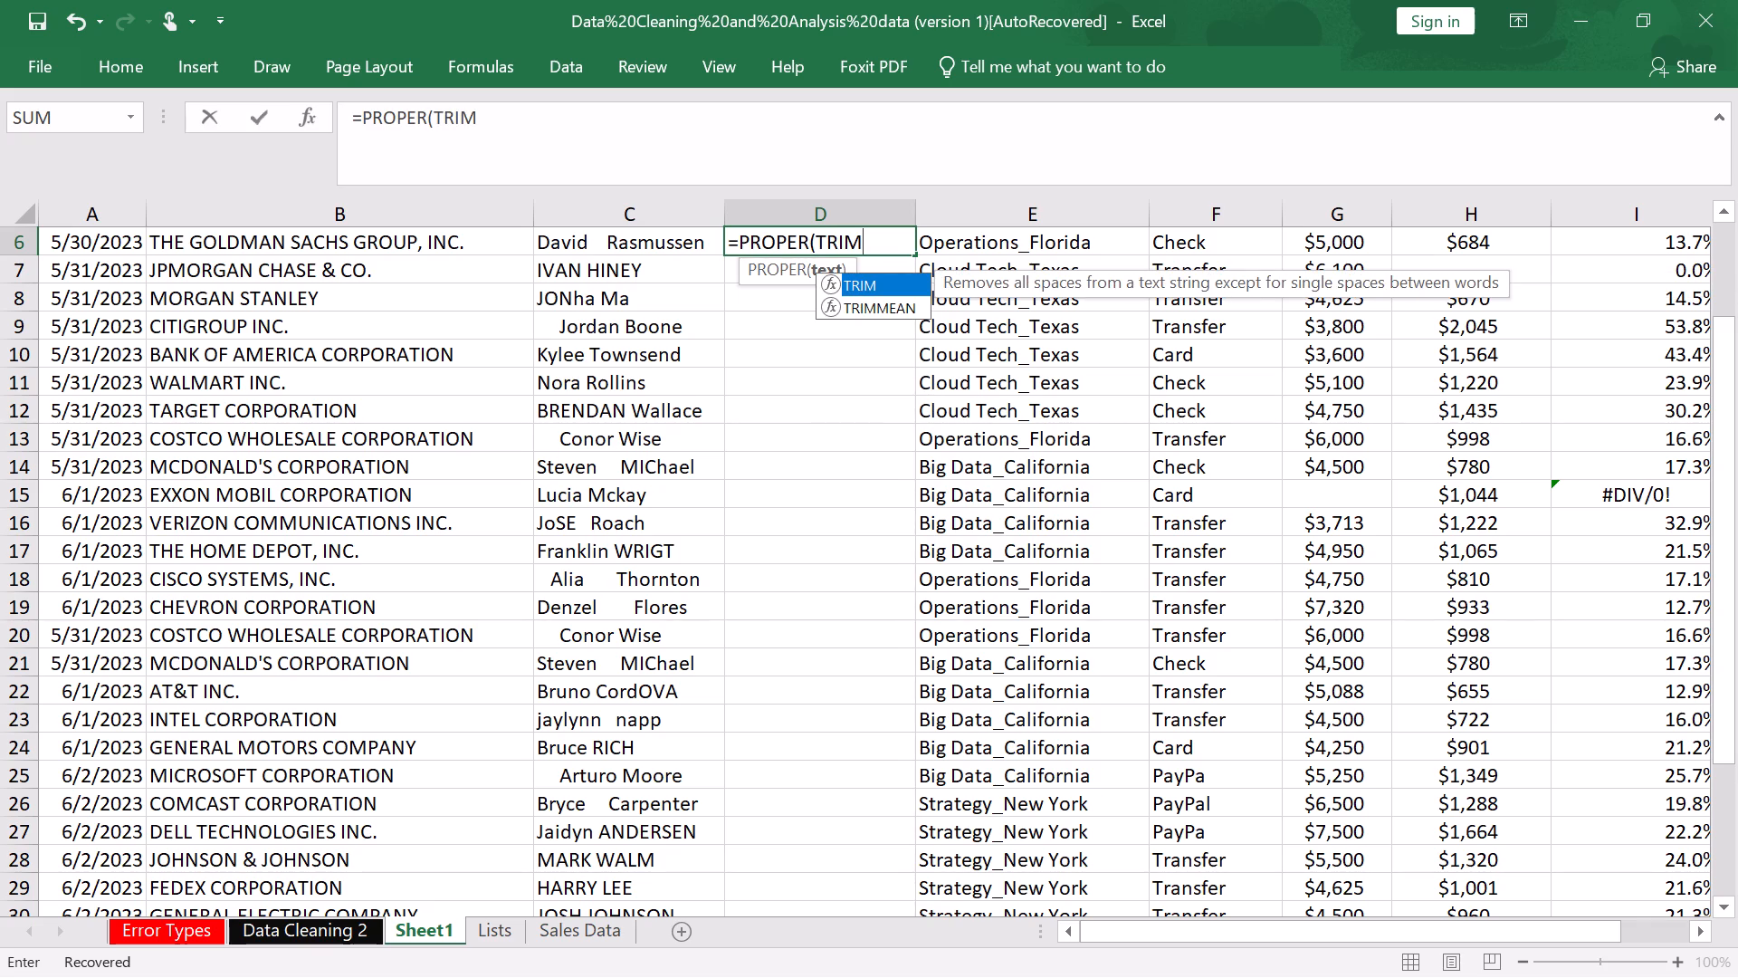
left_click(858, 283)
left_click(858, 282)
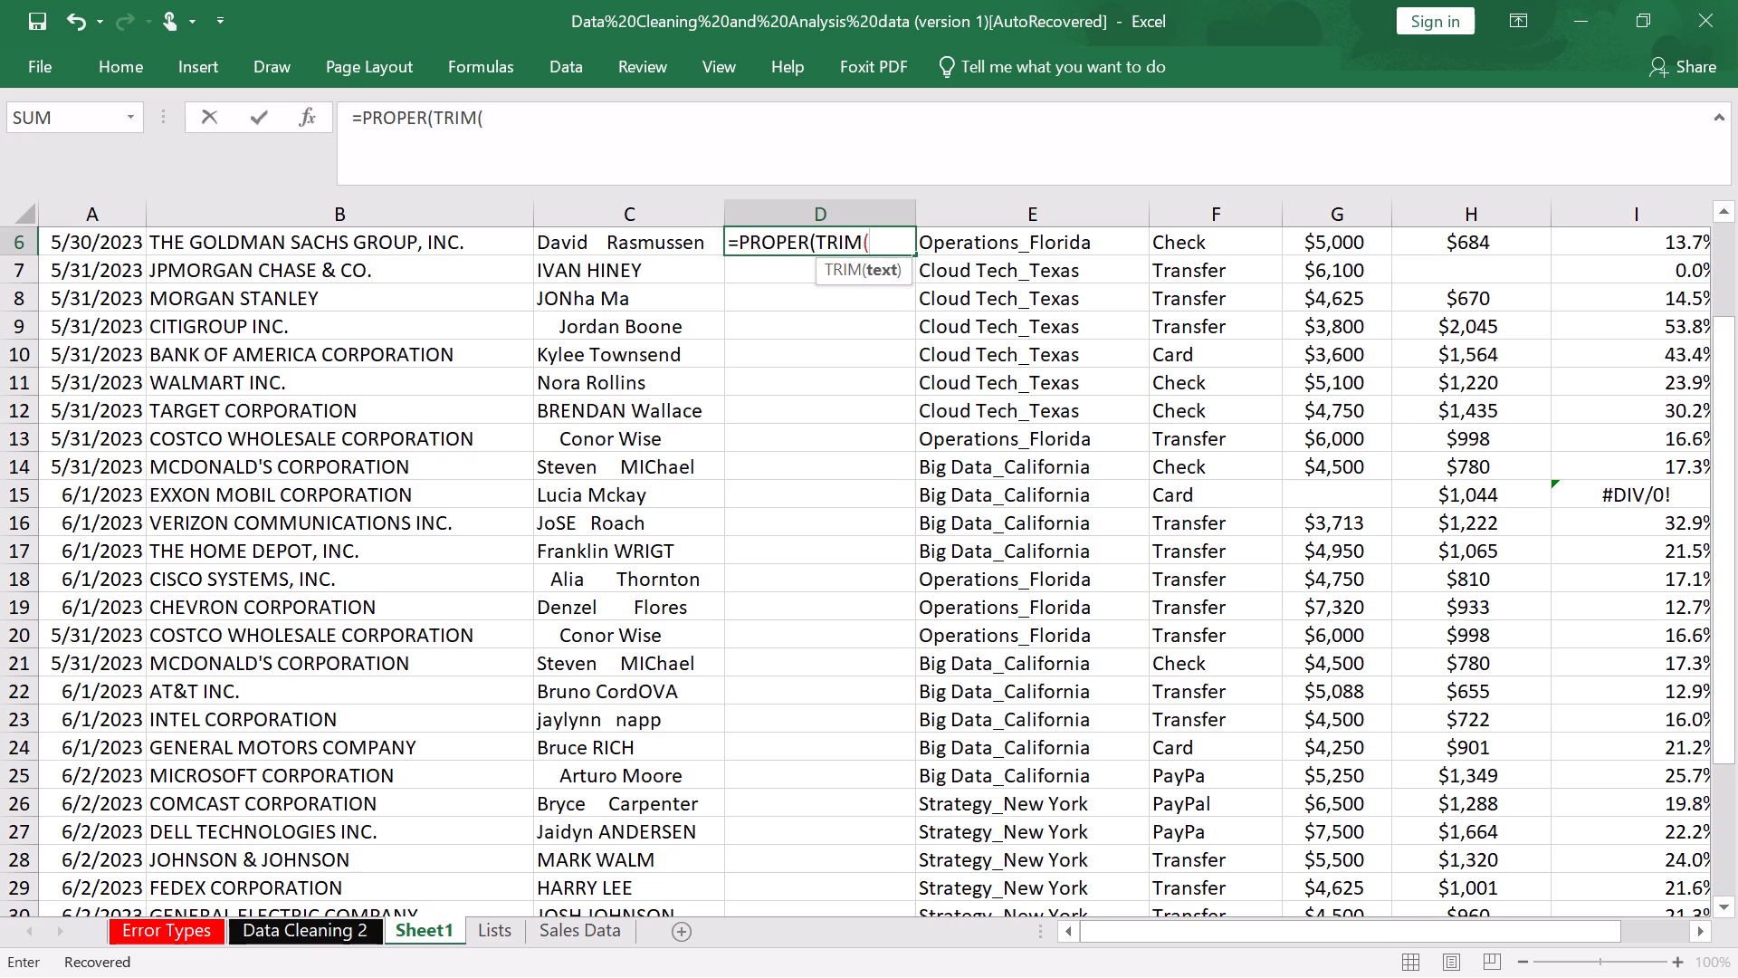
type("CLE")
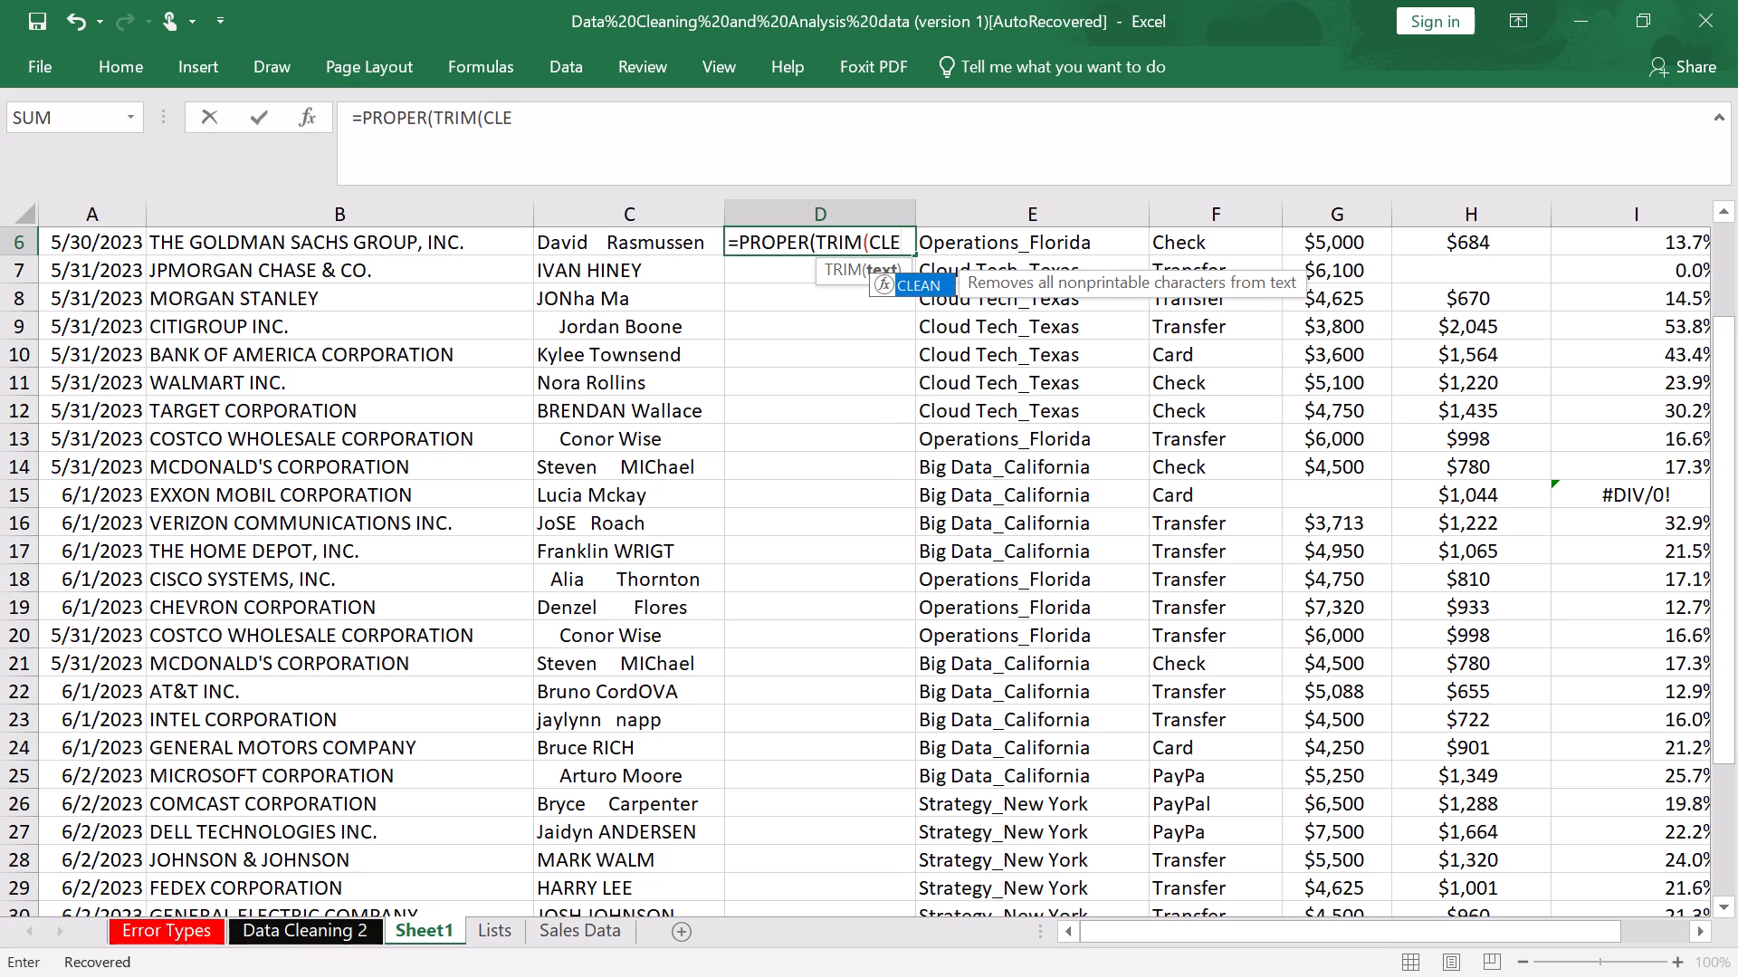
left_click(909, 279)
left_click(914, 279)
left_click(914, 279)
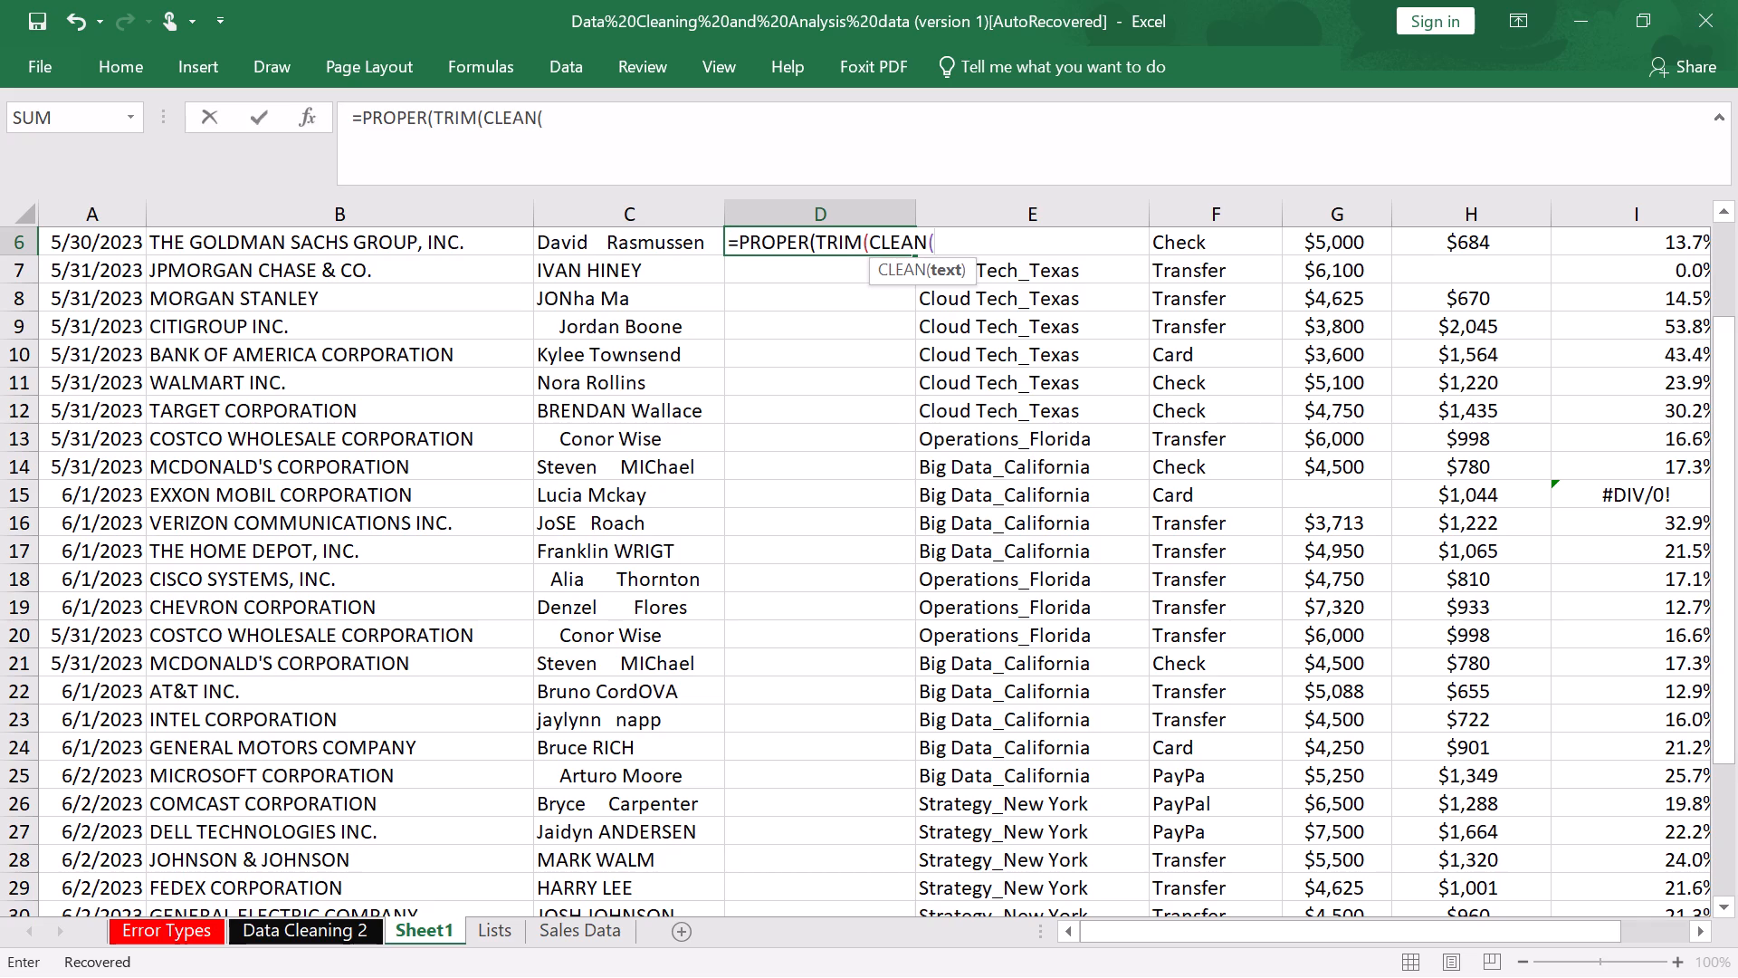
key("c")
key("2")
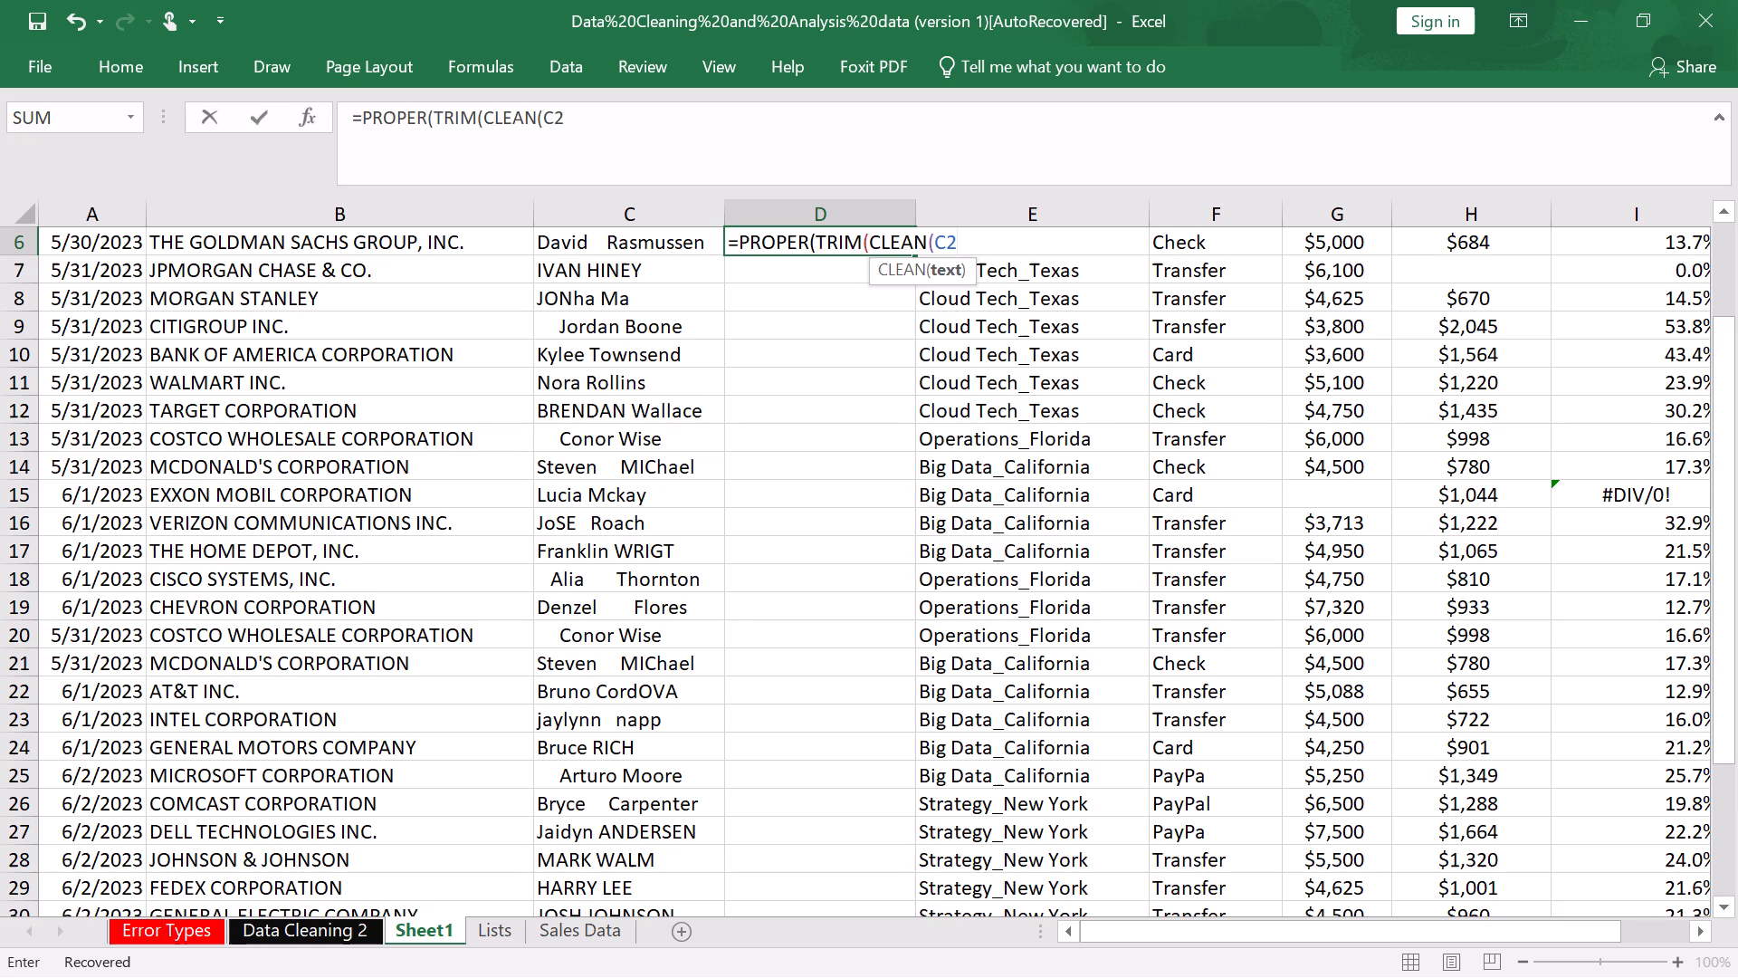
type(")))")
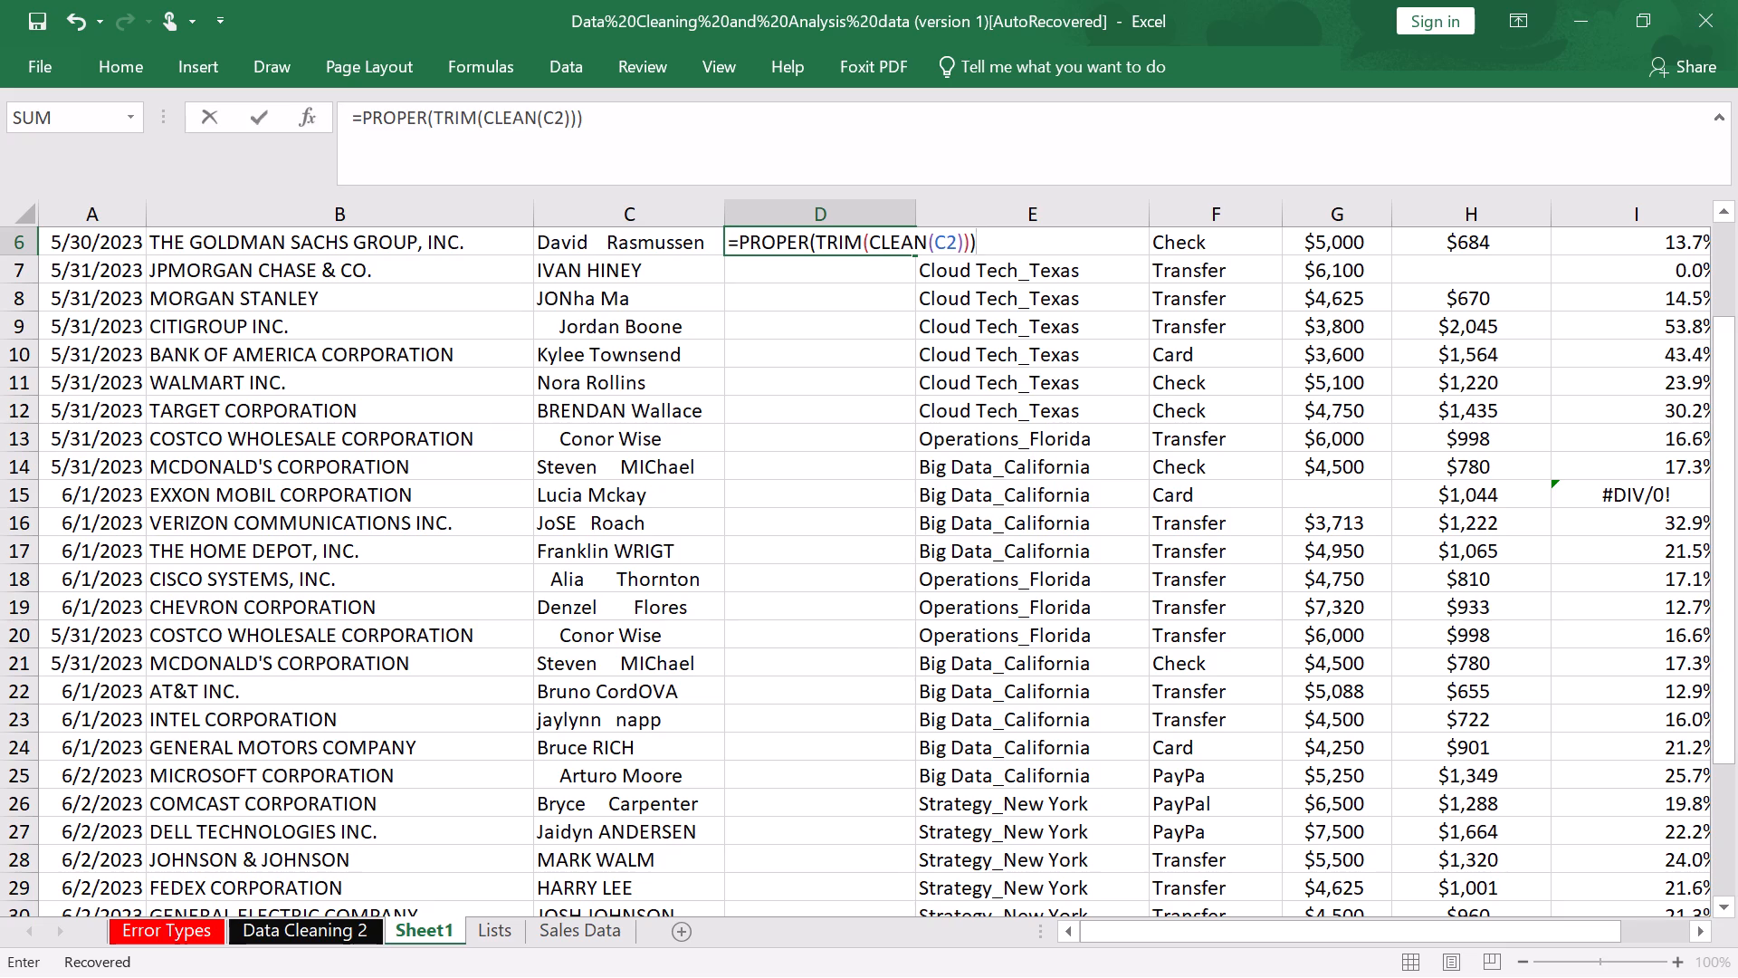
left_click(602, 244)
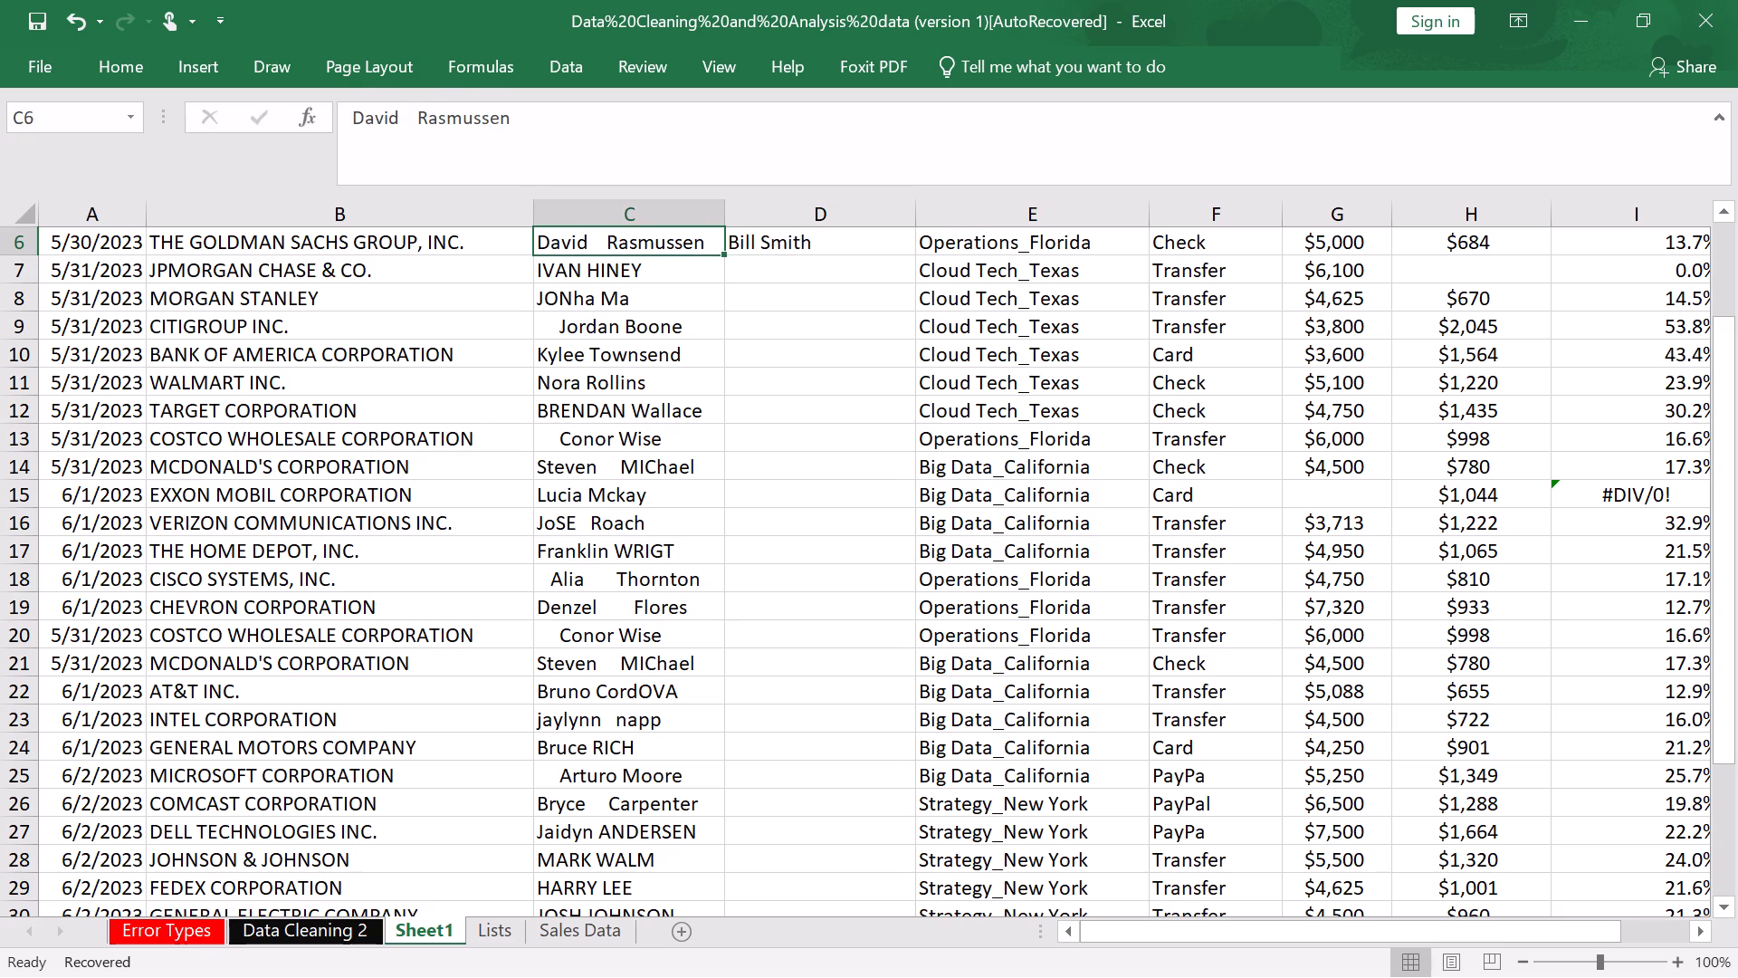
Cut the whole PROPER formula out of cell D6, leaving that cell empty.
left_click(815, 240)
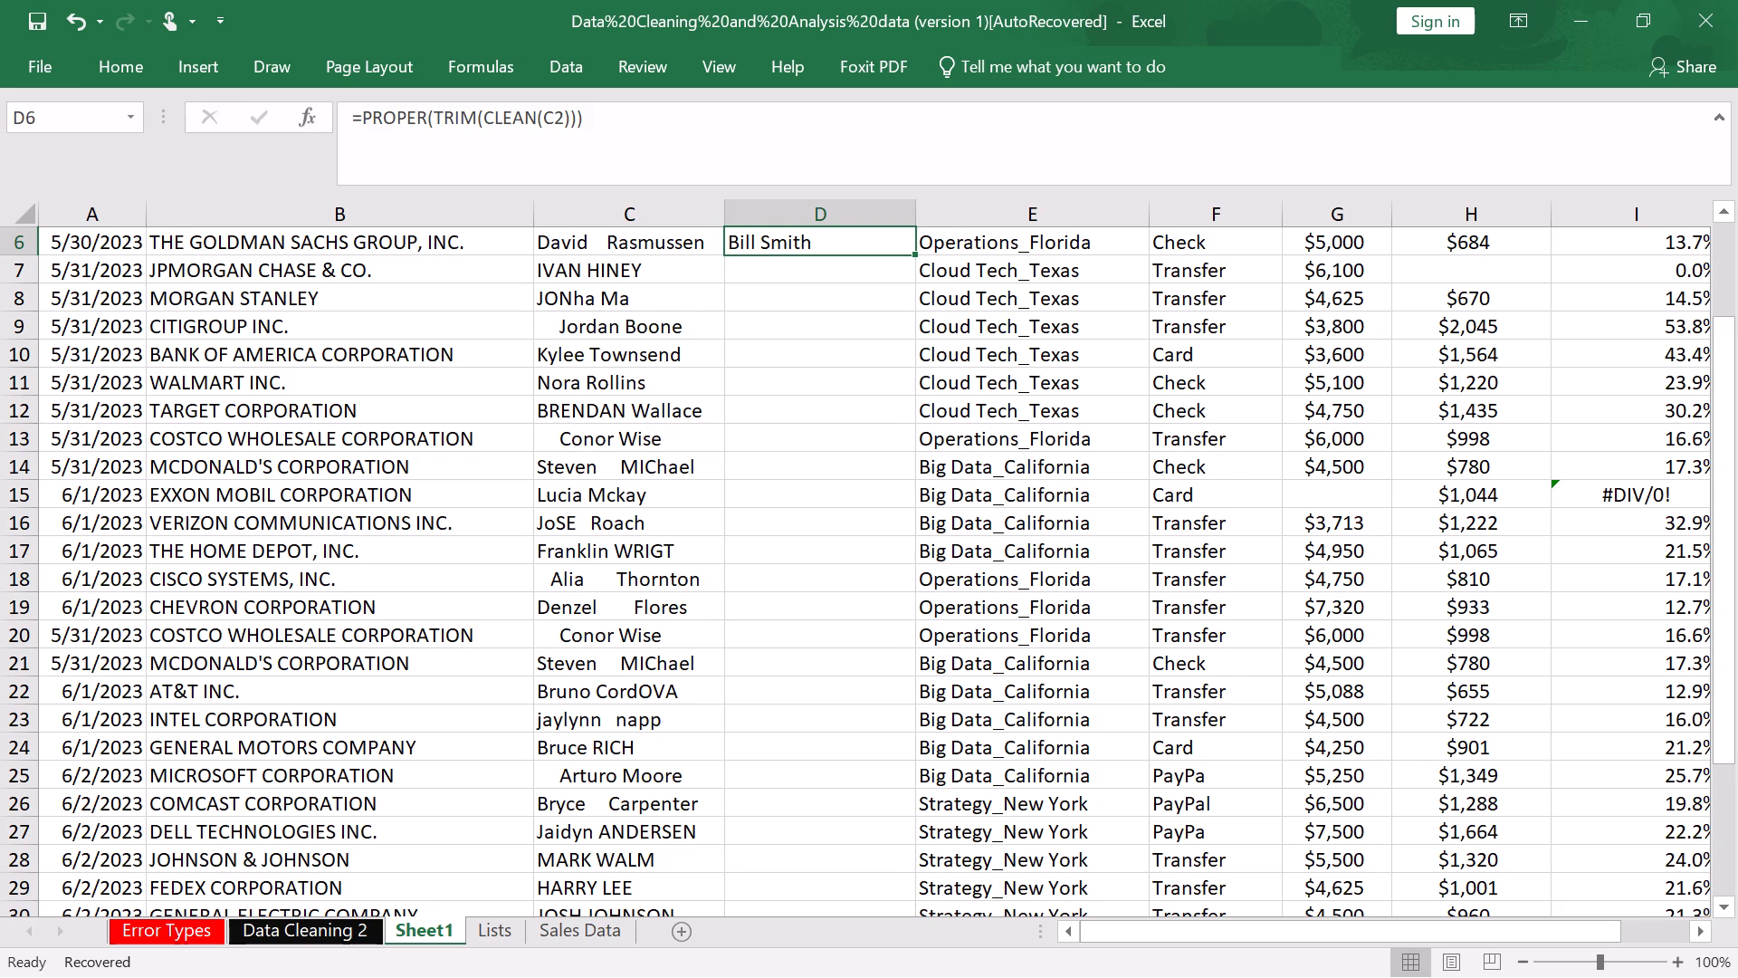
scroll(829, 321, "up", 7)
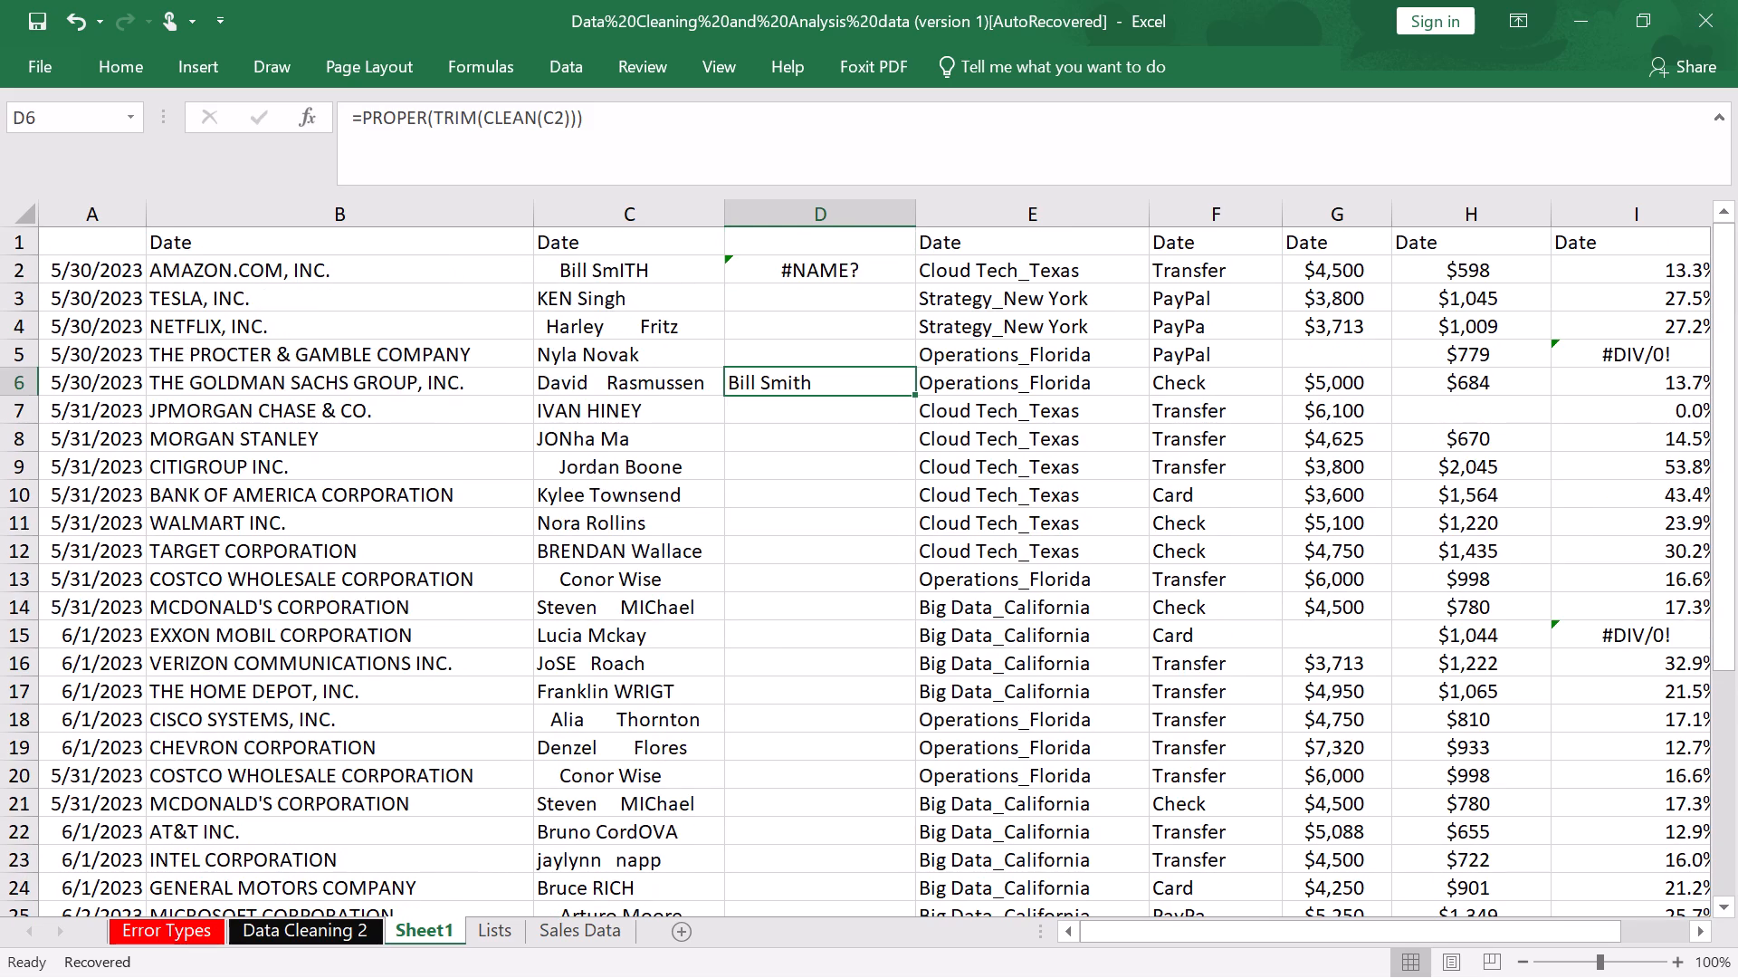
scroll(837, 382, "up", 3)
left_click(785, 240)
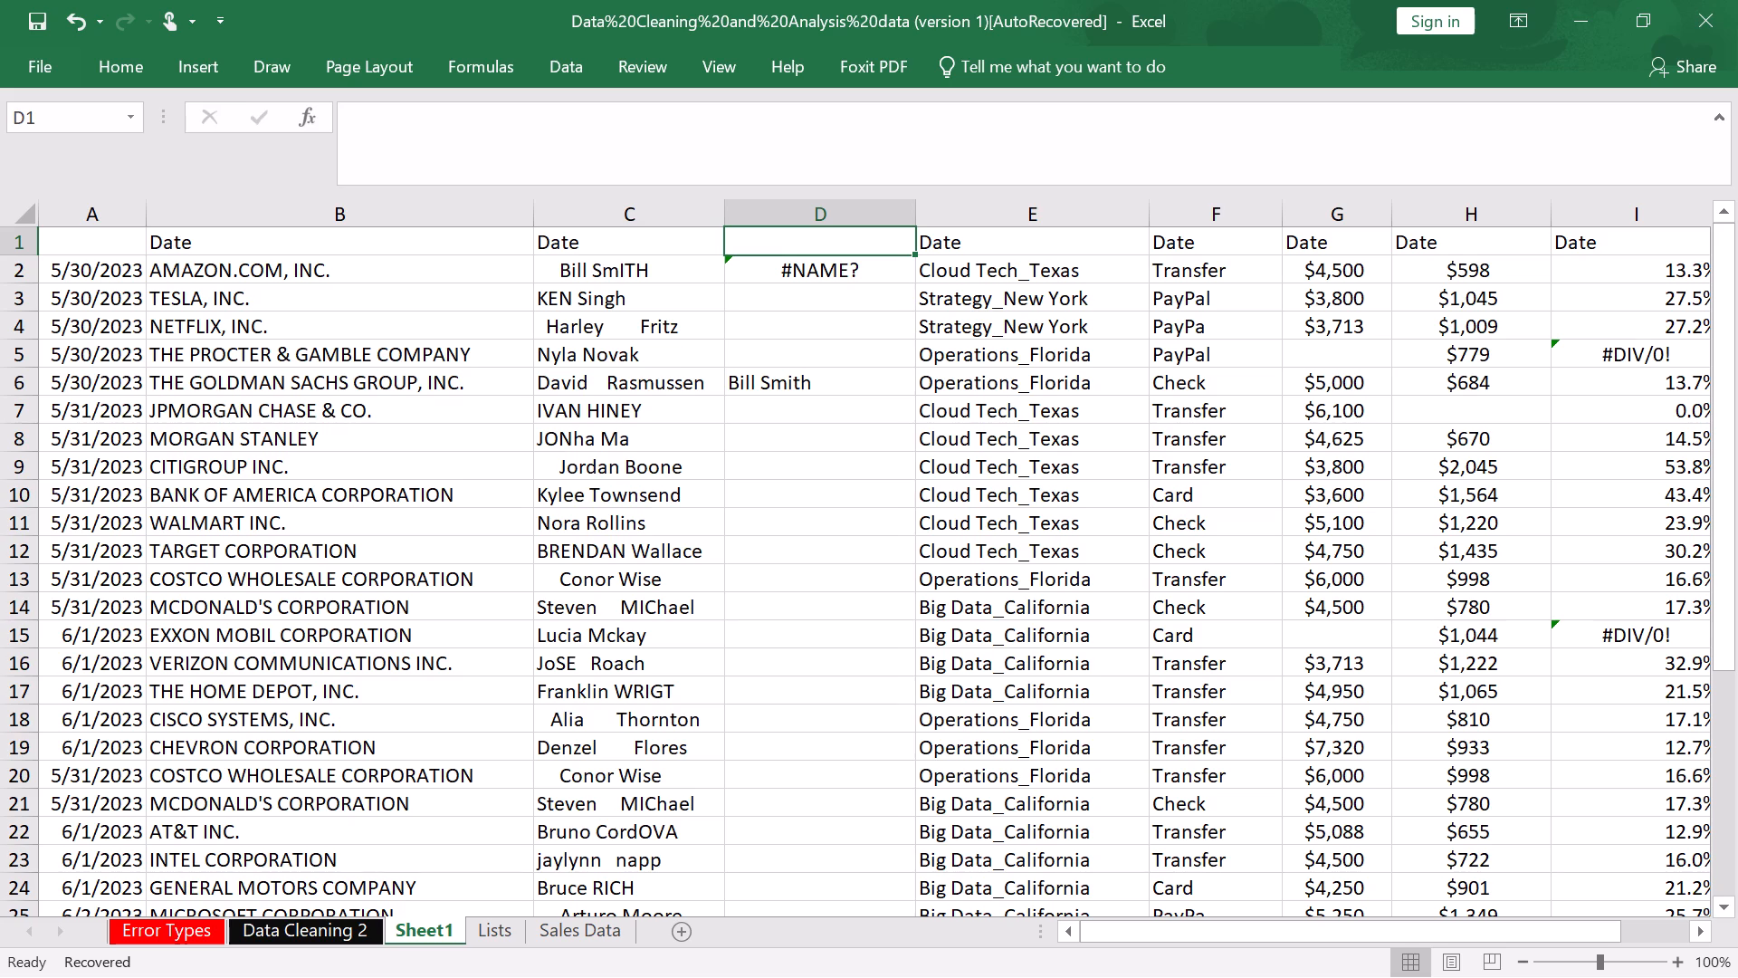
left_click(779, 394)
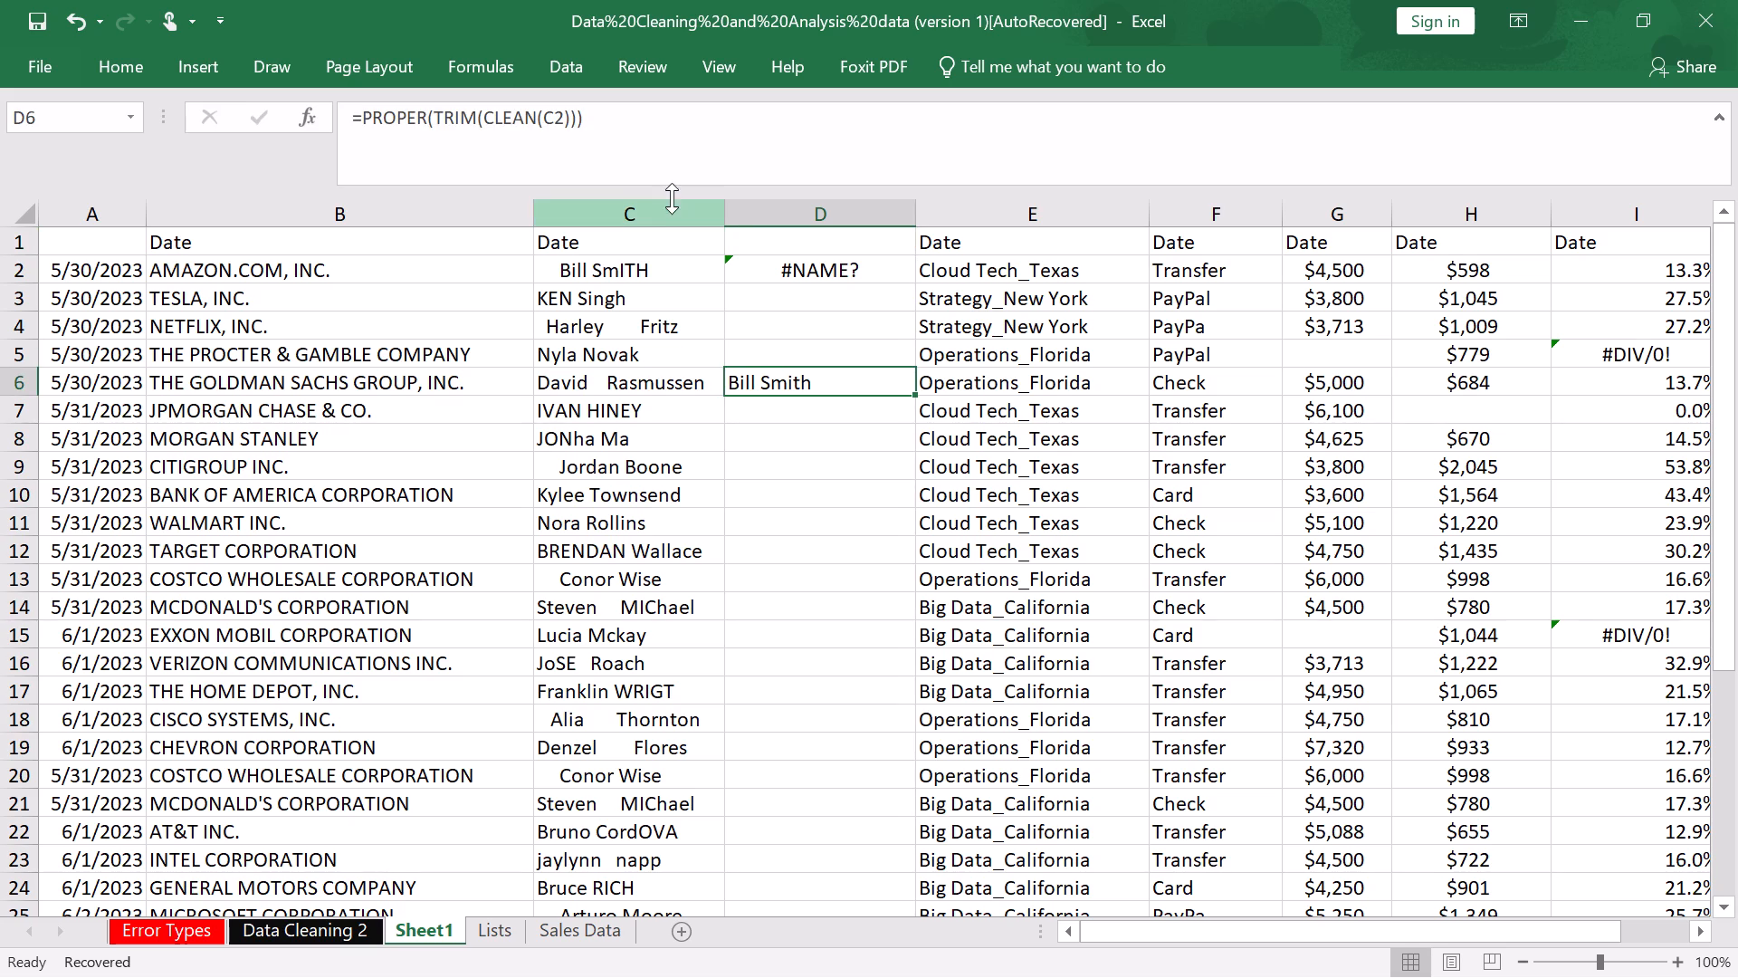
left_click_drag(583, 117, 581, 120)
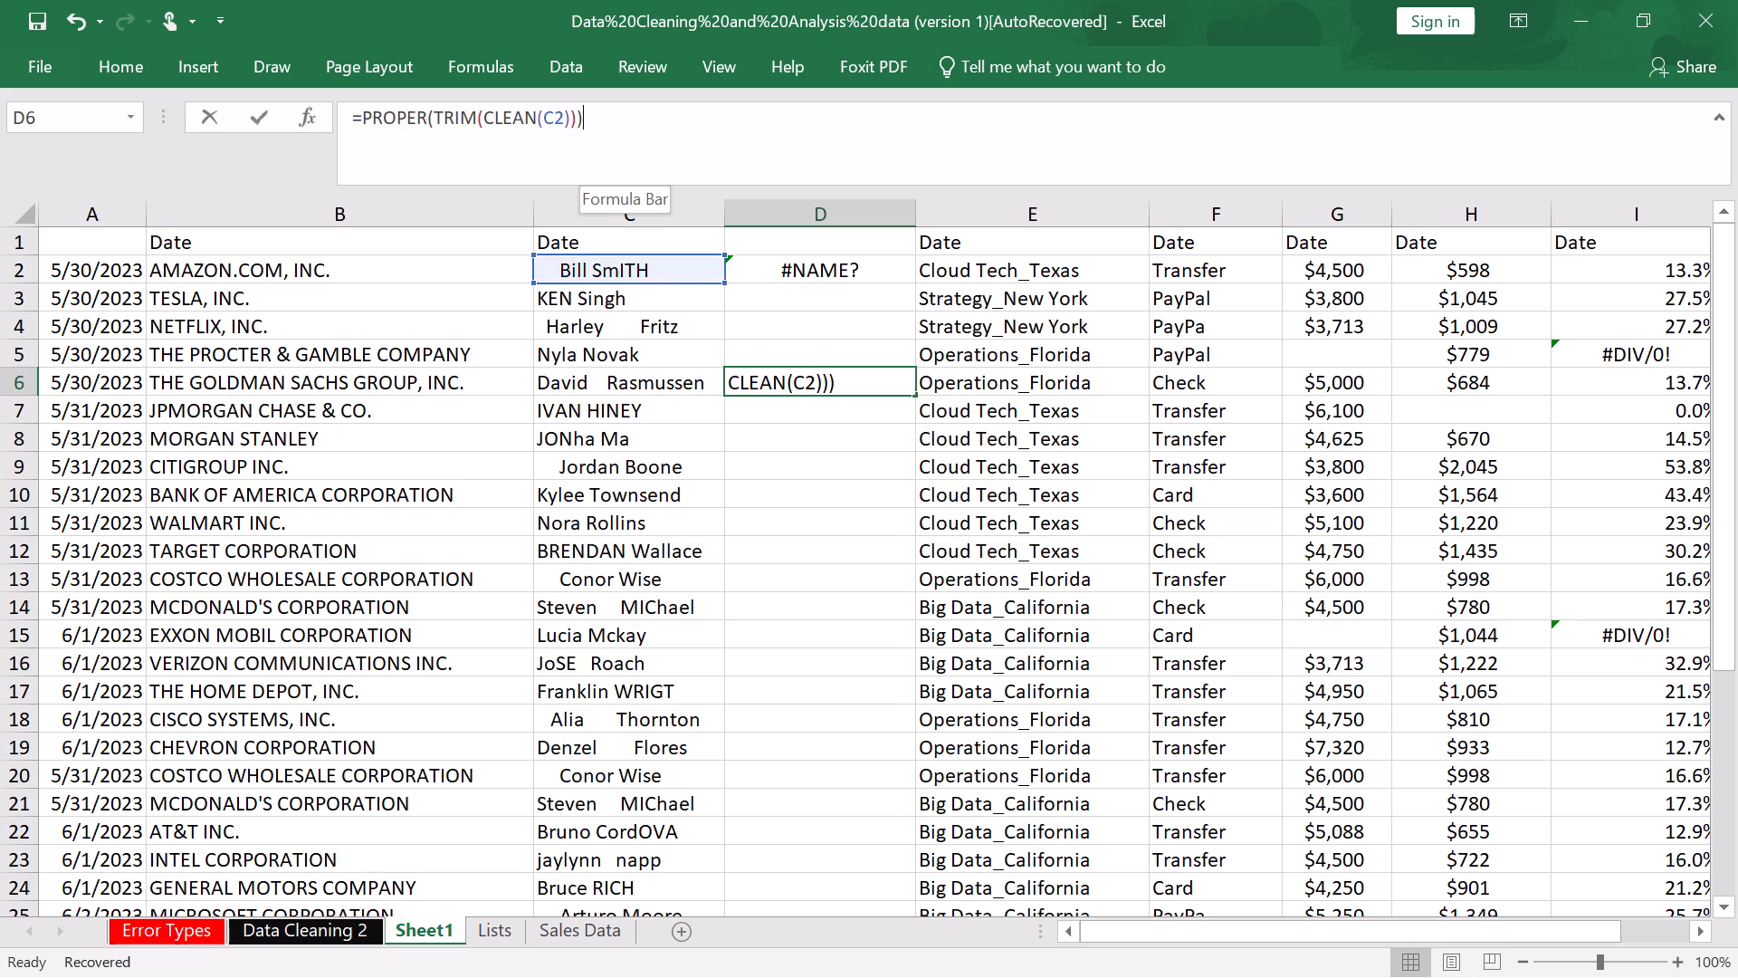
left_click_drag(581, 120, 346, 111)
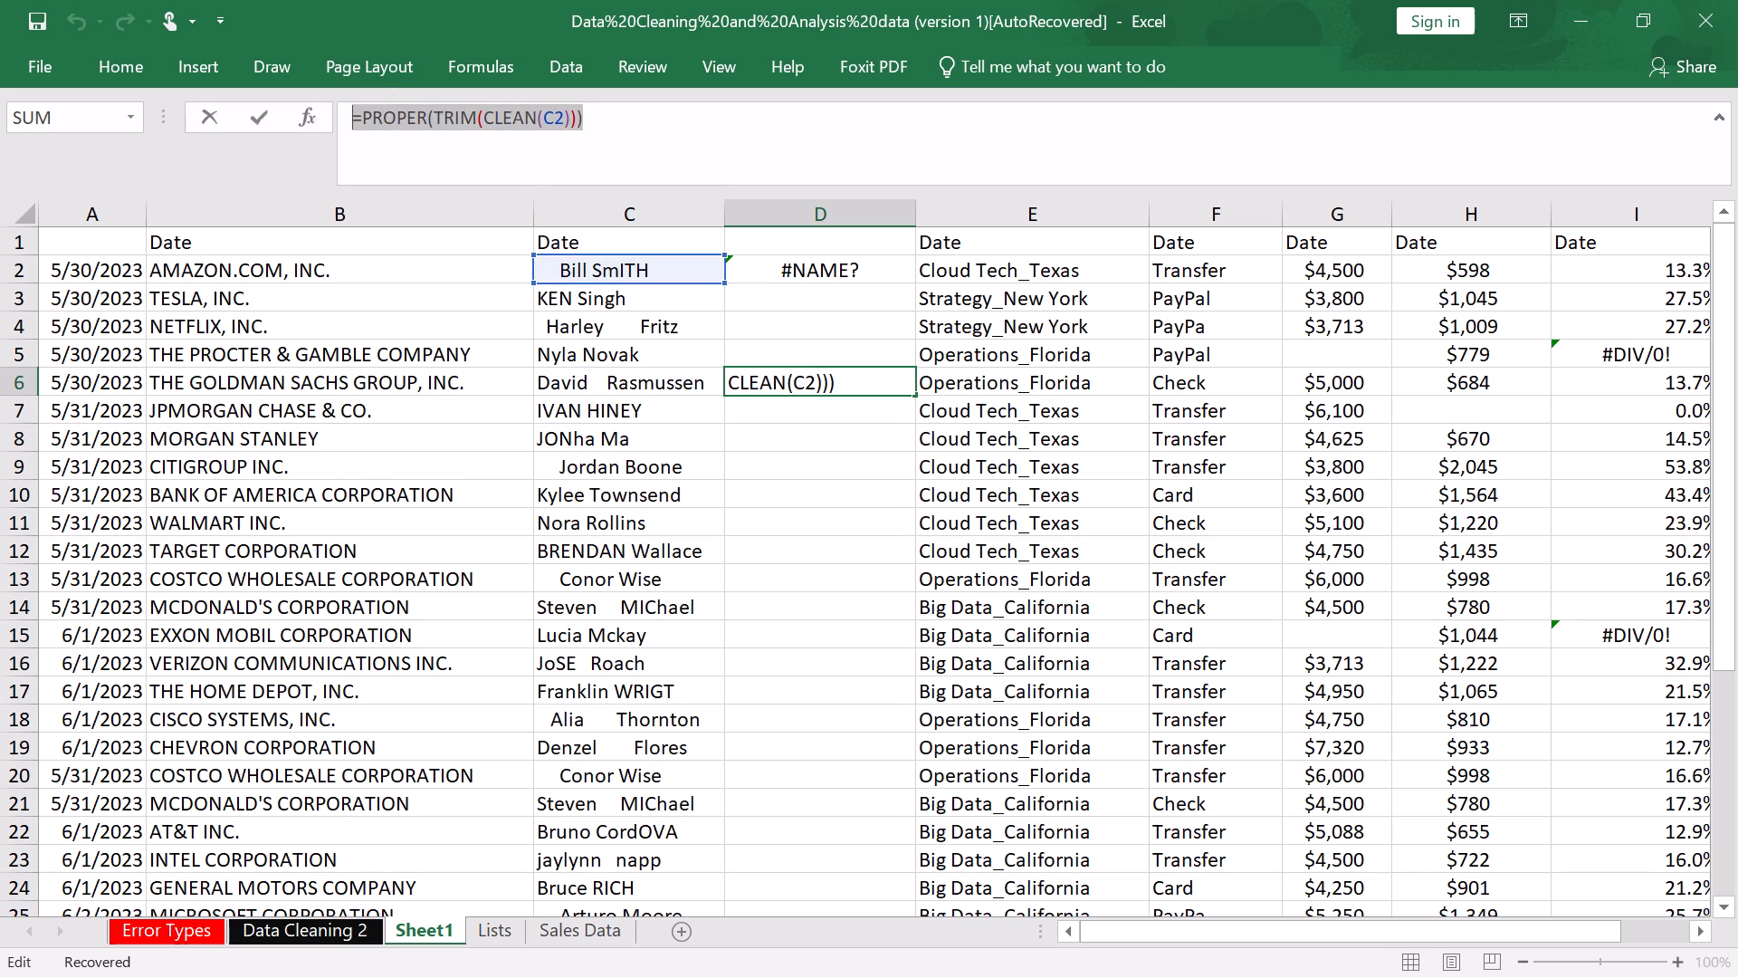
right_click(497, 127)
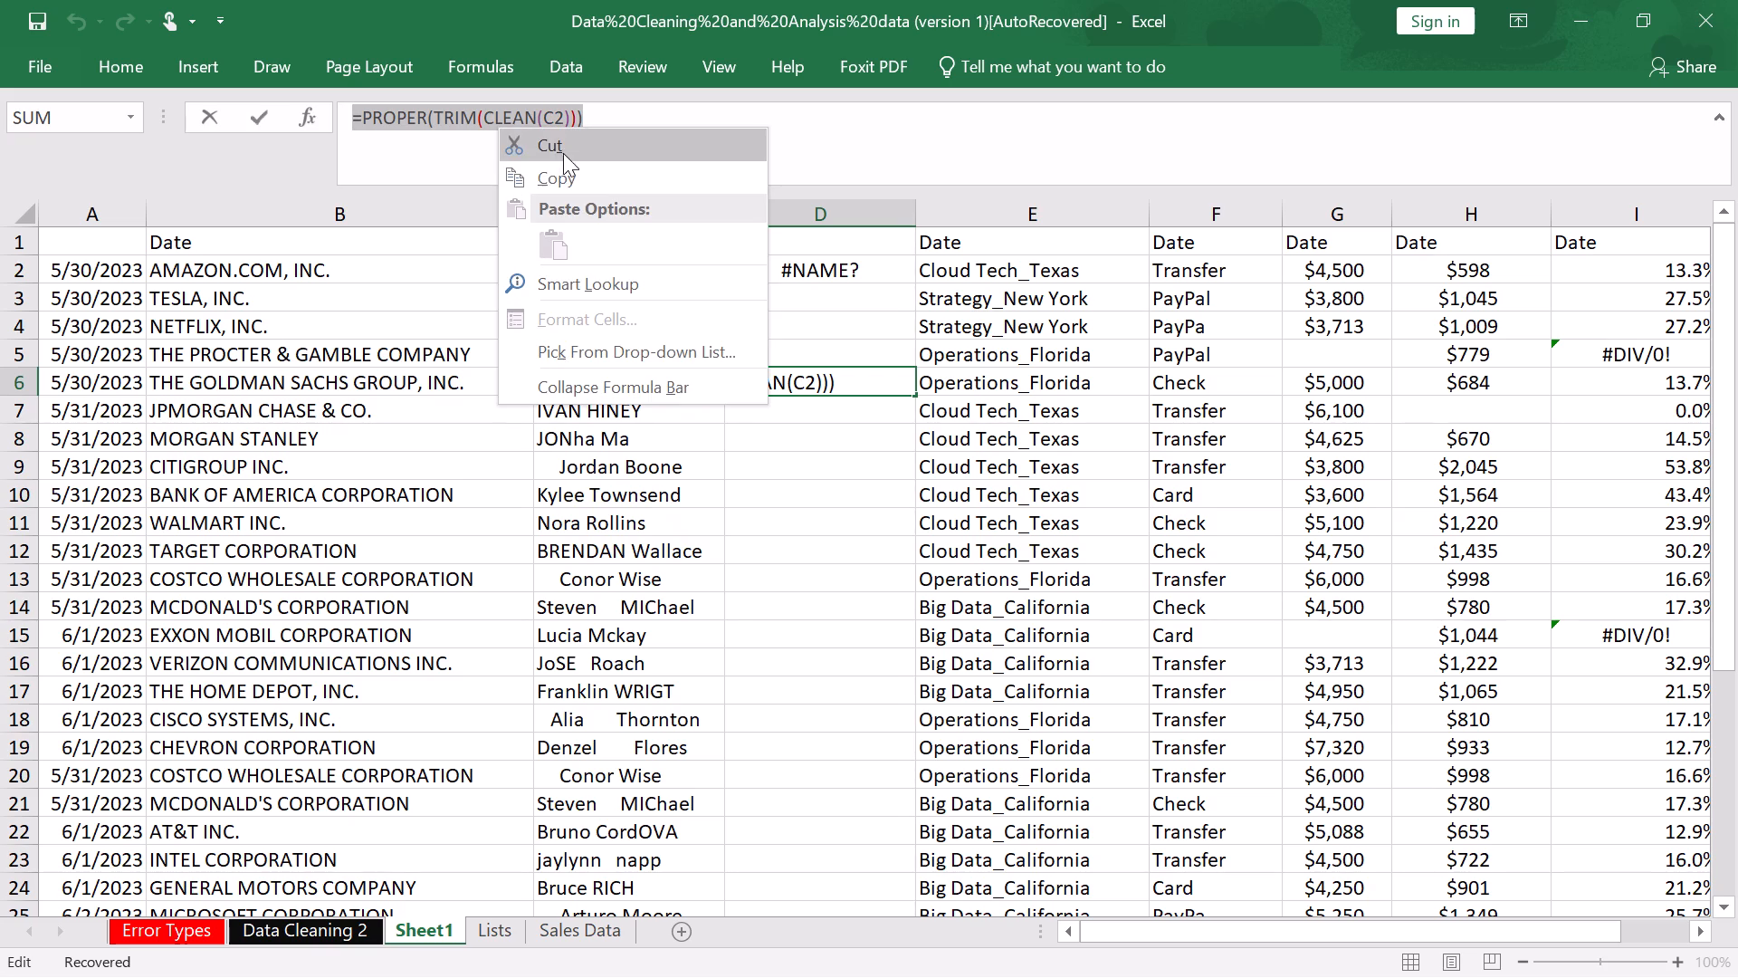
left_click(563, 149)
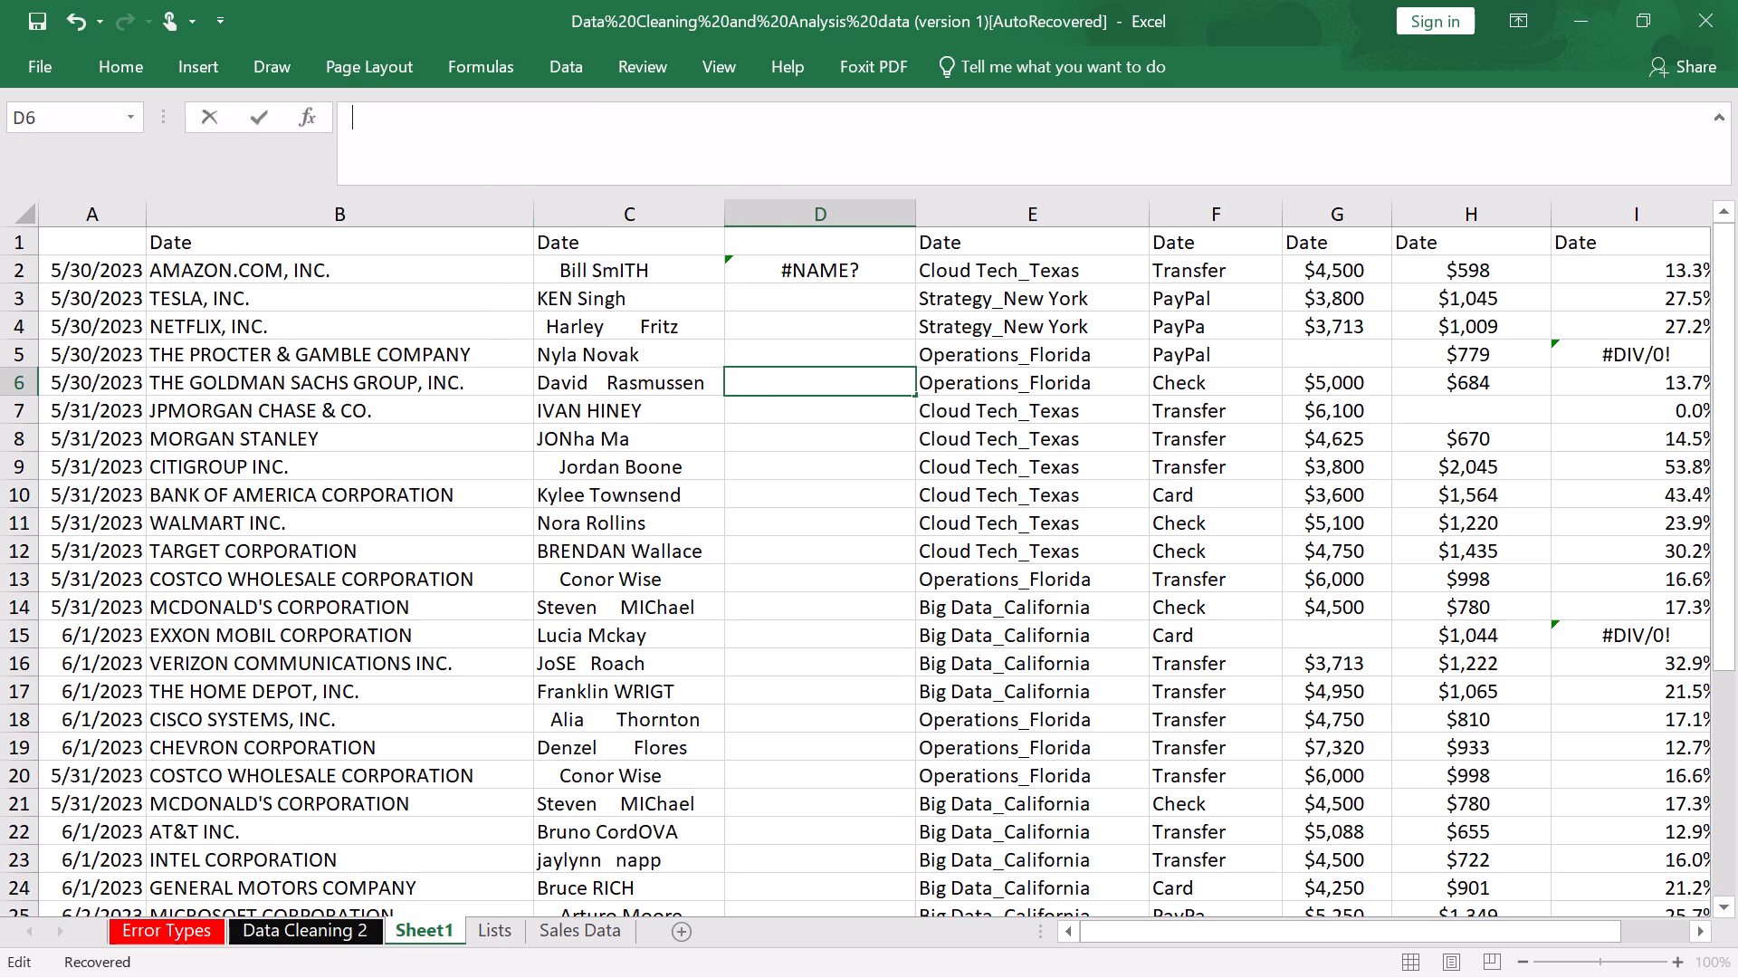
left_click(622, 277)
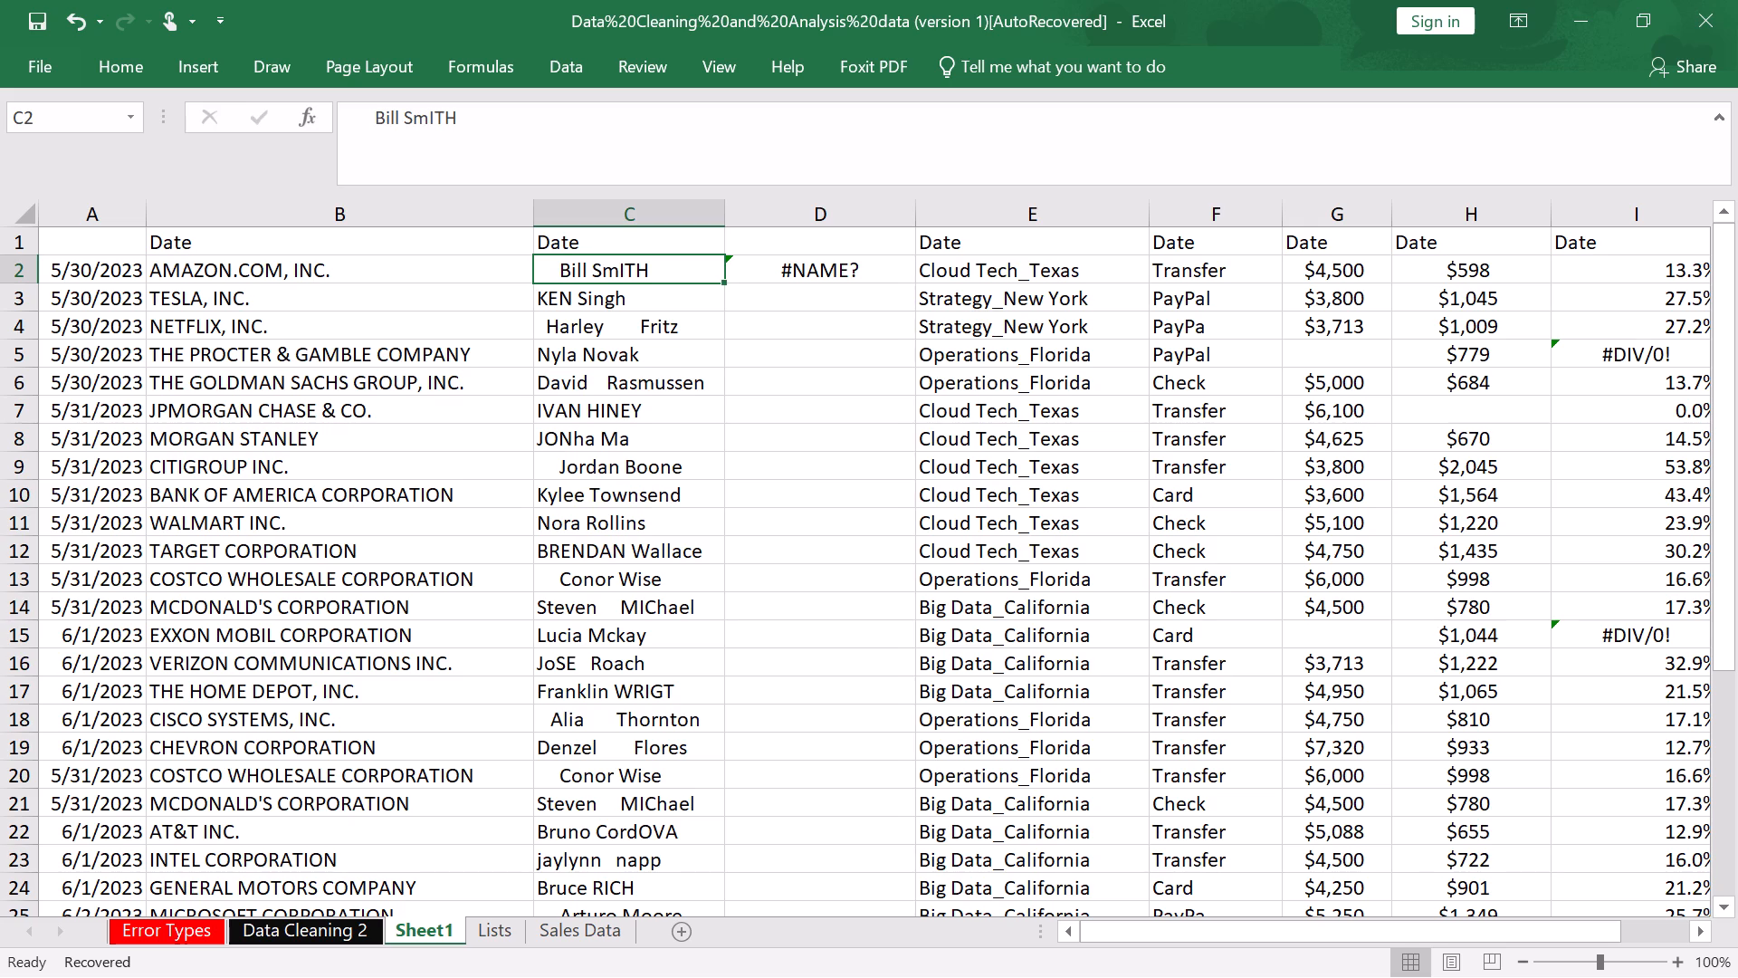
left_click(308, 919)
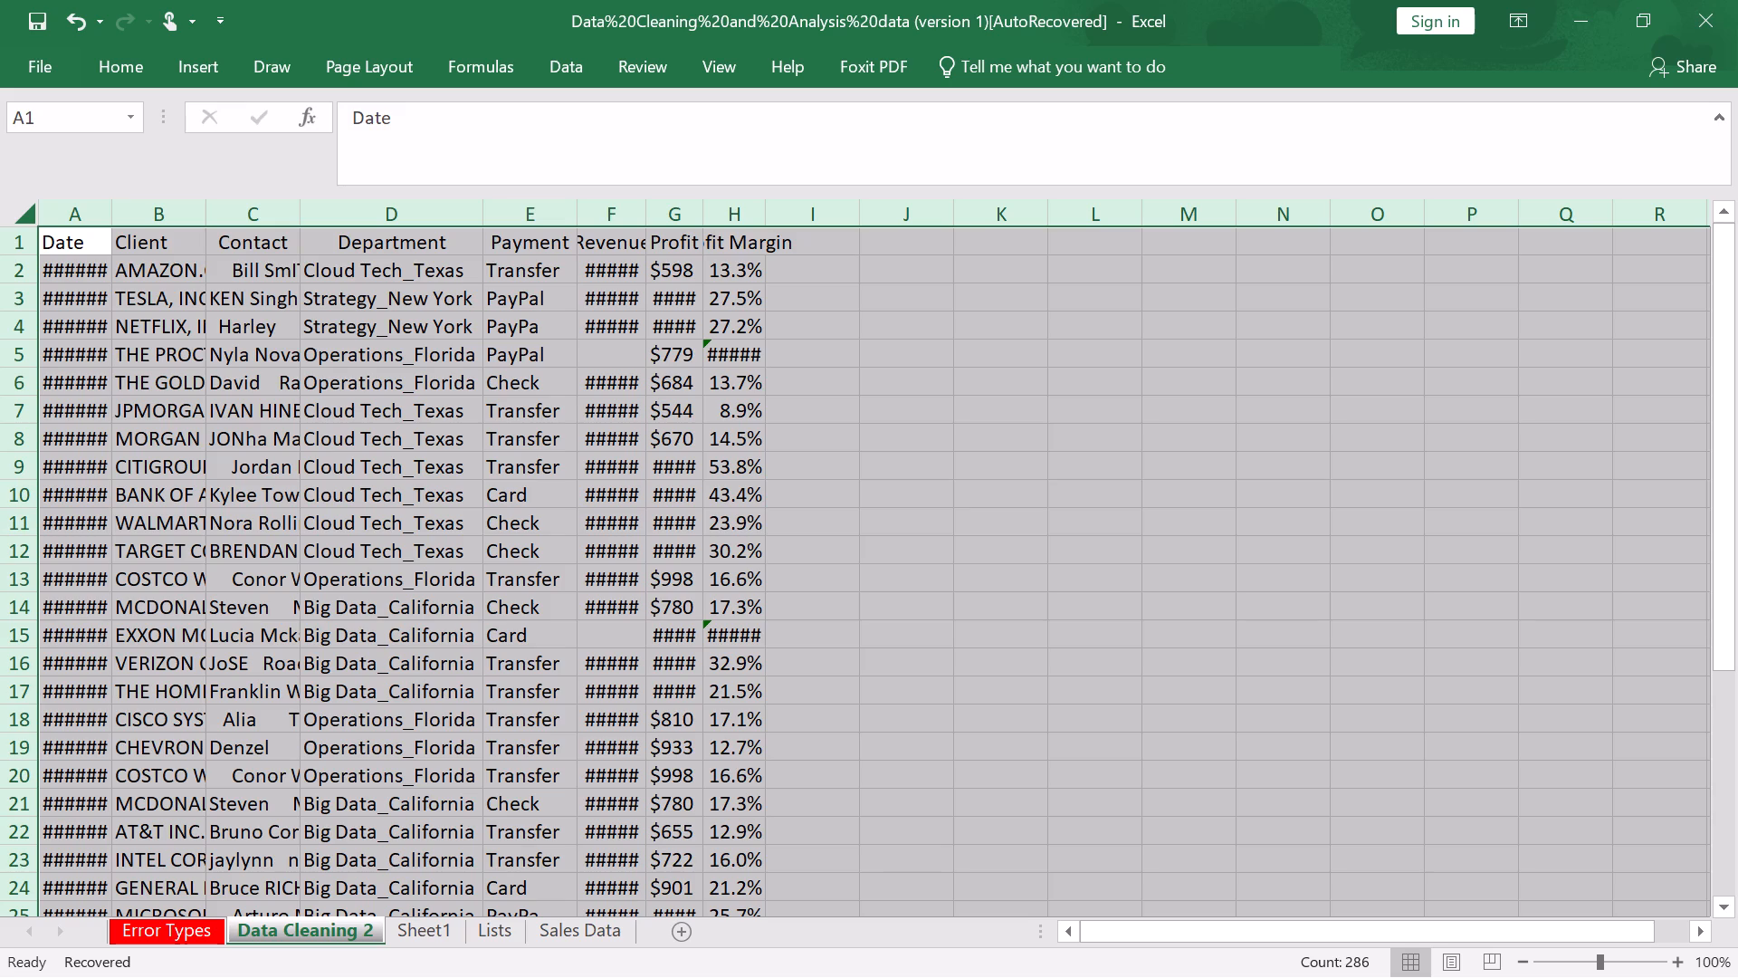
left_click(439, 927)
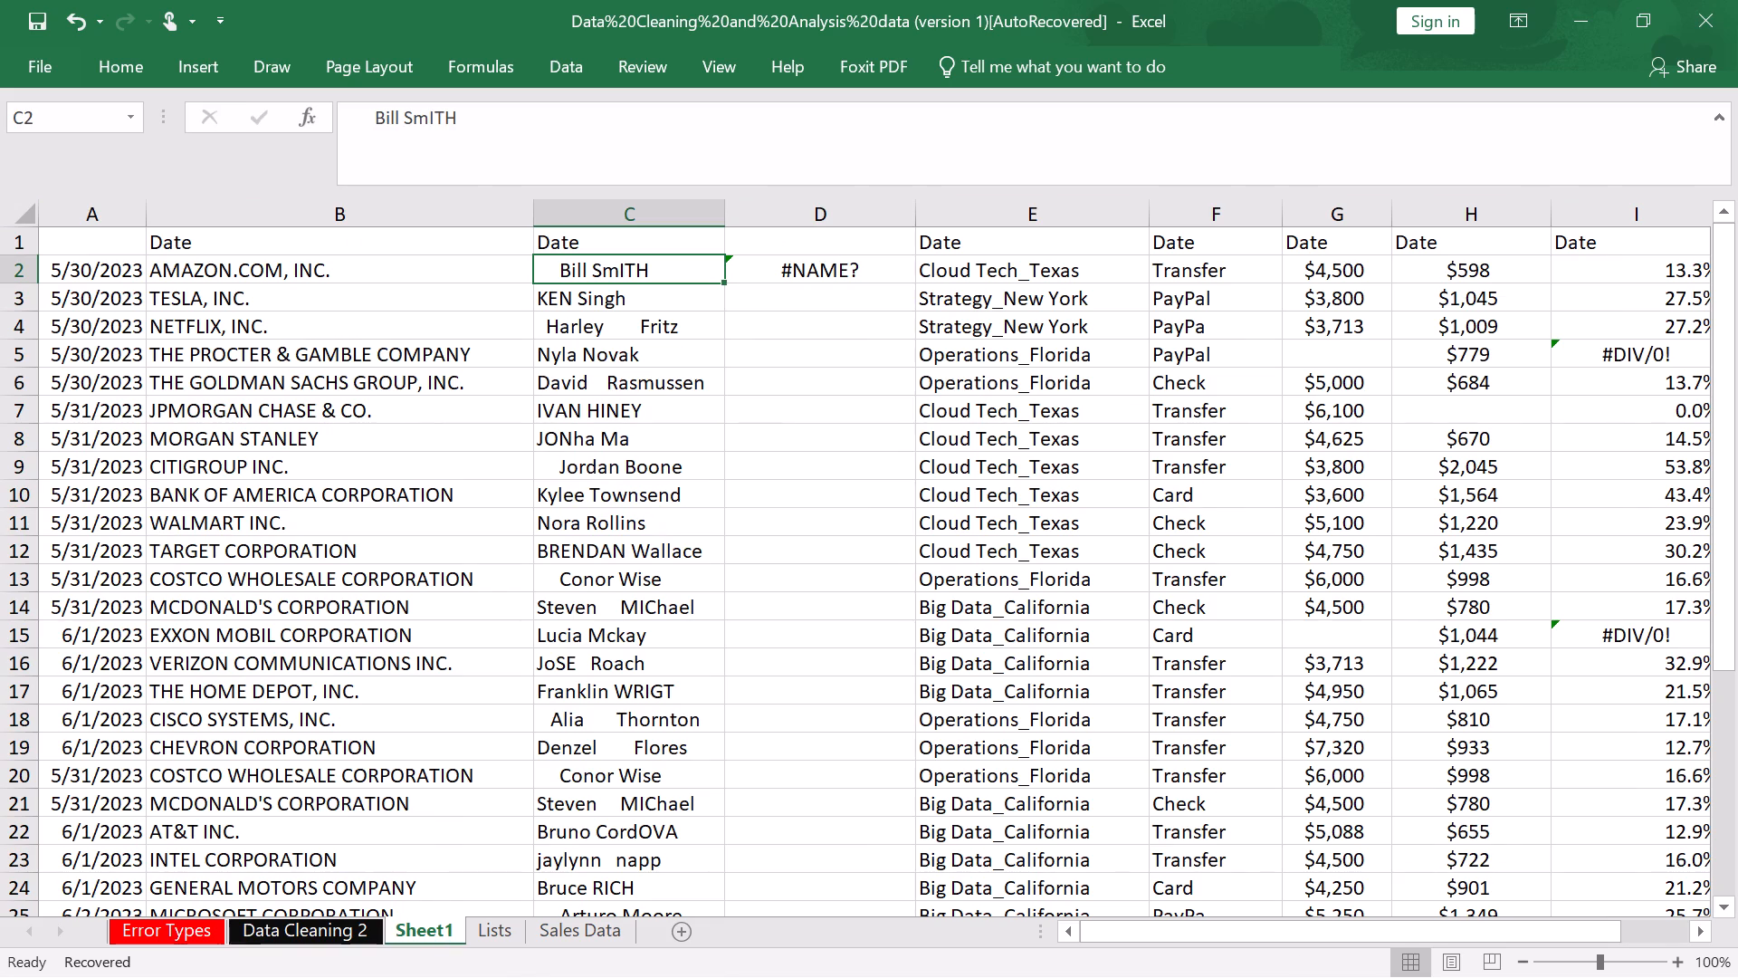
Replace the contents of cell D2 with the cut name-cleaning formula =PROPER(TRIM(CLEAN(C2))).
left_click(757, 273)
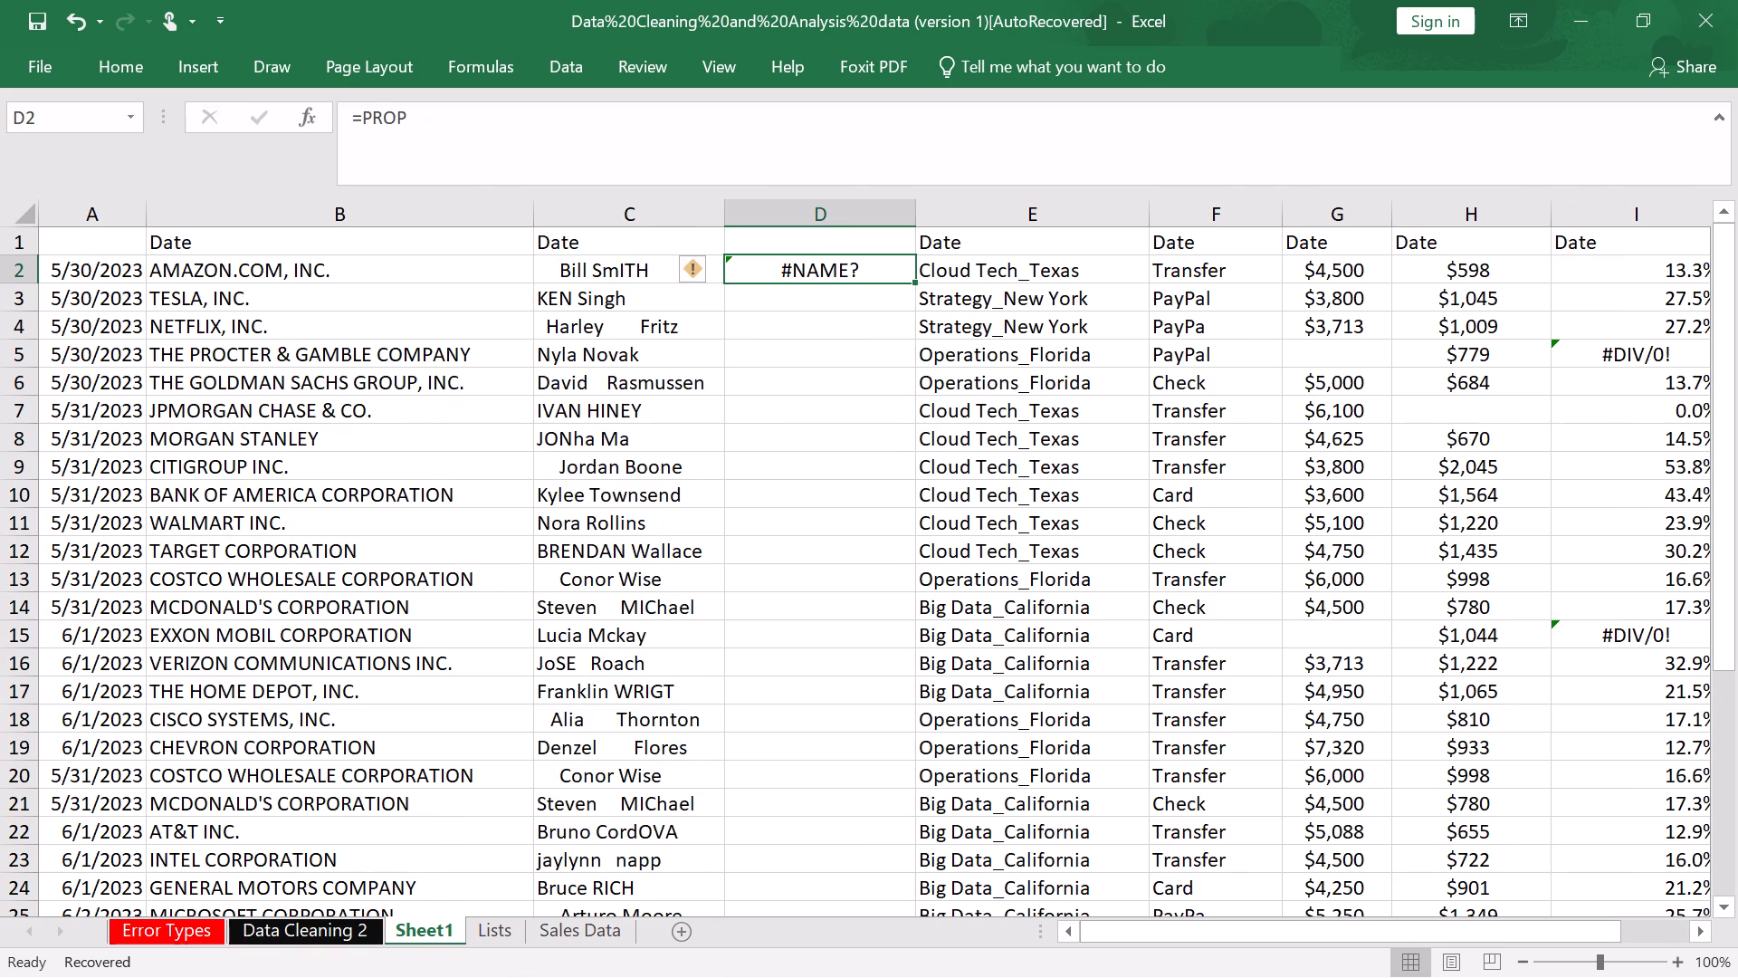
key("BackSpace")
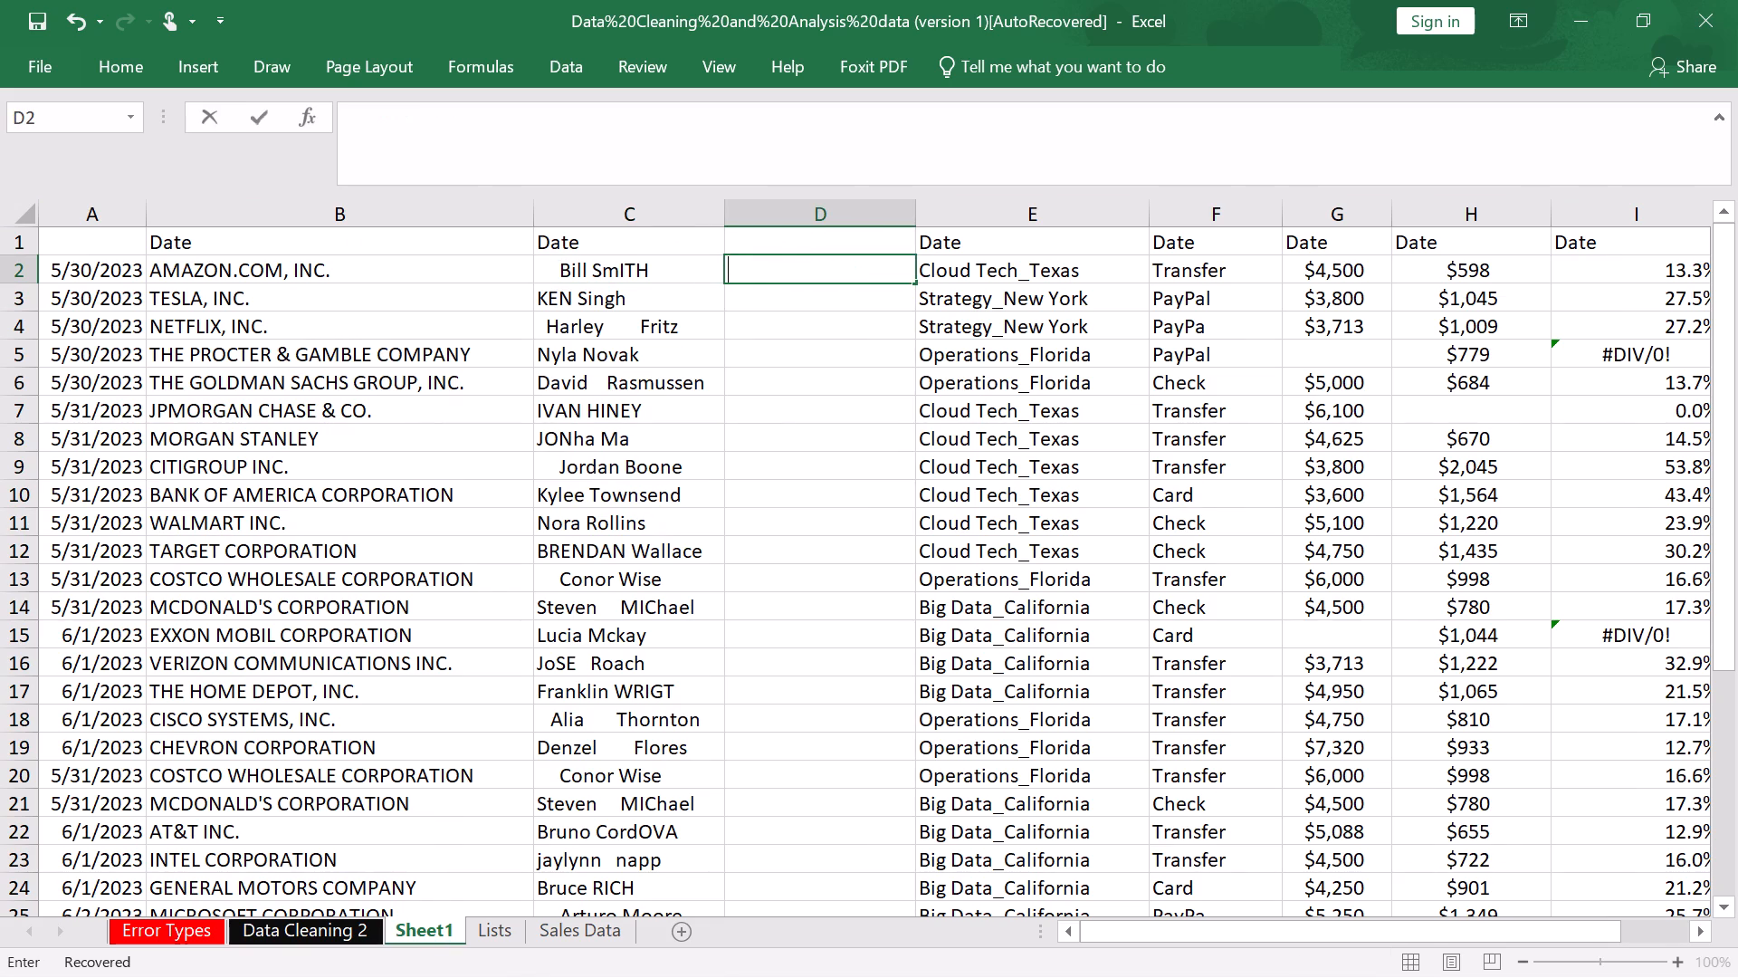
right_click(758, 278)
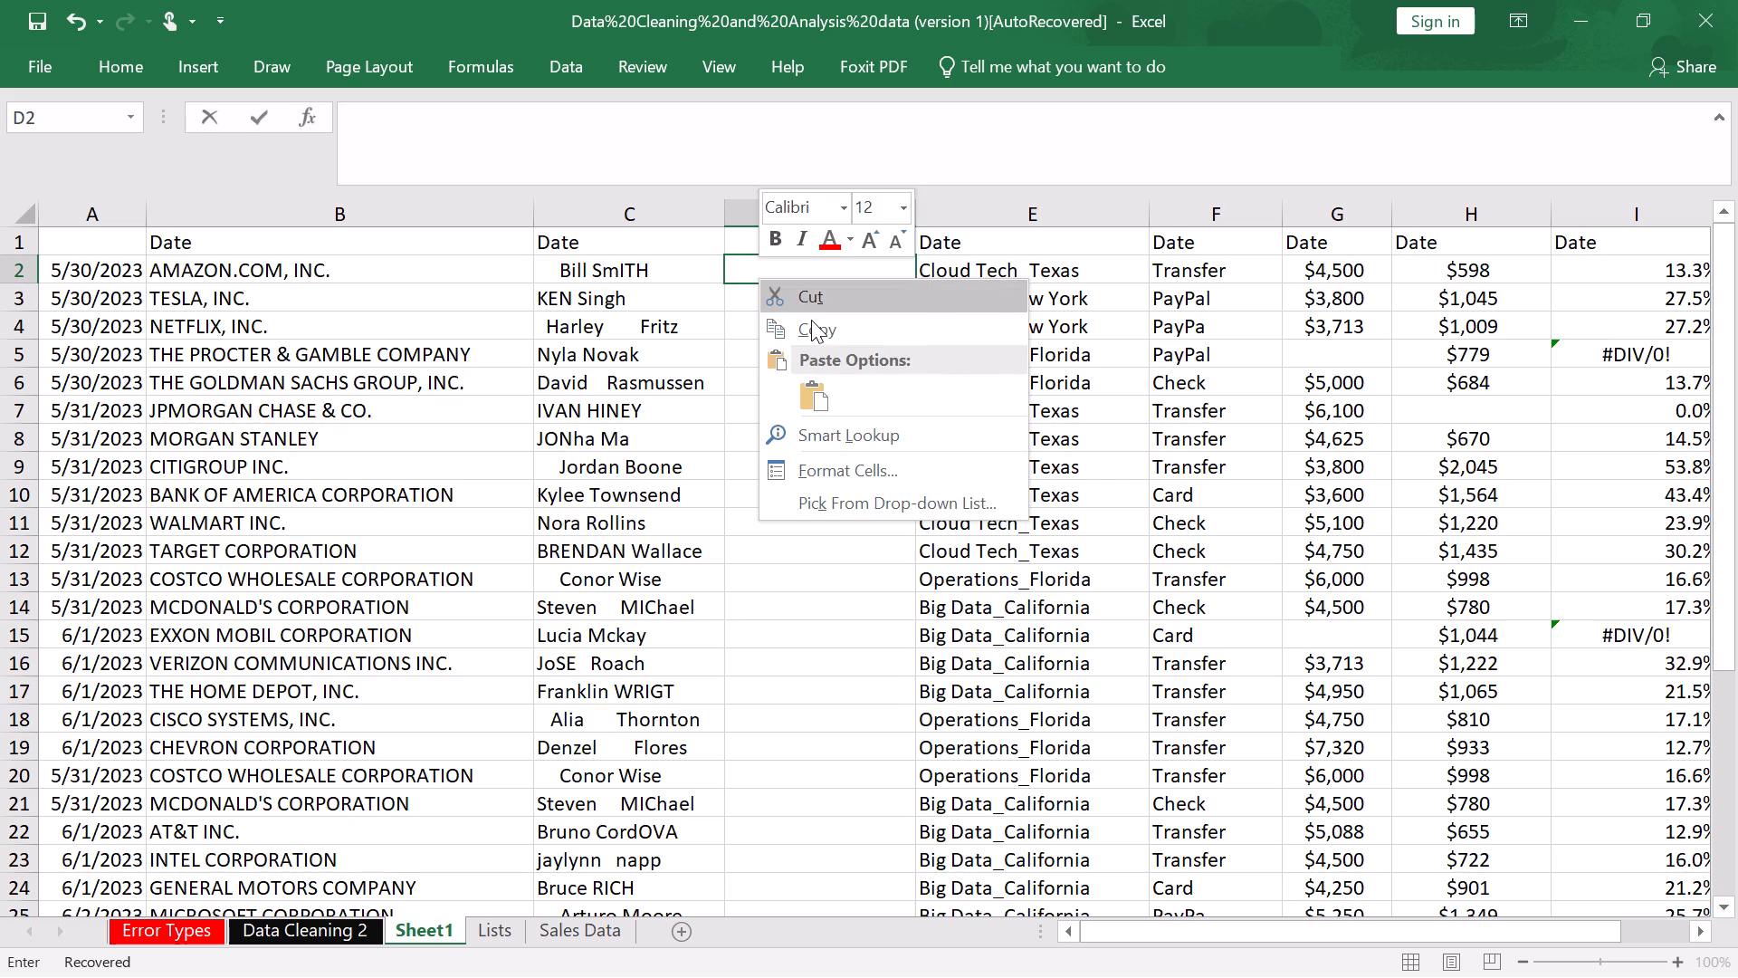
left_click(813, 319)
left_click(771, 272)
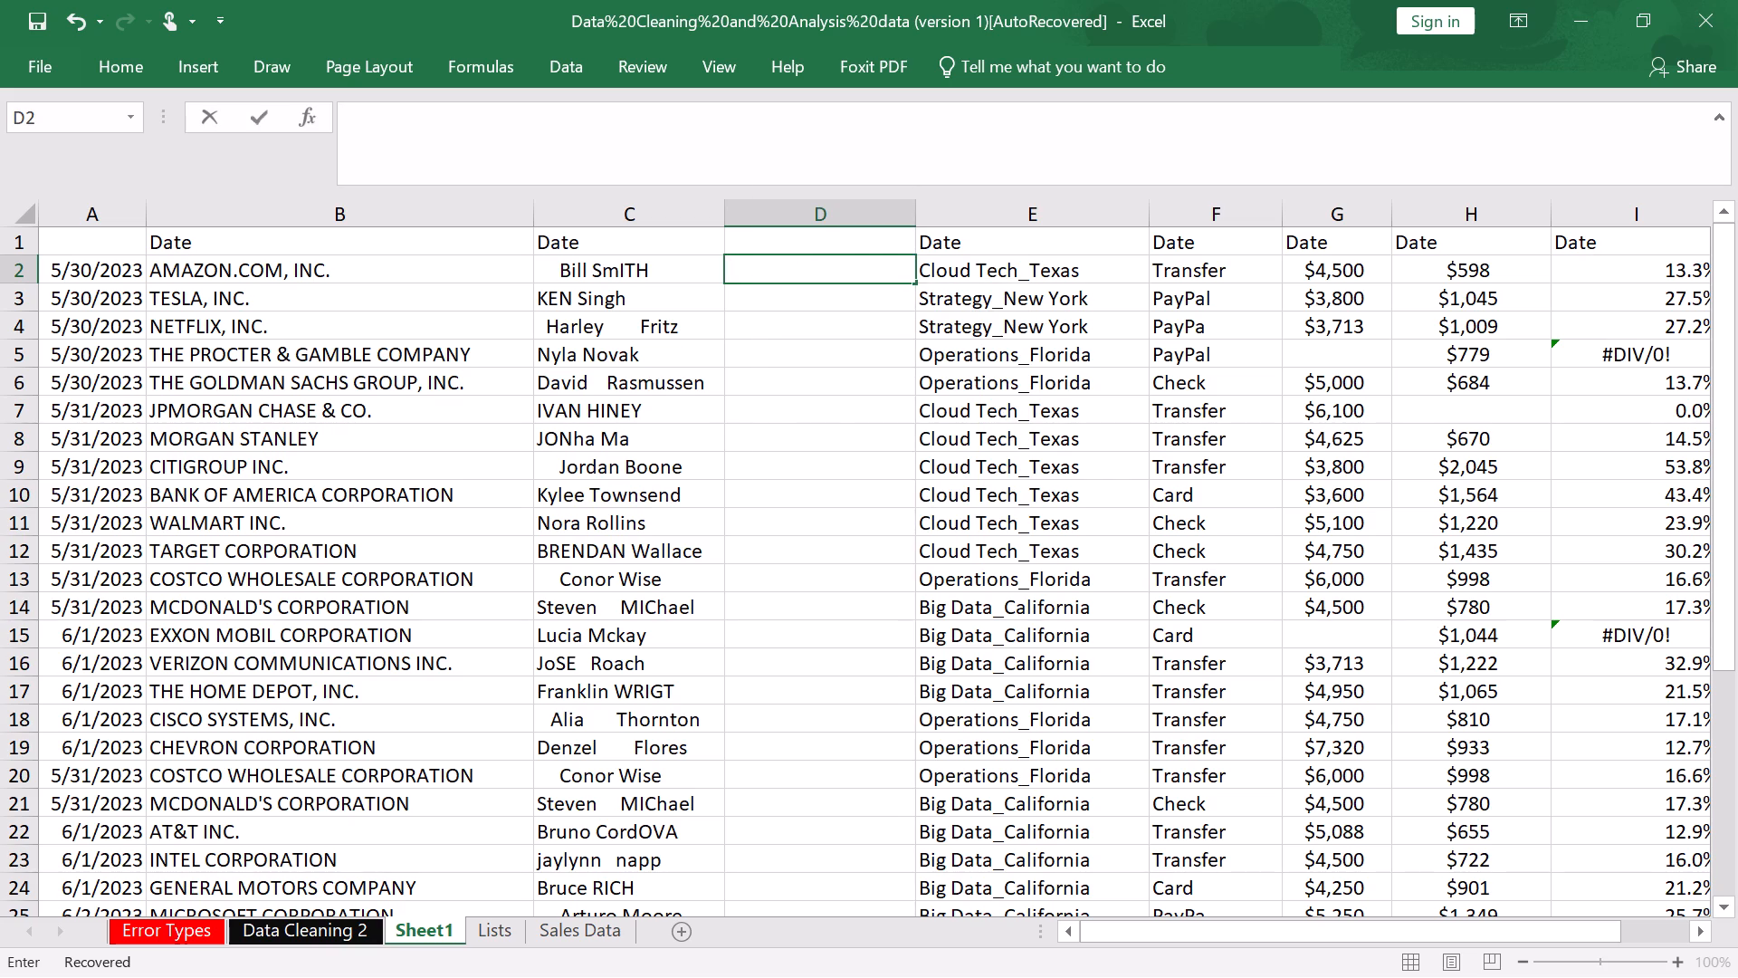
right_click(772, 269)
left_click(818, 364)
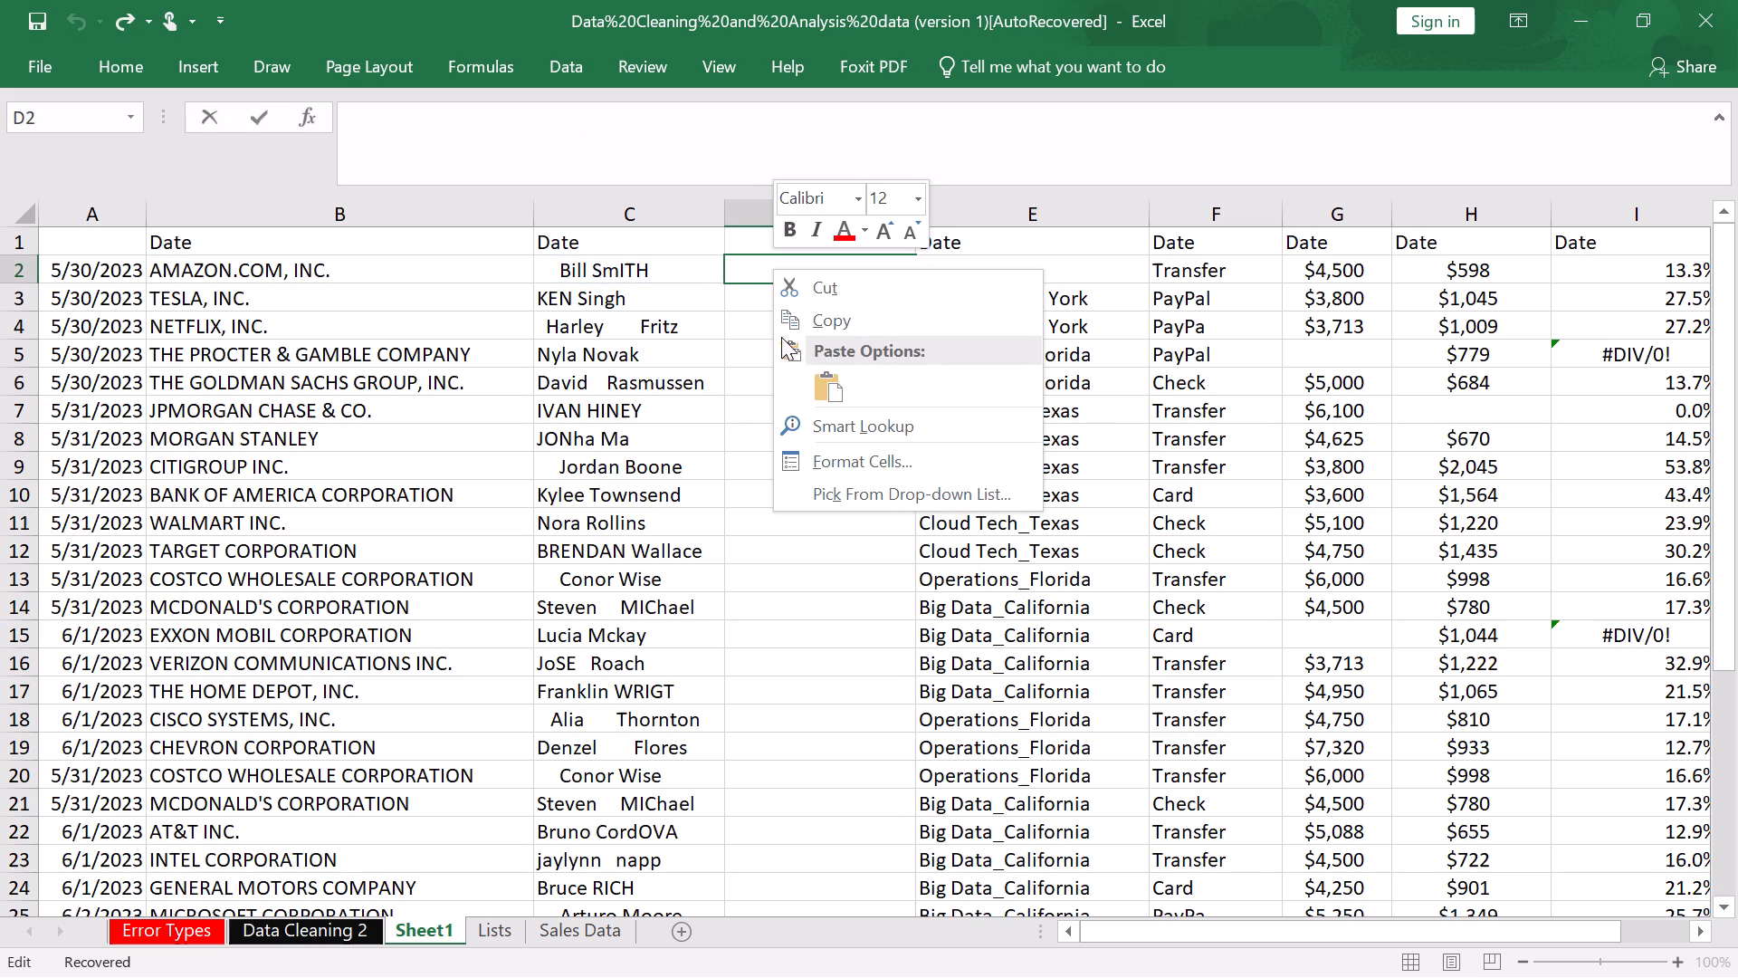
left_click(824, 384)
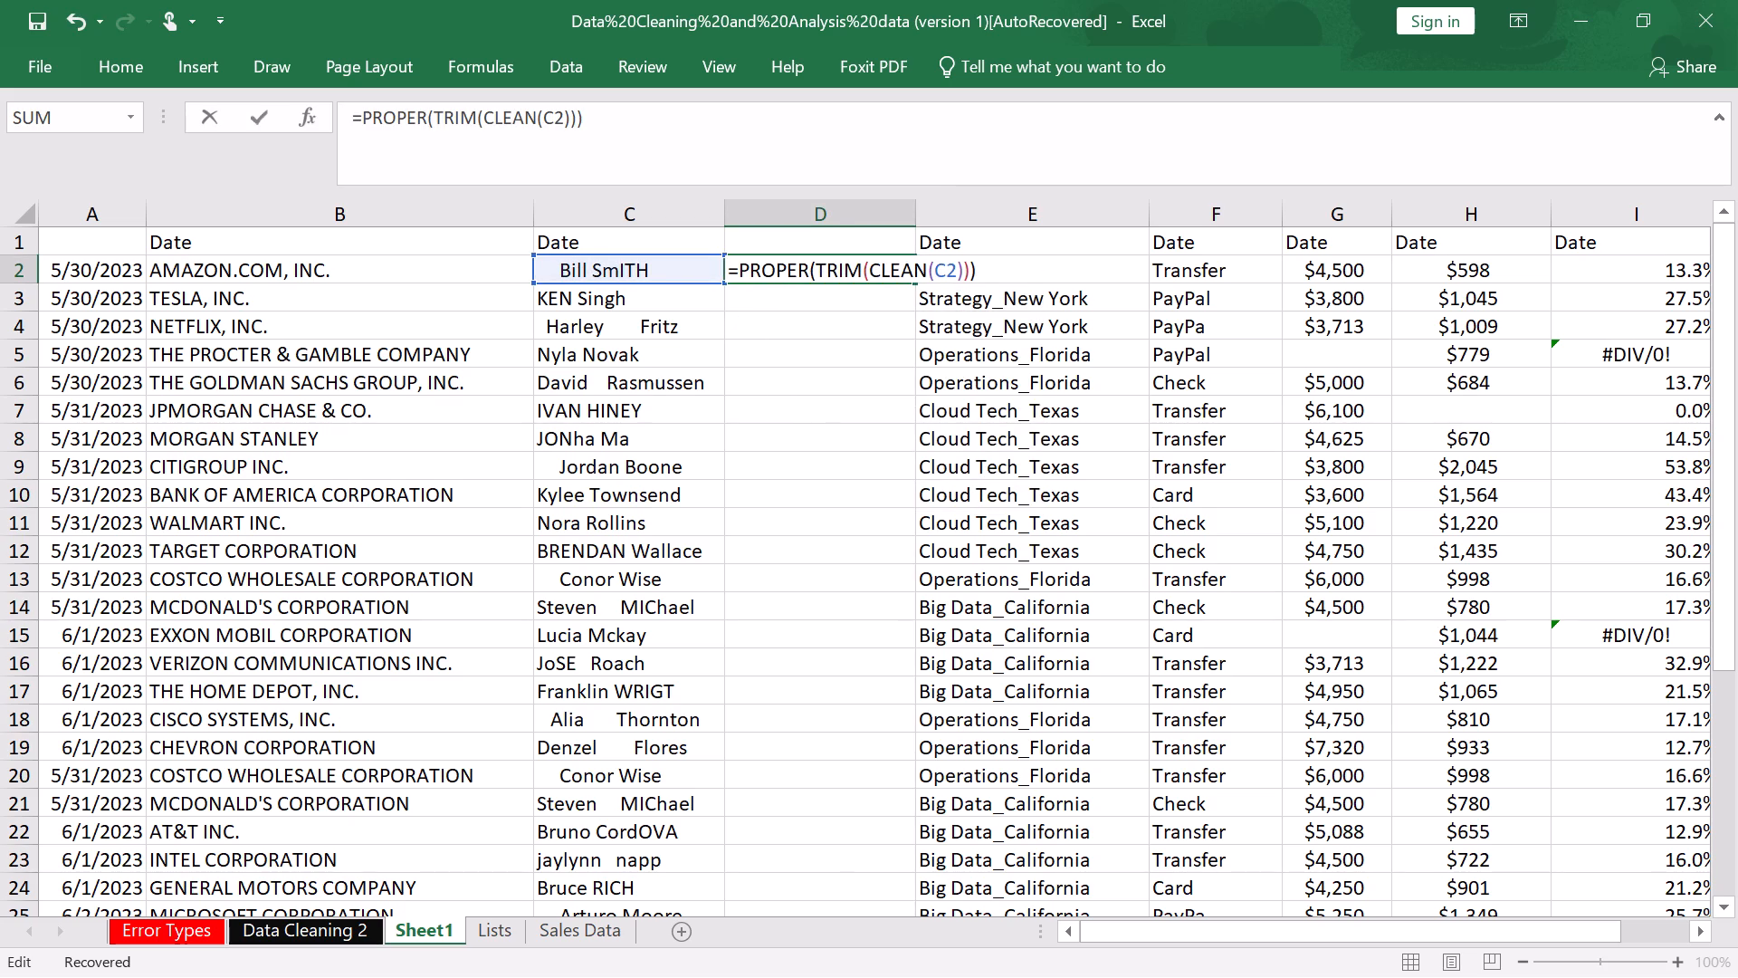
key("Return")
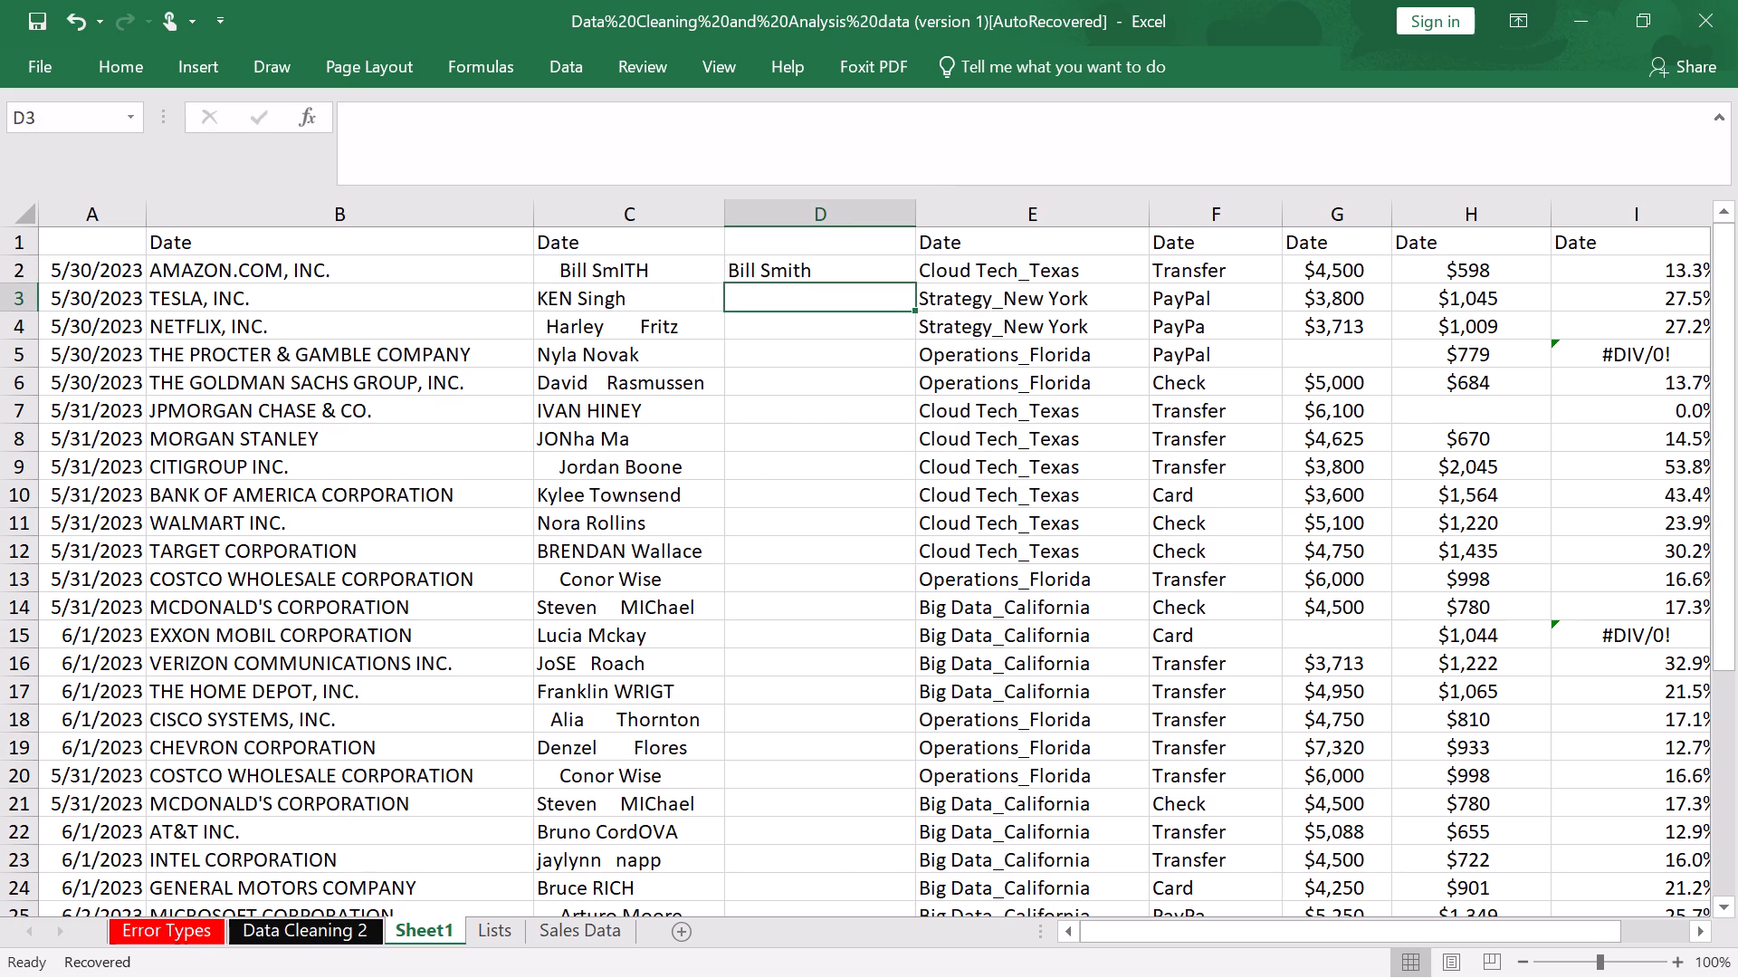
Fill the name-cleaning formula in D2 down column D to row 40.
left_click(810, 263)
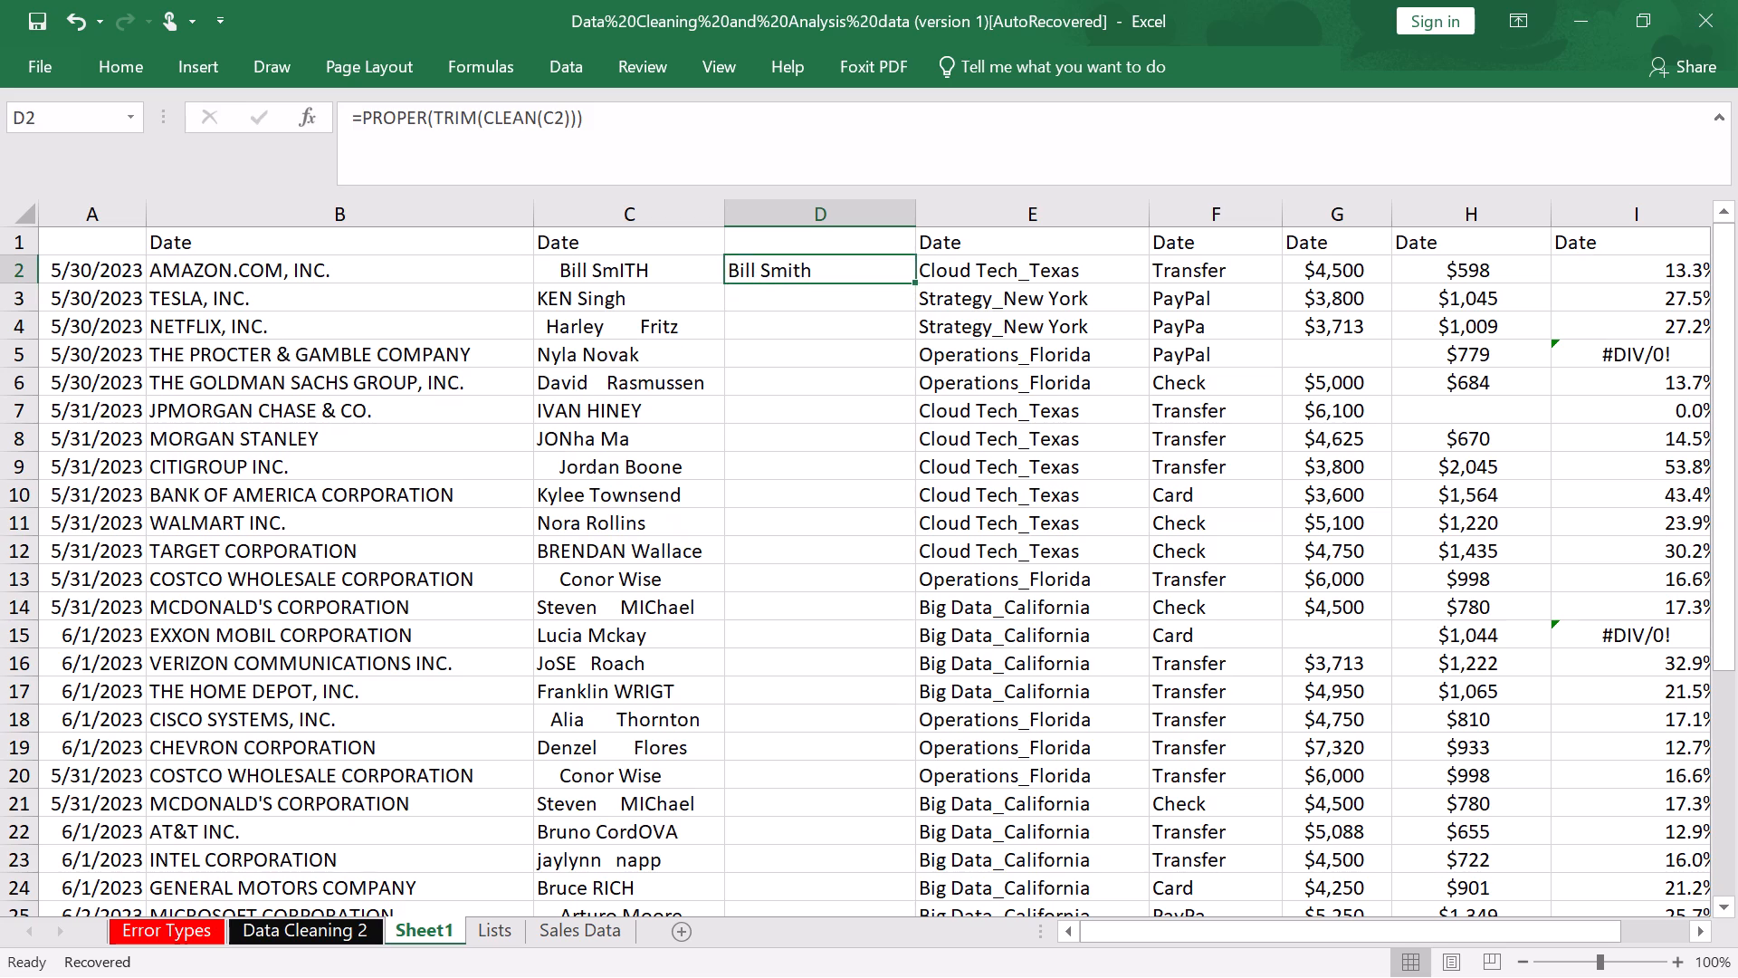
left_click_drag(914, 278, 911, 347)
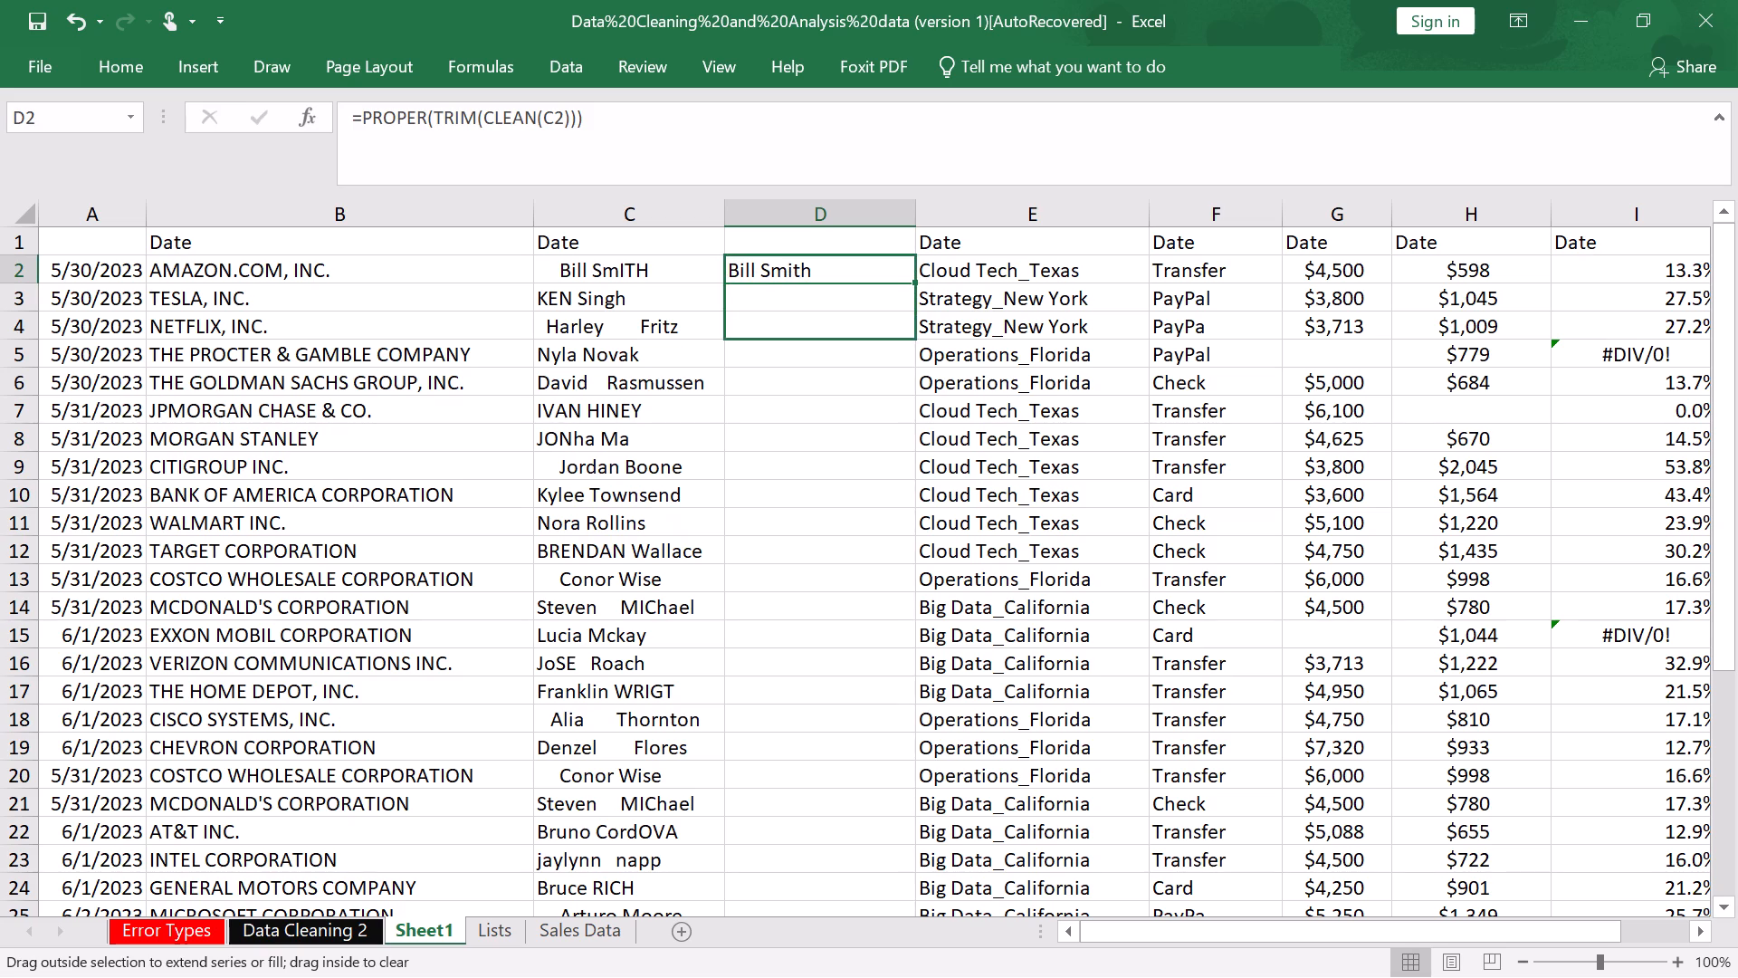
left_click_drag(911, 347, 903, 878)
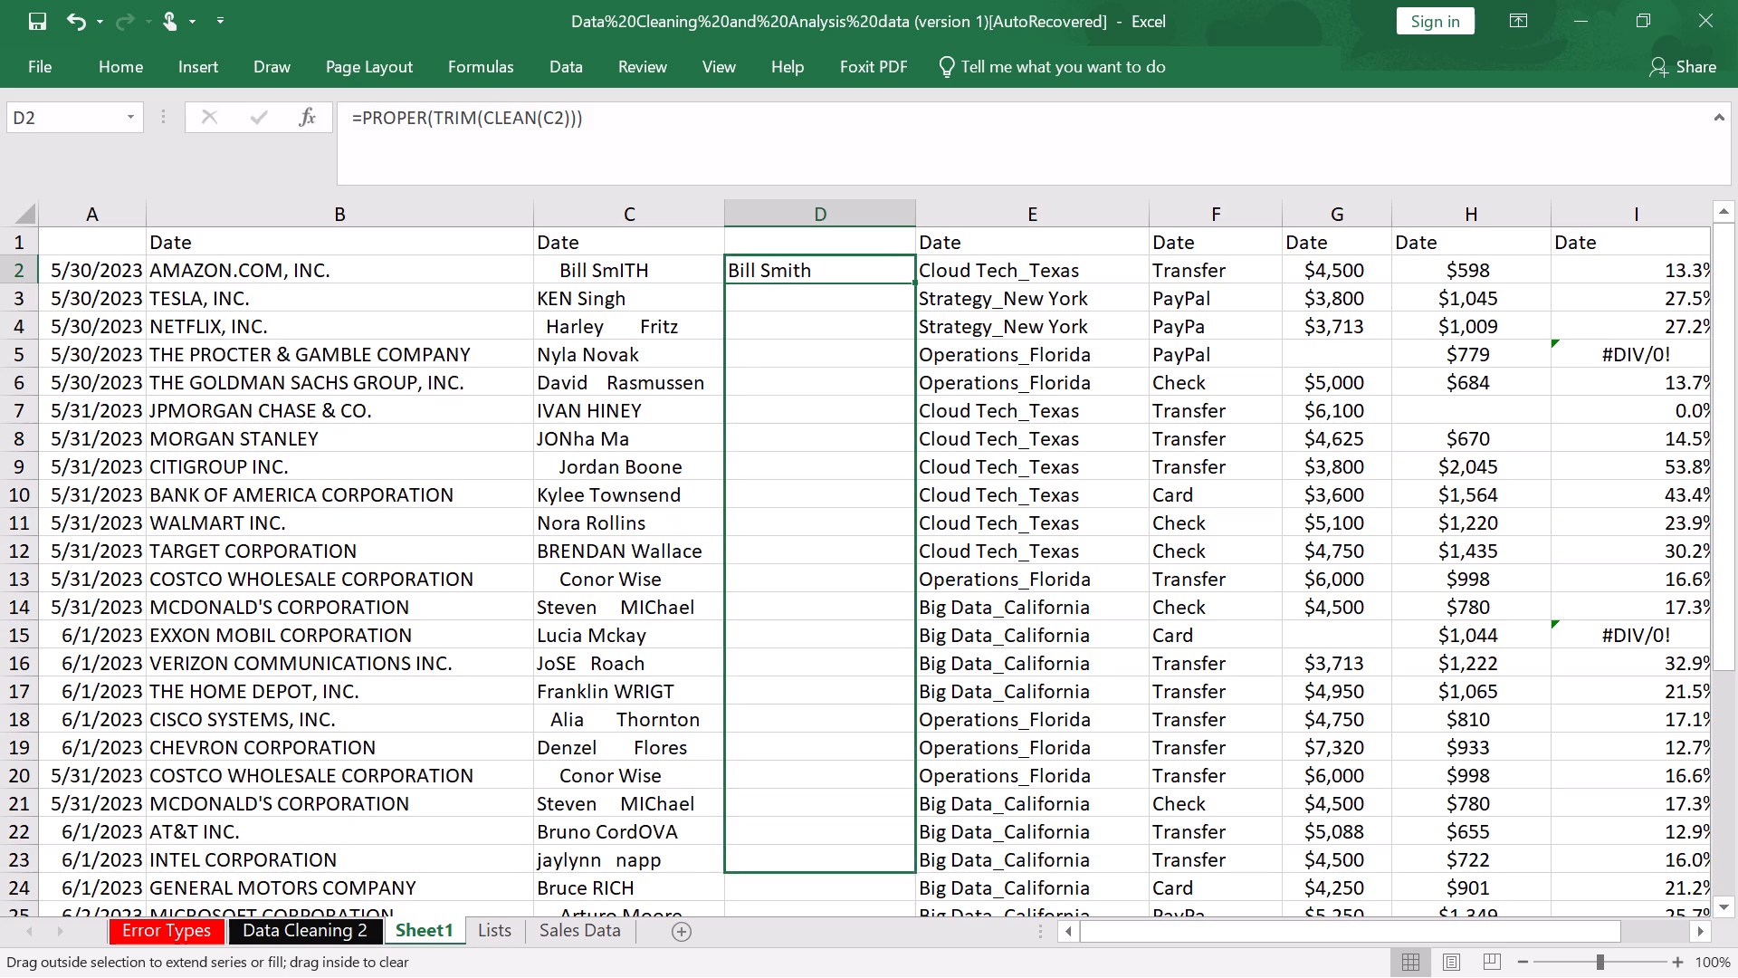
left_click_drag(903, 878, 905, 946)
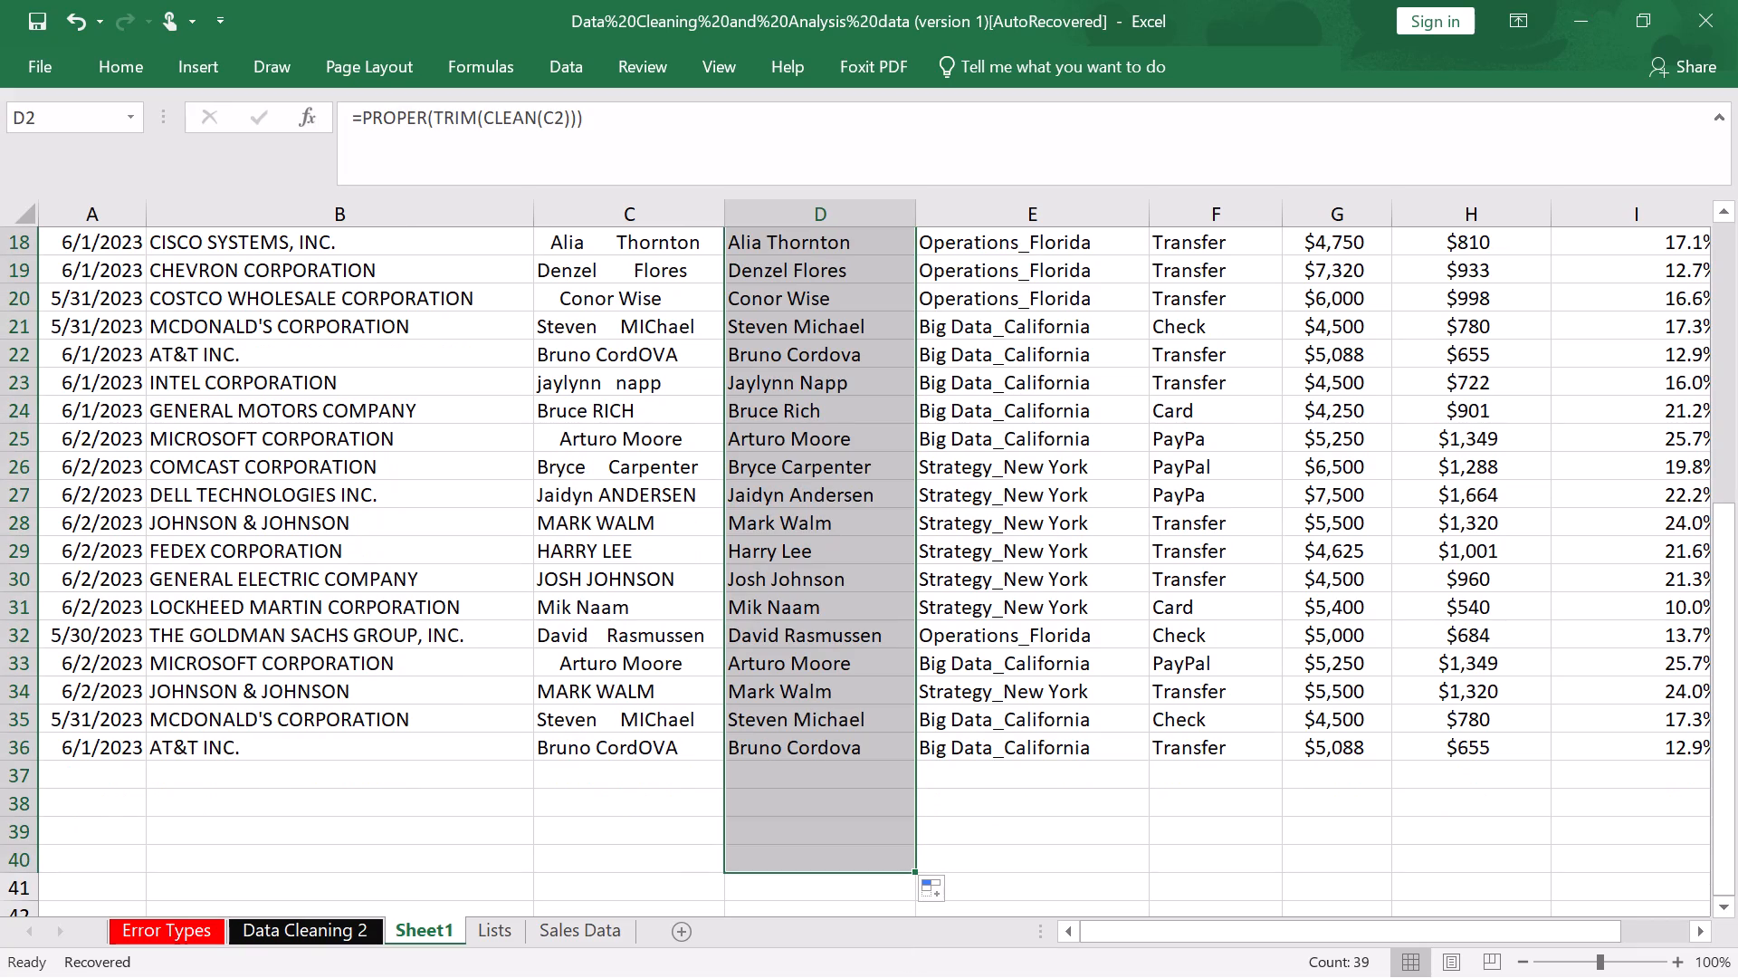
left_click(874, 705)
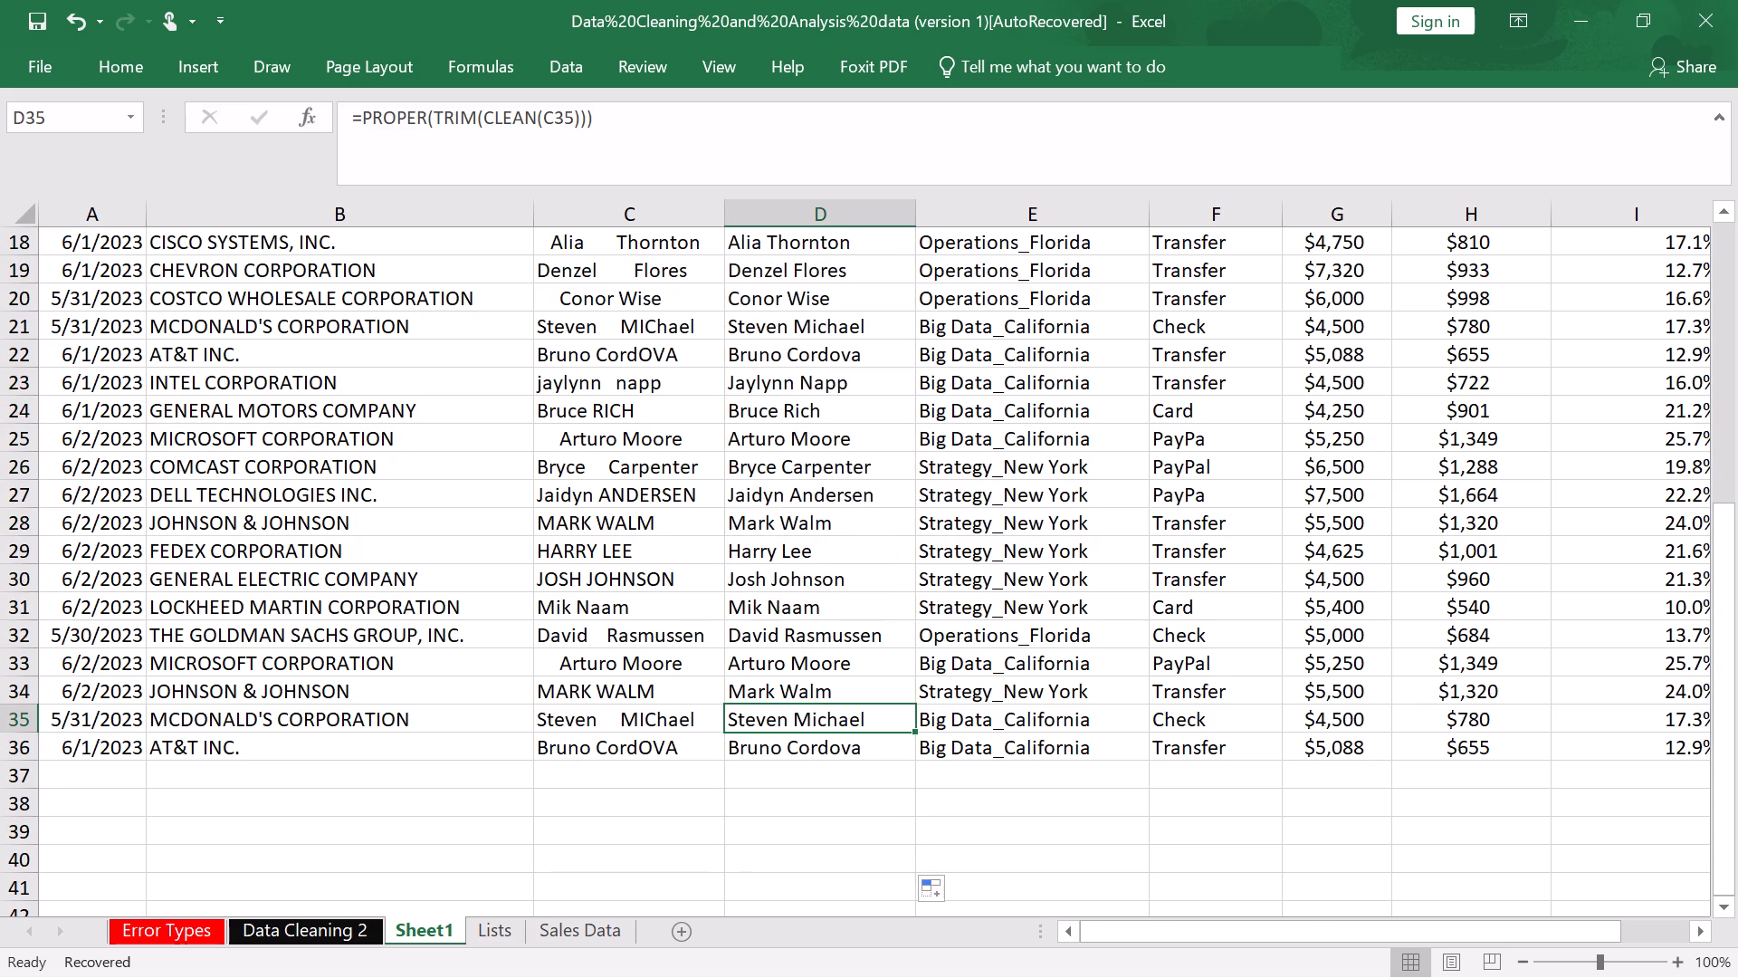
Change the header of the original names column, cell C1, to NAME.
scroll(856, 630, "up", 11)
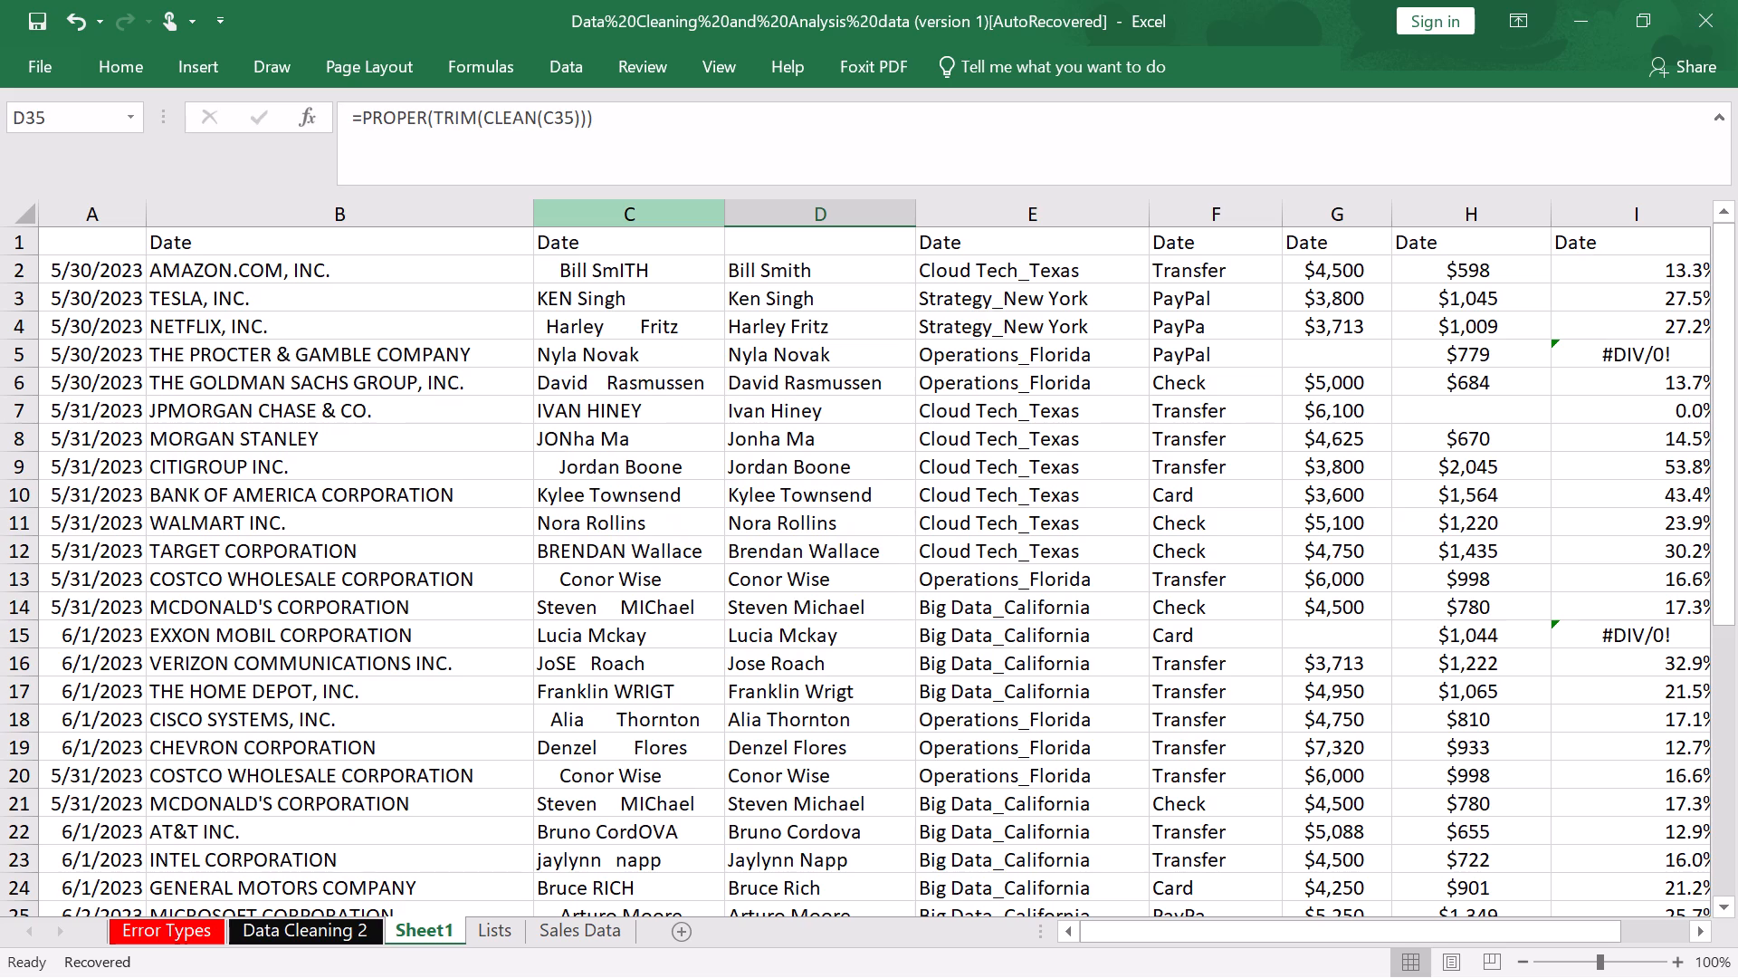
left_click(595, 243)
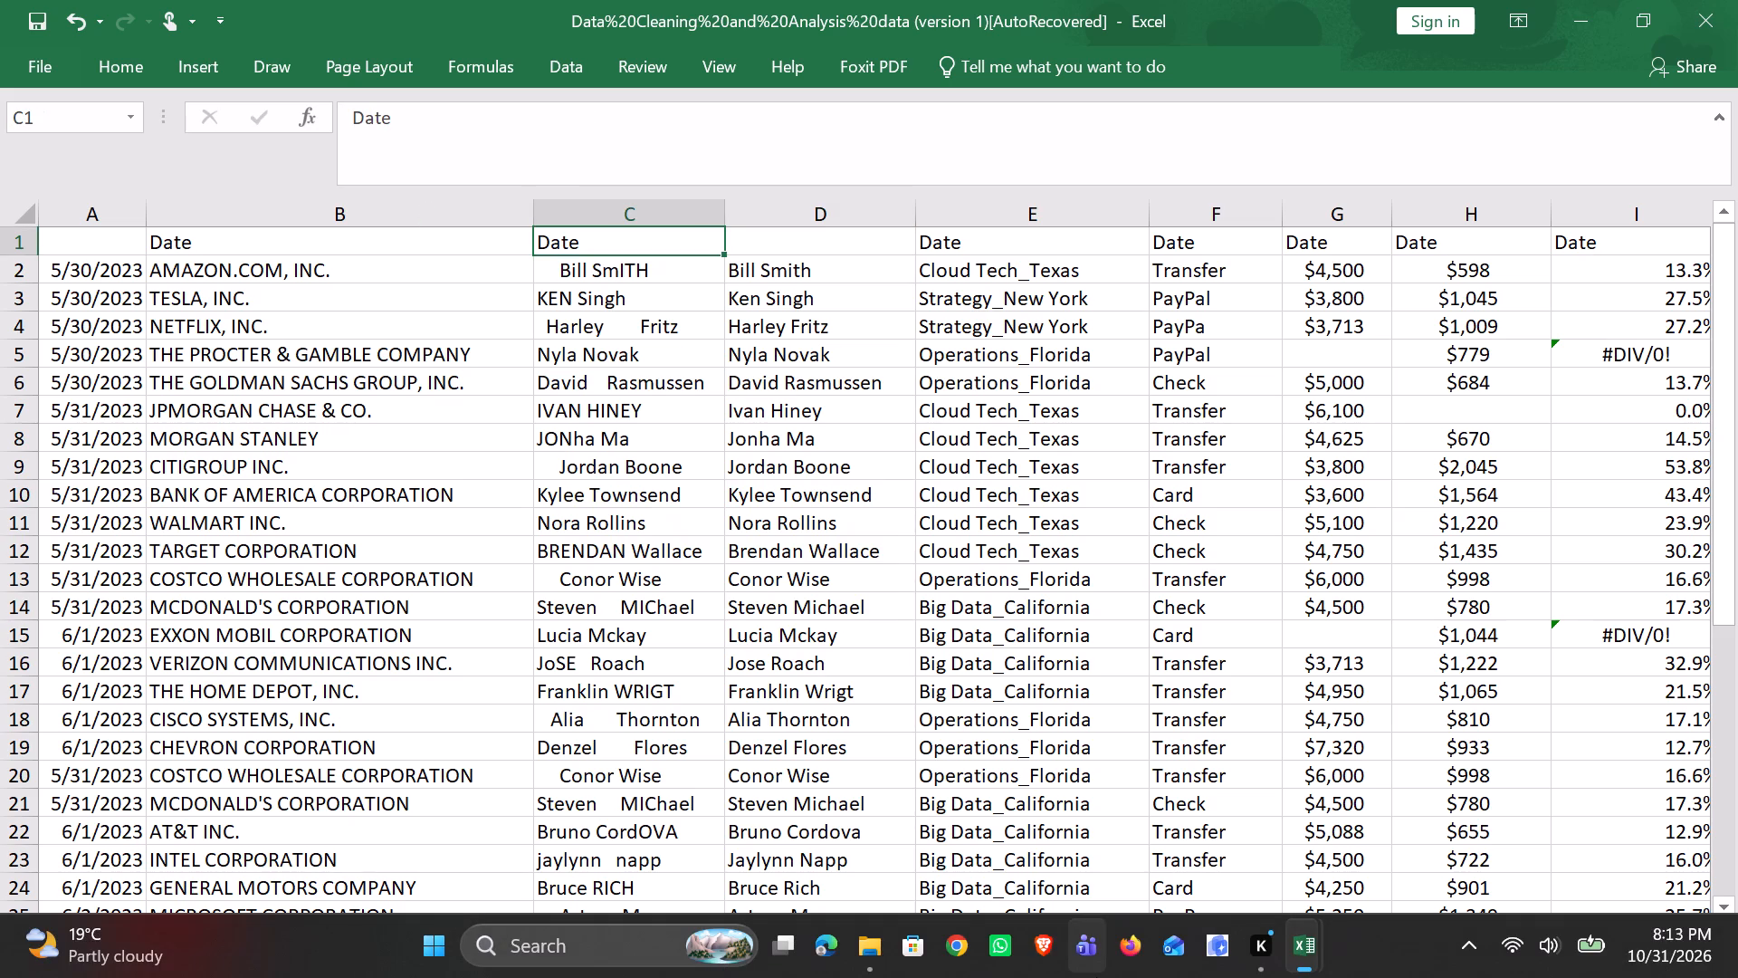
key("BackSpace")
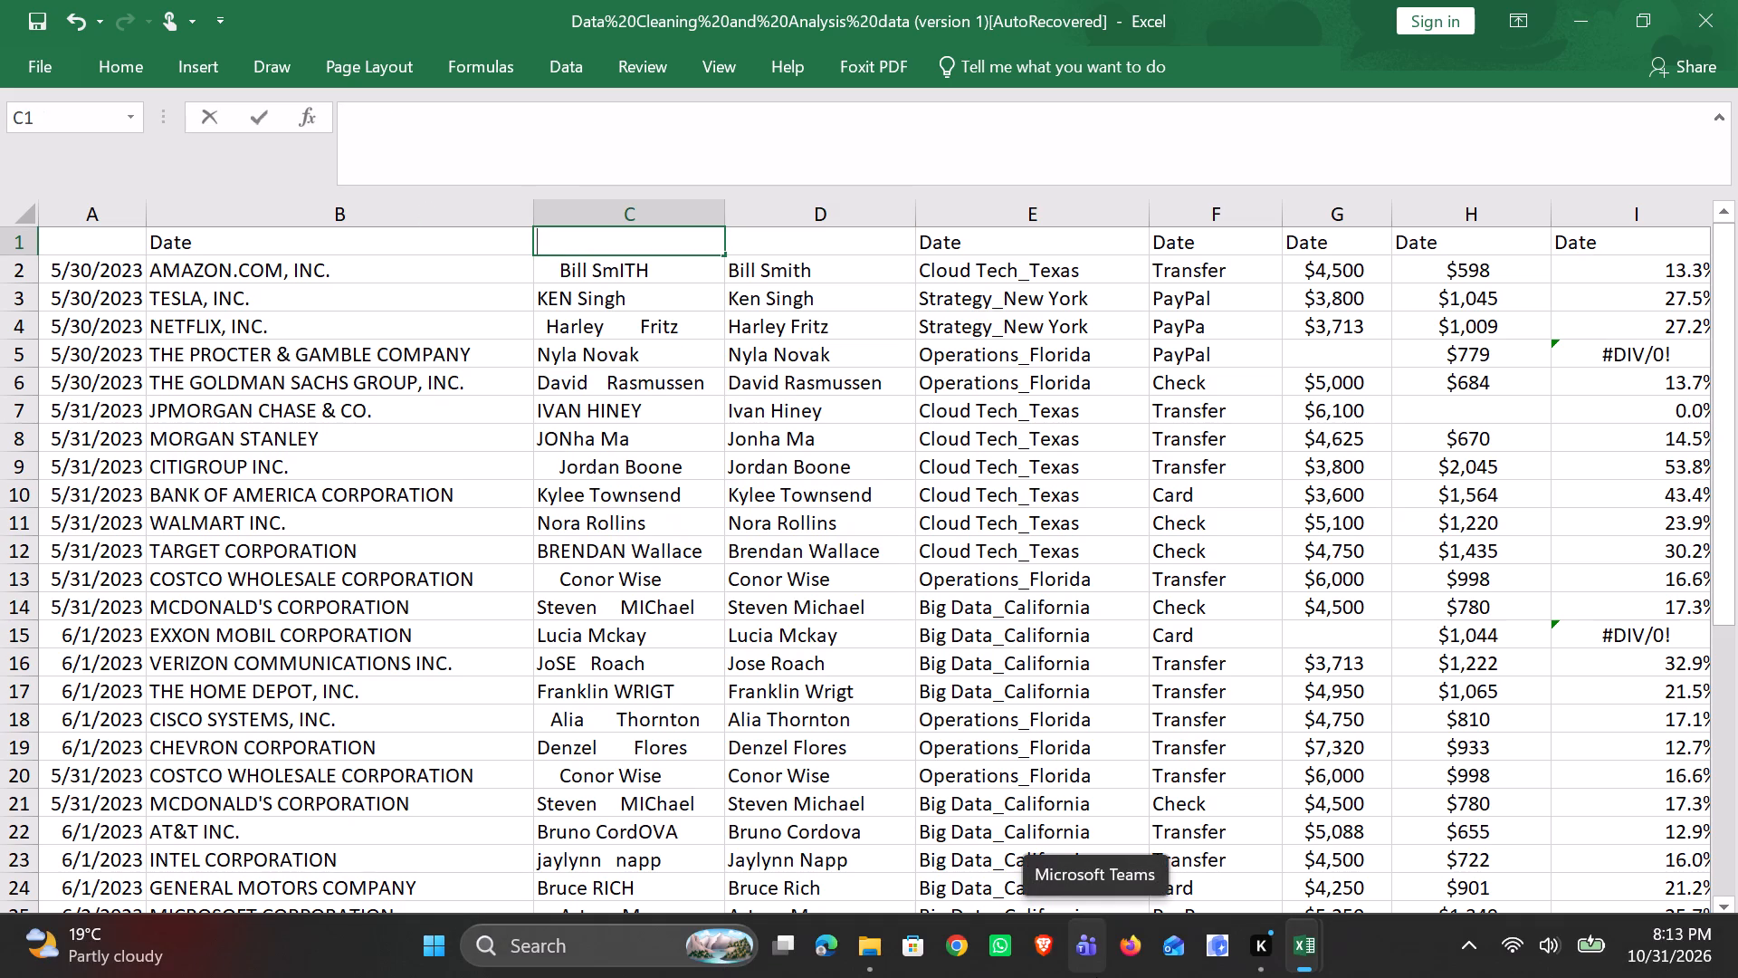
type("NAM")
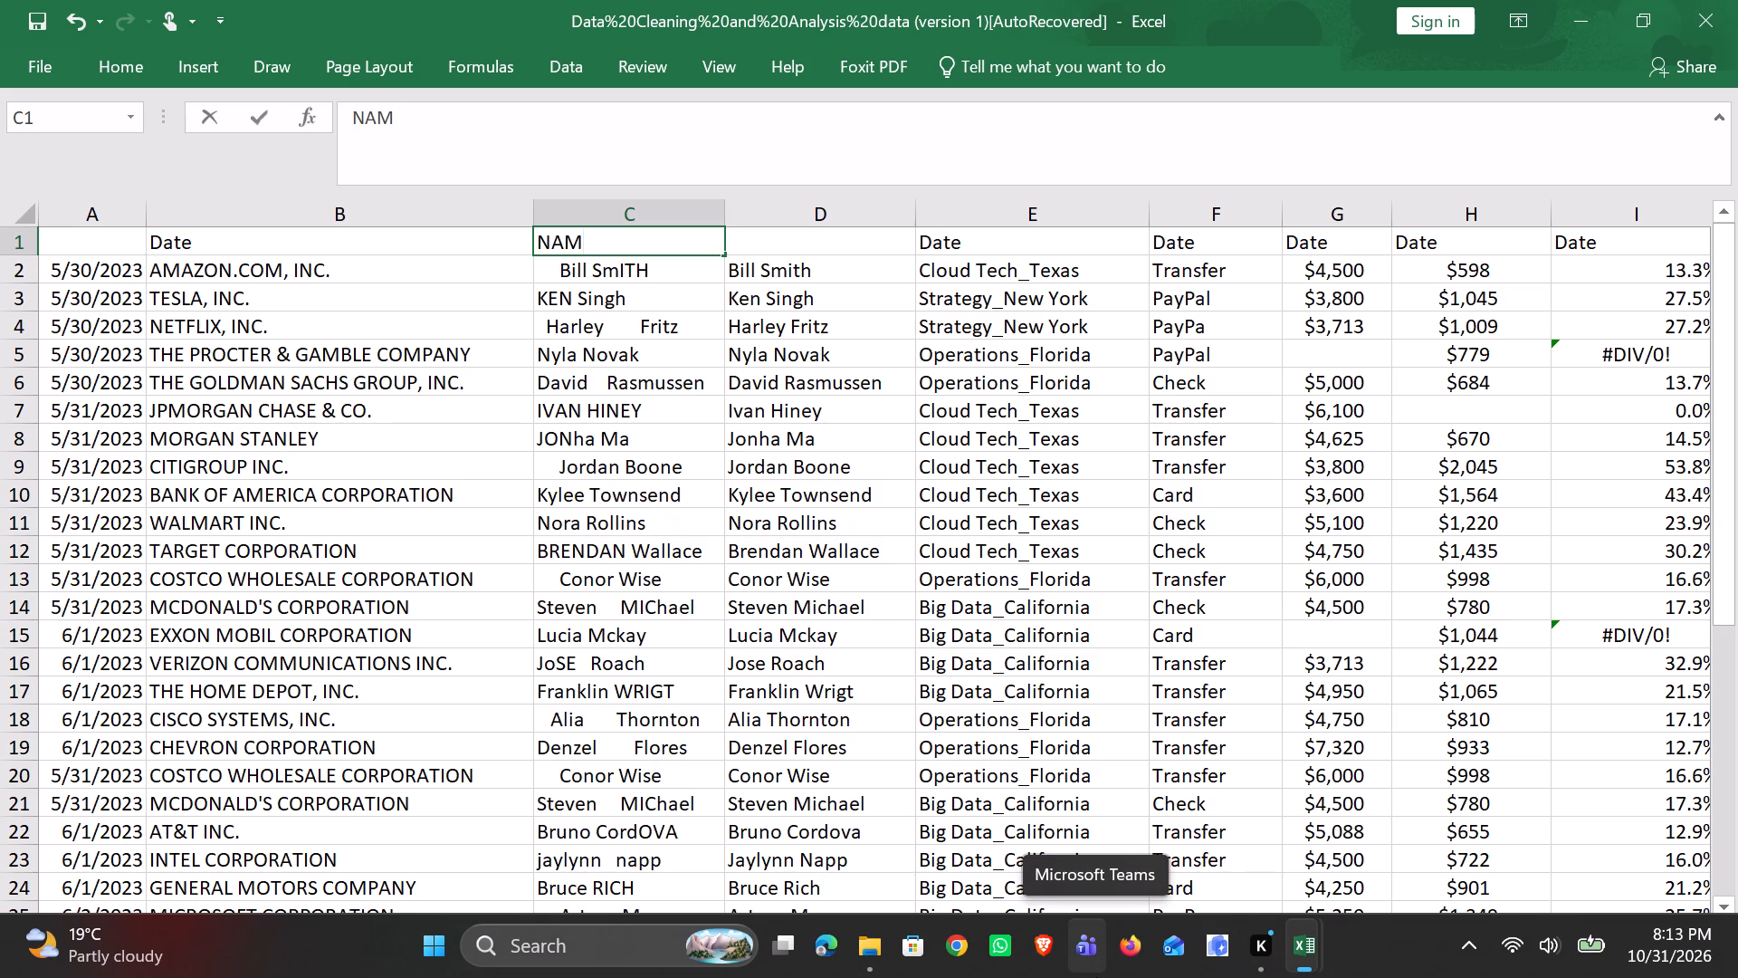
key("e")
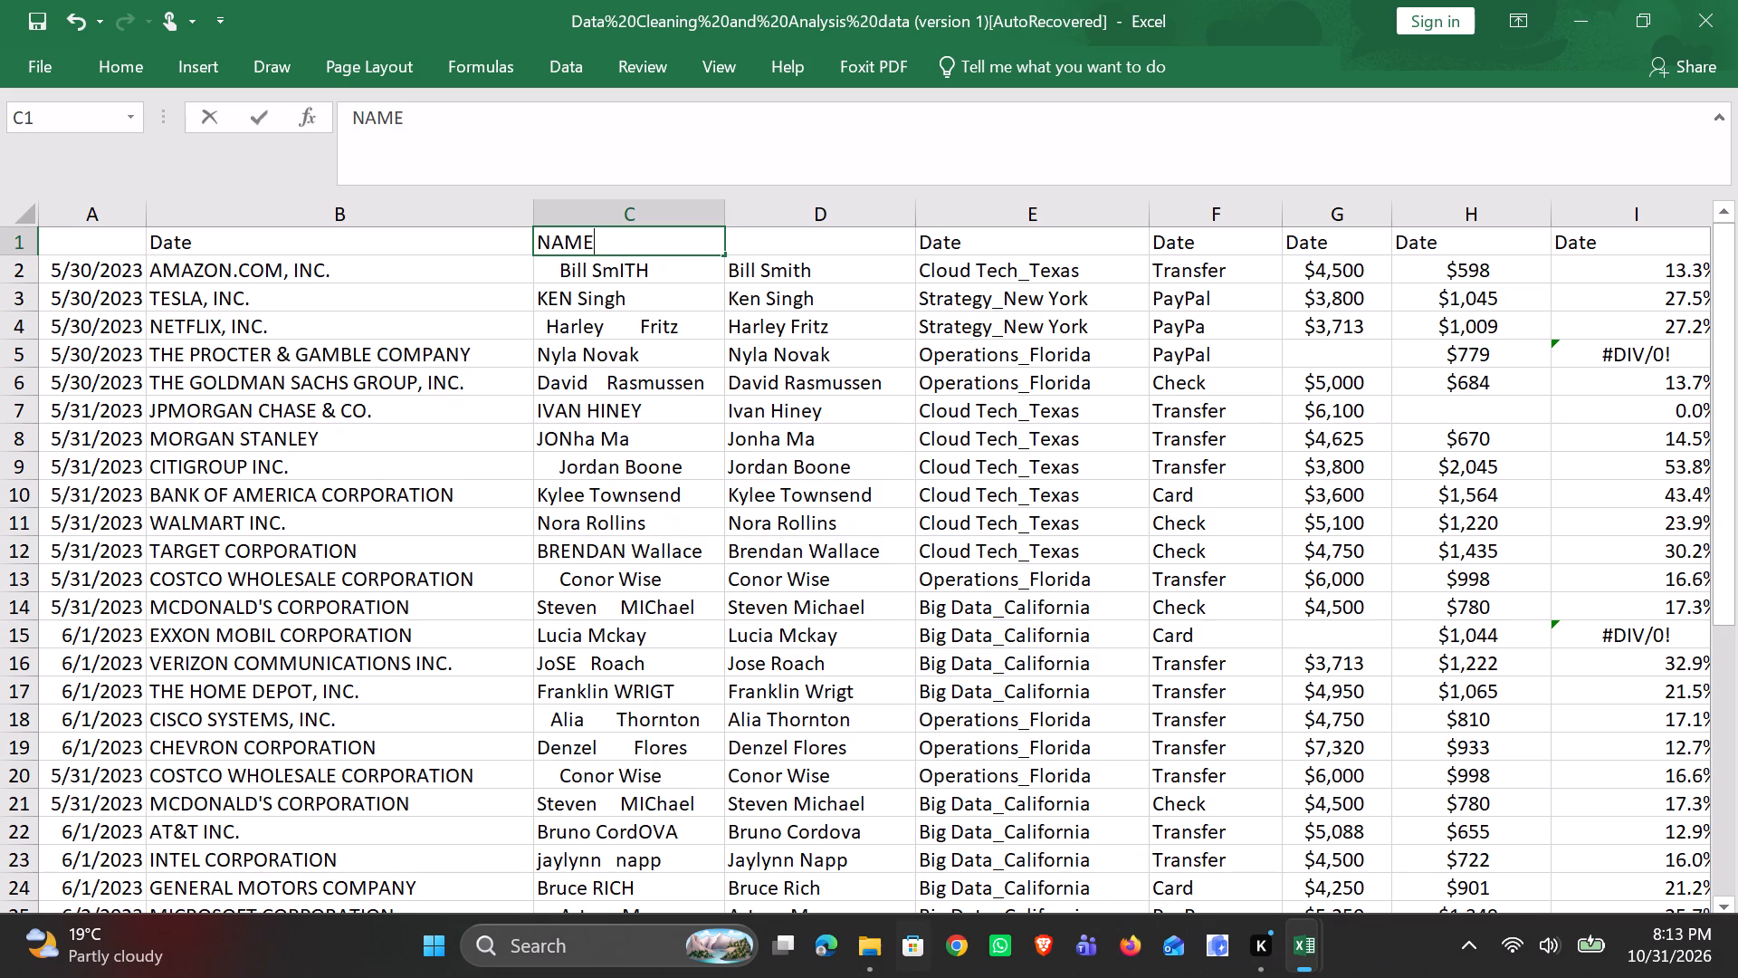
Enter the header DATE in cell A1 above the dates.
left_click(77, 244)
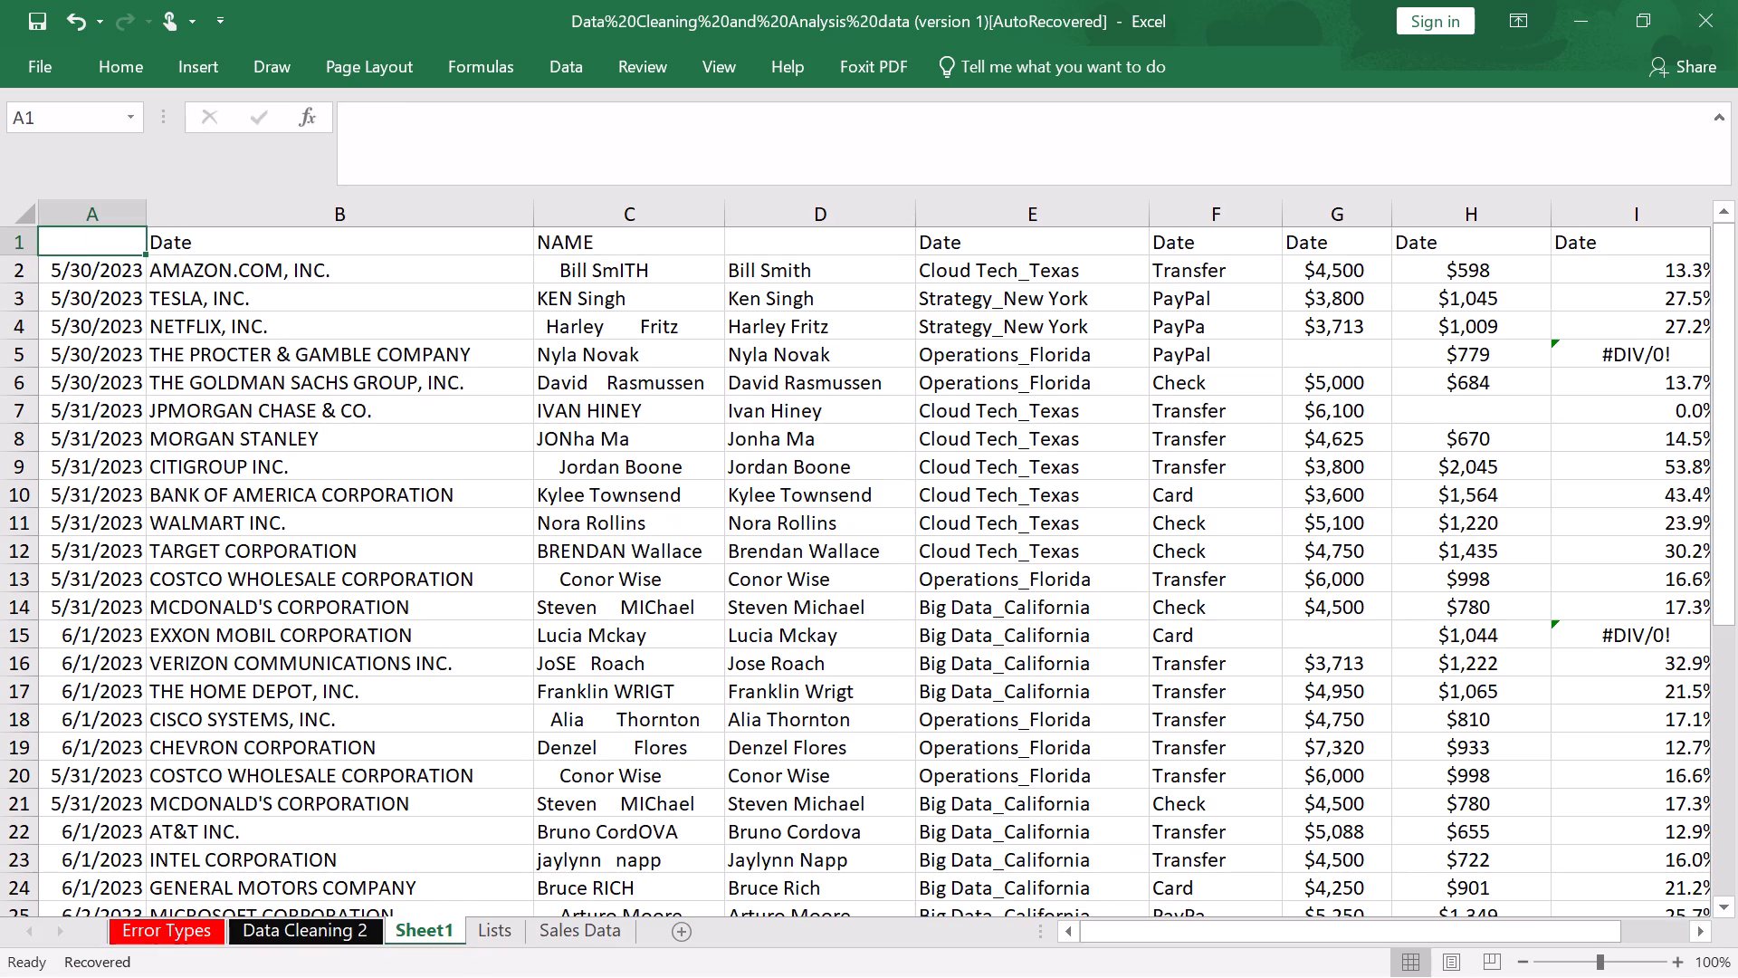
type("DATE")
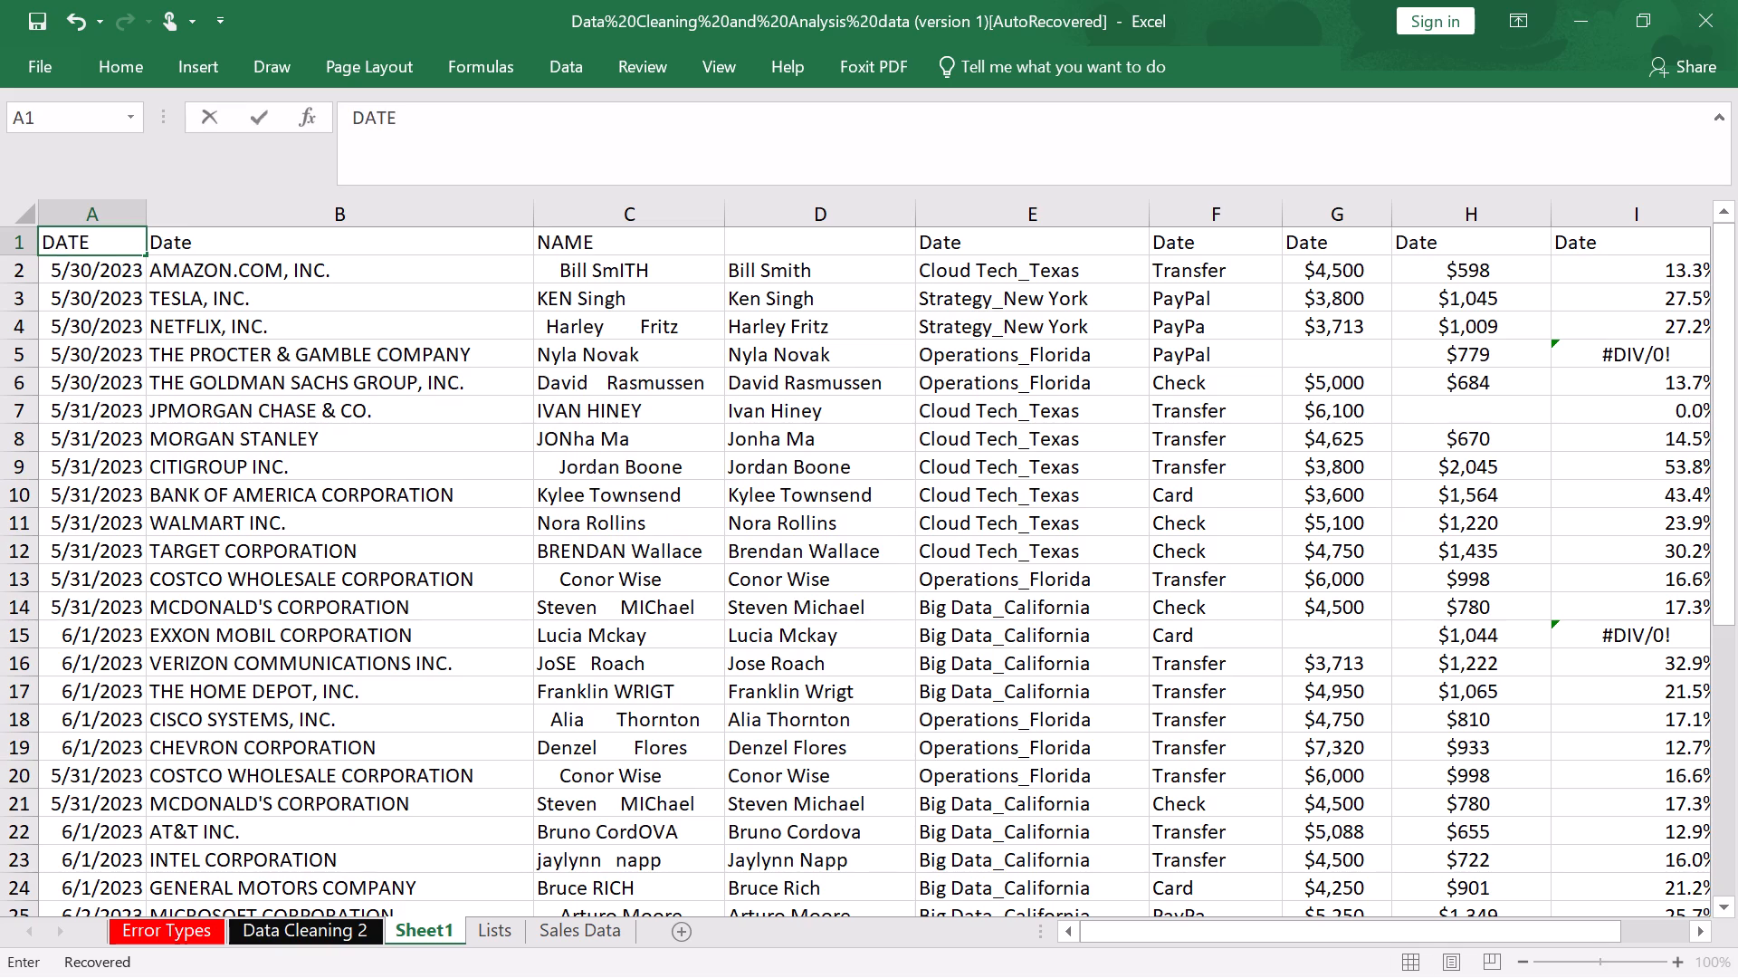
Copy the cleaned names in D2:D36.
left_click(777, 269)
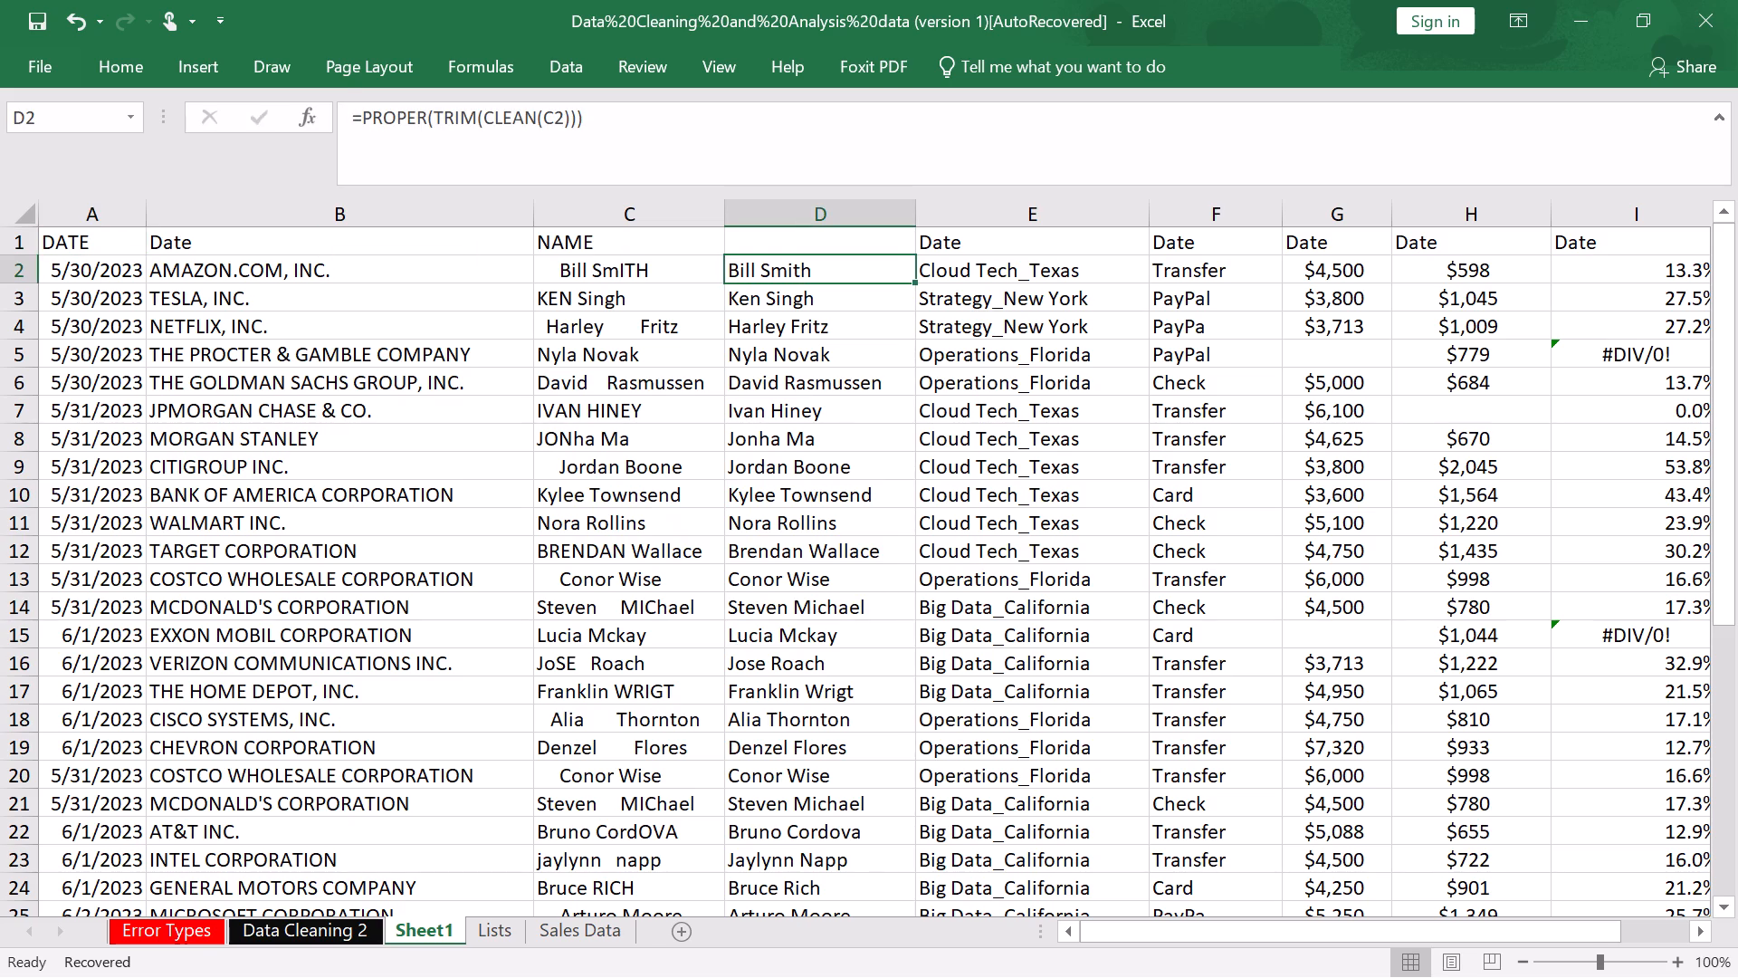
left_click_drag(788, 271, 836, 540)
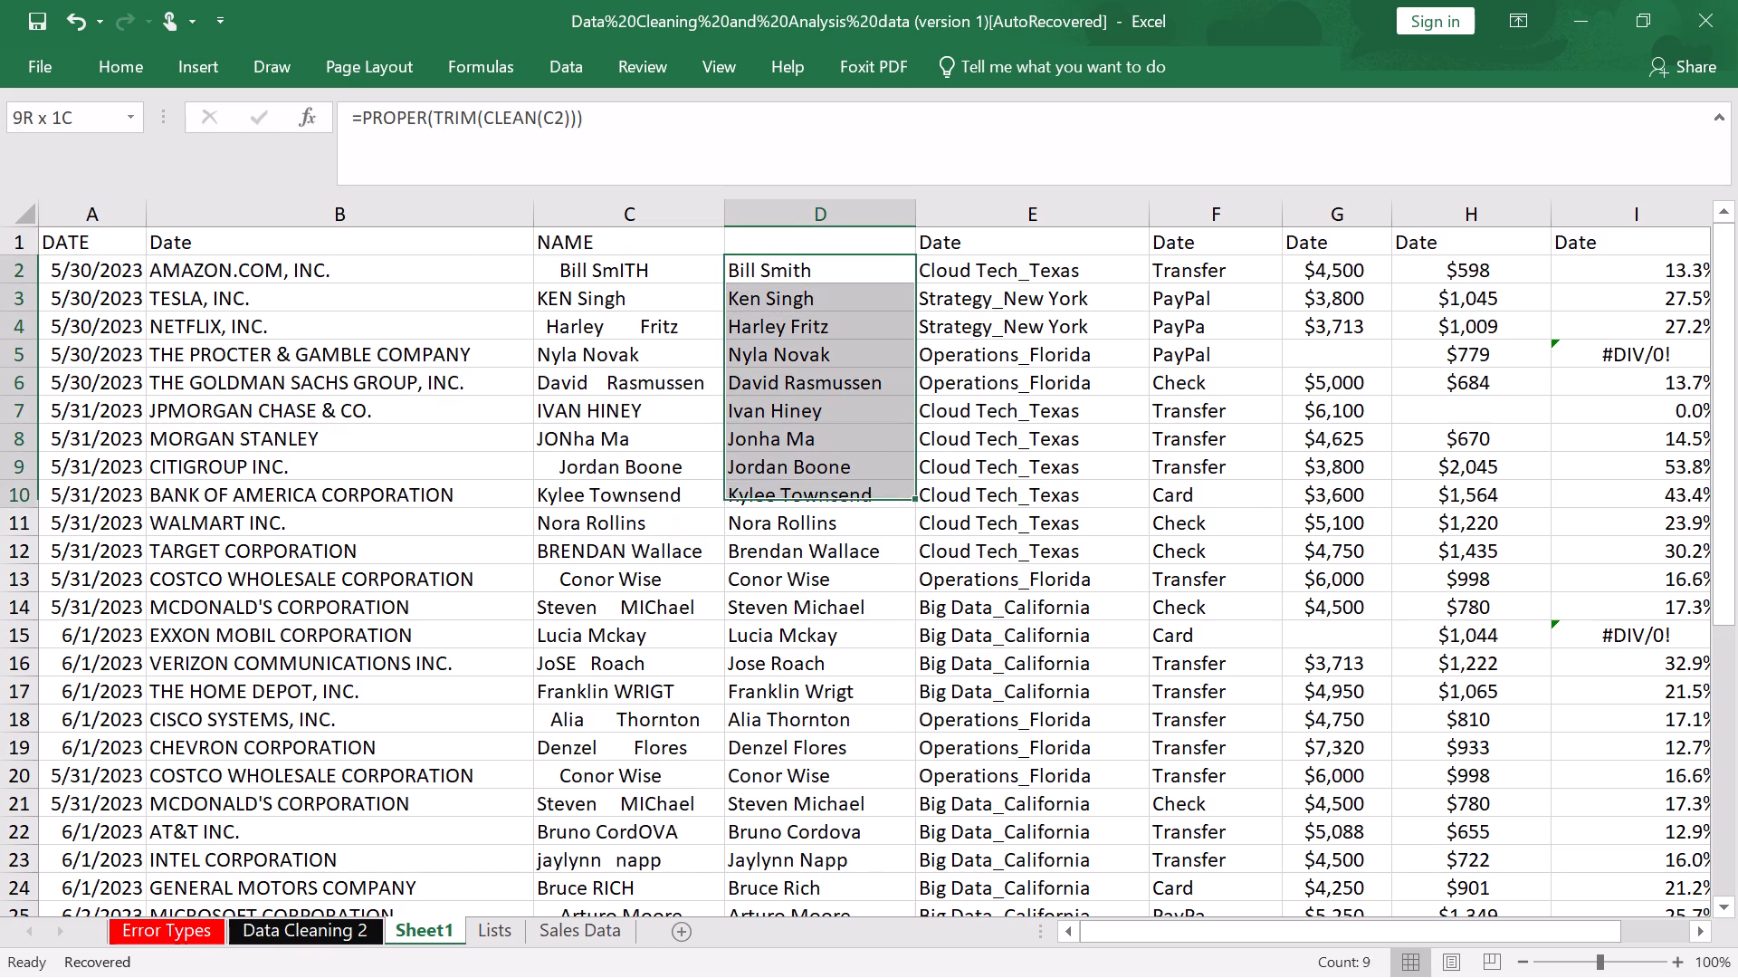
left_click_drag(836, 540, 841, 767)
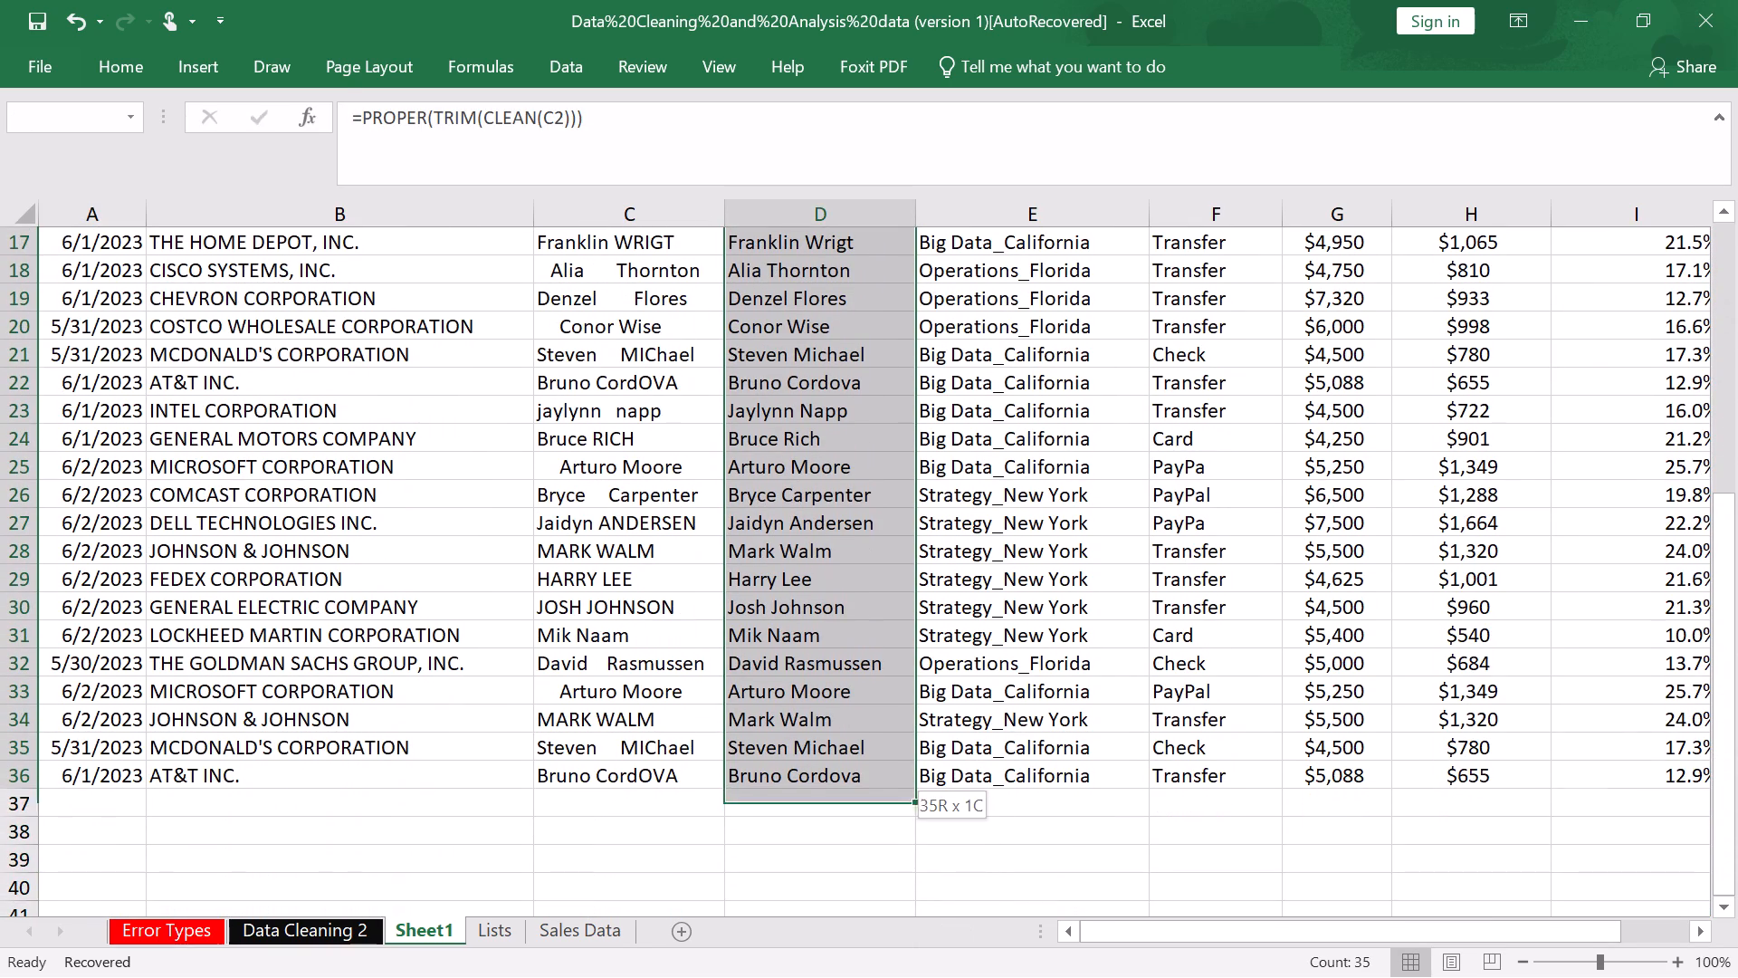
left_click_drag(841, 767, 843, 776)
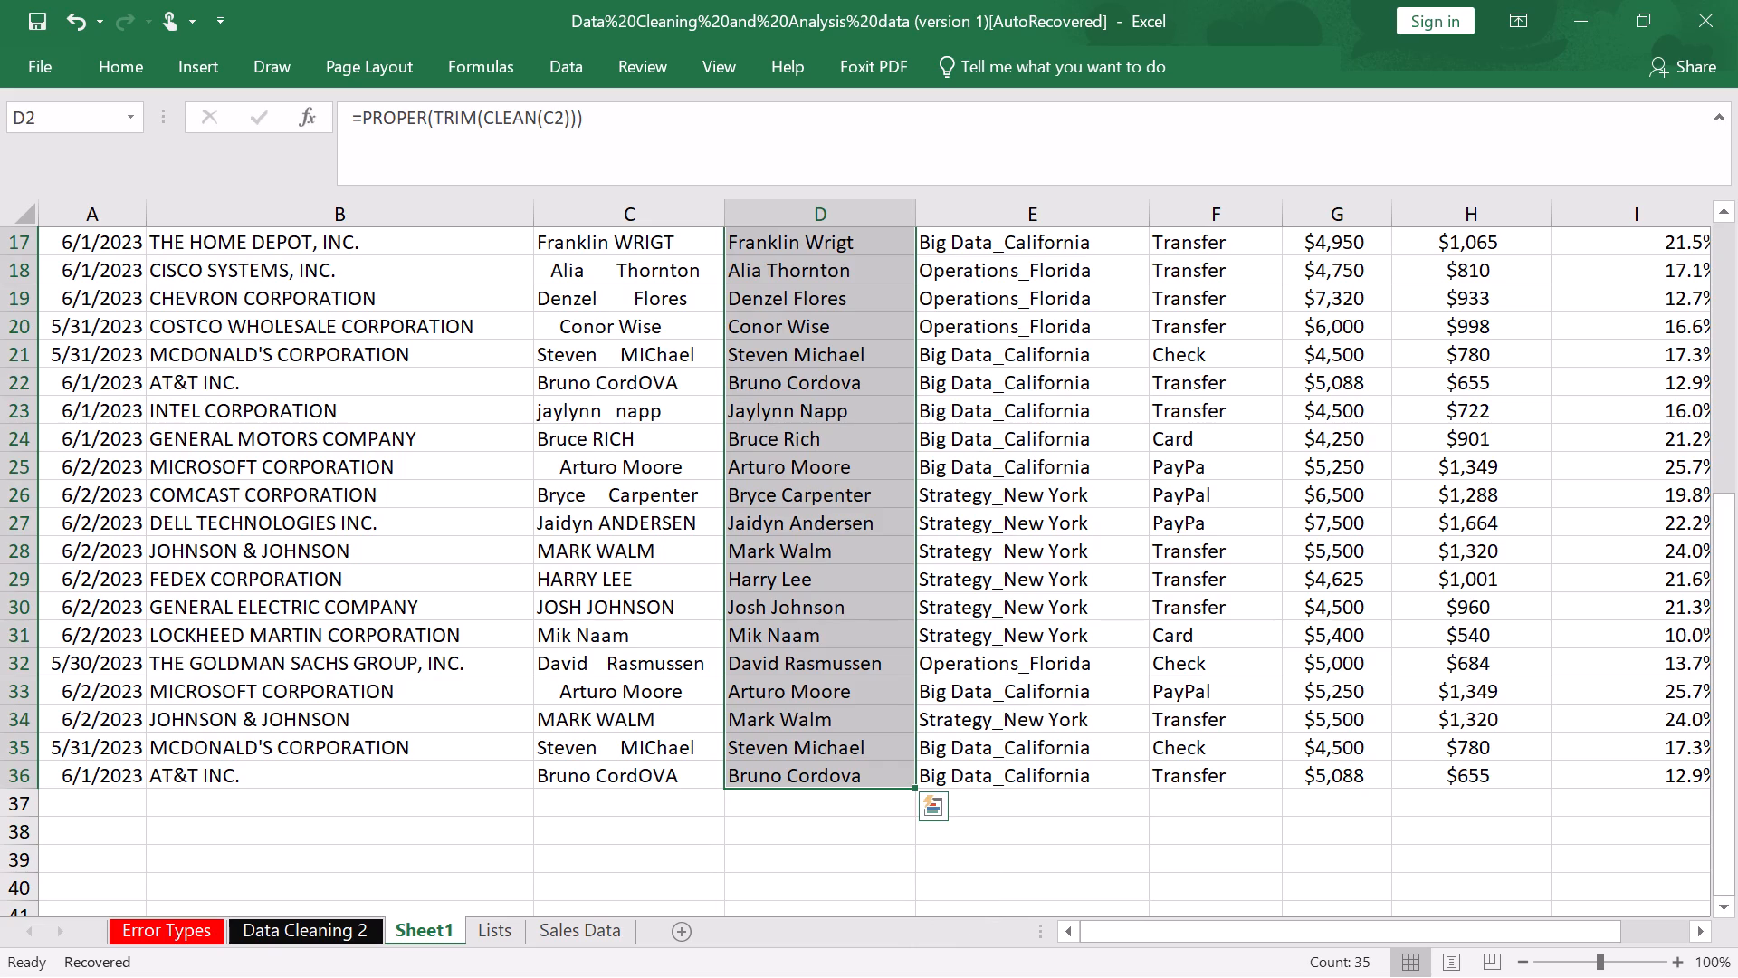
right_click(844, 575)
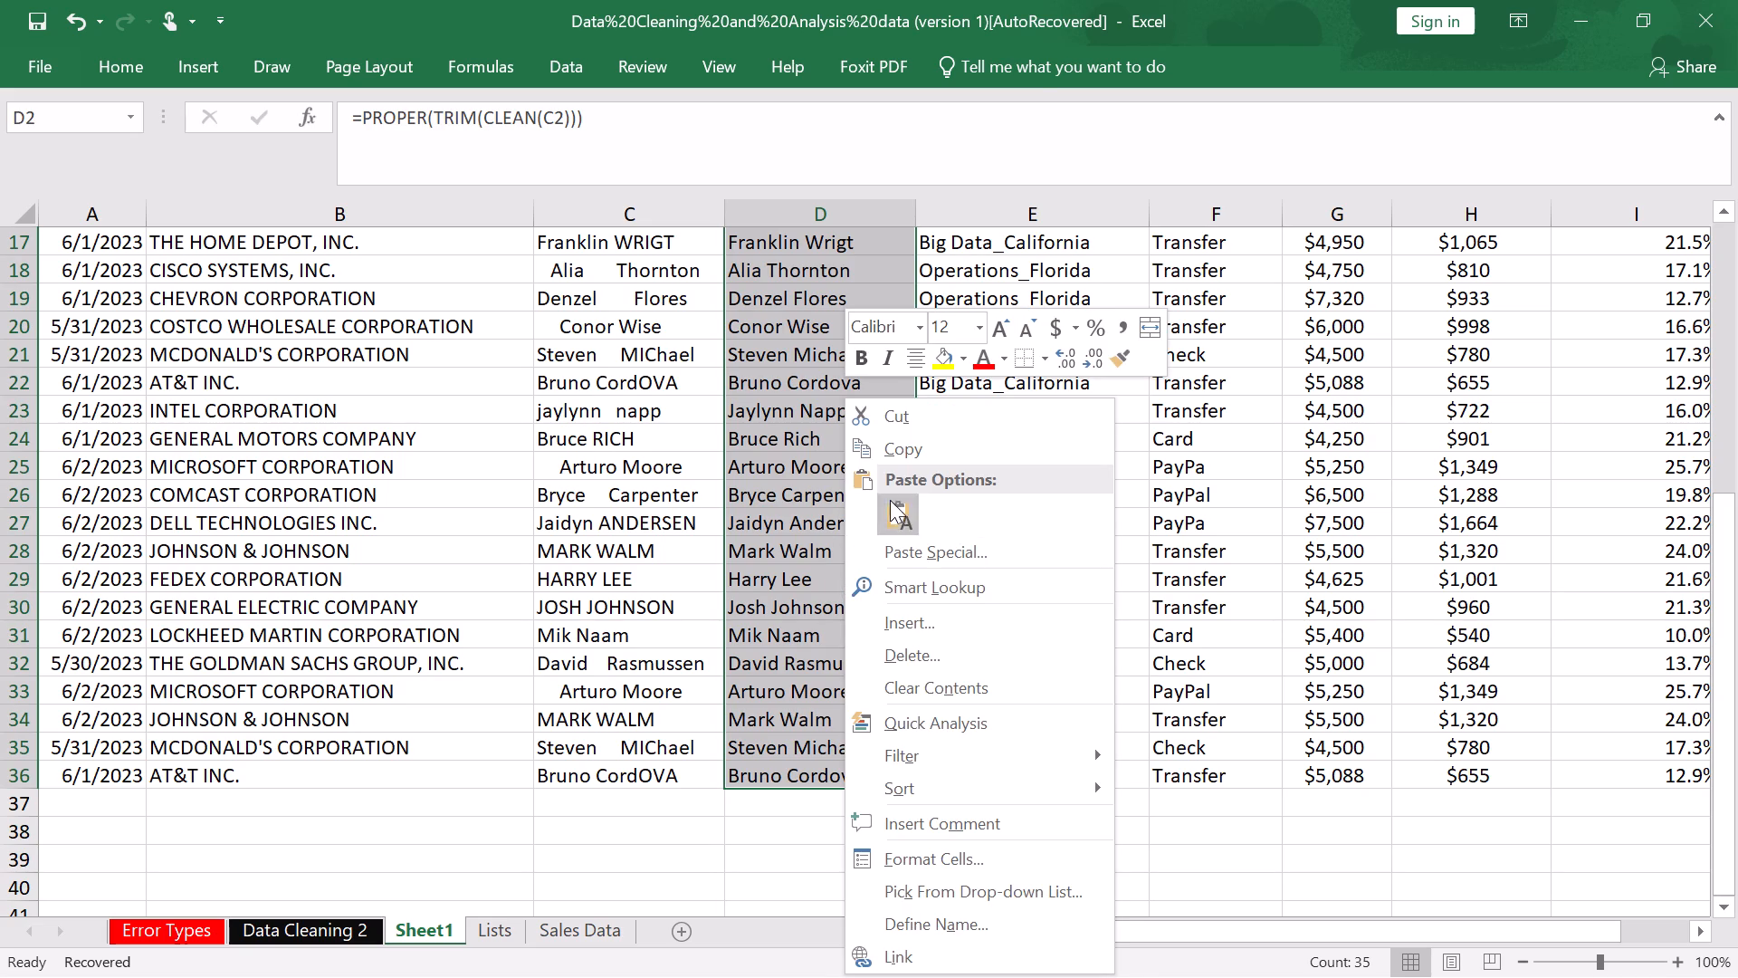
left_click(899, 452)
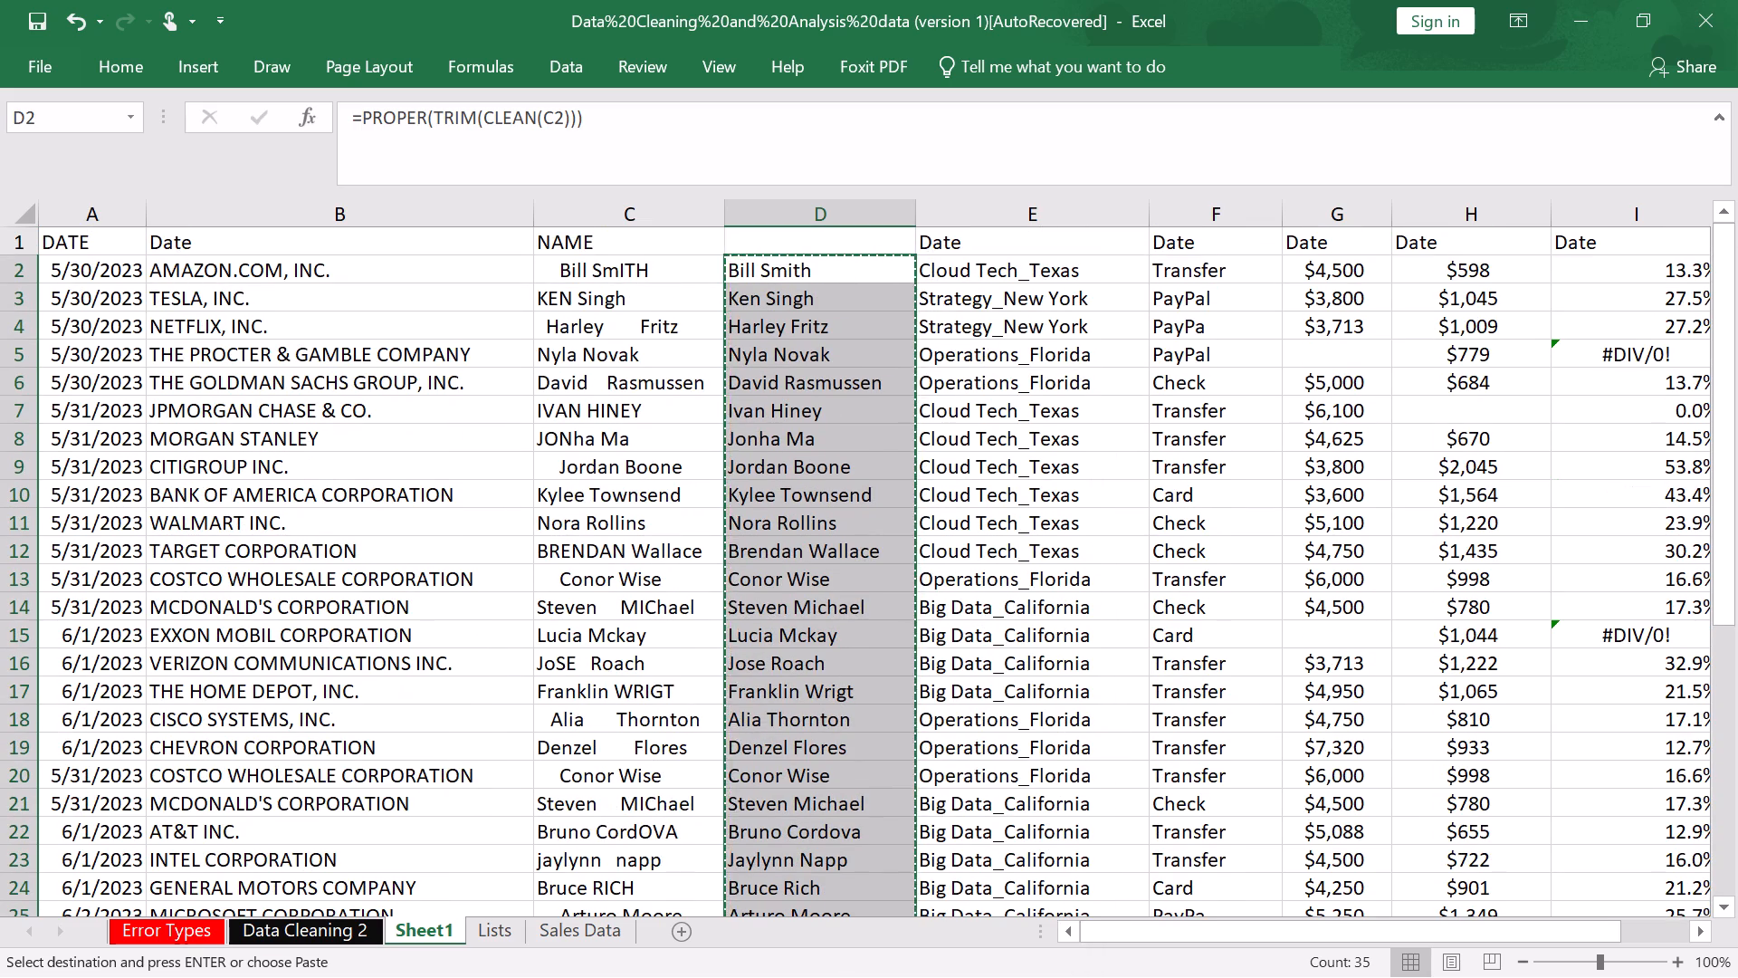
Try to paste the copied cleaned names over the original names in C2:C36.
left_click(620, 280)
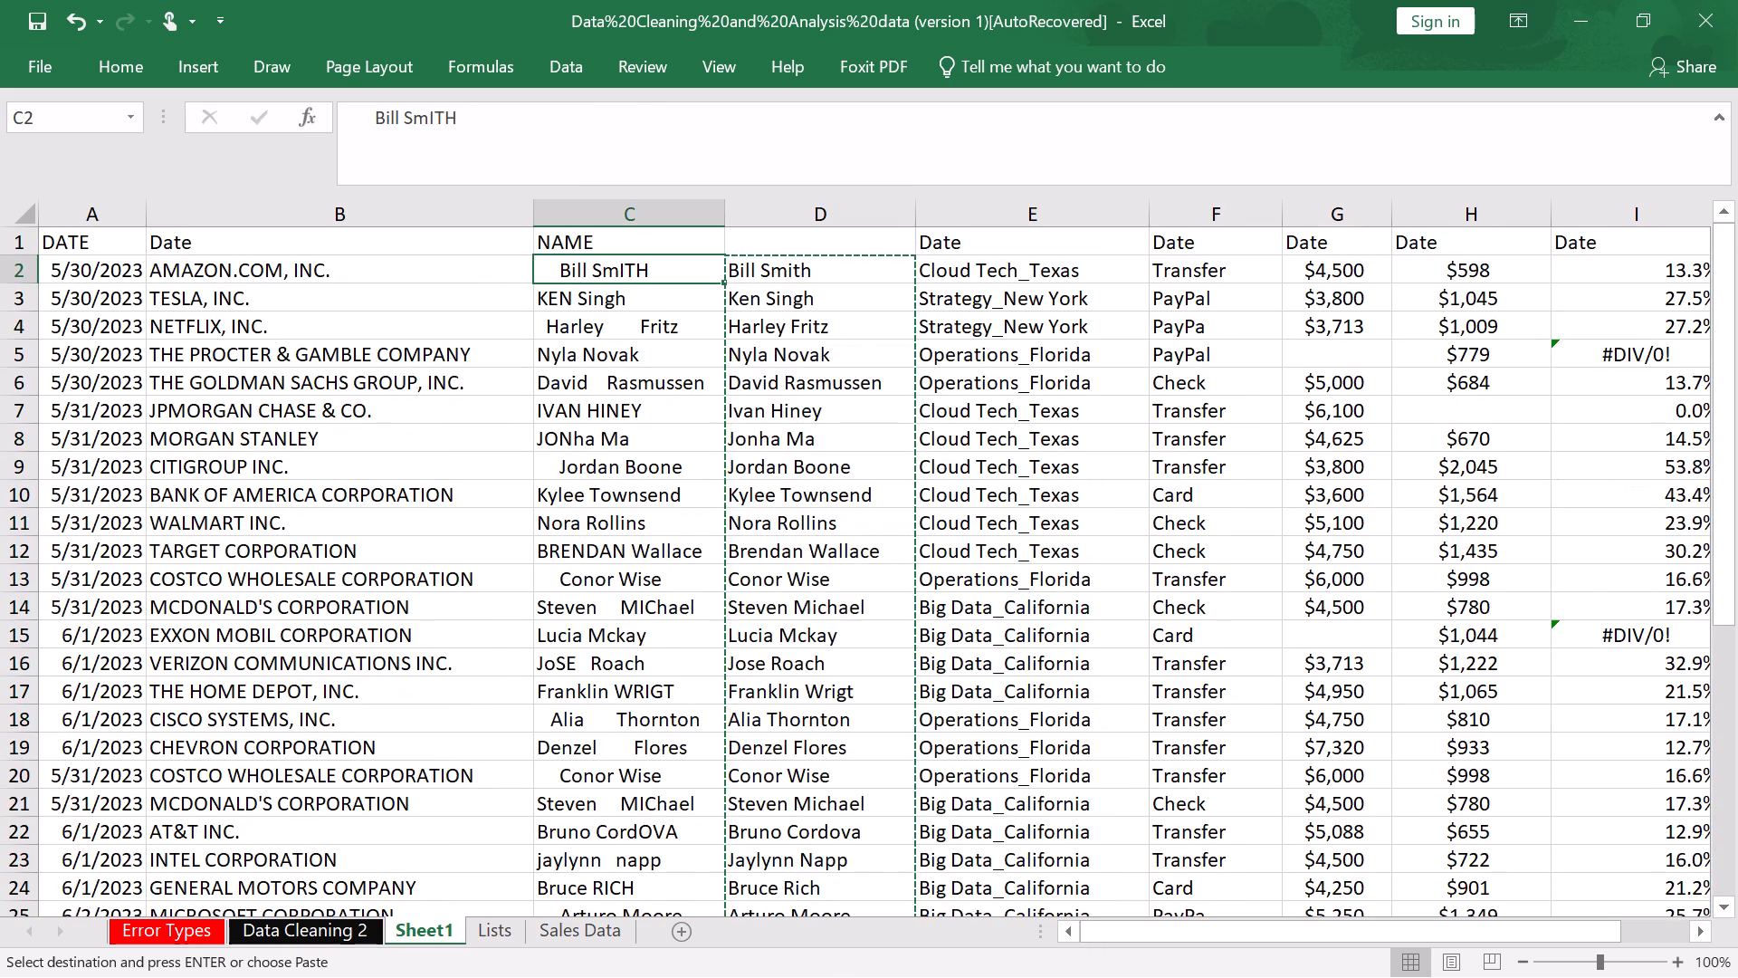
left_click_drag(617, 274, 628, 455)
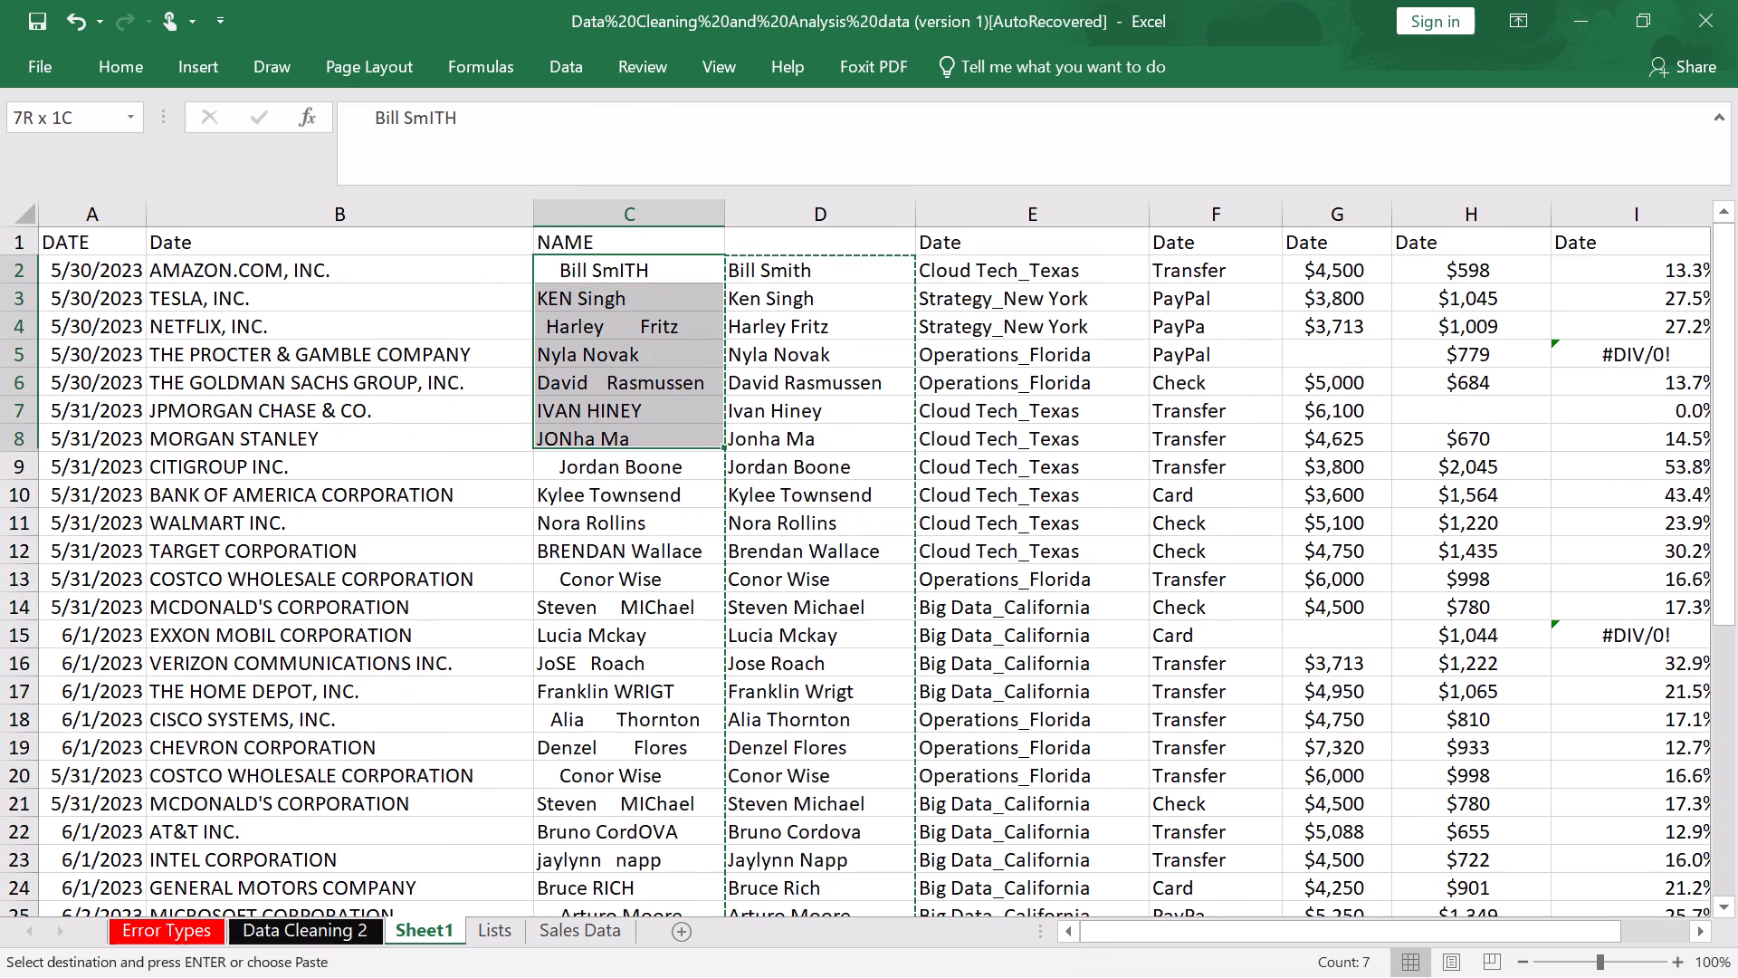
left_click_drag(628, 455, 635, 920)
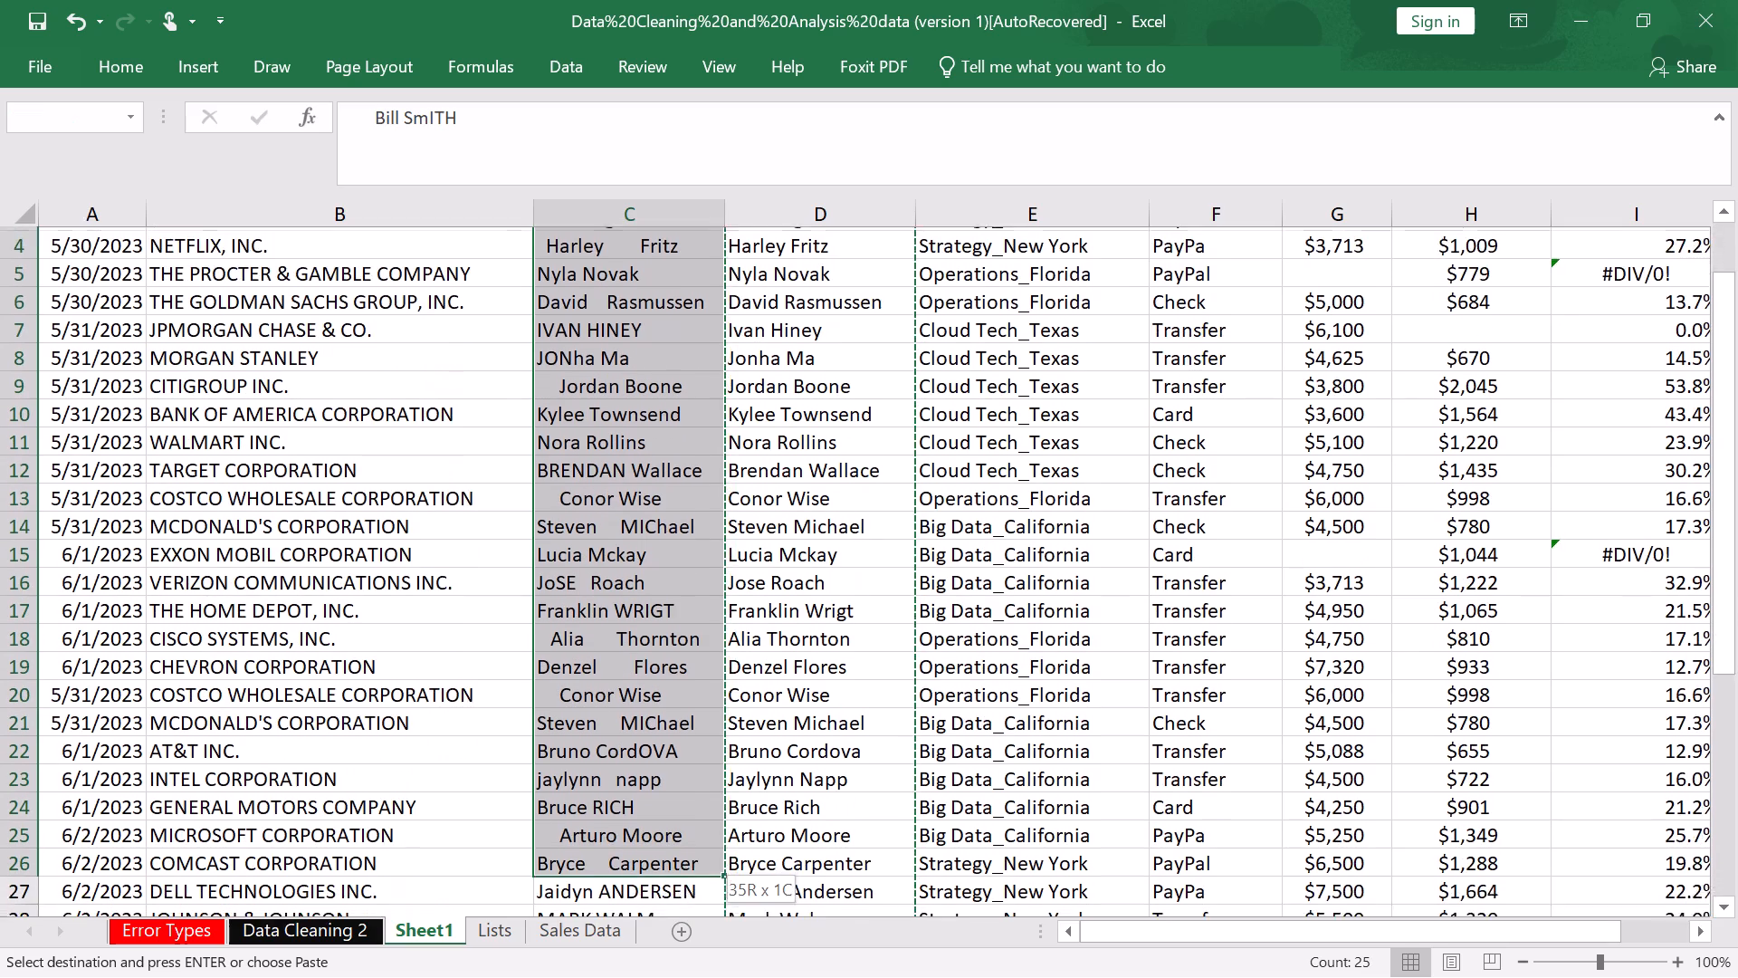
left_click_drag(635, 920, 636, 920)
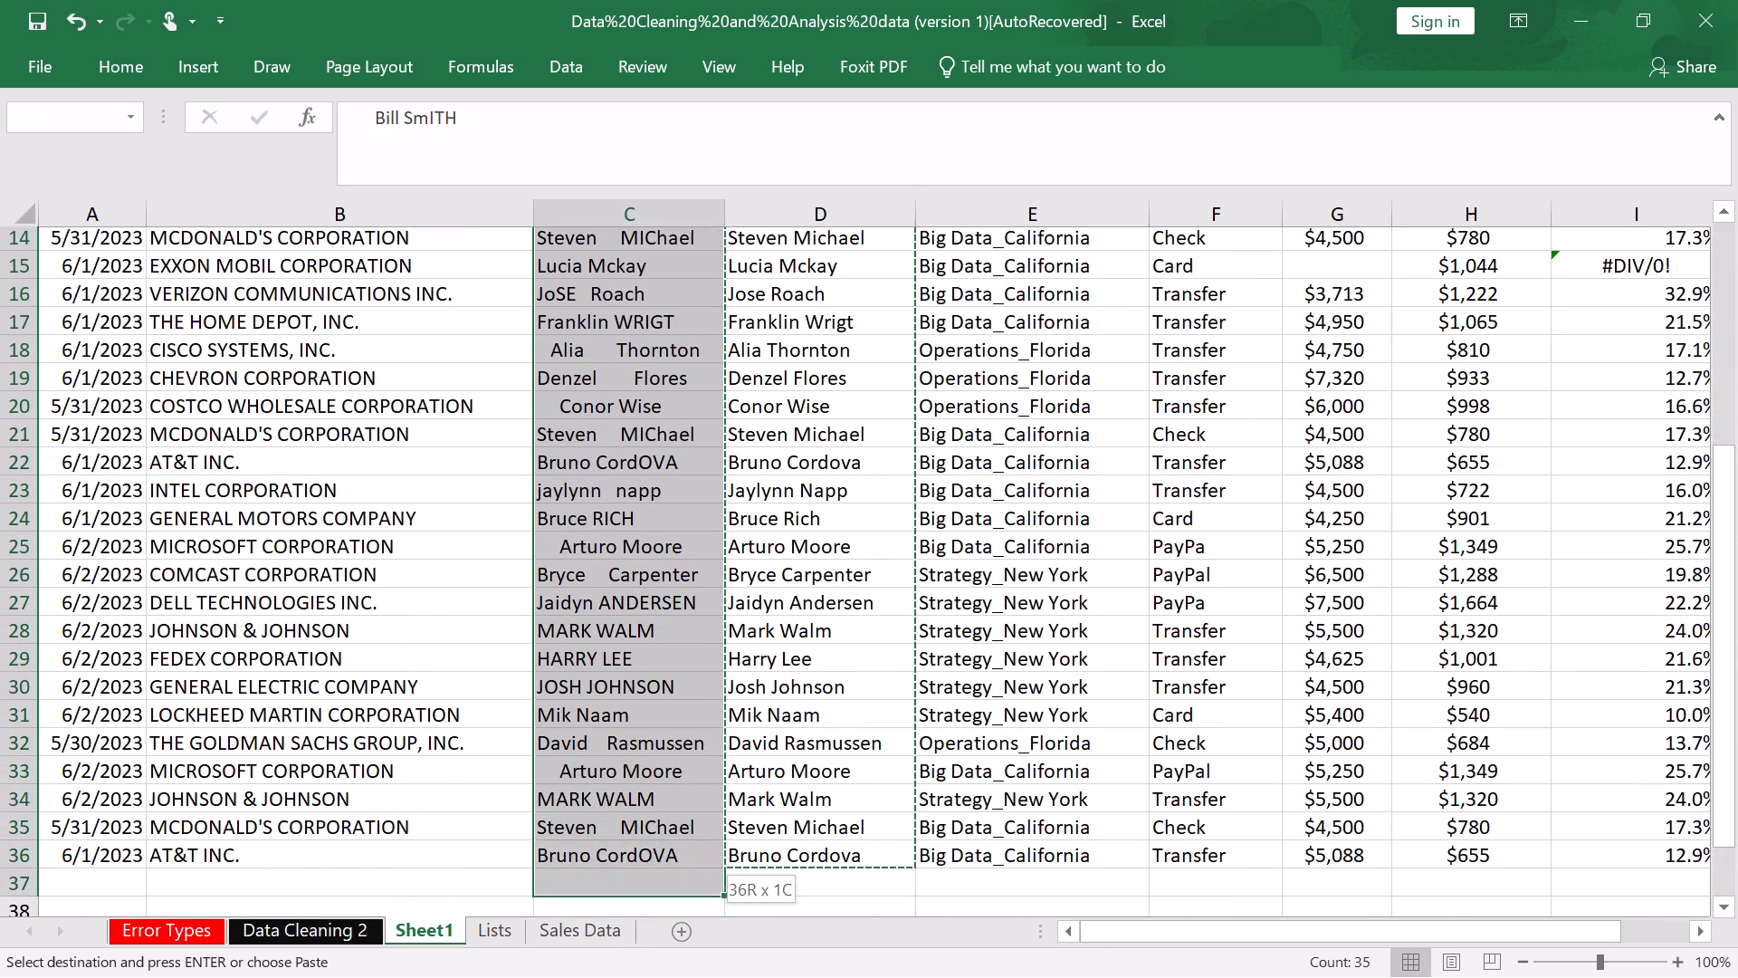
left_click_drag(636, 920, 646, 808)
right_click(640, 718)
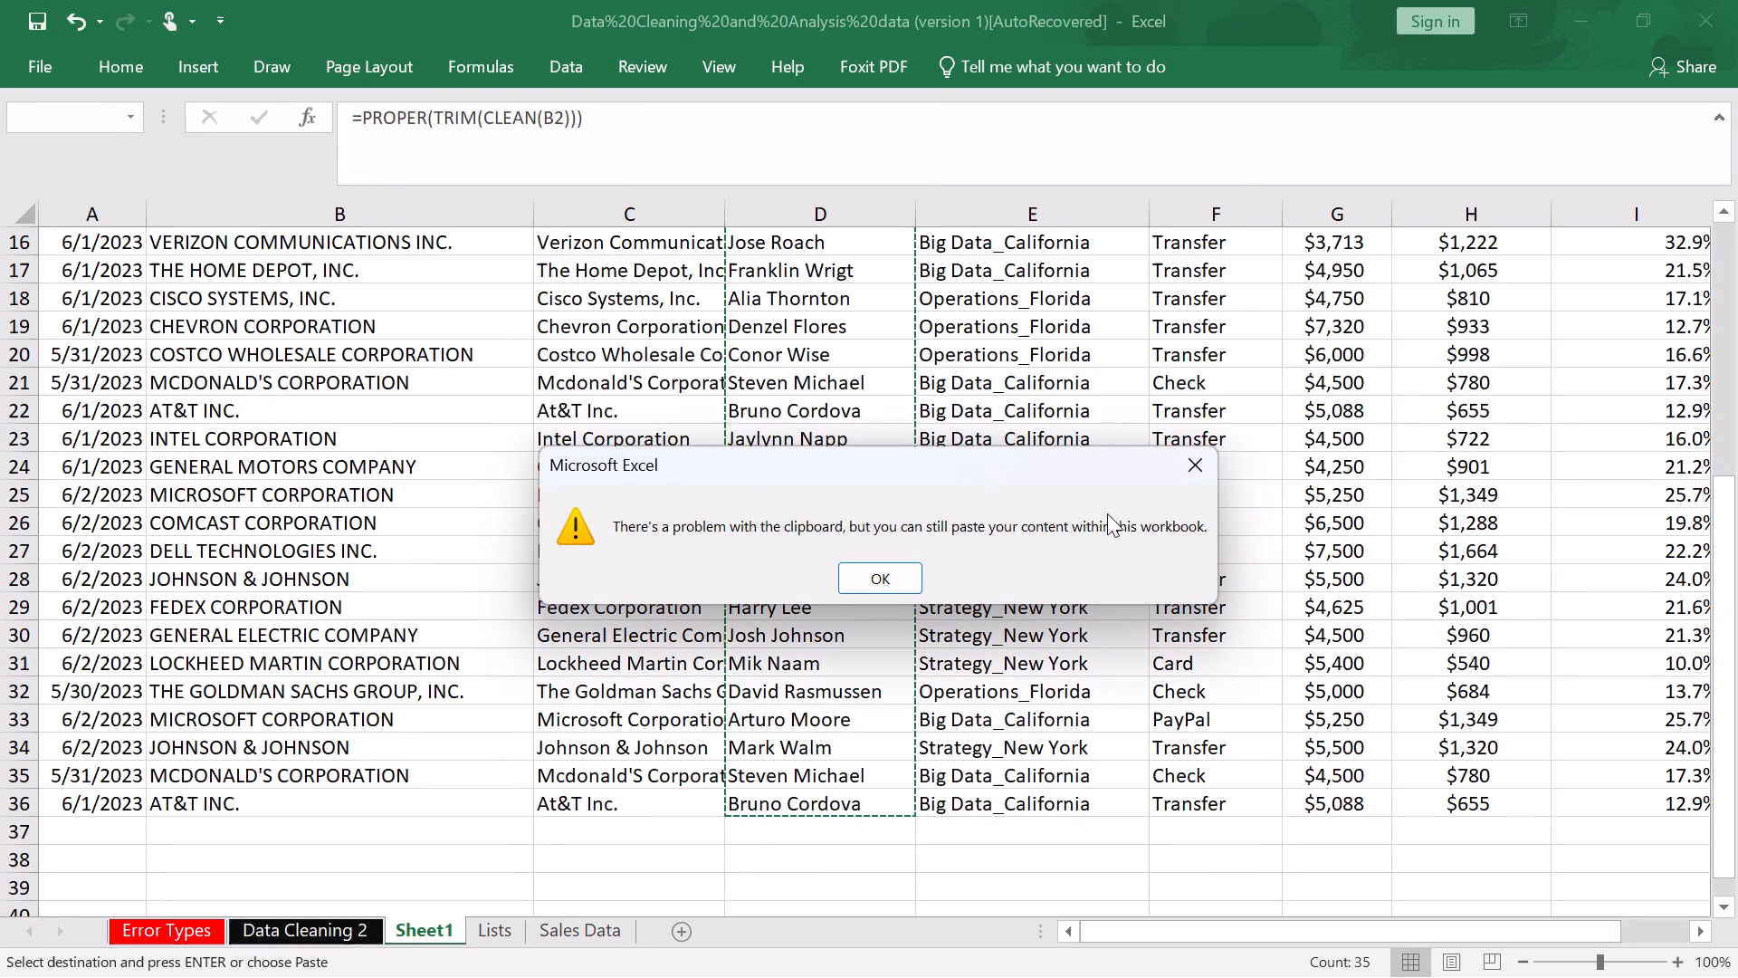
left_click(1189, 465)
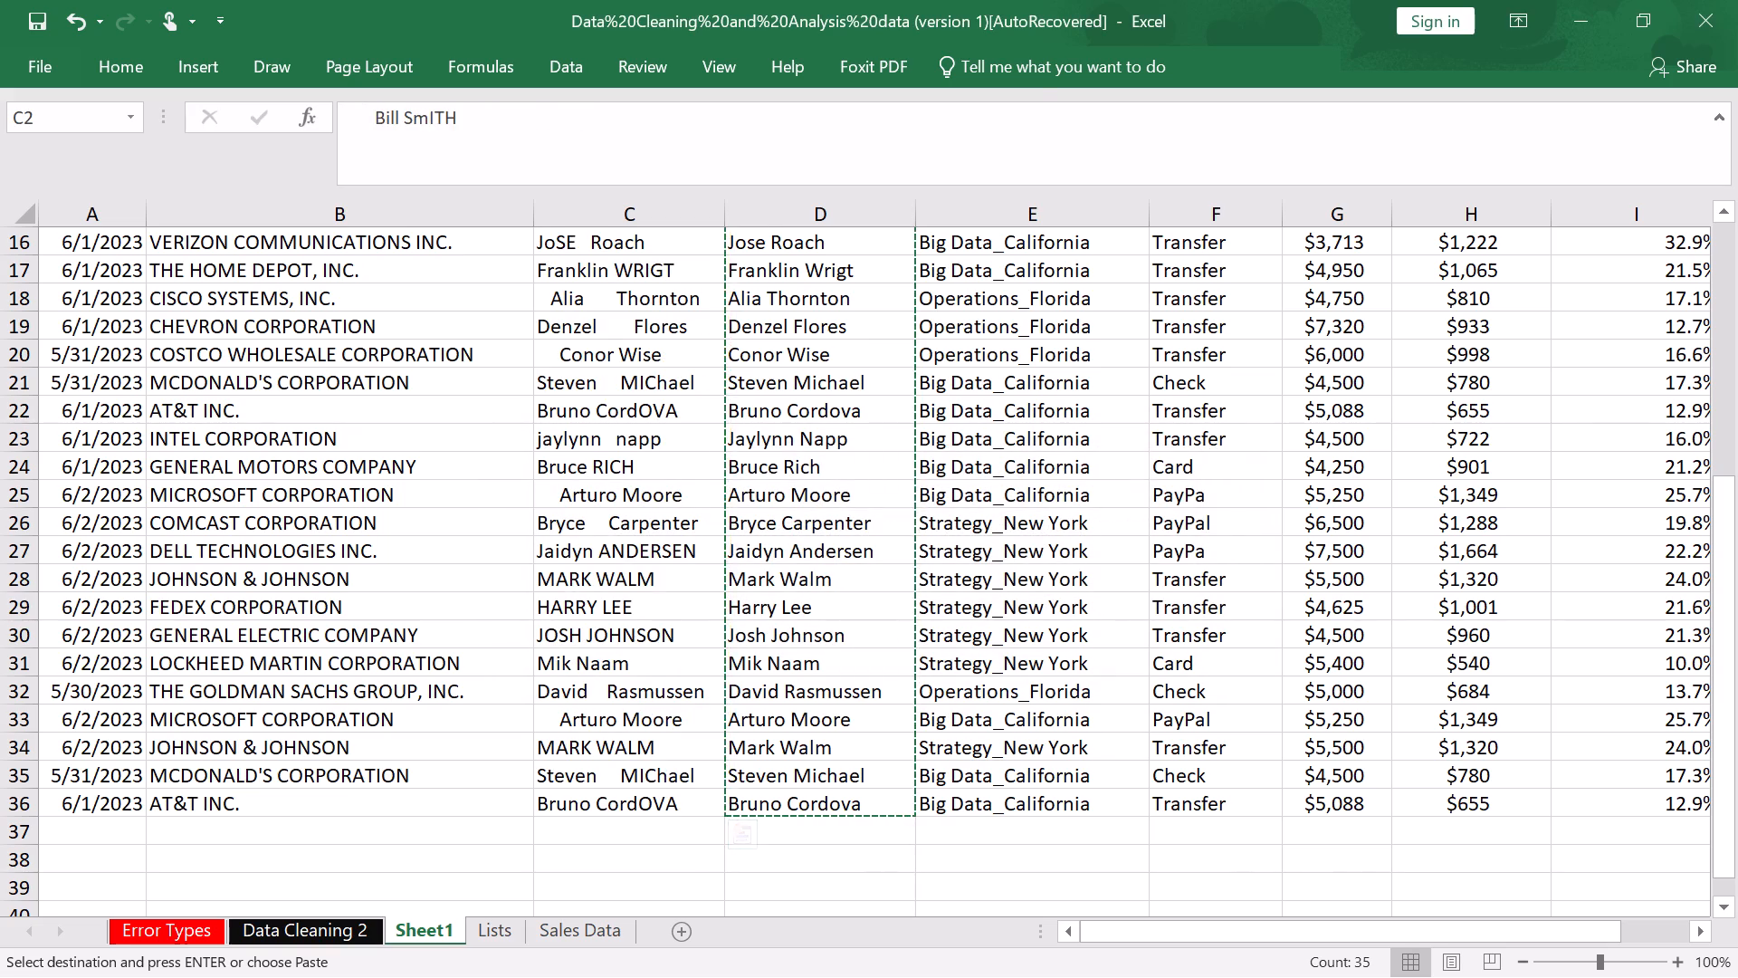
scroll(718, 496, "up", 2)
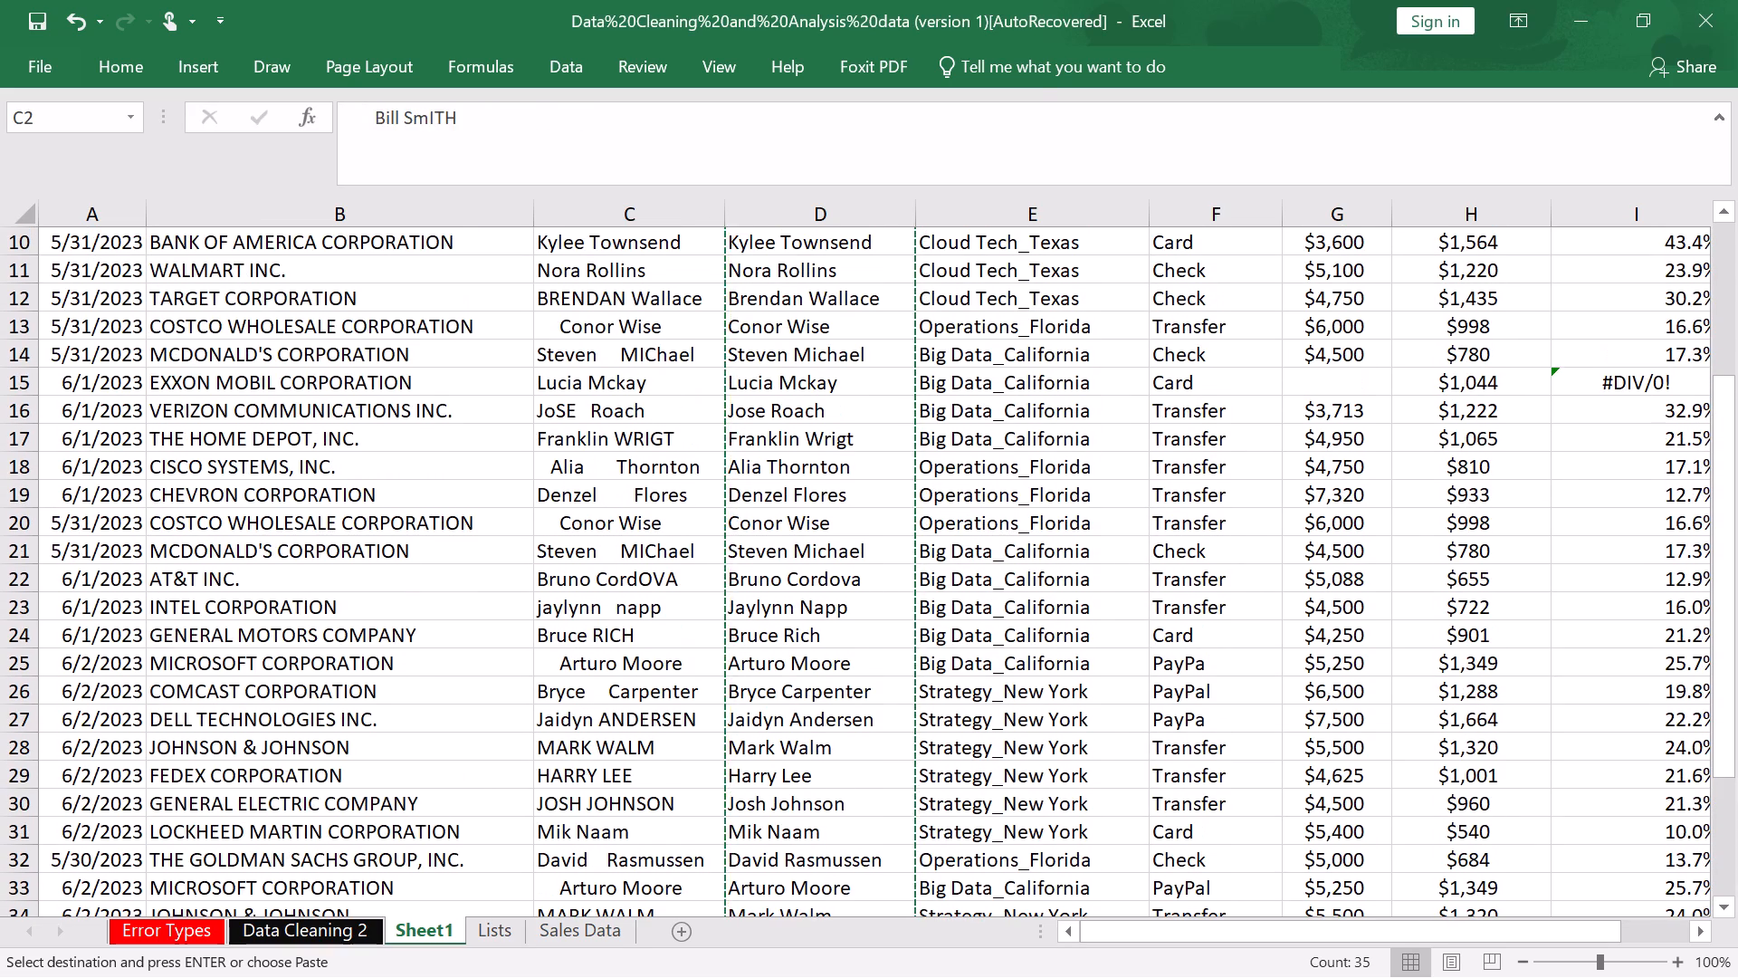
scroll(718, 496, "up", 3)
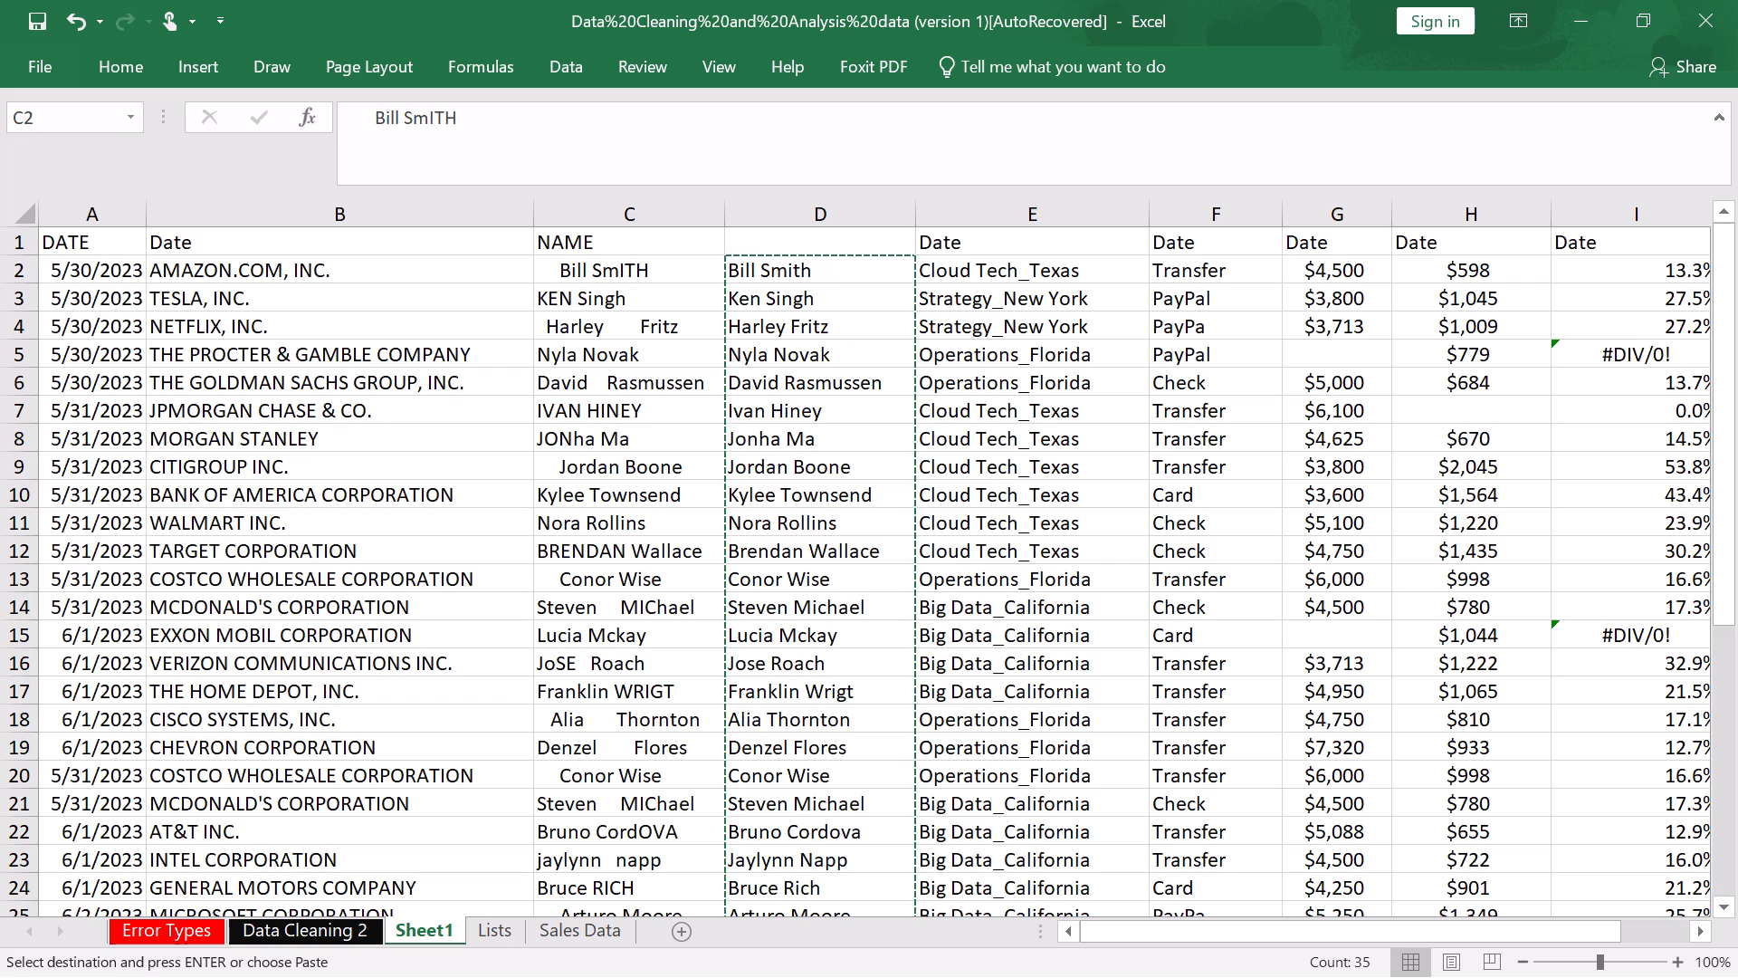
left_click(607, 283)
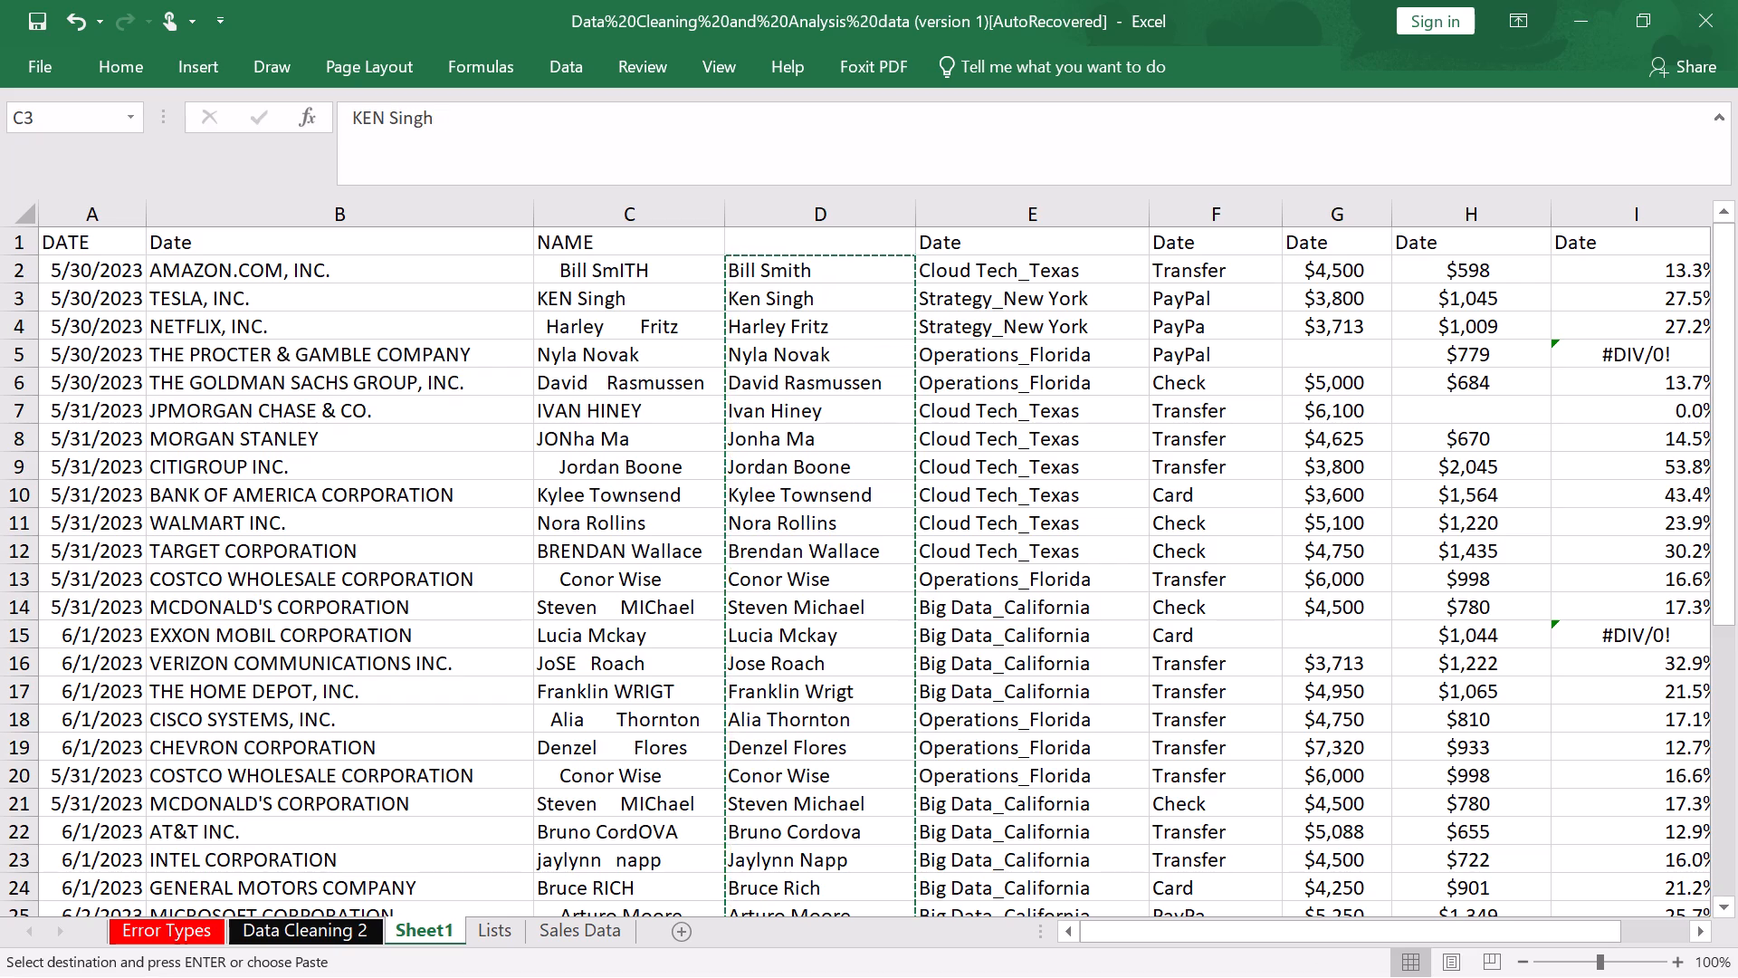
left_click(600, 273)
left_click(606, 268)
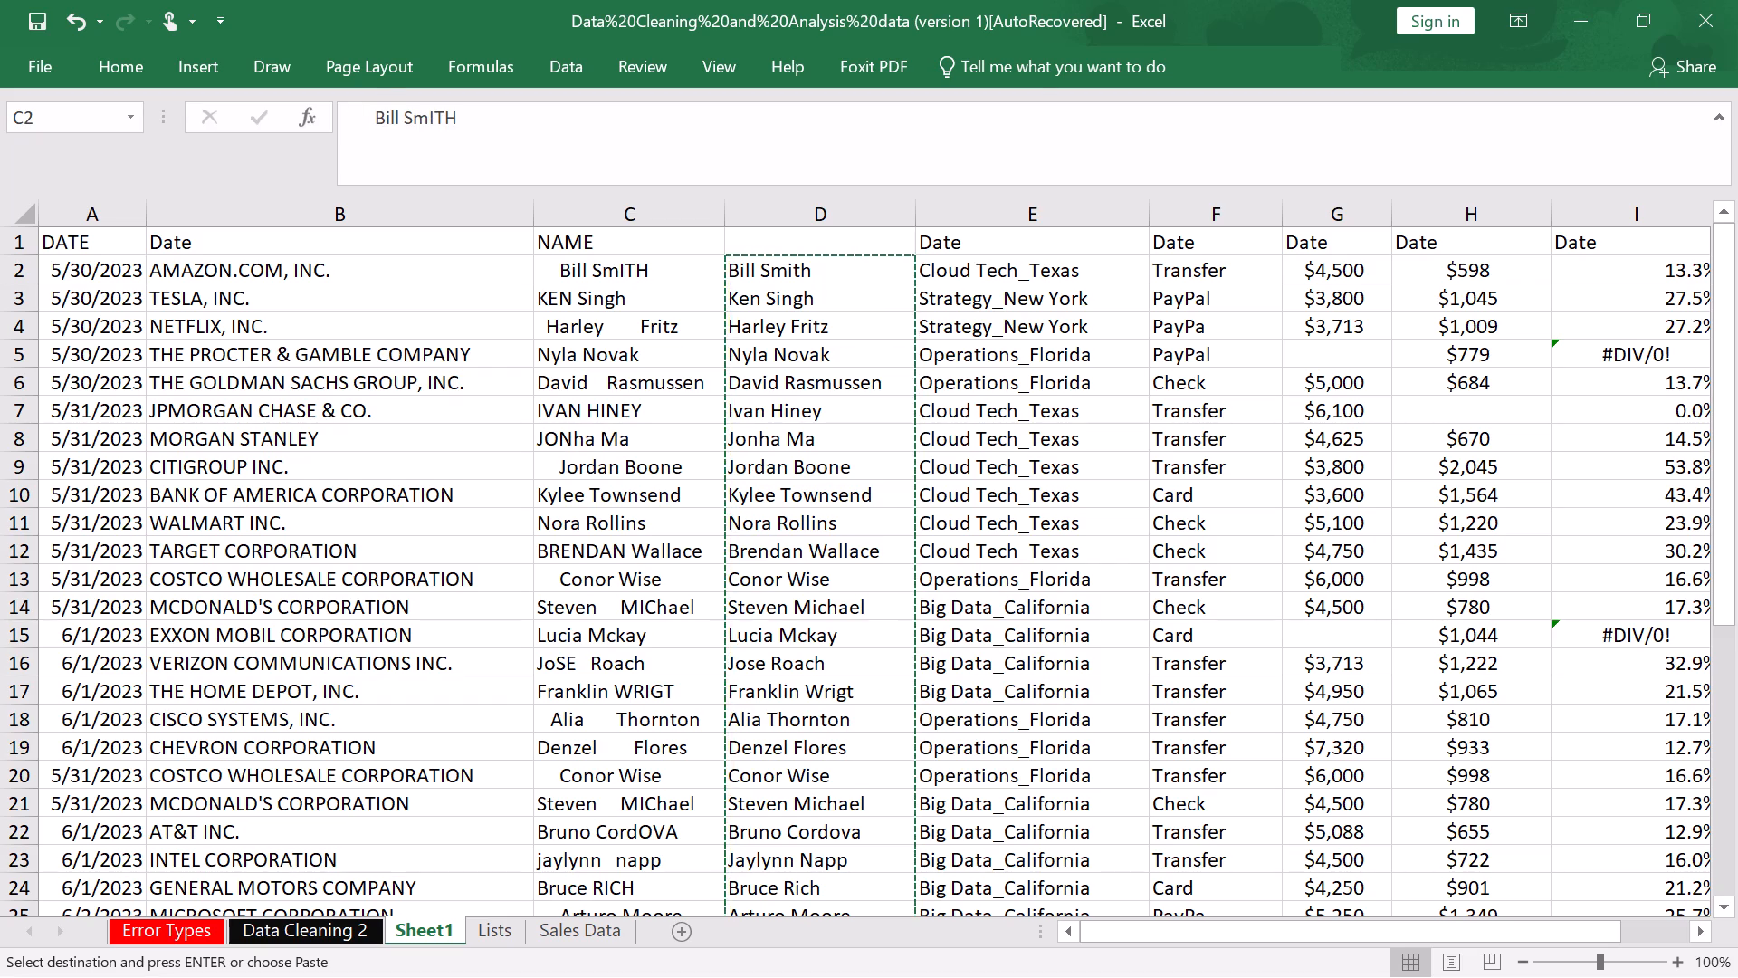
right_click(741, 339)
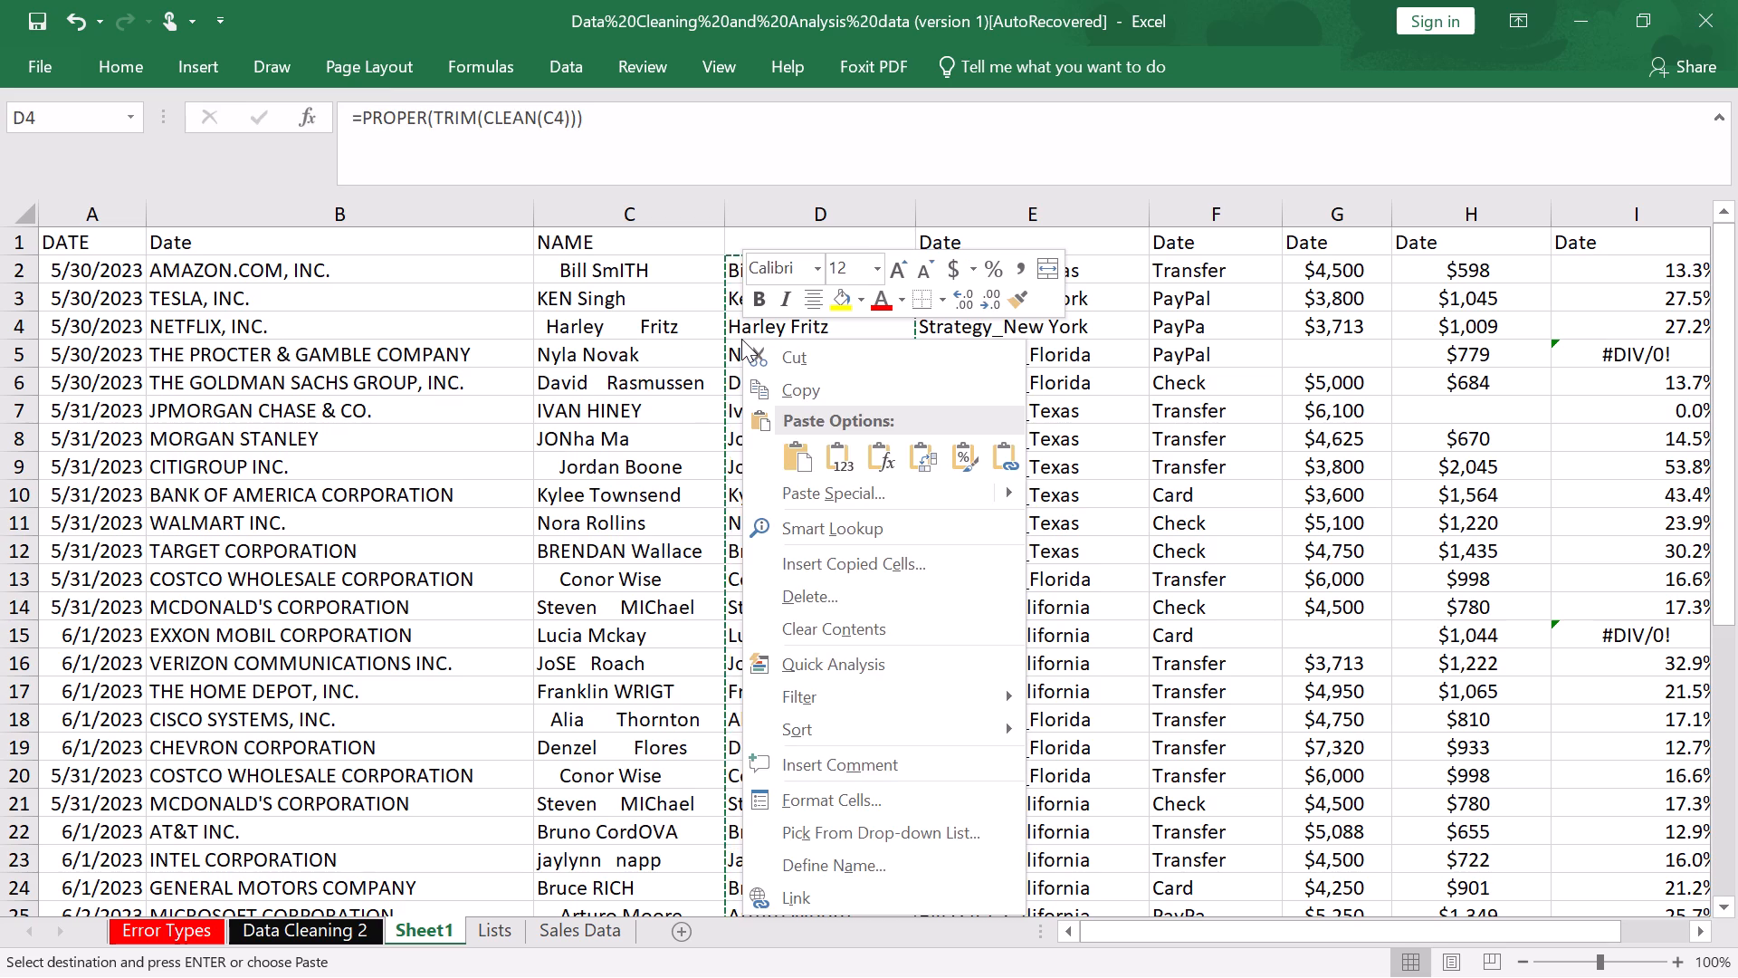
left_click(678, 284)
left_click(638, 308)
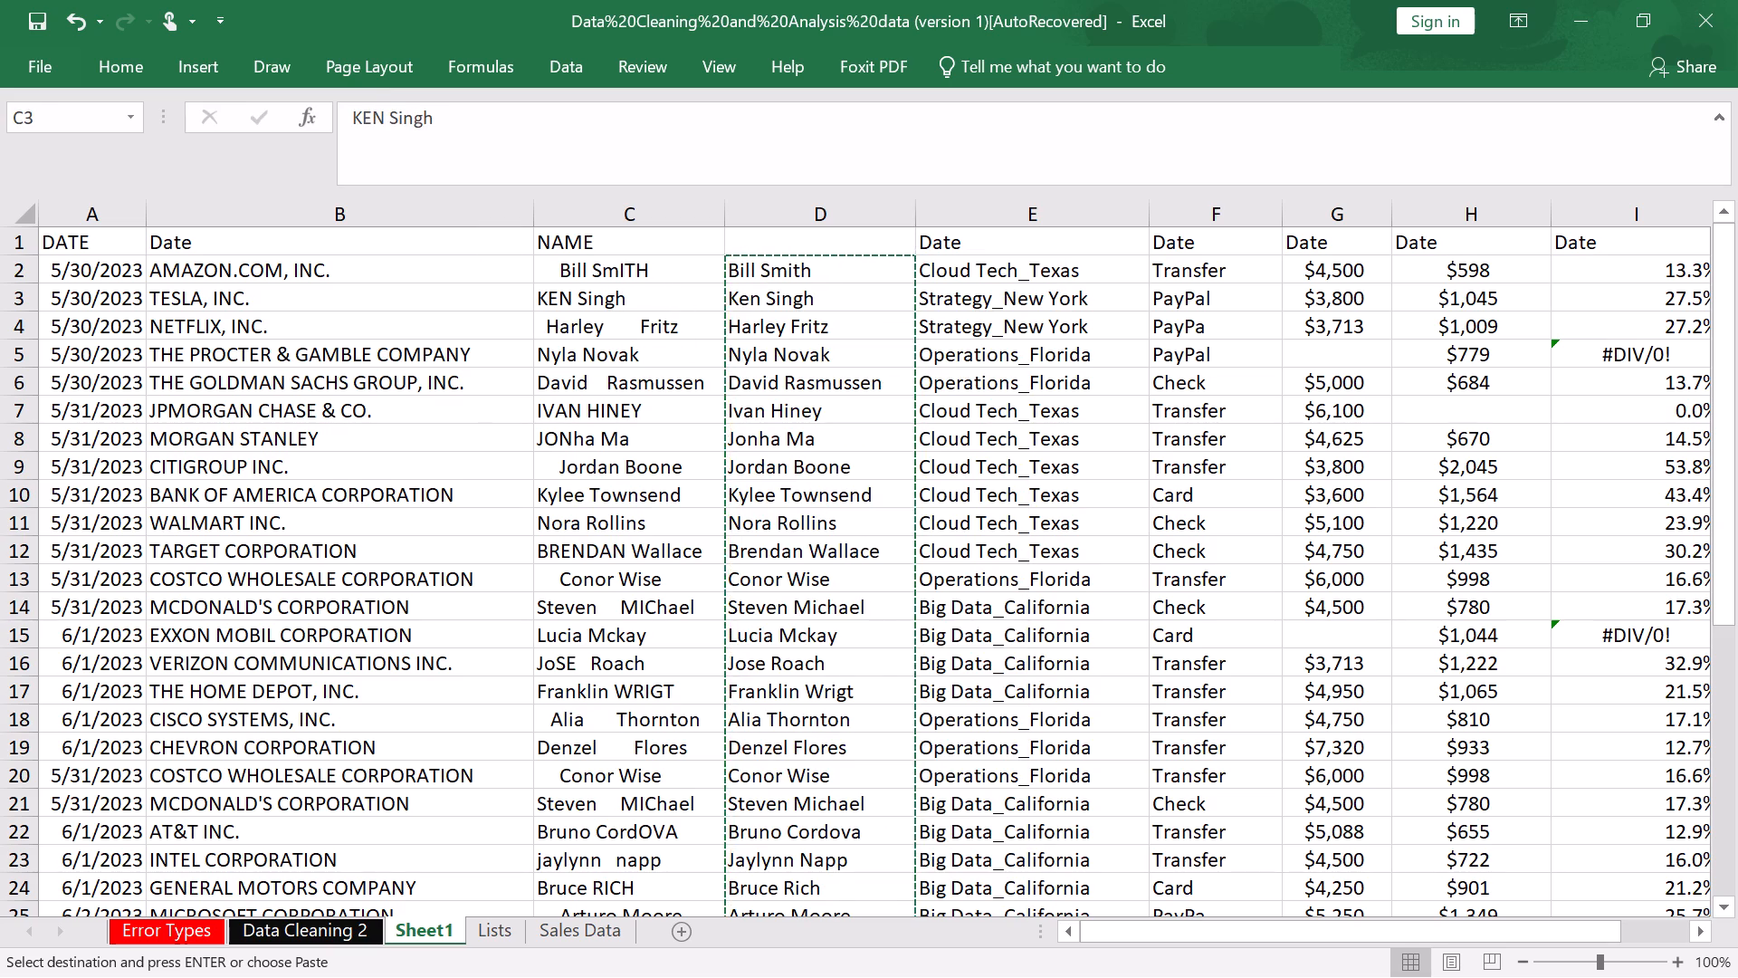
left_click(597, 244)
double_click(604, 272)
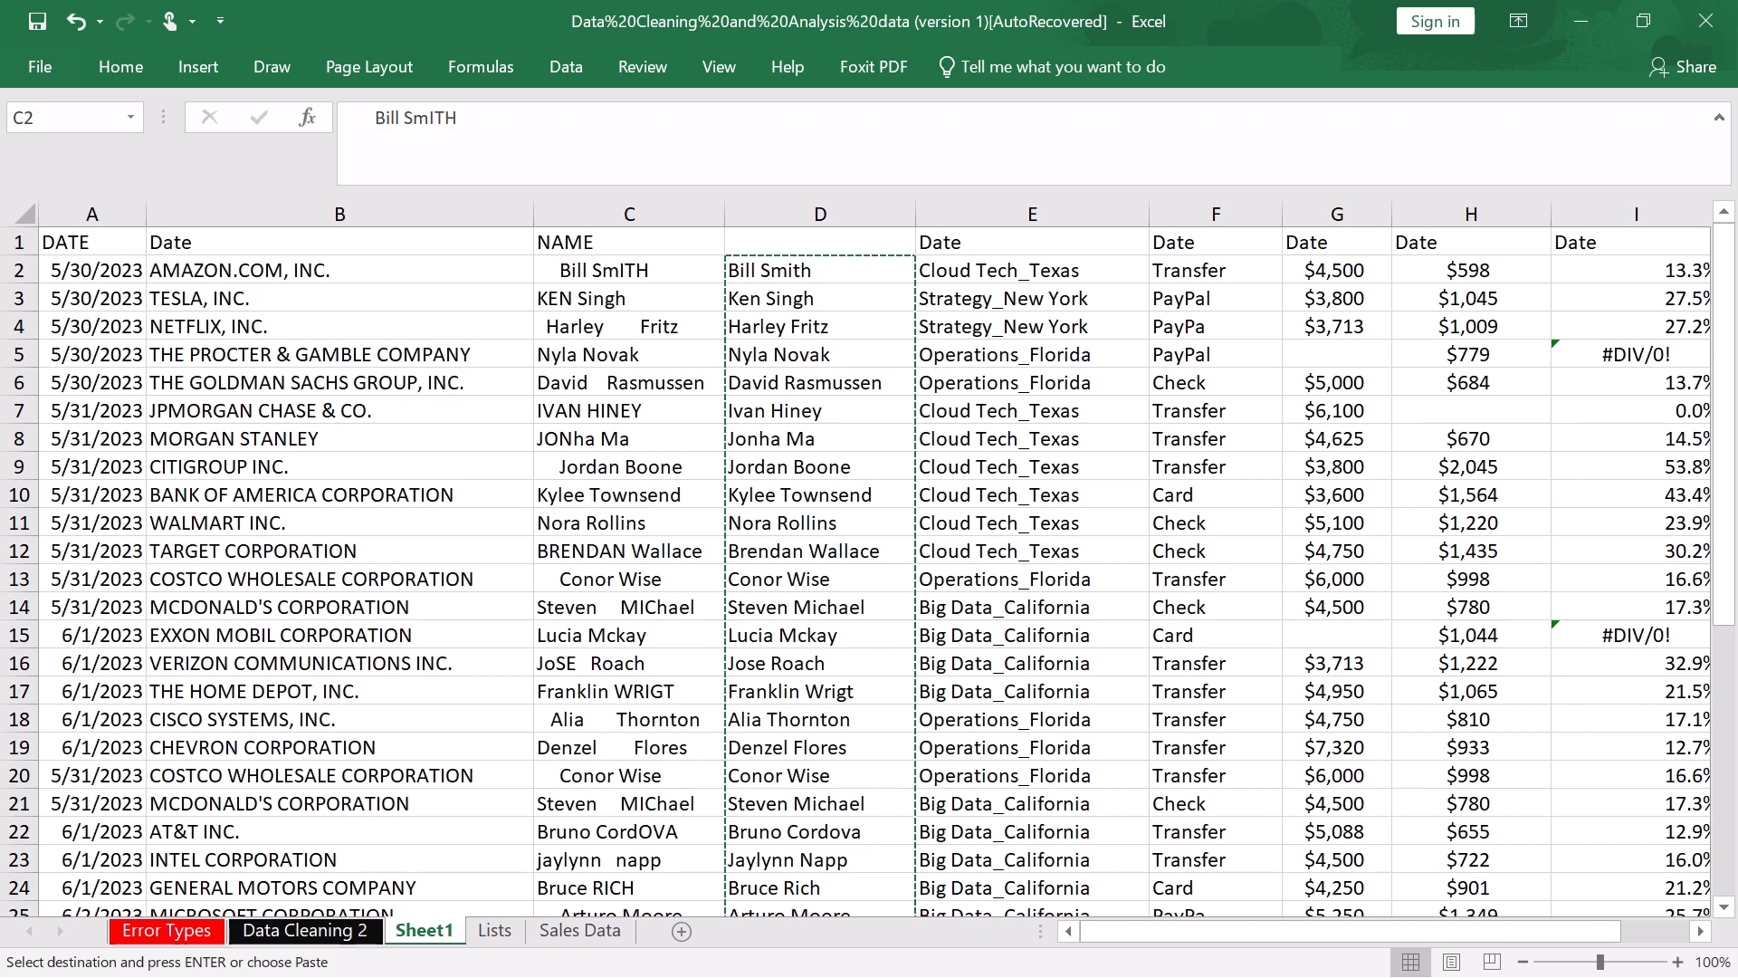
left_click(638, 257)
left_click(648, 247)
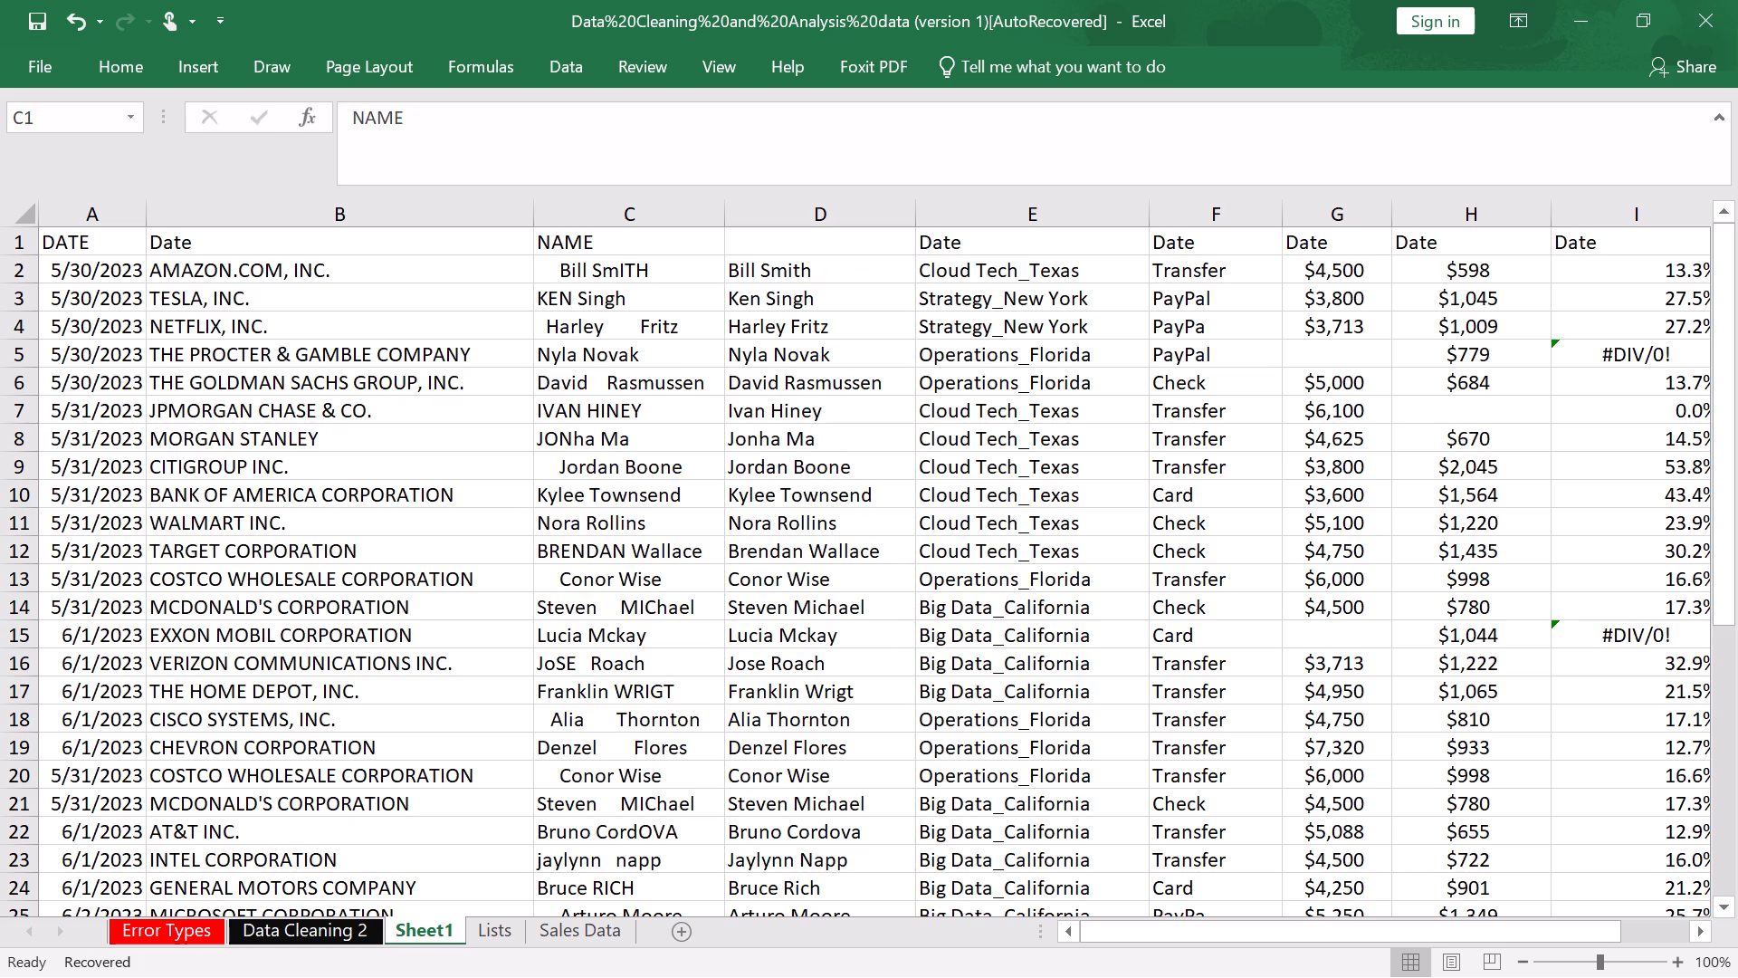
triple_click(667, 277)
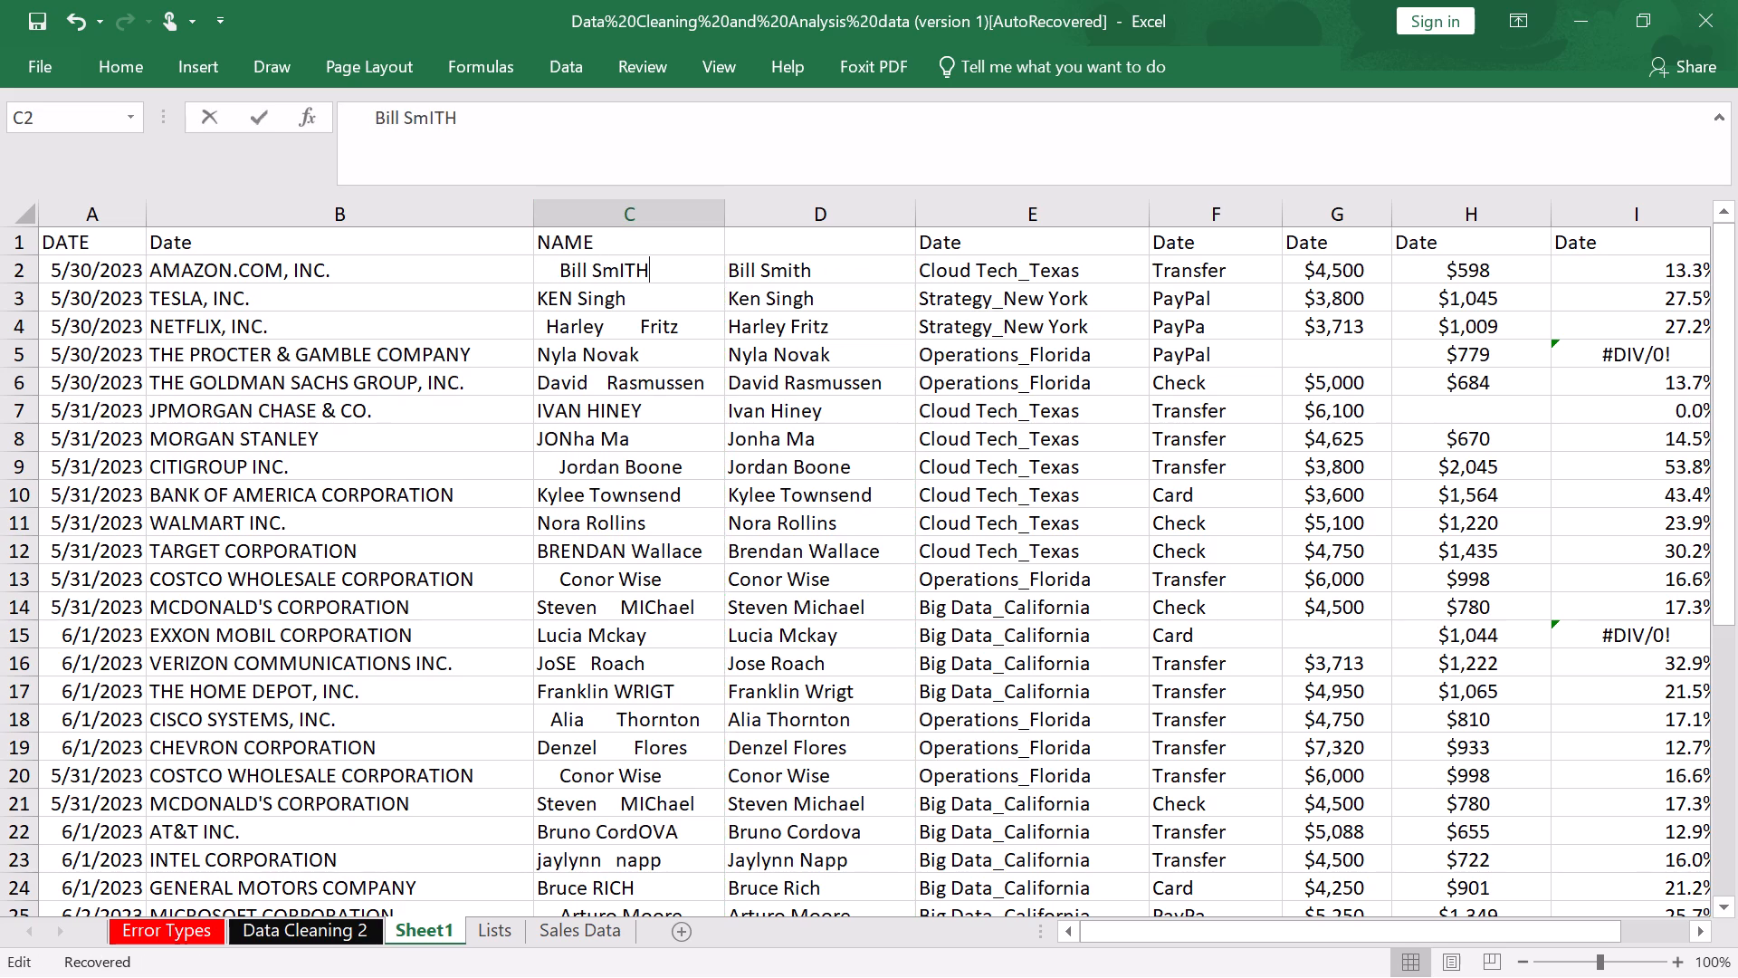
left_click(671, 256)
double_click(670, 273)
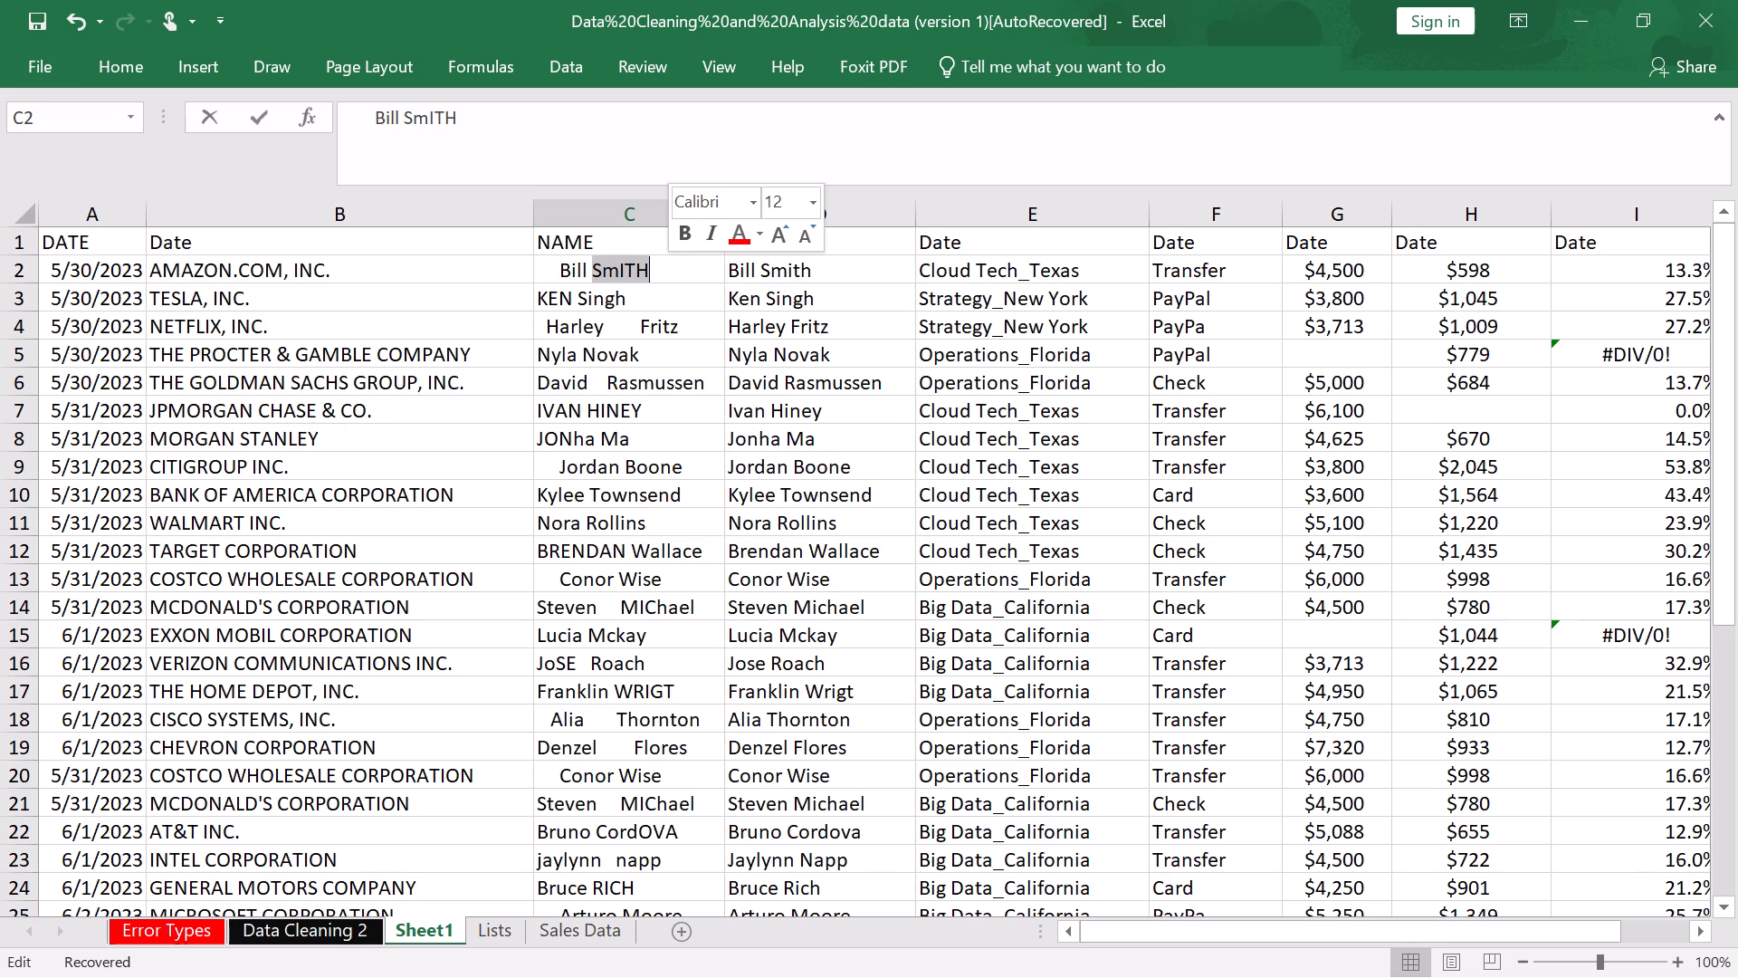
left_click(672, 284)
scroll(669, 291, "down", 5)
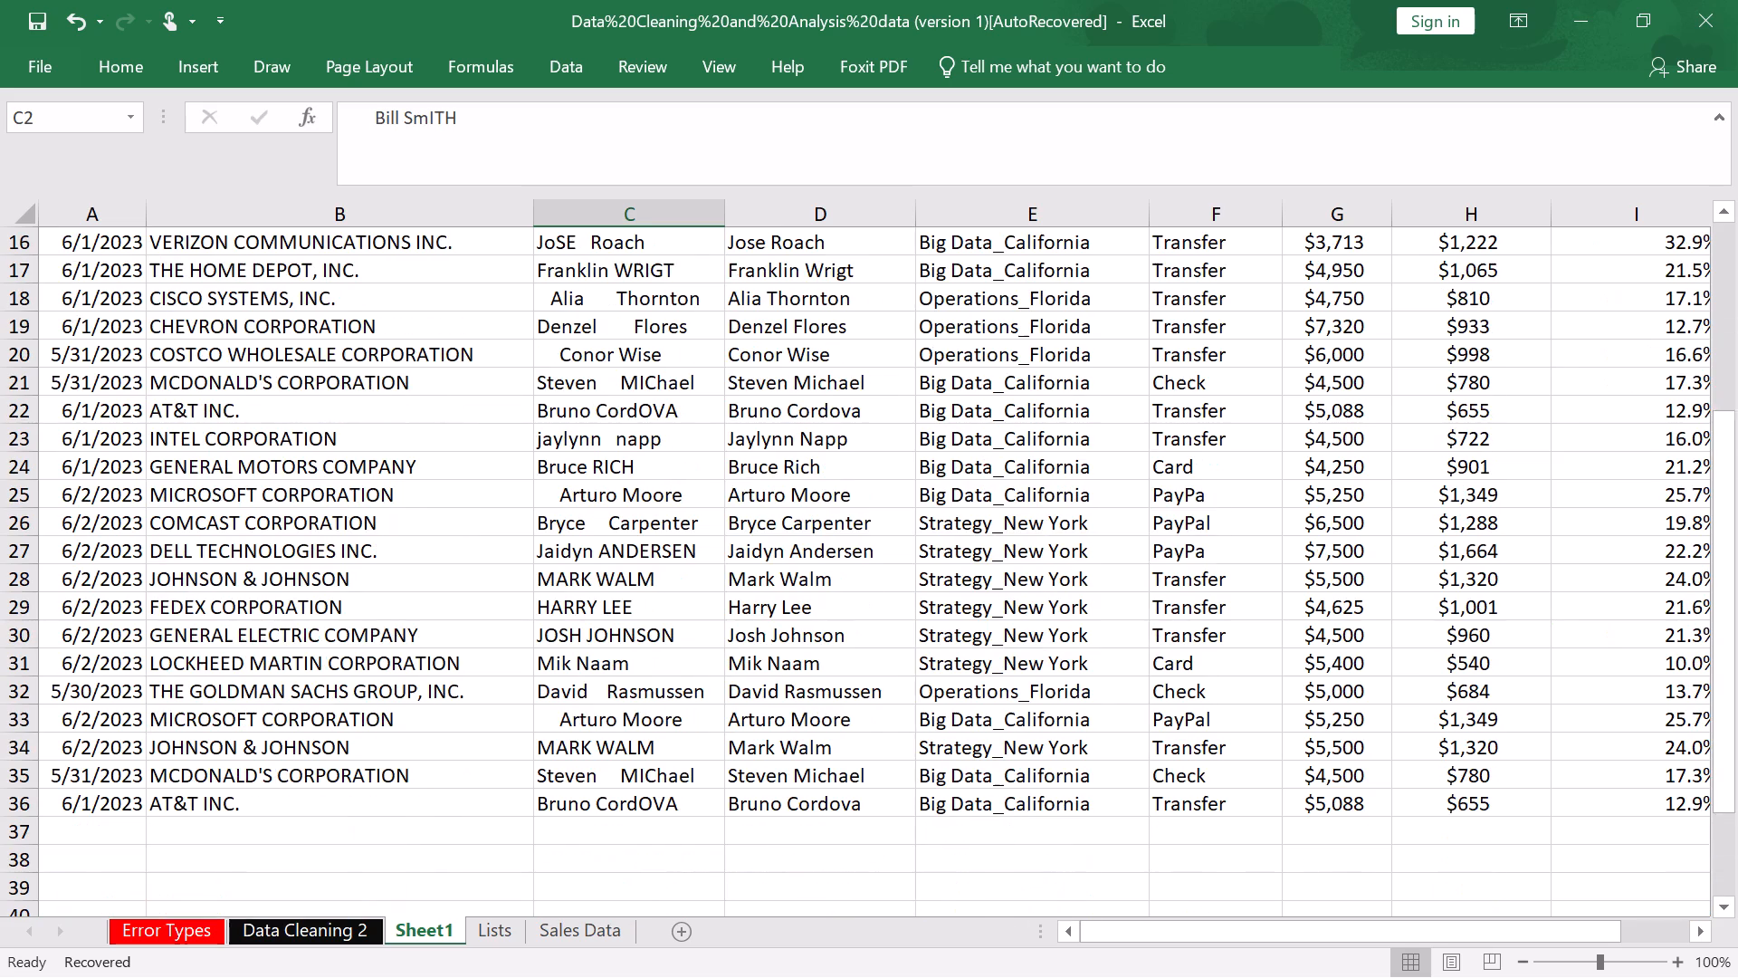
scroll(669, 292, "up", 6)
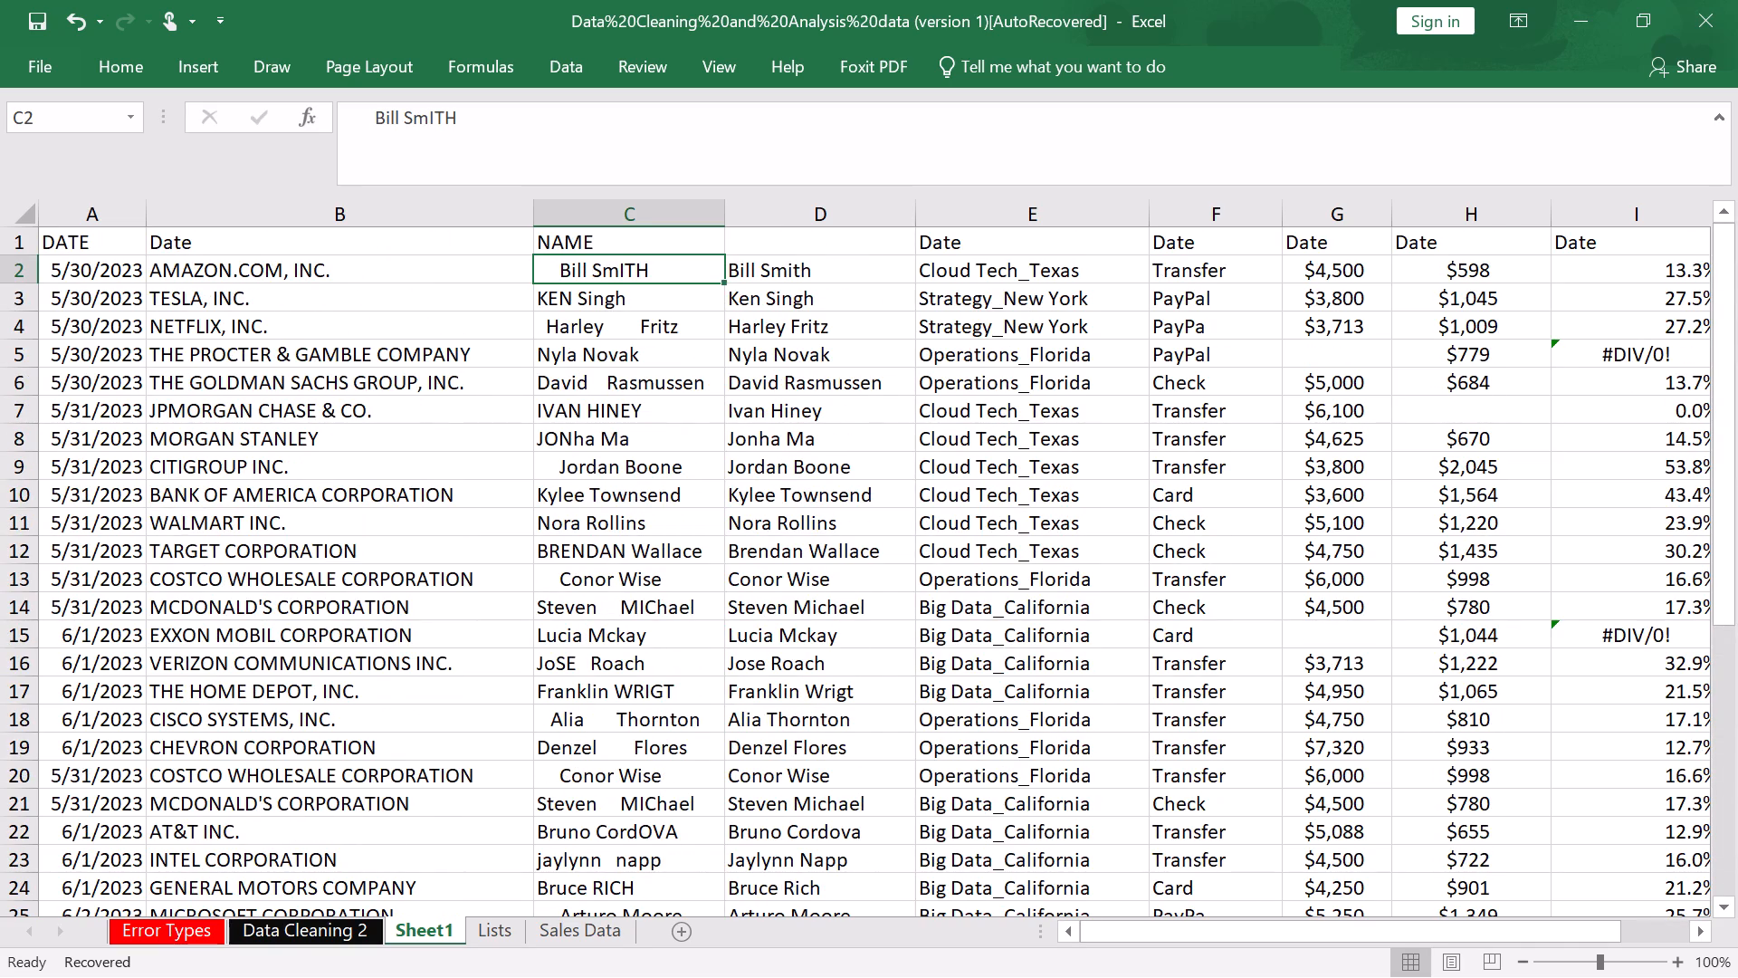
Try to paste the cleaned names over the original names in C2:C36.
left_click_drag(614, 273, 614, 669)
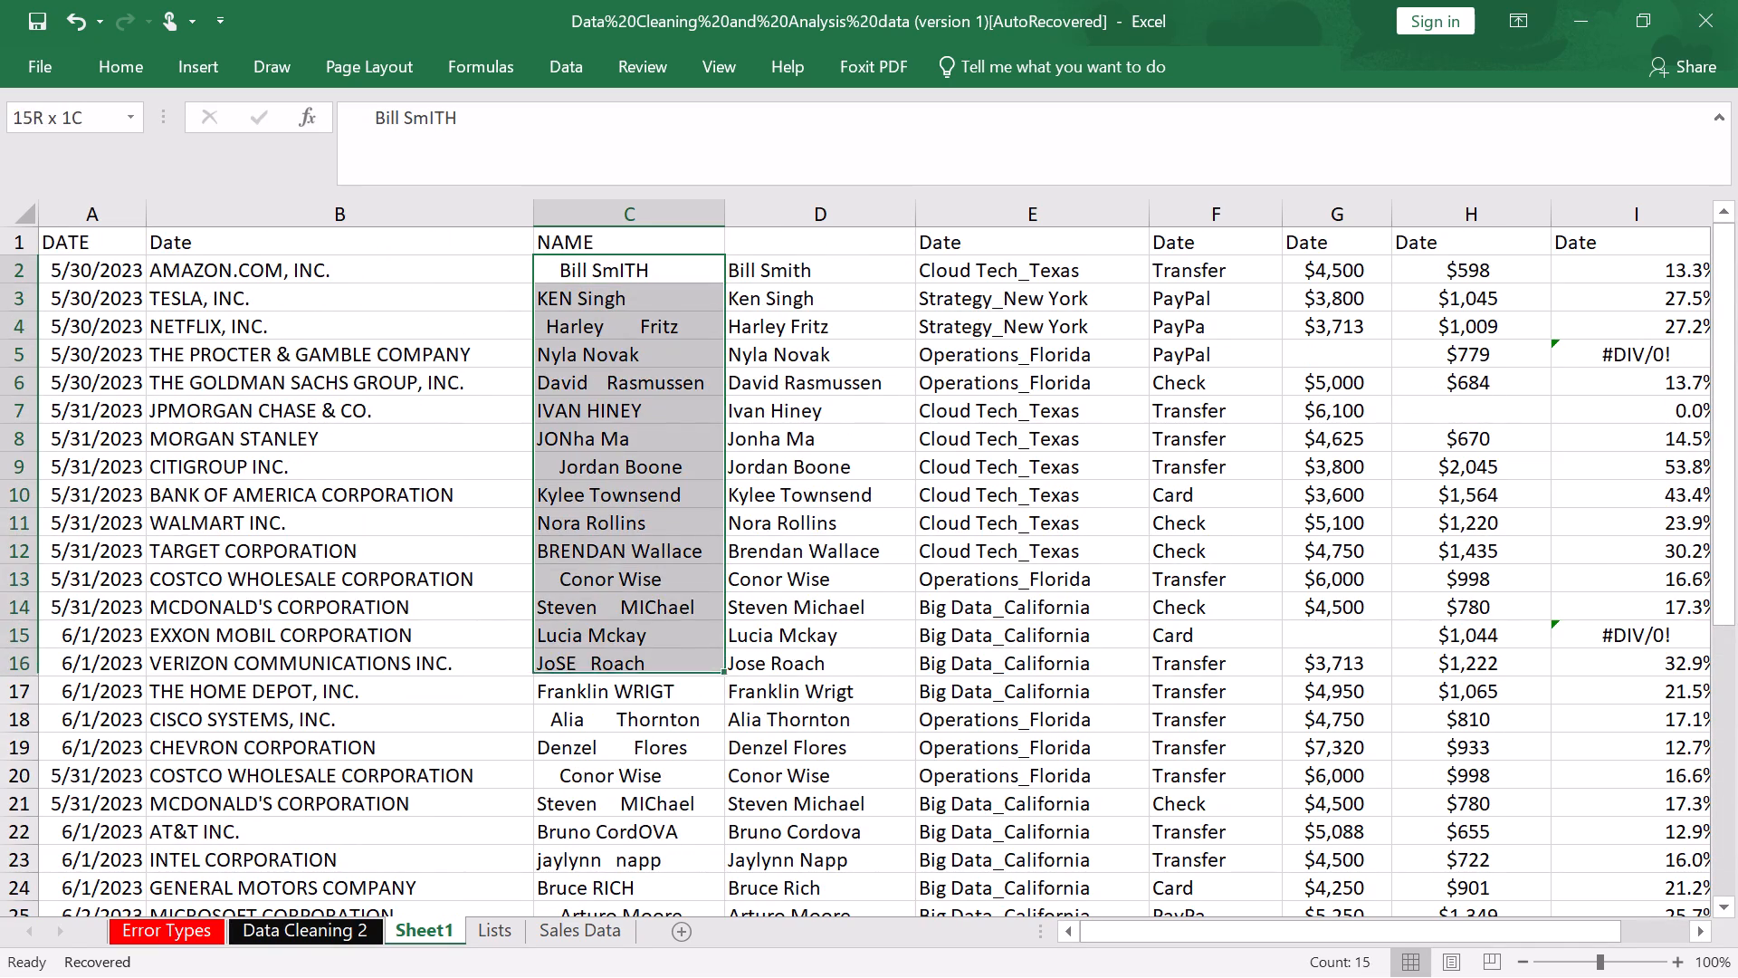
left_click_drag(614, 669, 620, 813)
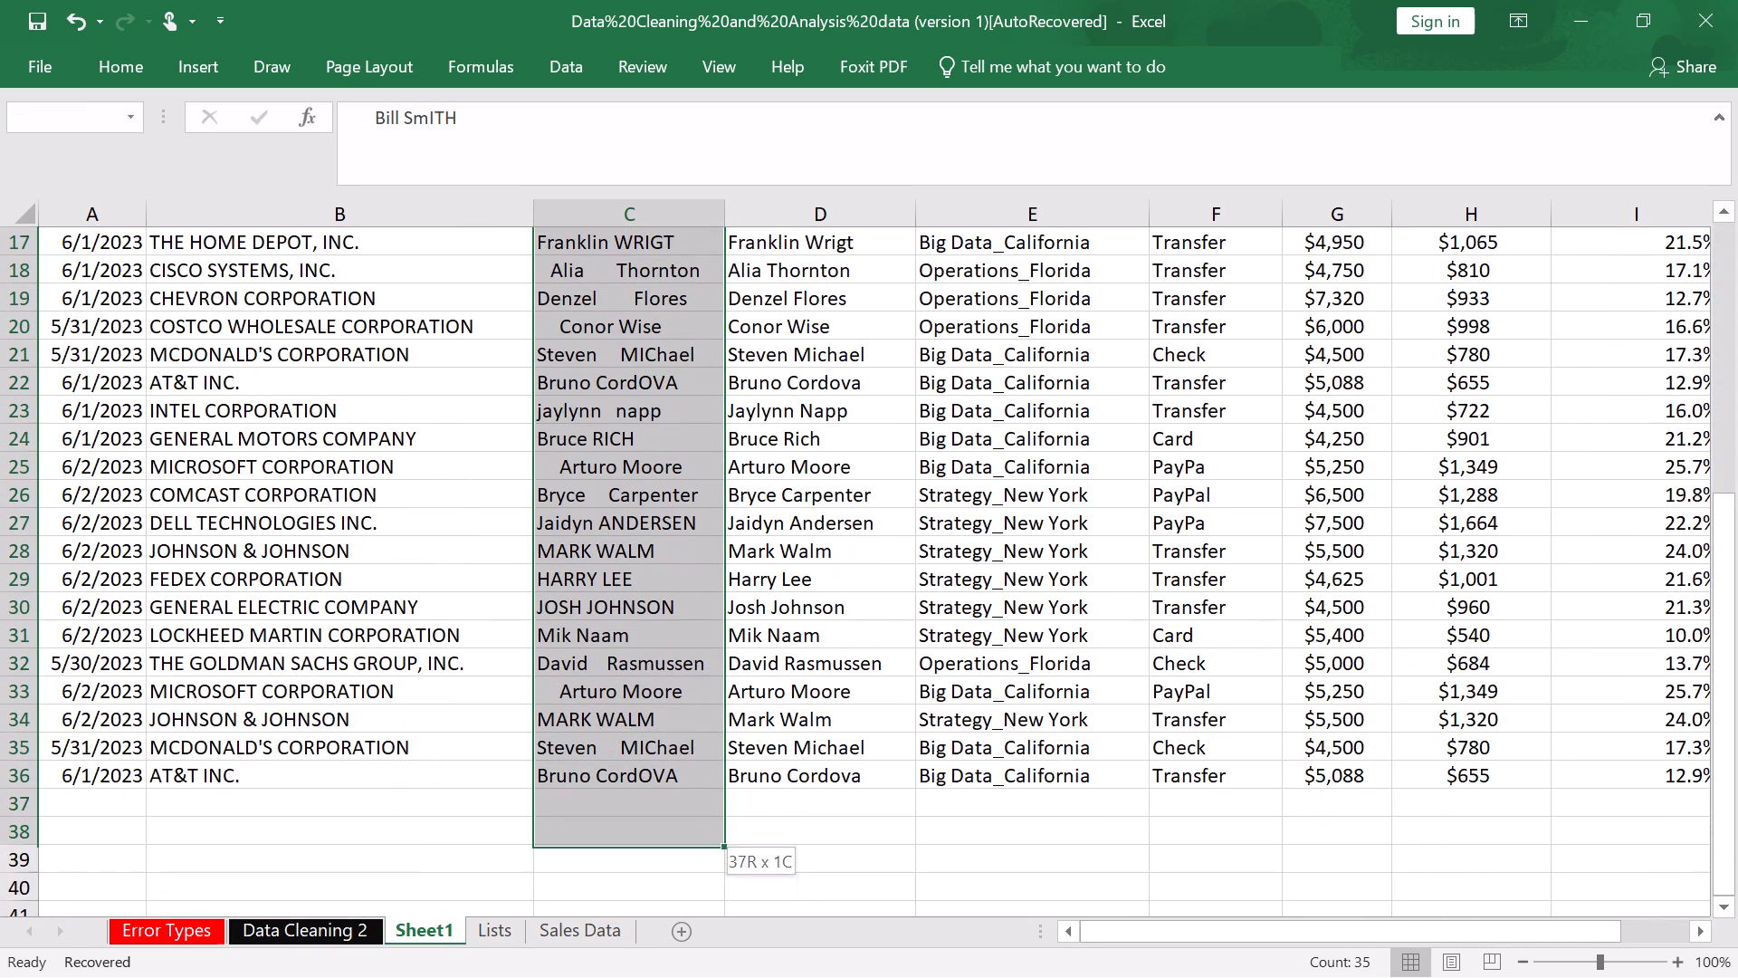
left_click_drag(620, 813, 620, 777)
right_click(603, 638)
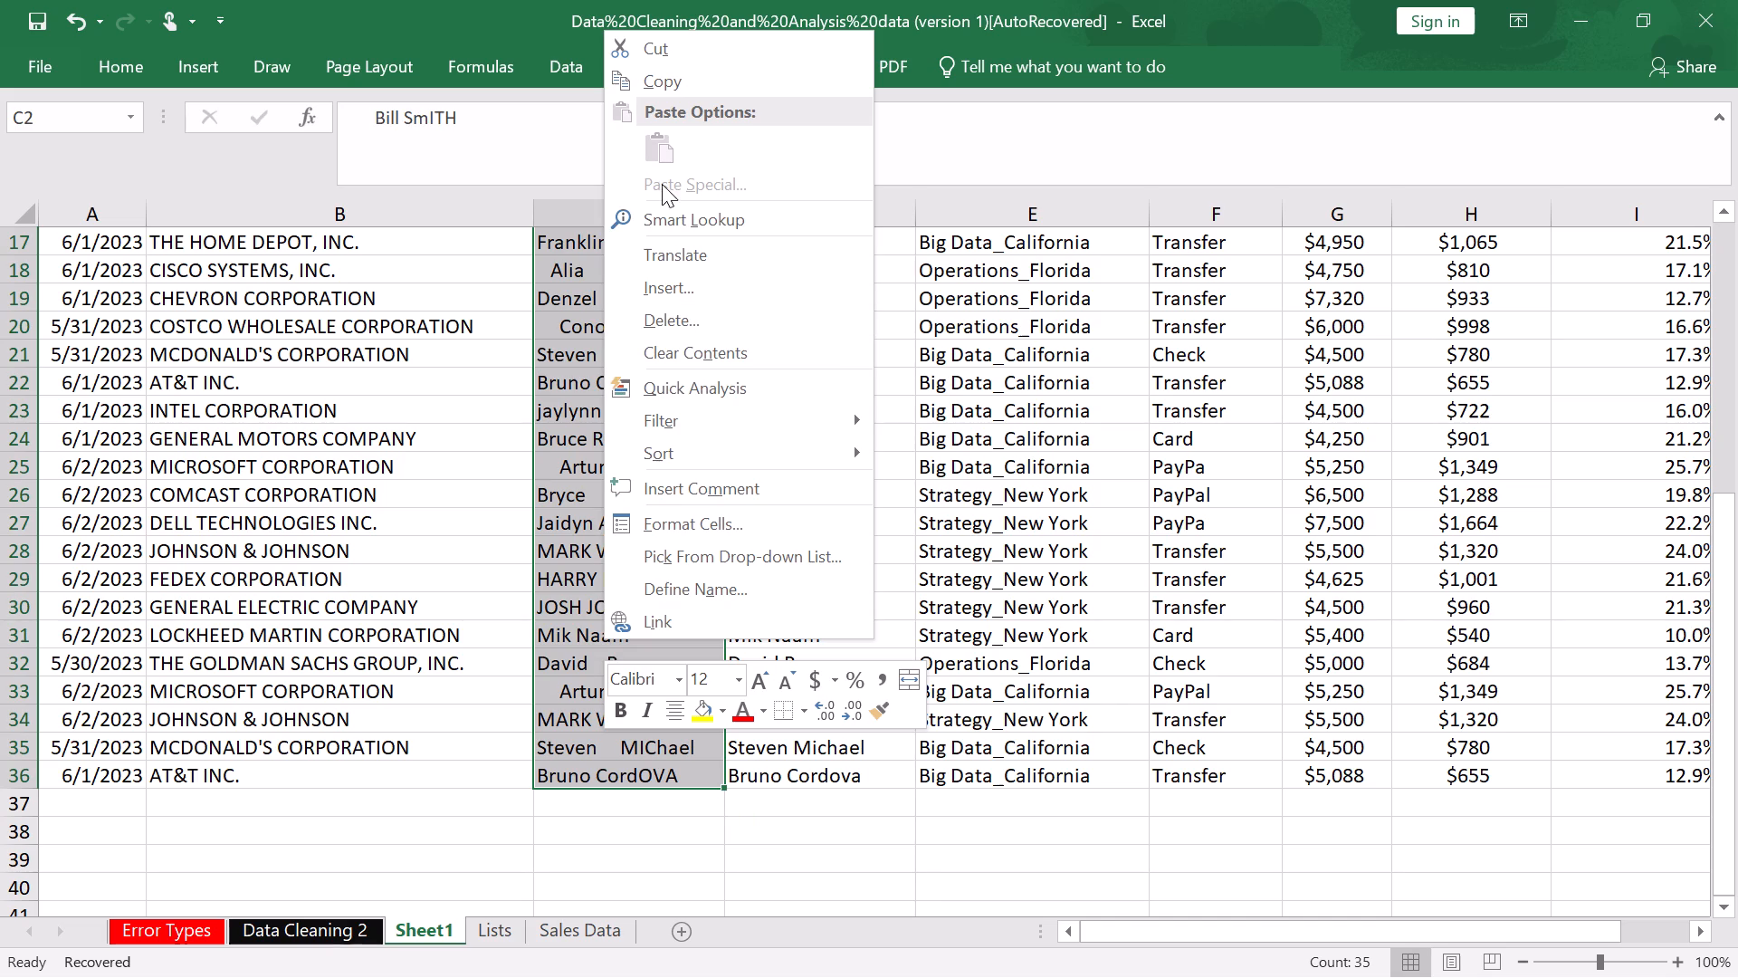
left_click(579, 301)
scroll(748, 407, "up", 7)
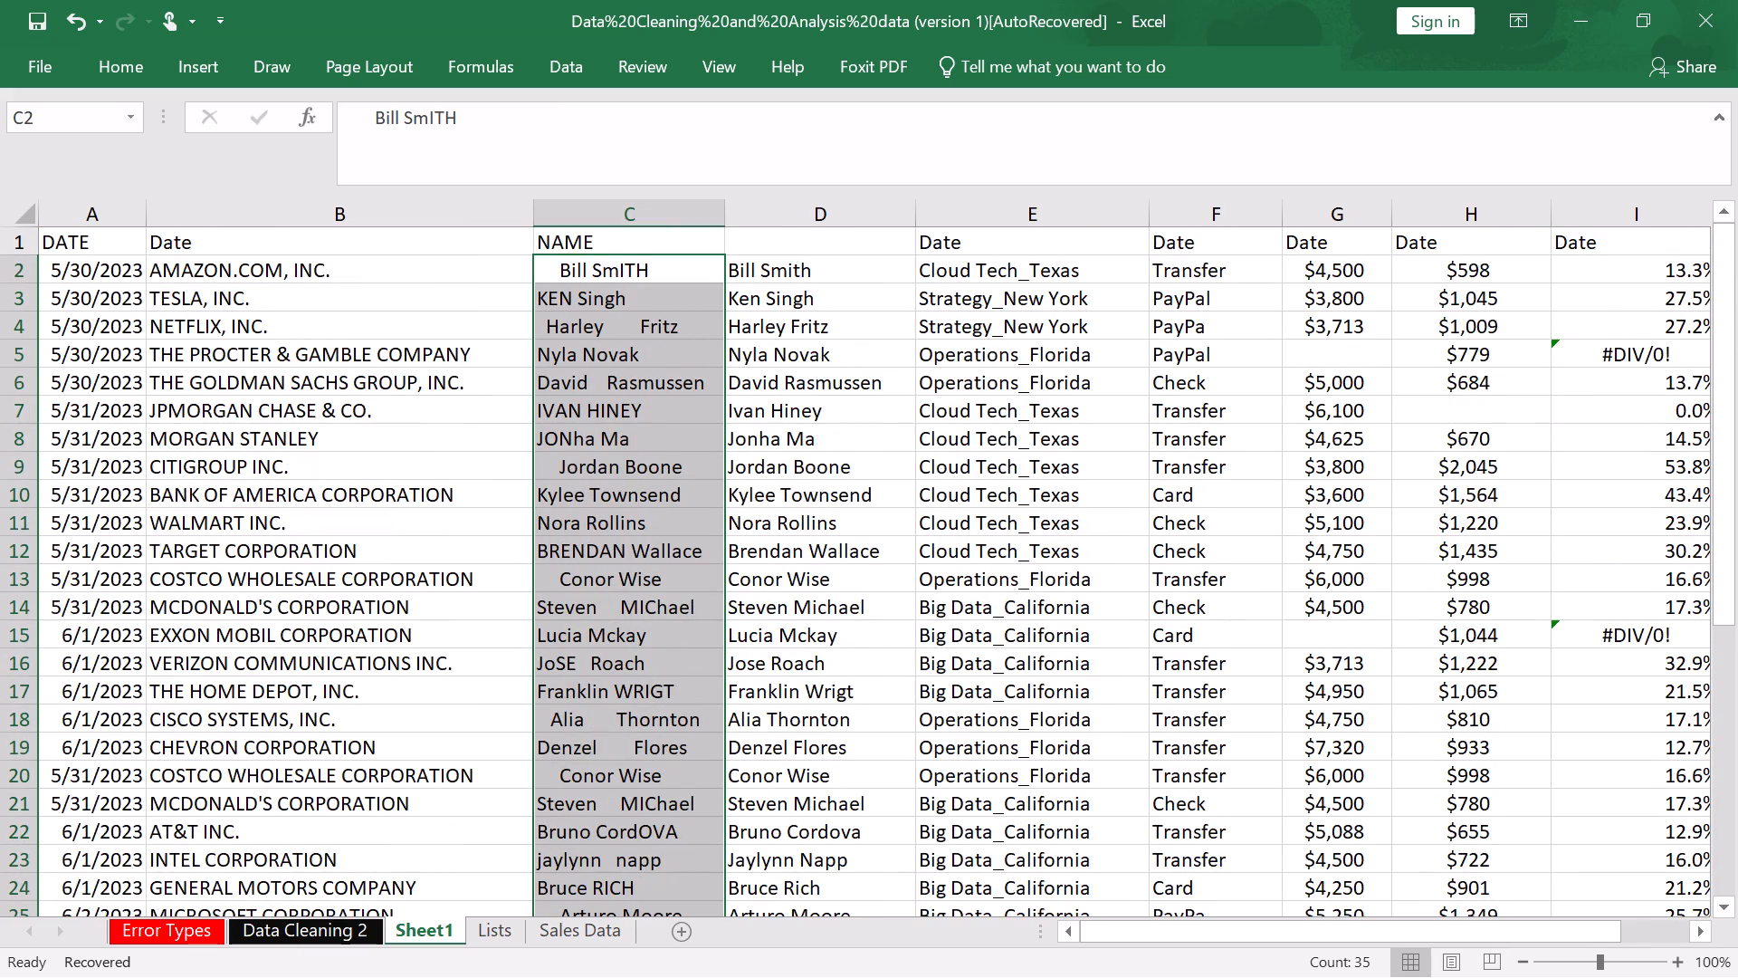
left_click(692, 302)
Copy the PROPER/TRIM/CLEAN results in D2:D36.
left_click(772, 267)
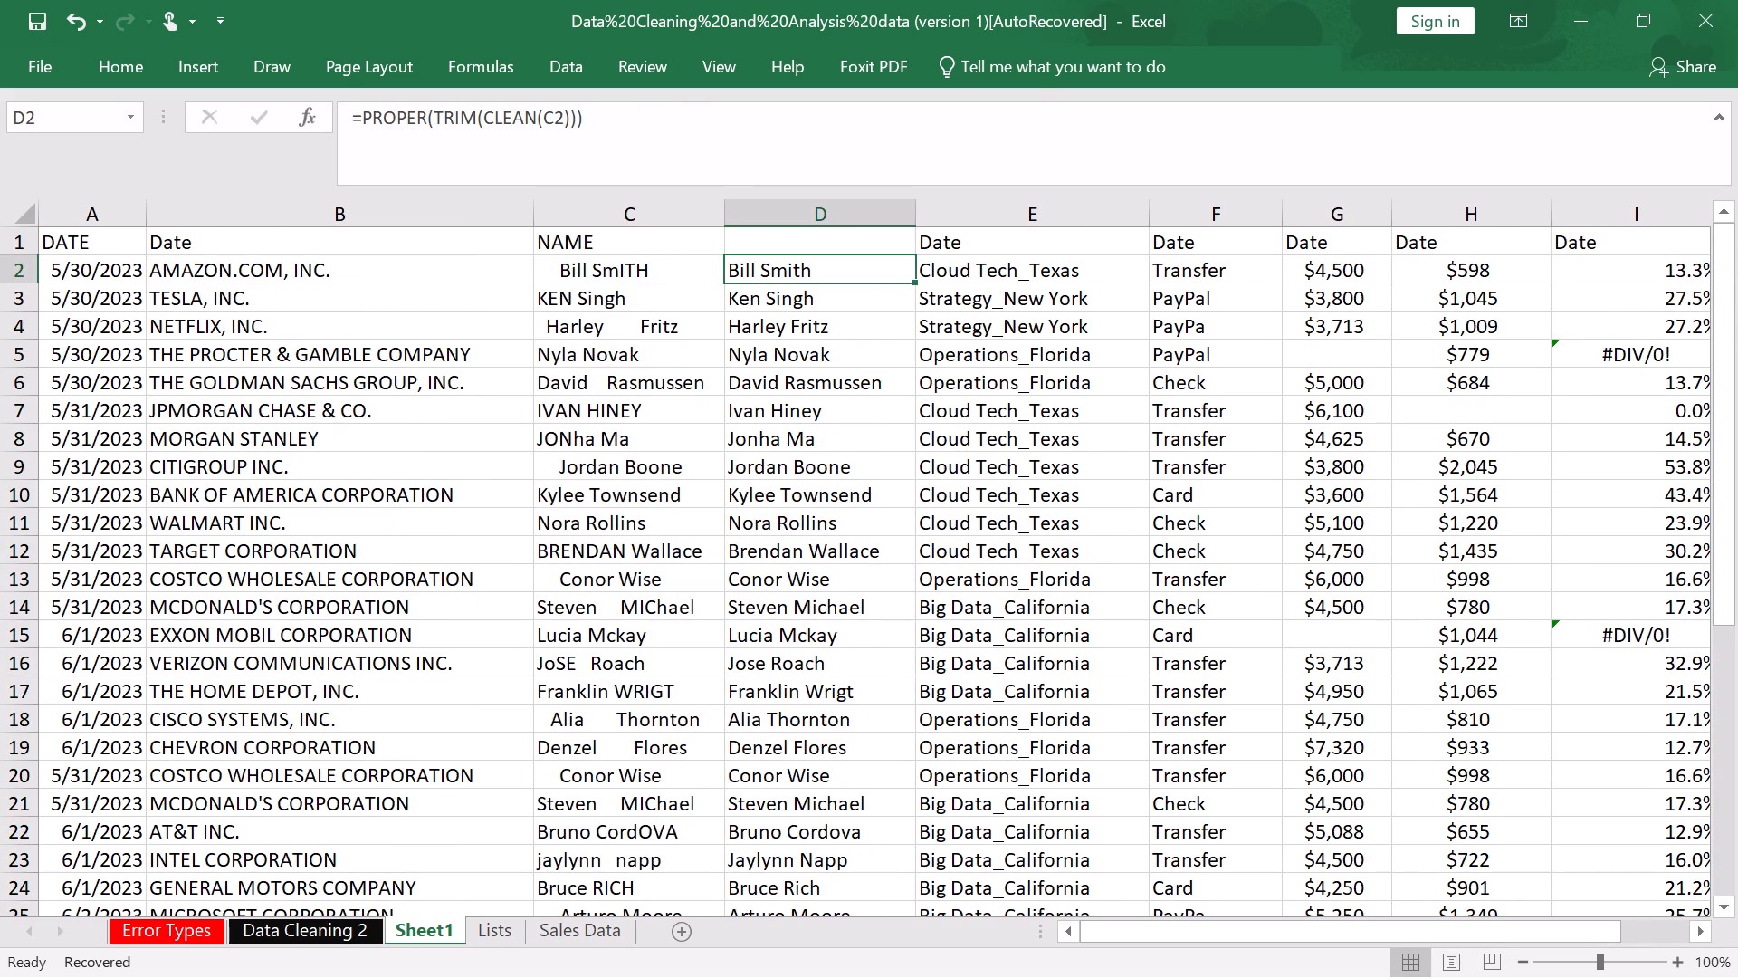
left_click_drag(800, 276, 826, 732)
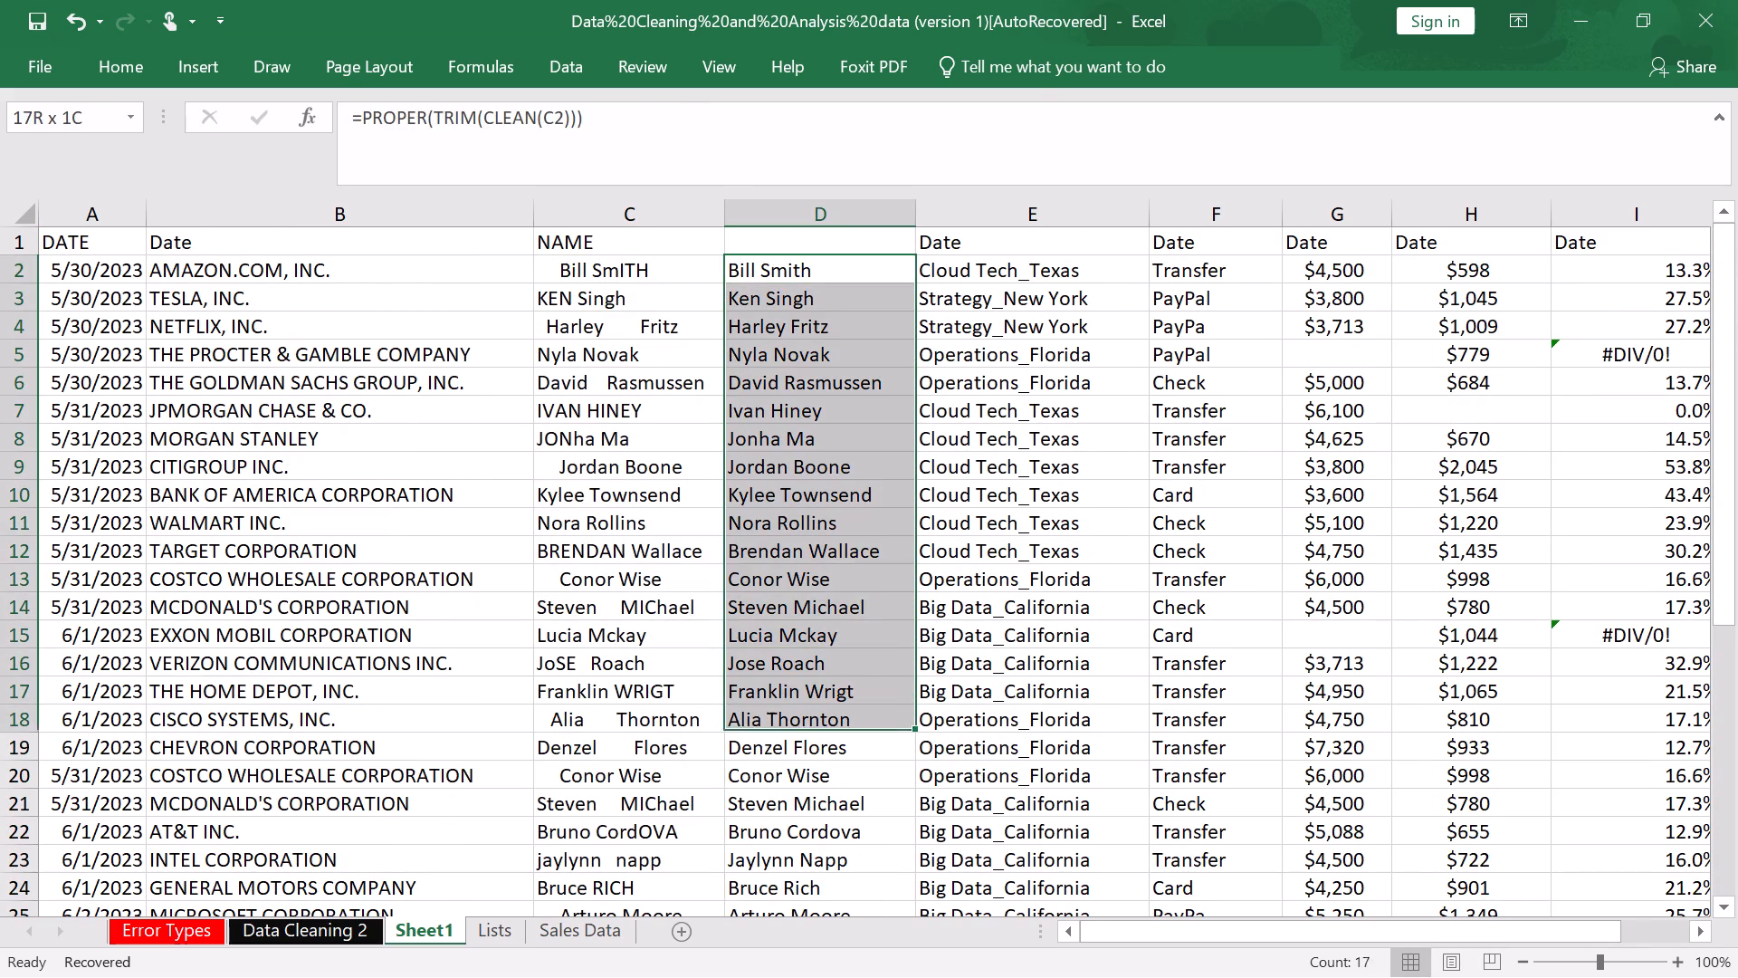
left_click_drag(826, 732, 833, 928)
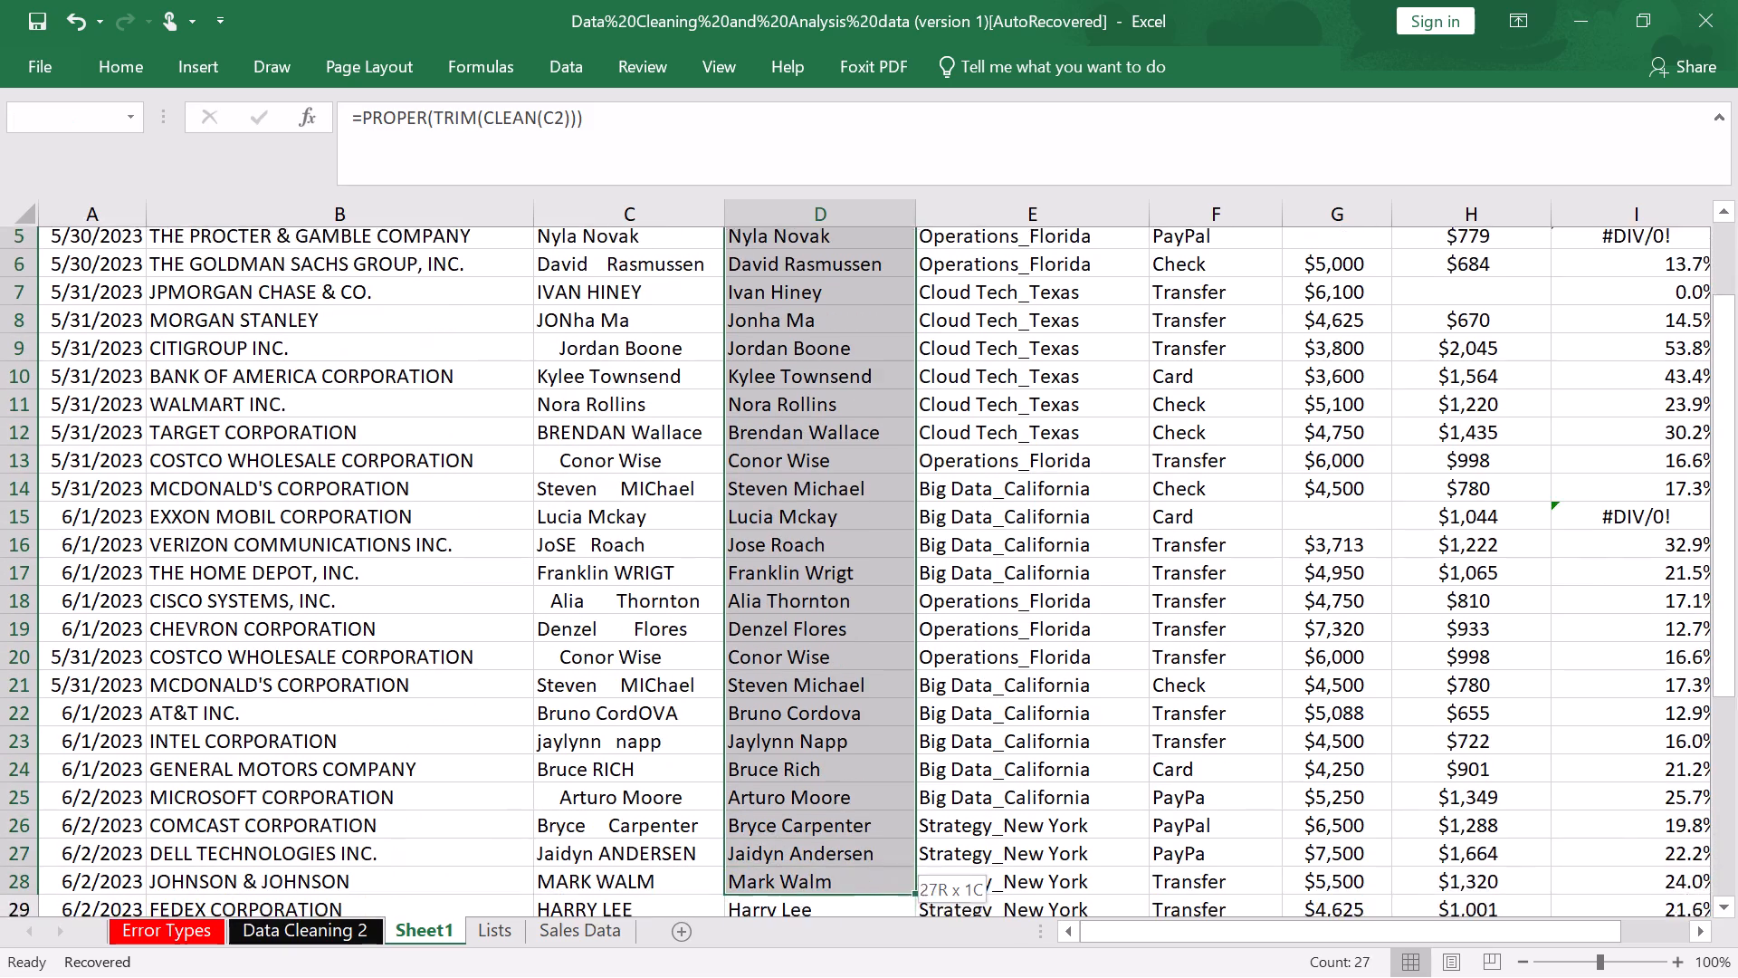
left_click_drag(833, 928, 836, 848)
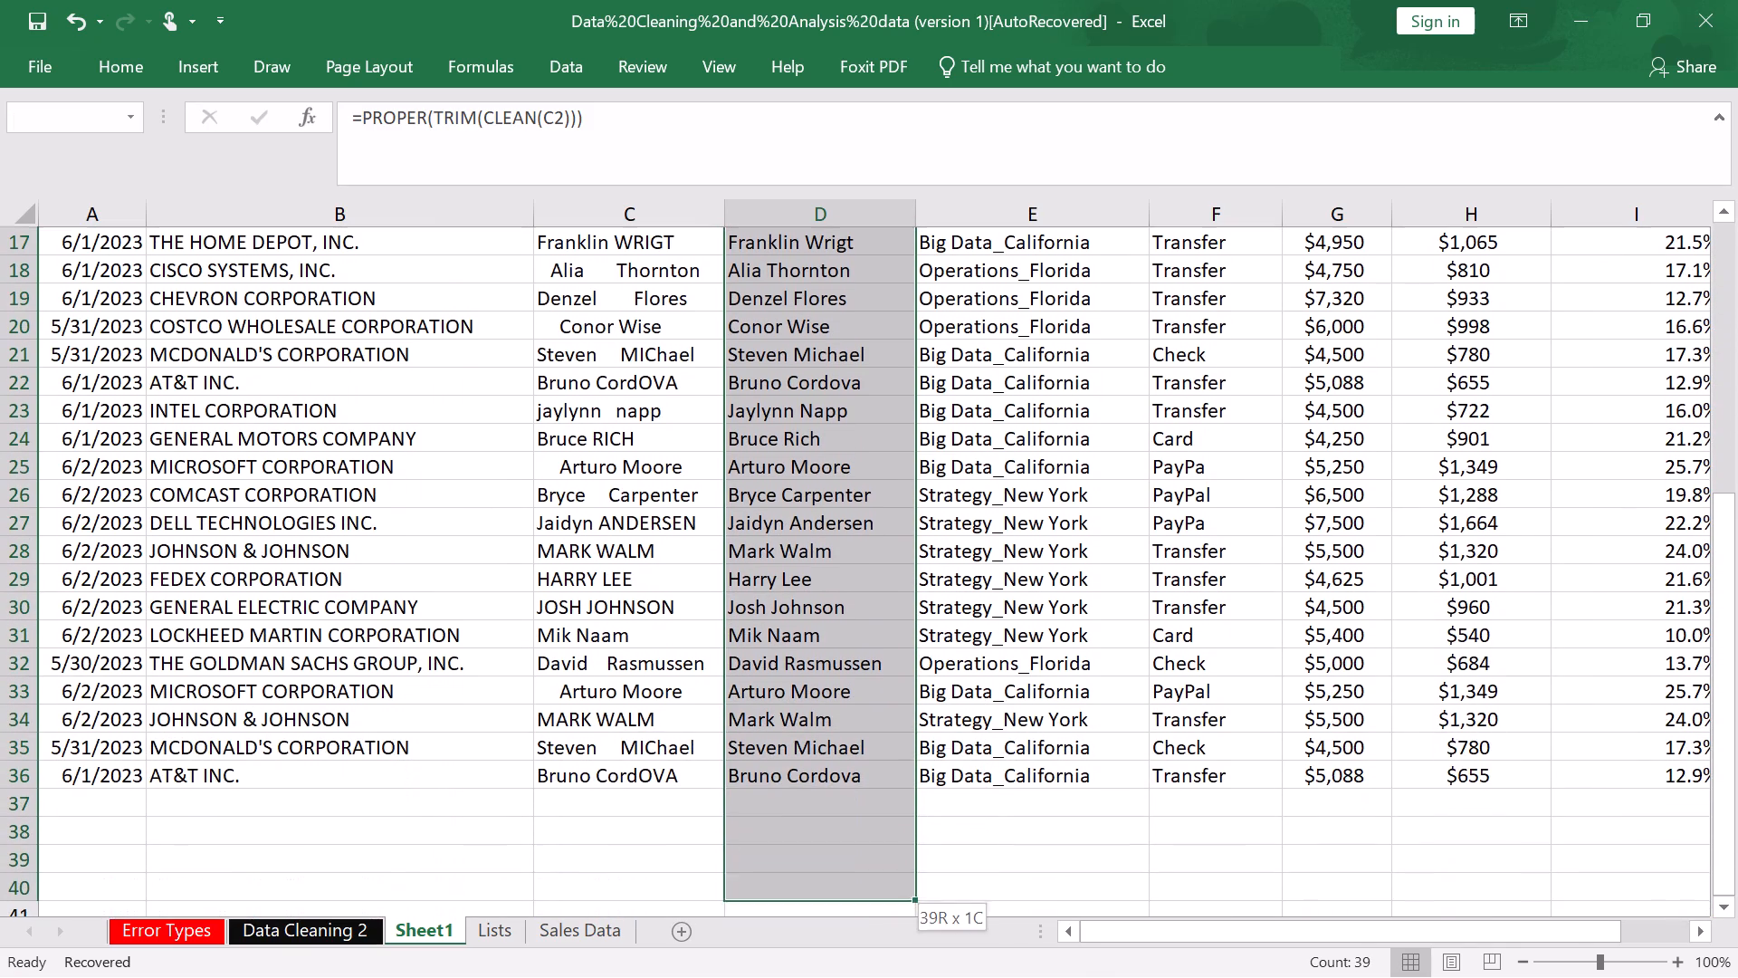
left_click_drag(836, 848, 836, 772)
right_click(834, 653)
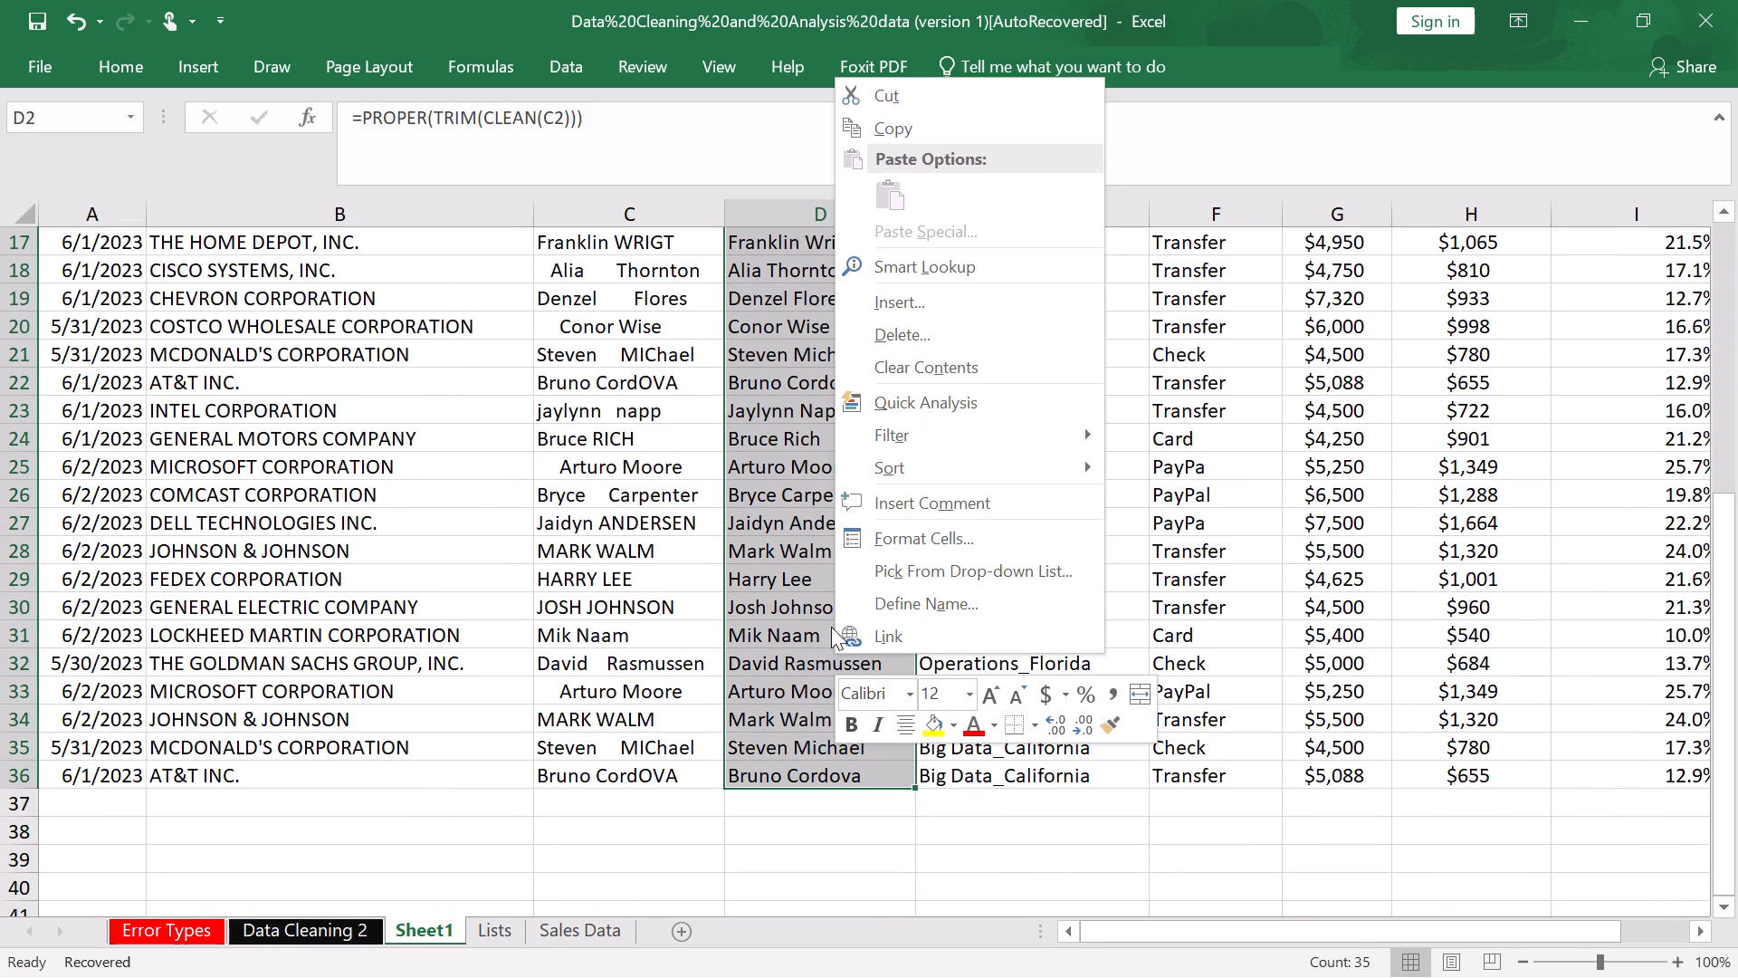
left_click(897, 132)
Paste the copied names over the original names in C2:C36 with Paste Special, keeping Values only and operation None.
scroll(654, 363, "up", 5)
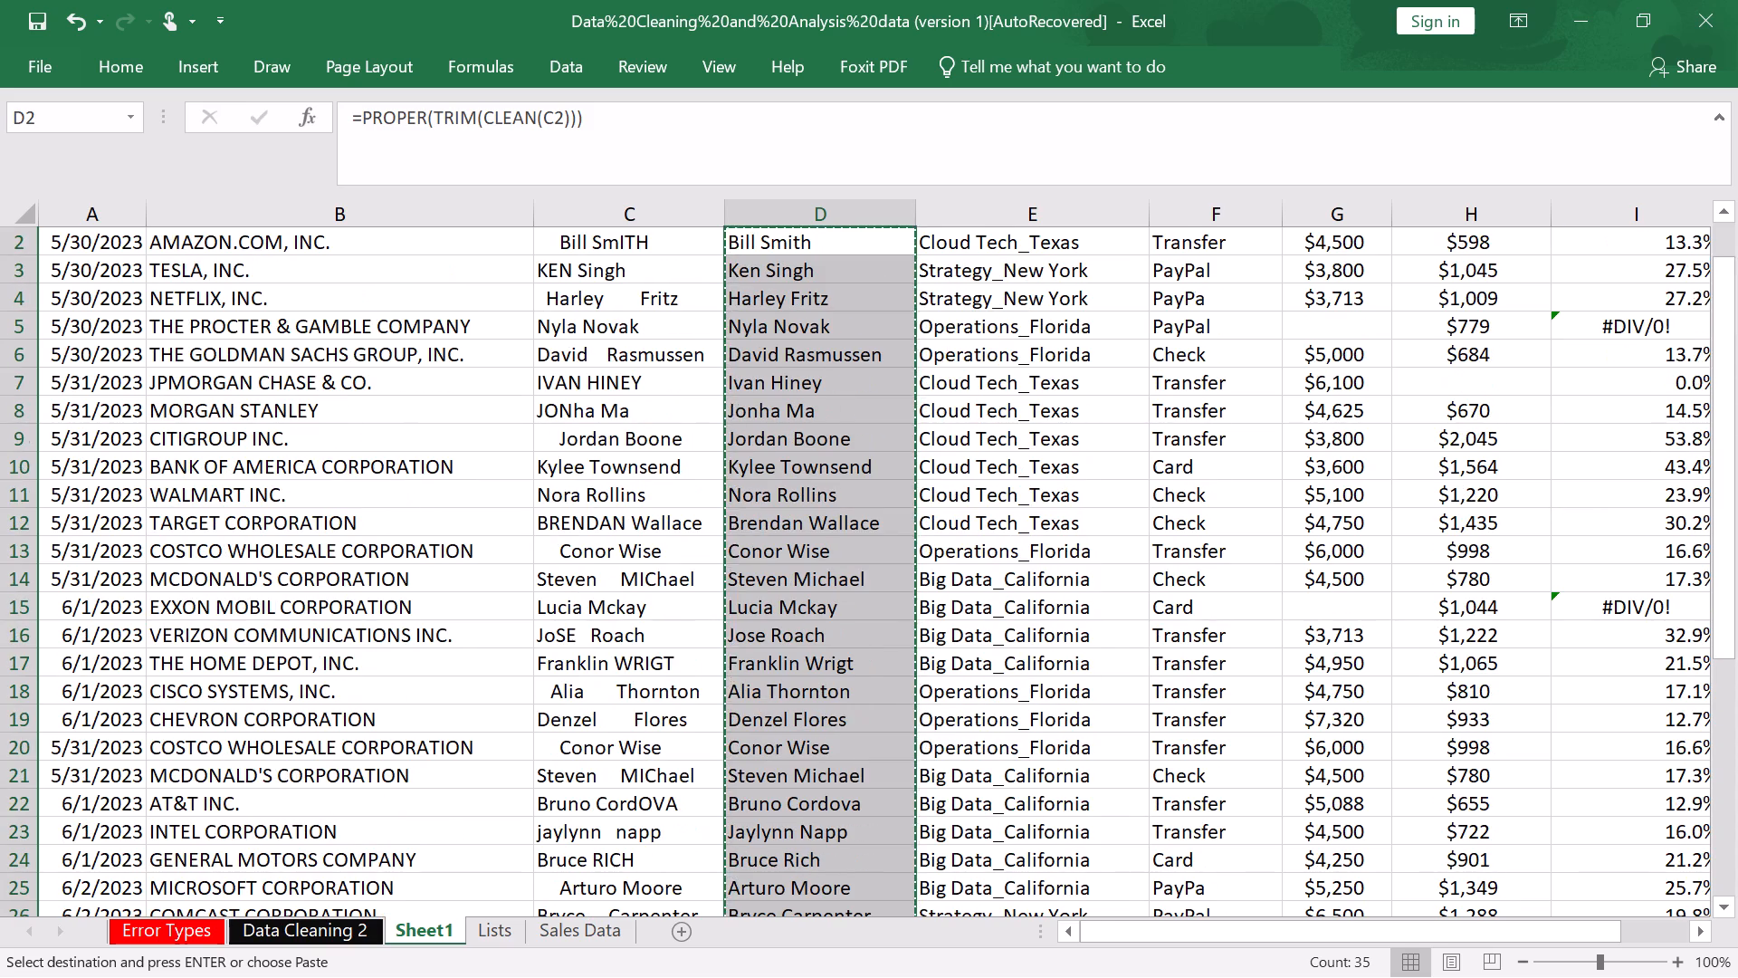
left_click(816, 400)
scroll(583, 327, "up", 1)
left_click(587, 268)
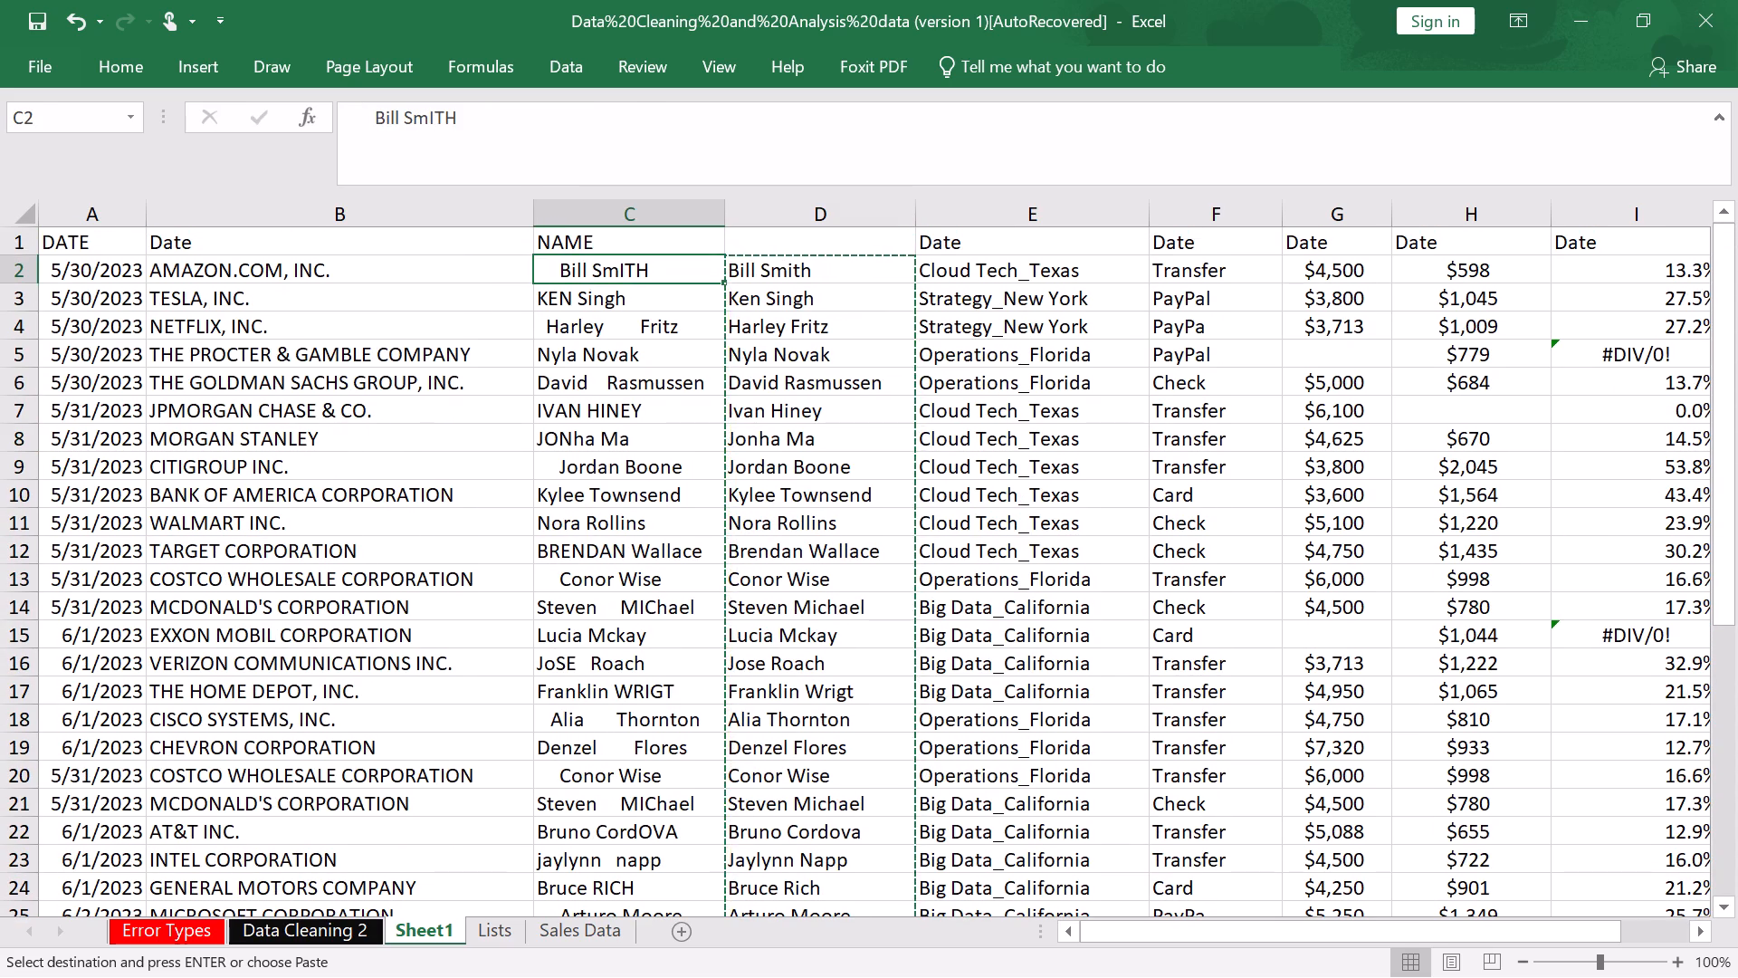
left_click_drag(606, 268, 606, 705)
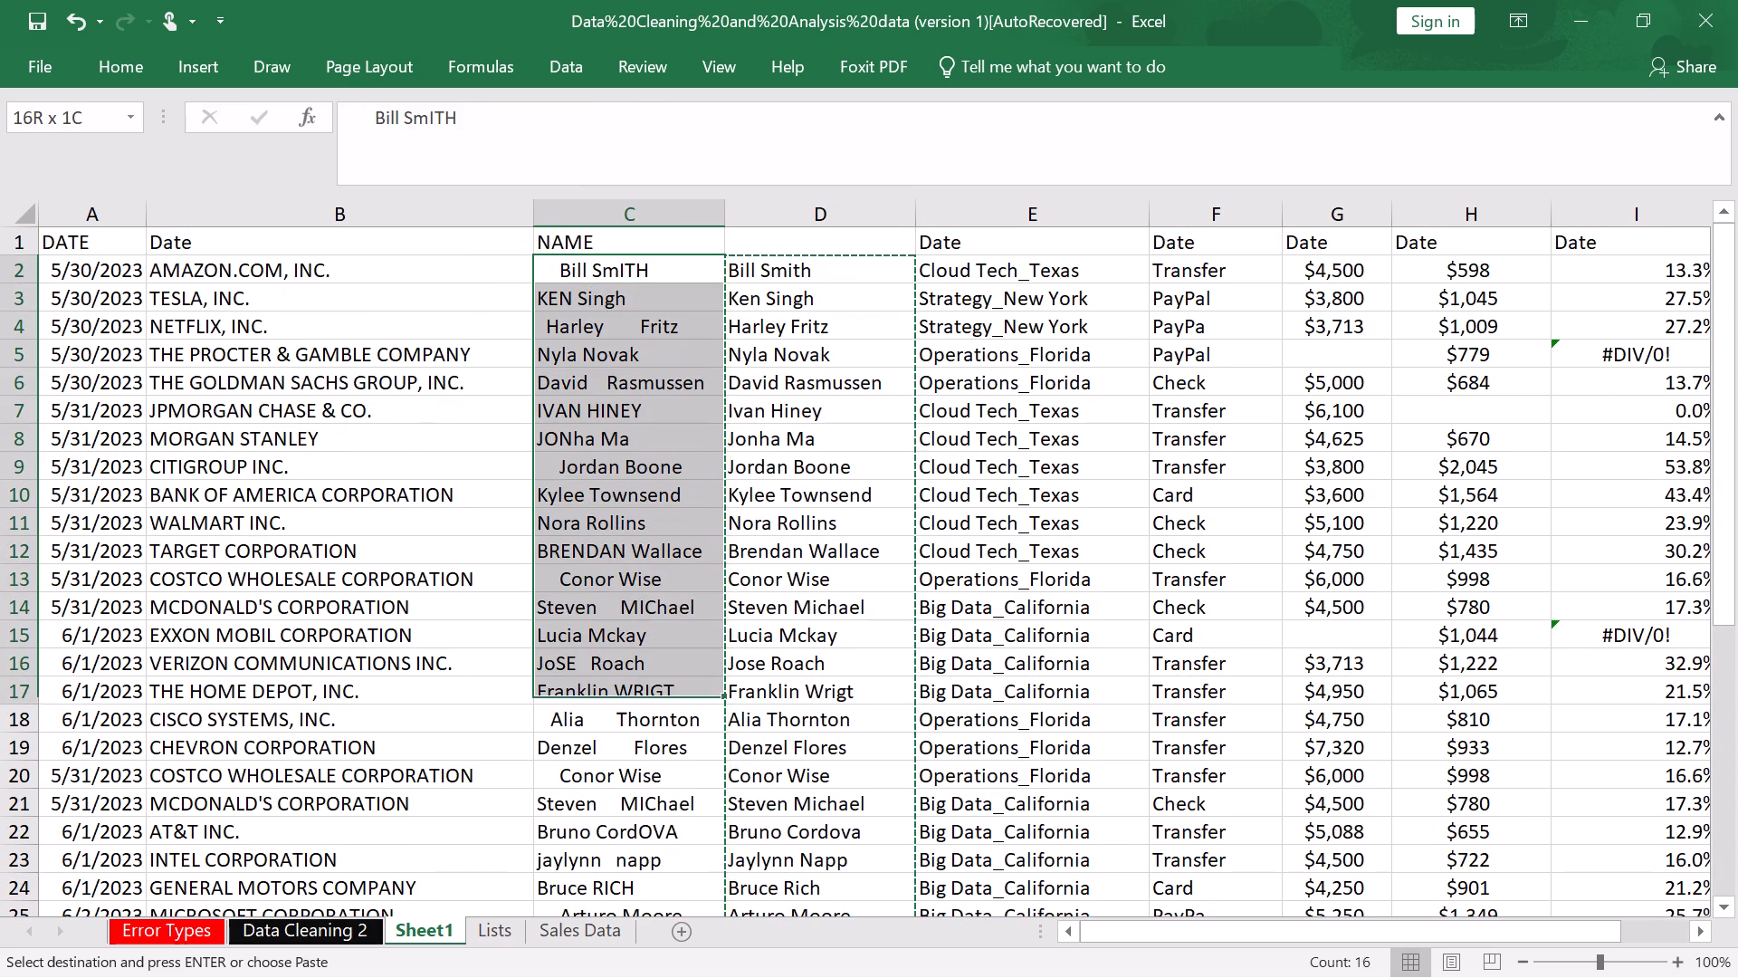
left_click_drag(606, 705, 611, 921)
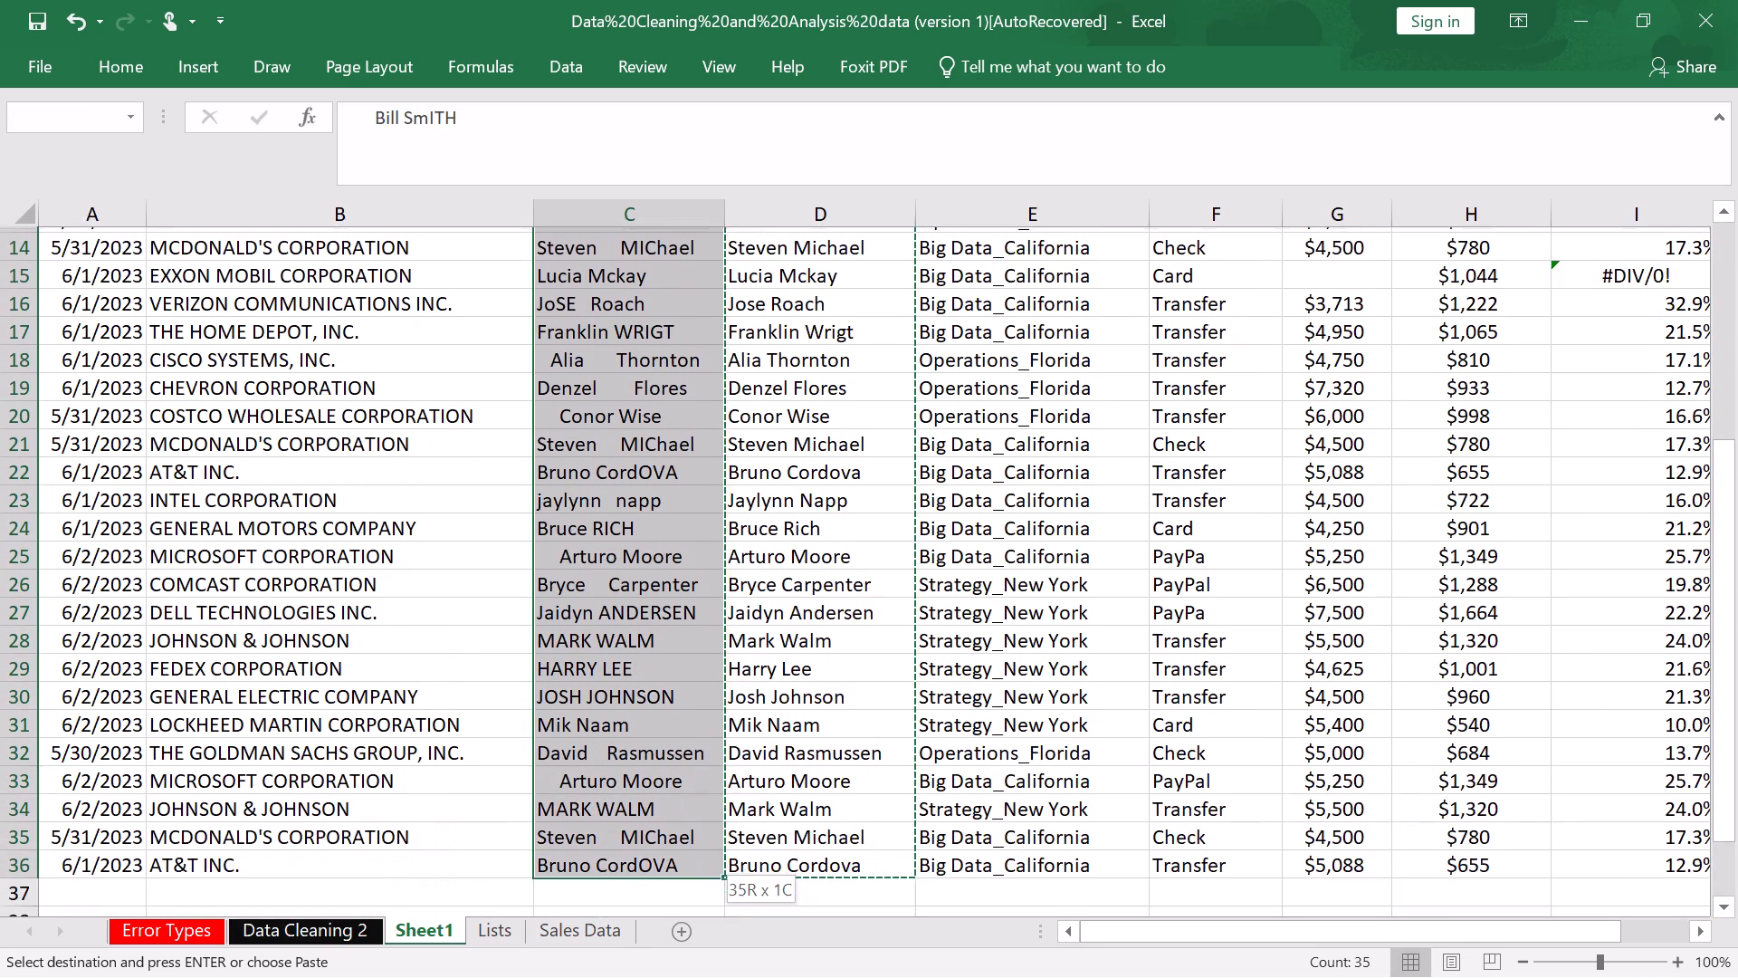
left_click_drag(611, 921, 609, 784)
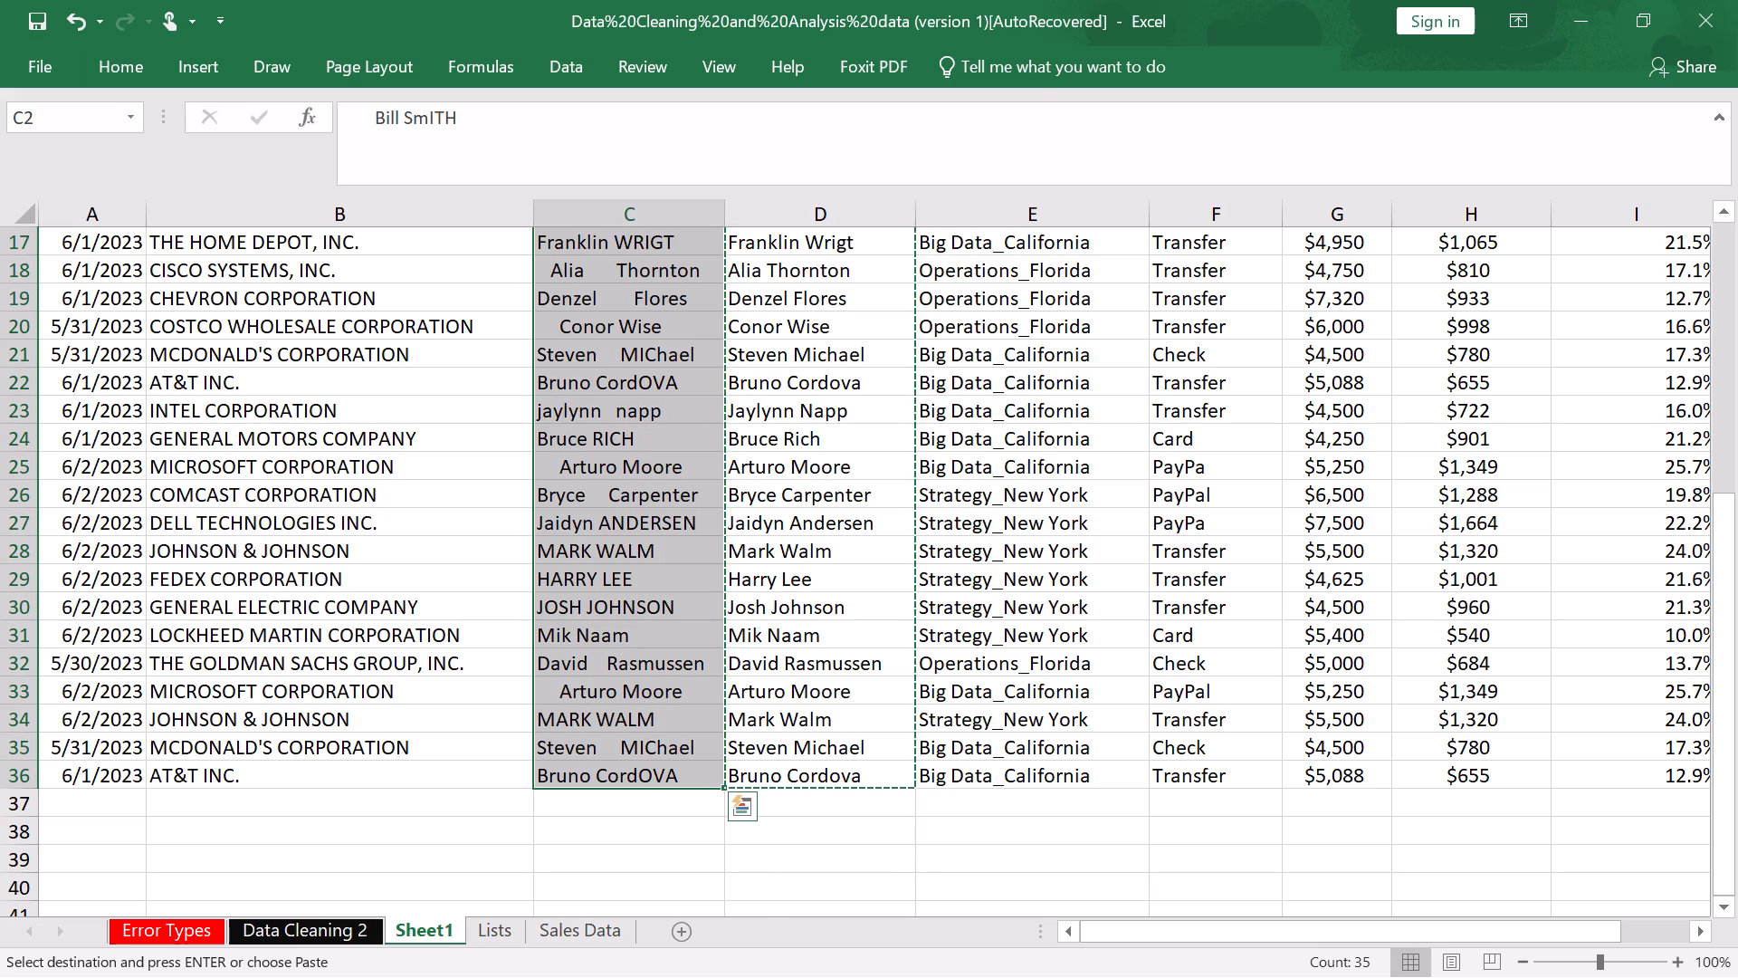
right_click(661, 593)
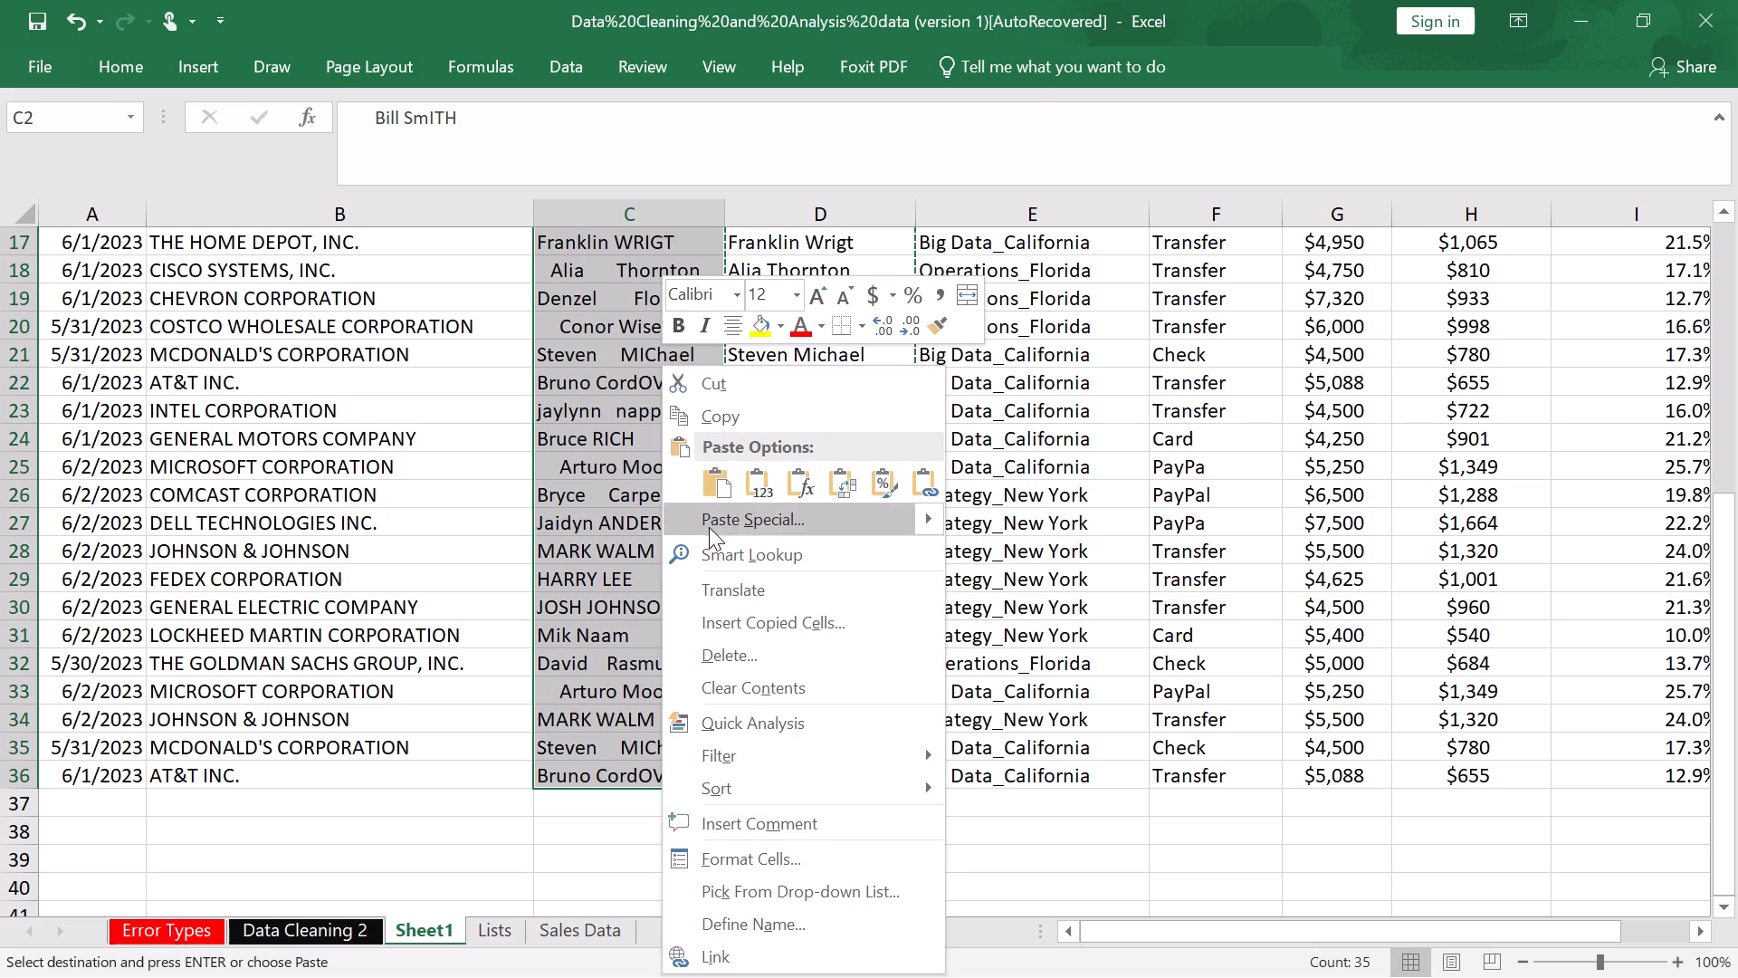
left_click(727, 517)
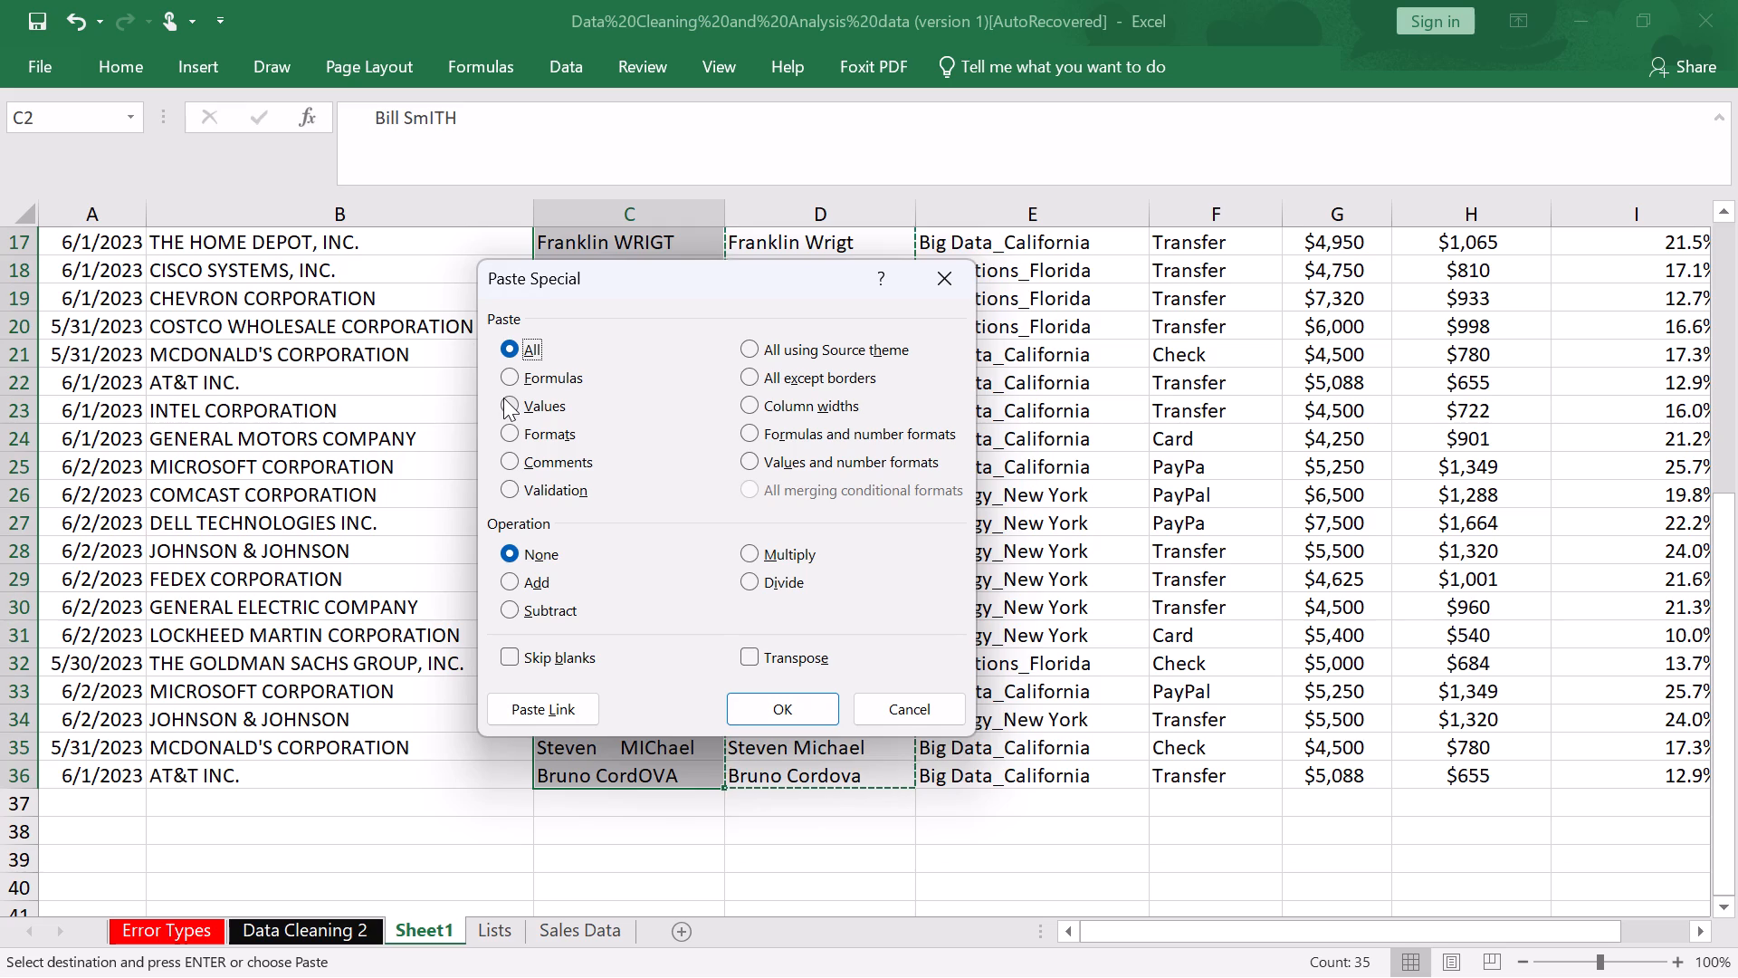
left_click(503, 398)
left_click(786, 708)
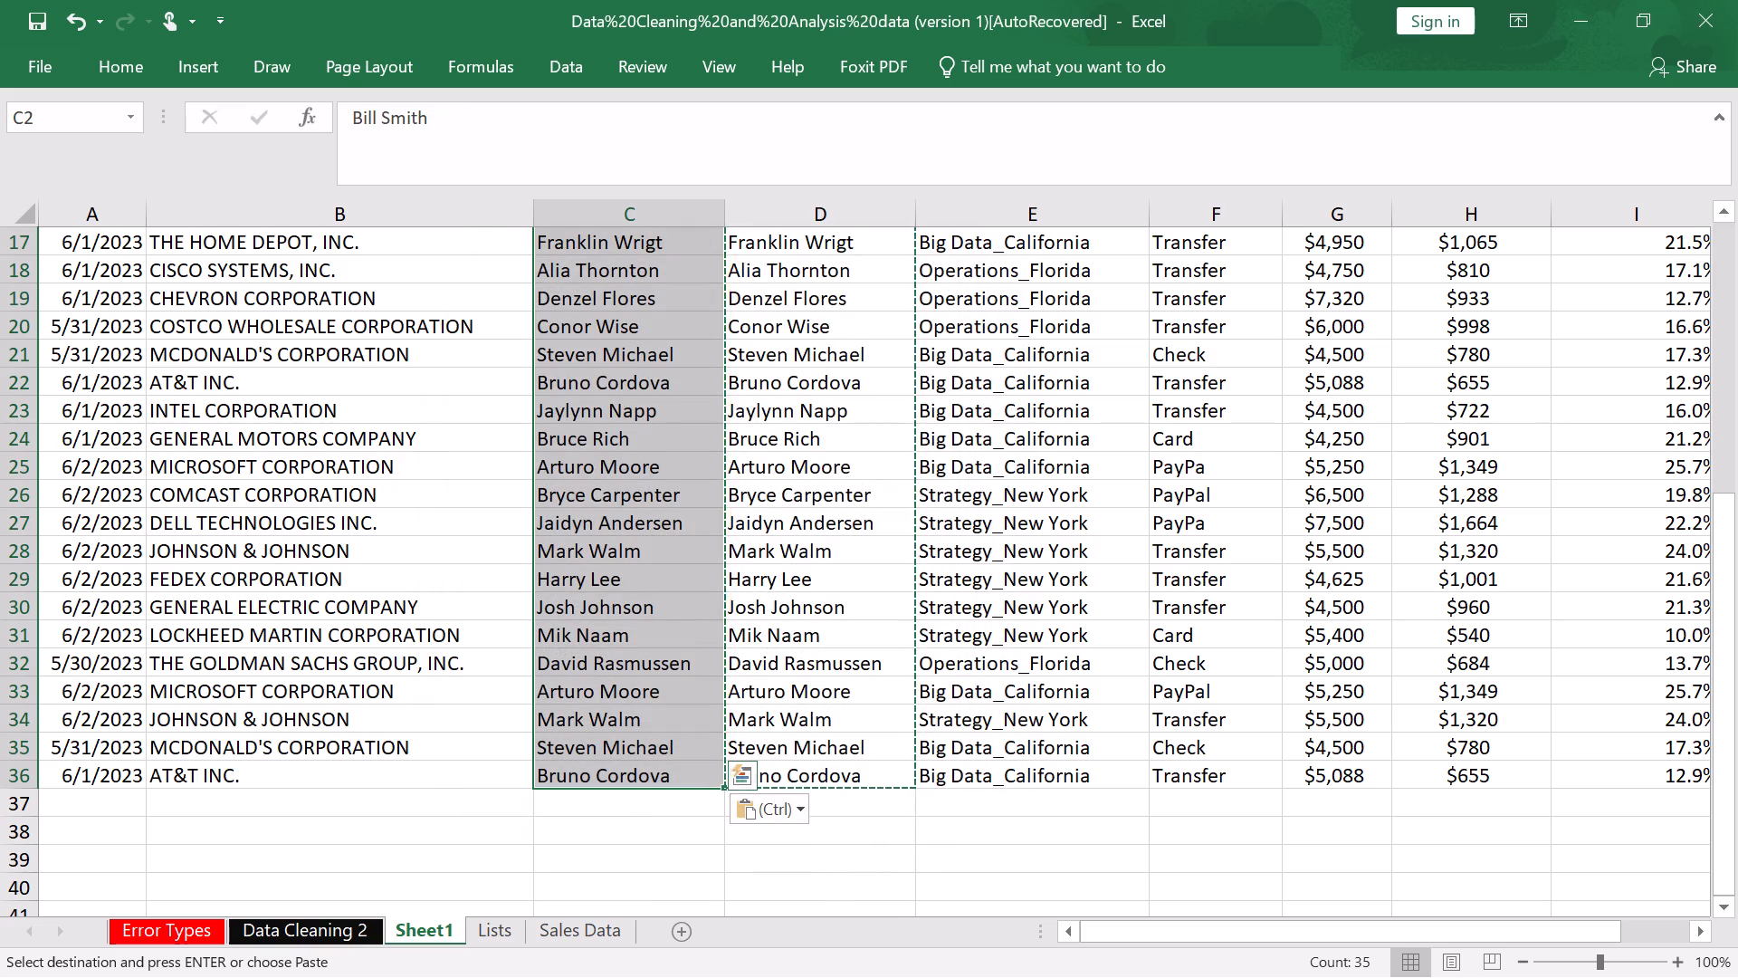
left_click(687, 559)
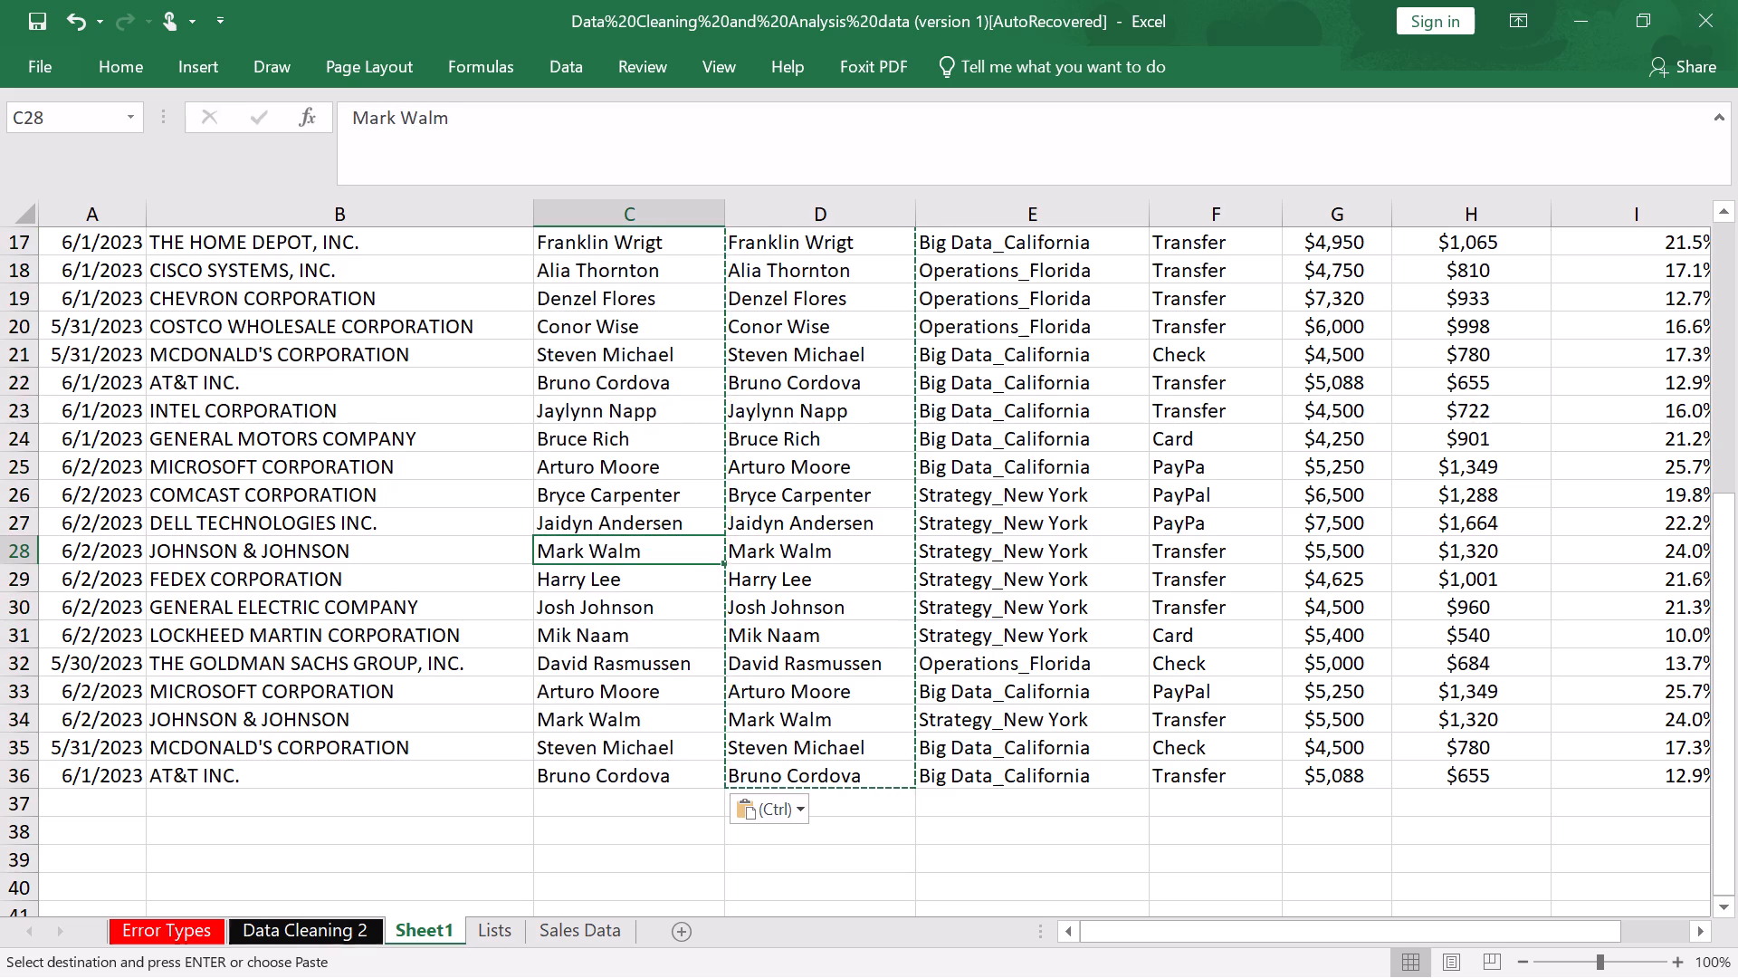
Delete the helper column D containing the PROPER/TRIM/CLEAN formulas from Sheet1.
scroll(682, 572, "up", 10)
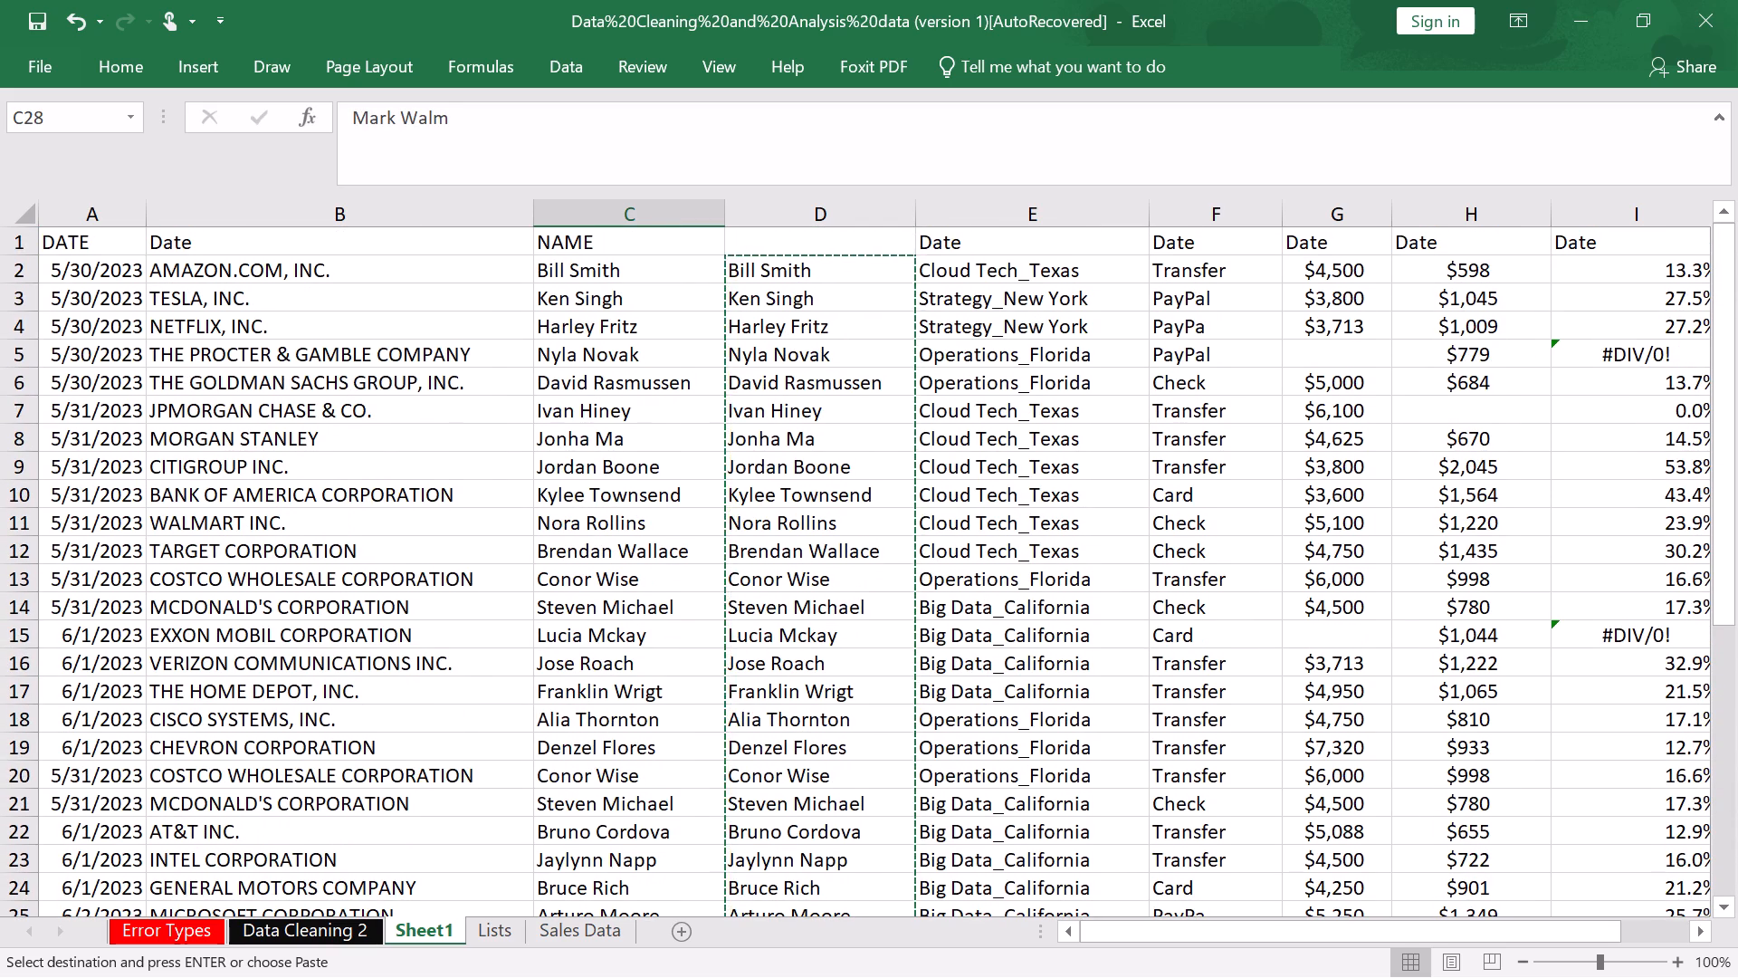
left_click(817, 272)
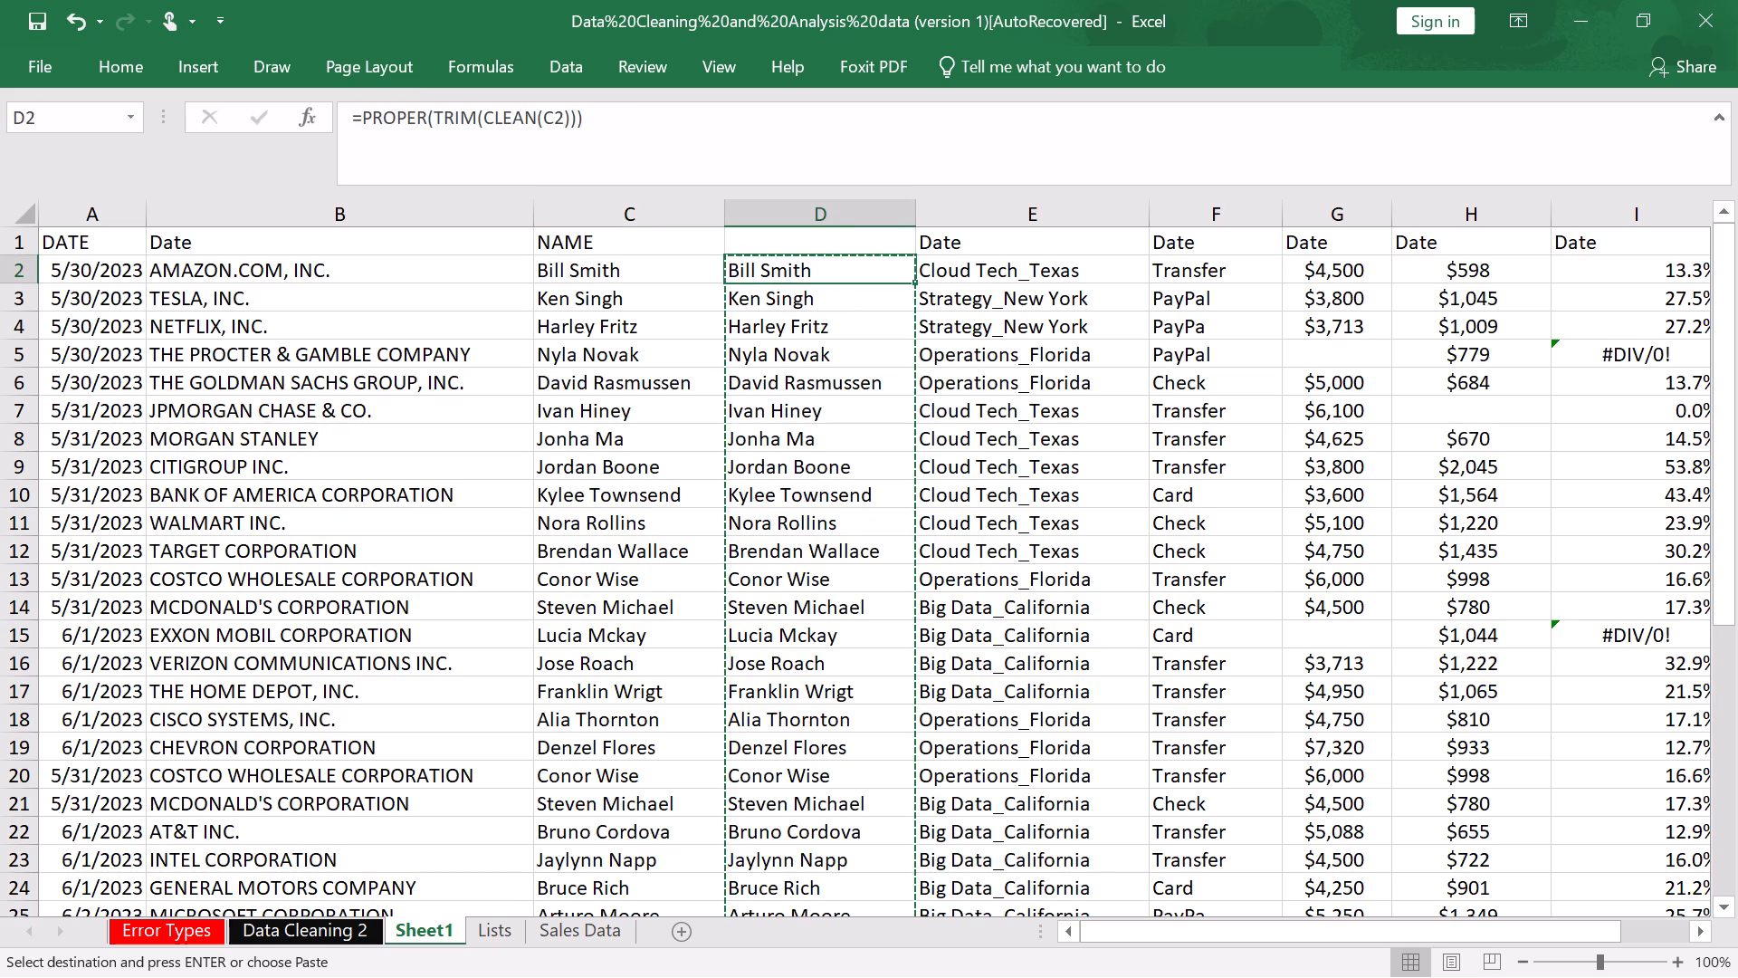
left_click(807, 218)
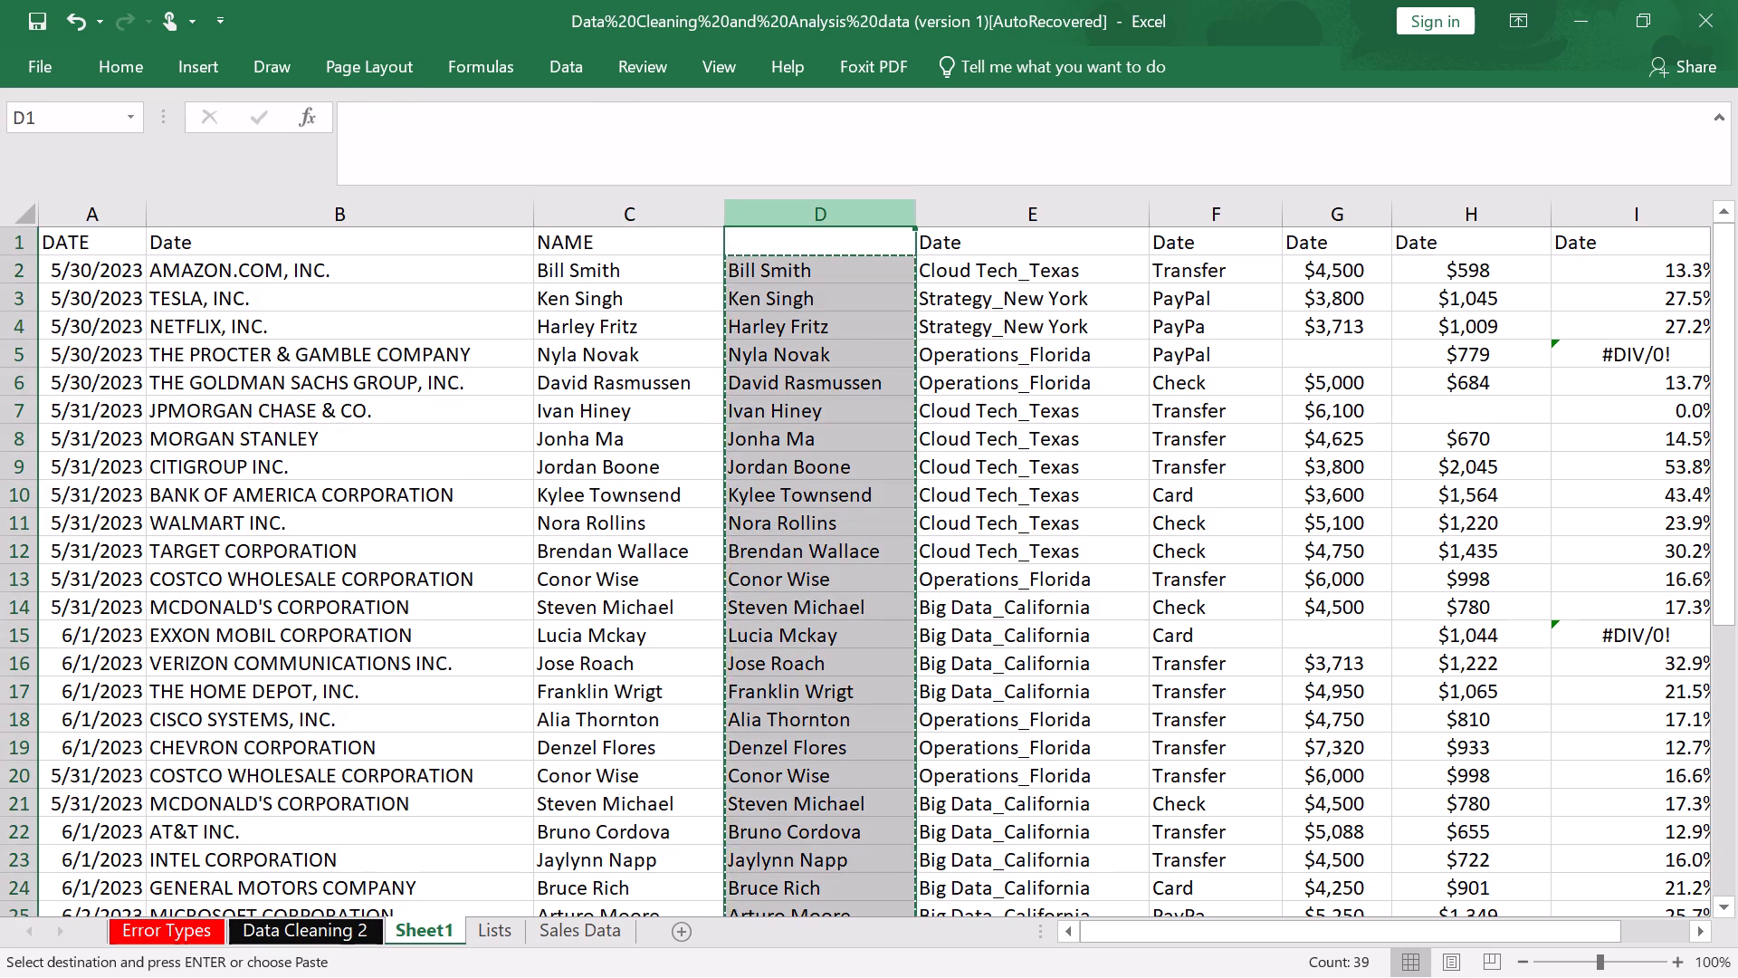
right_click(807, 219)
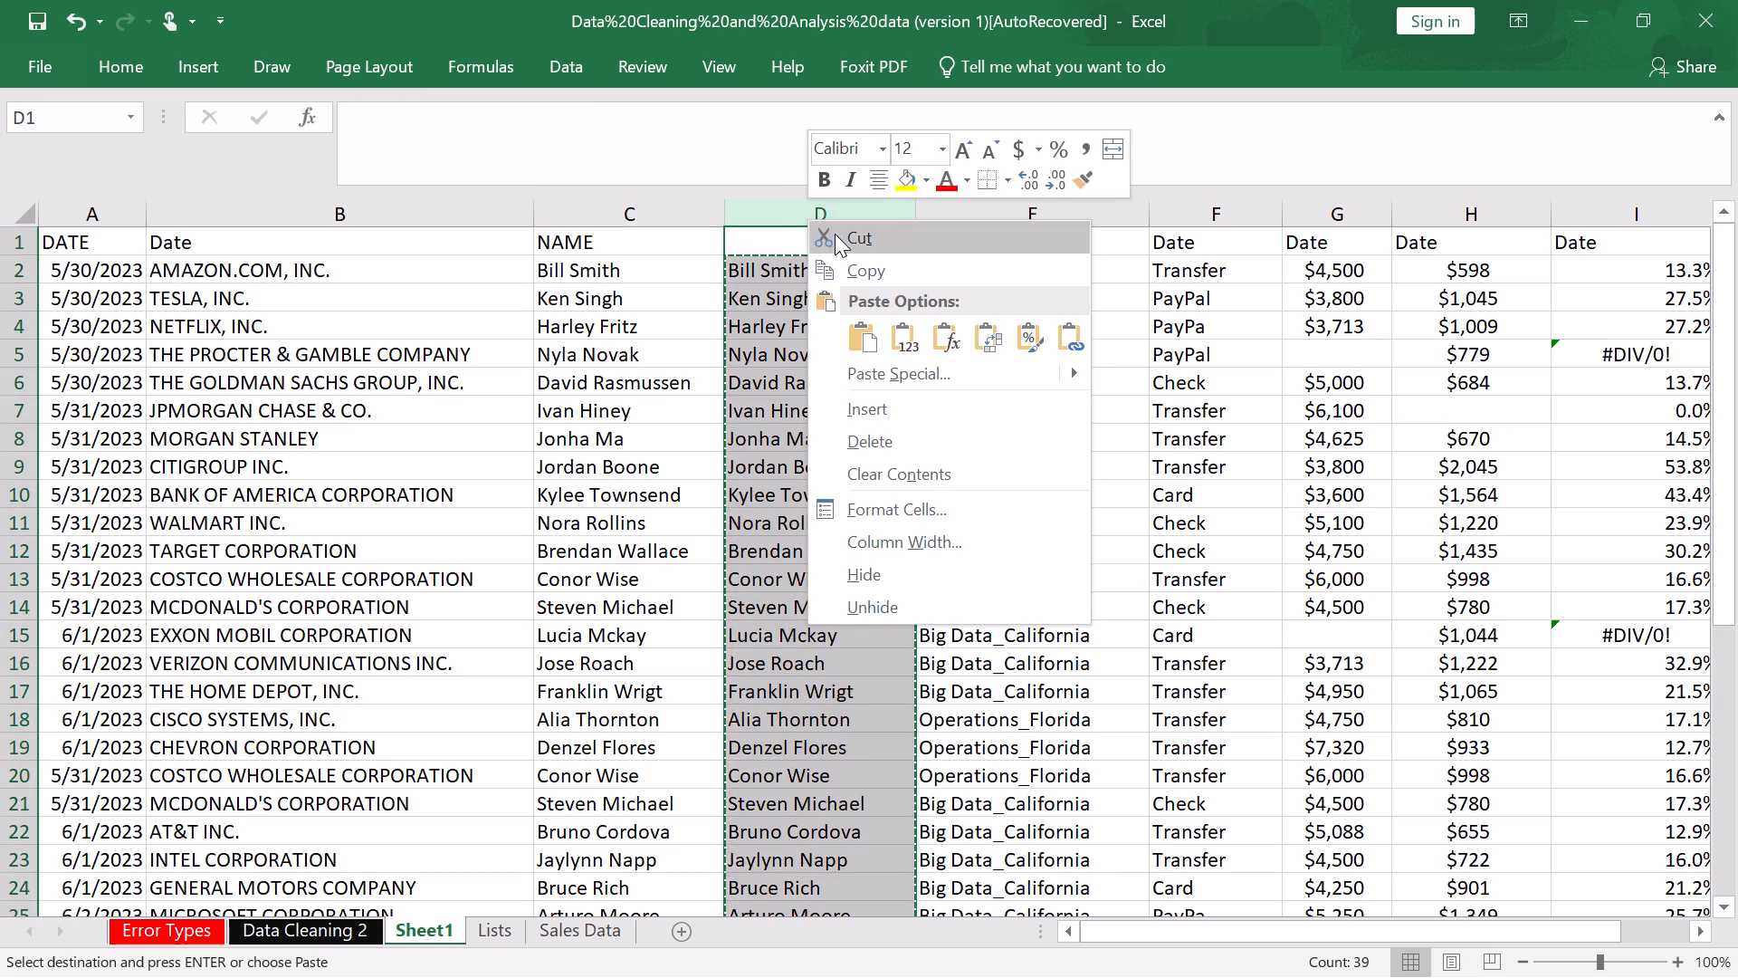
left_click(900, 443)
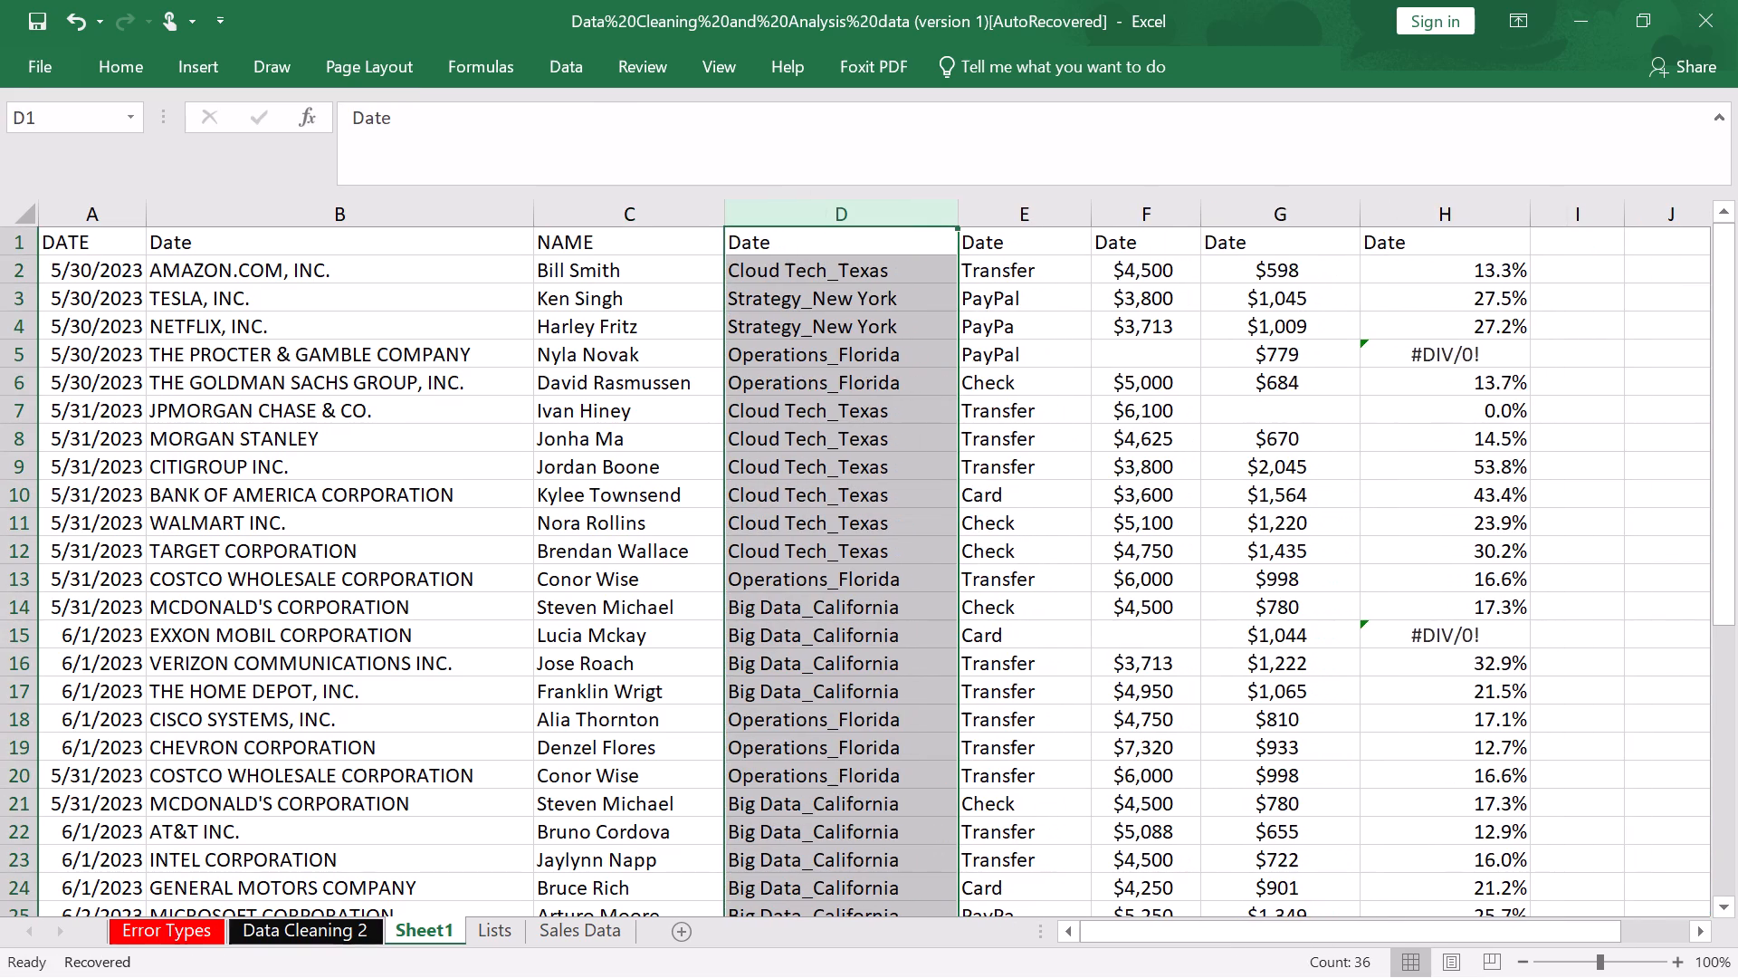
left_click(947, 395)
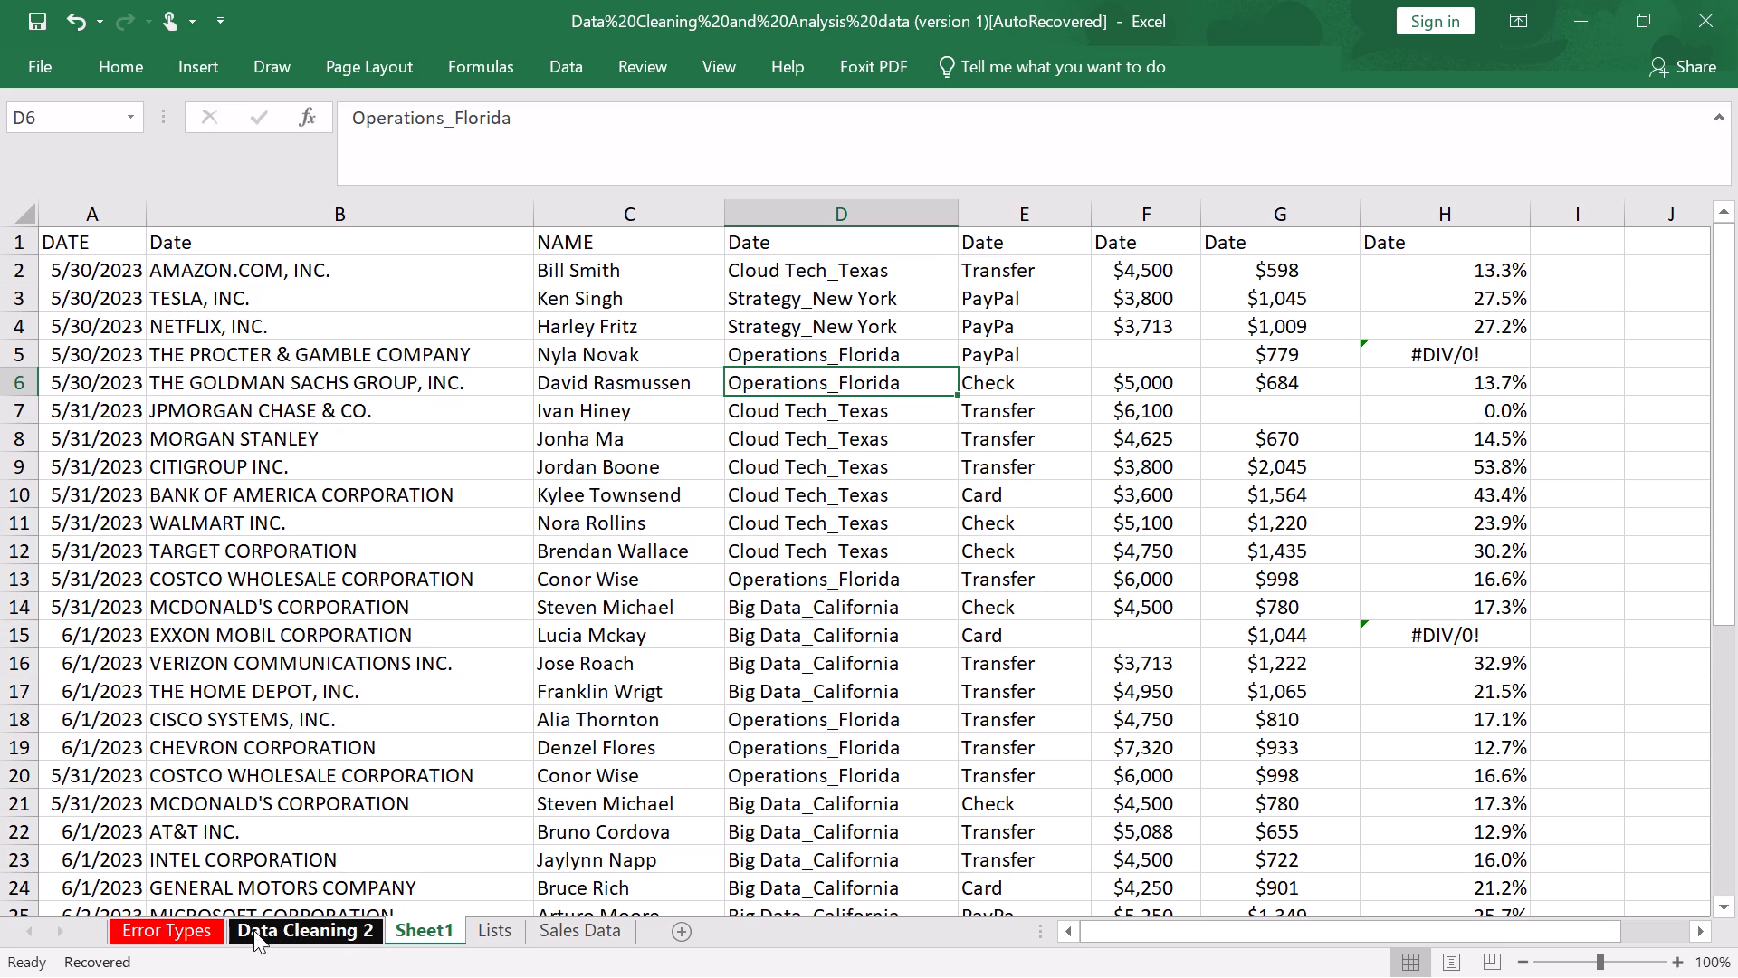
Check the original headers on the Data Cleaning 2 sheet and set the header in D1 of Sheet1 to DEPARTMENT.
left_click(291, 925)
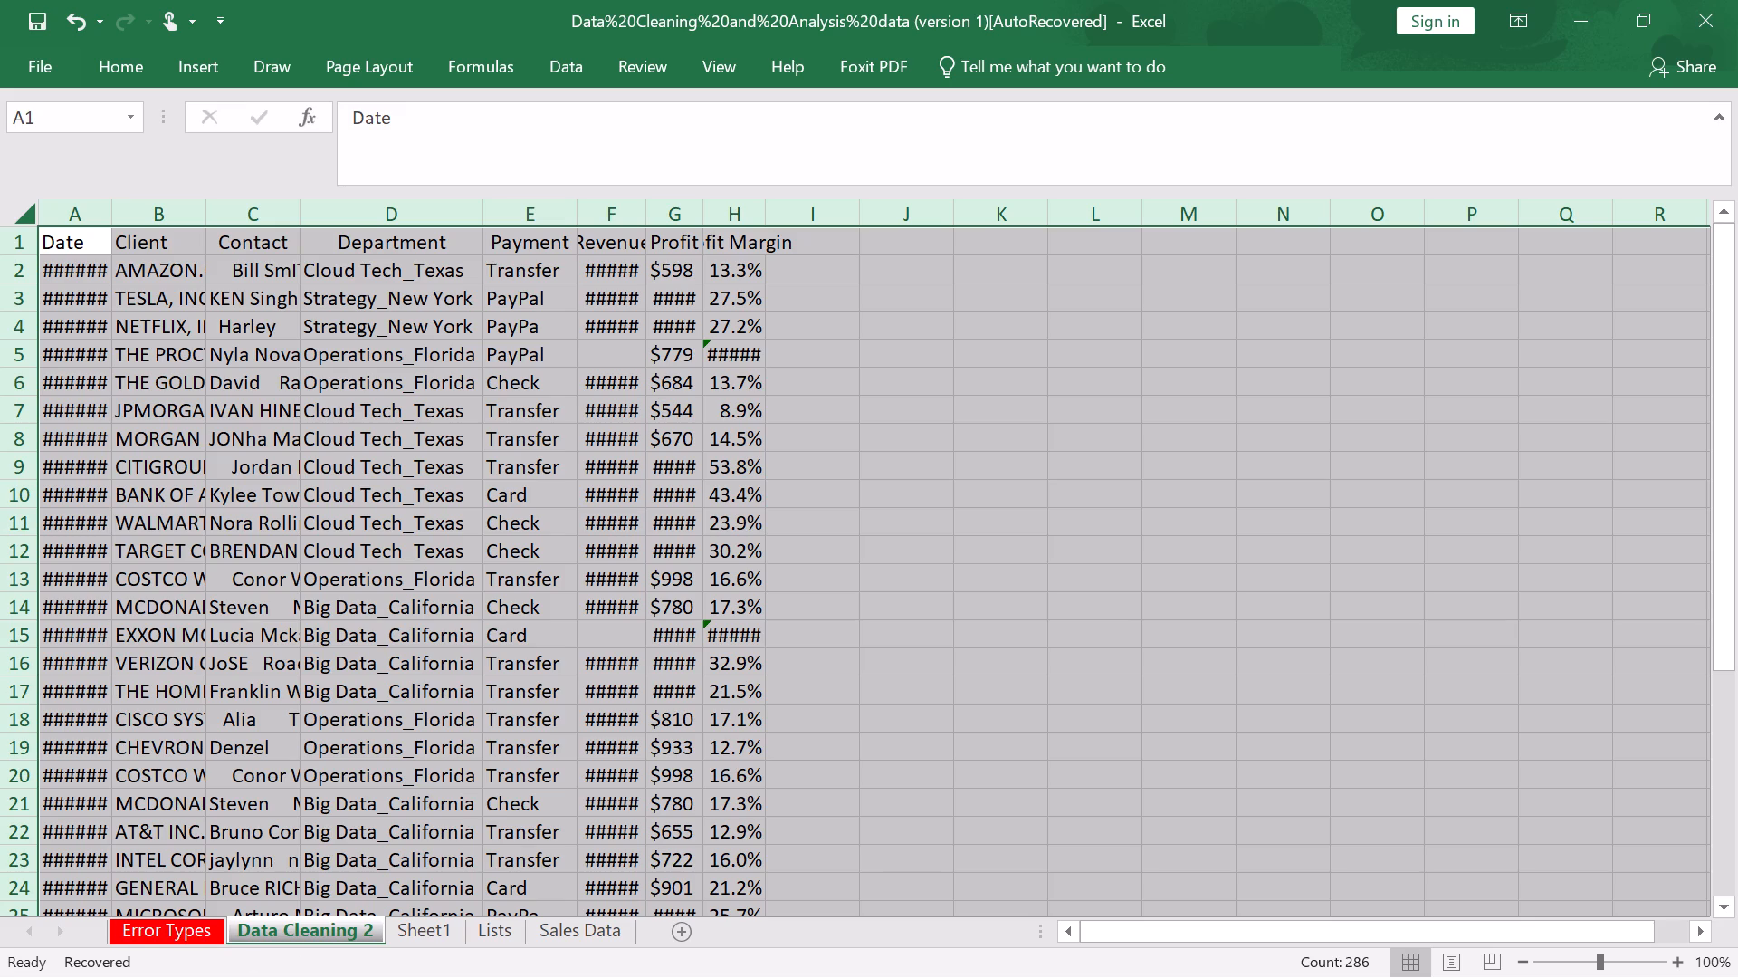
left_click(427, 930)
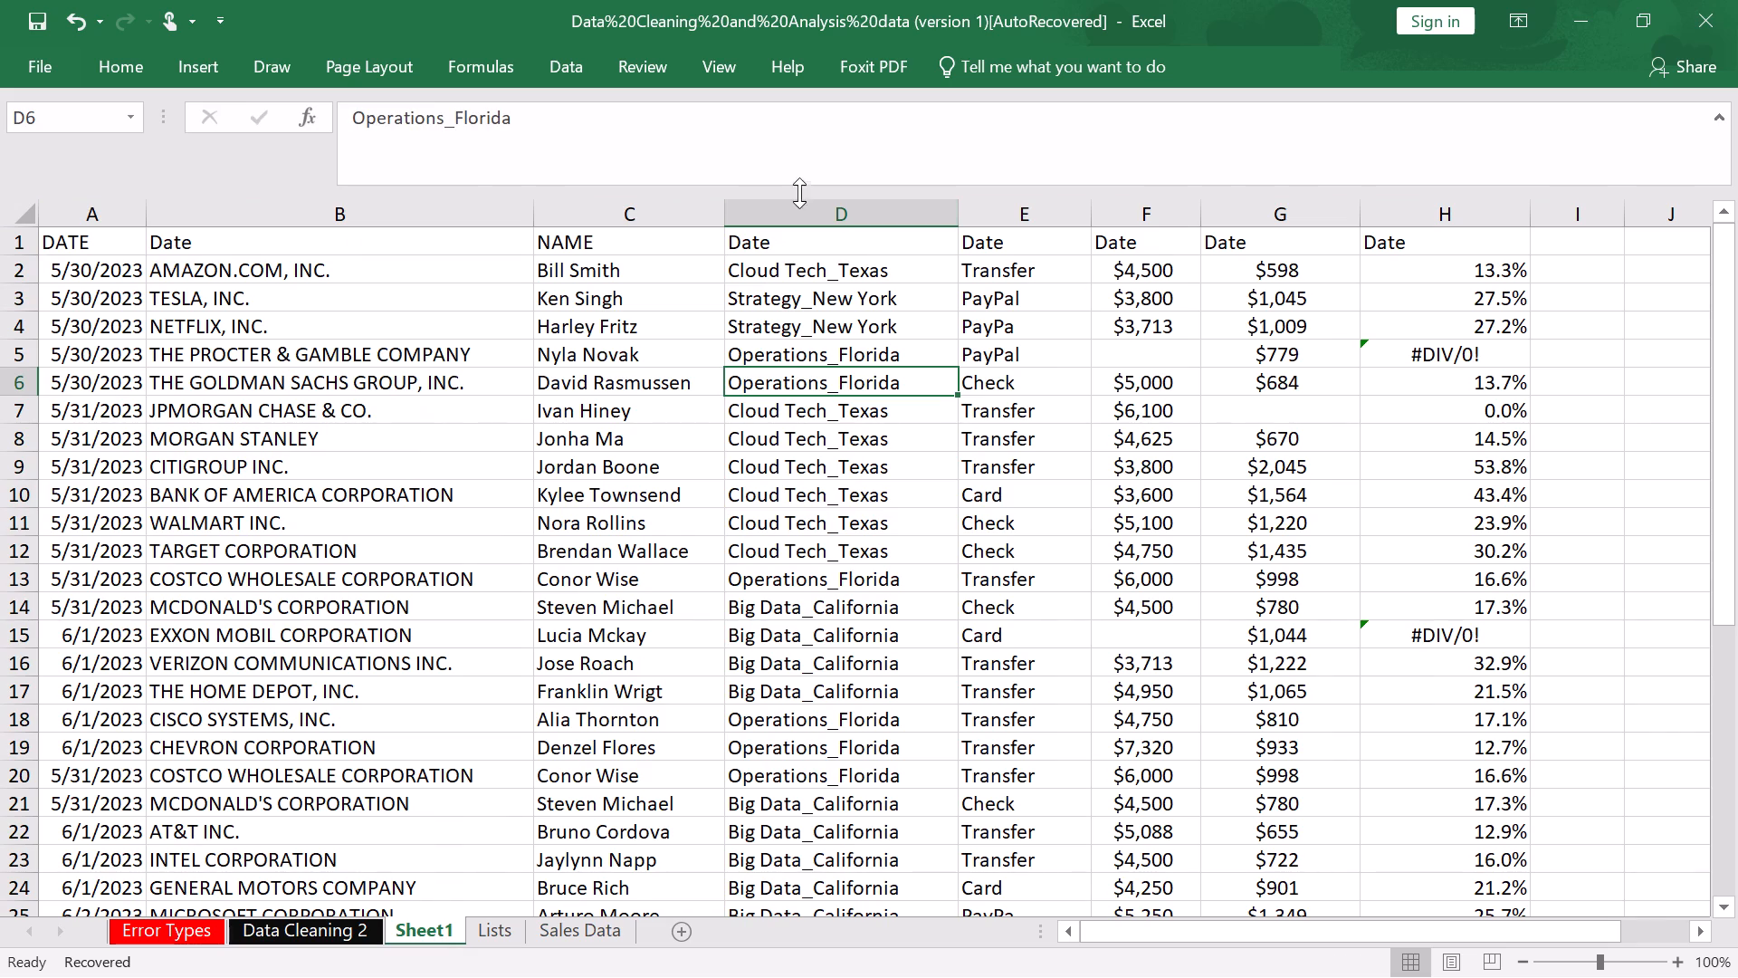
left_click(792, 243)
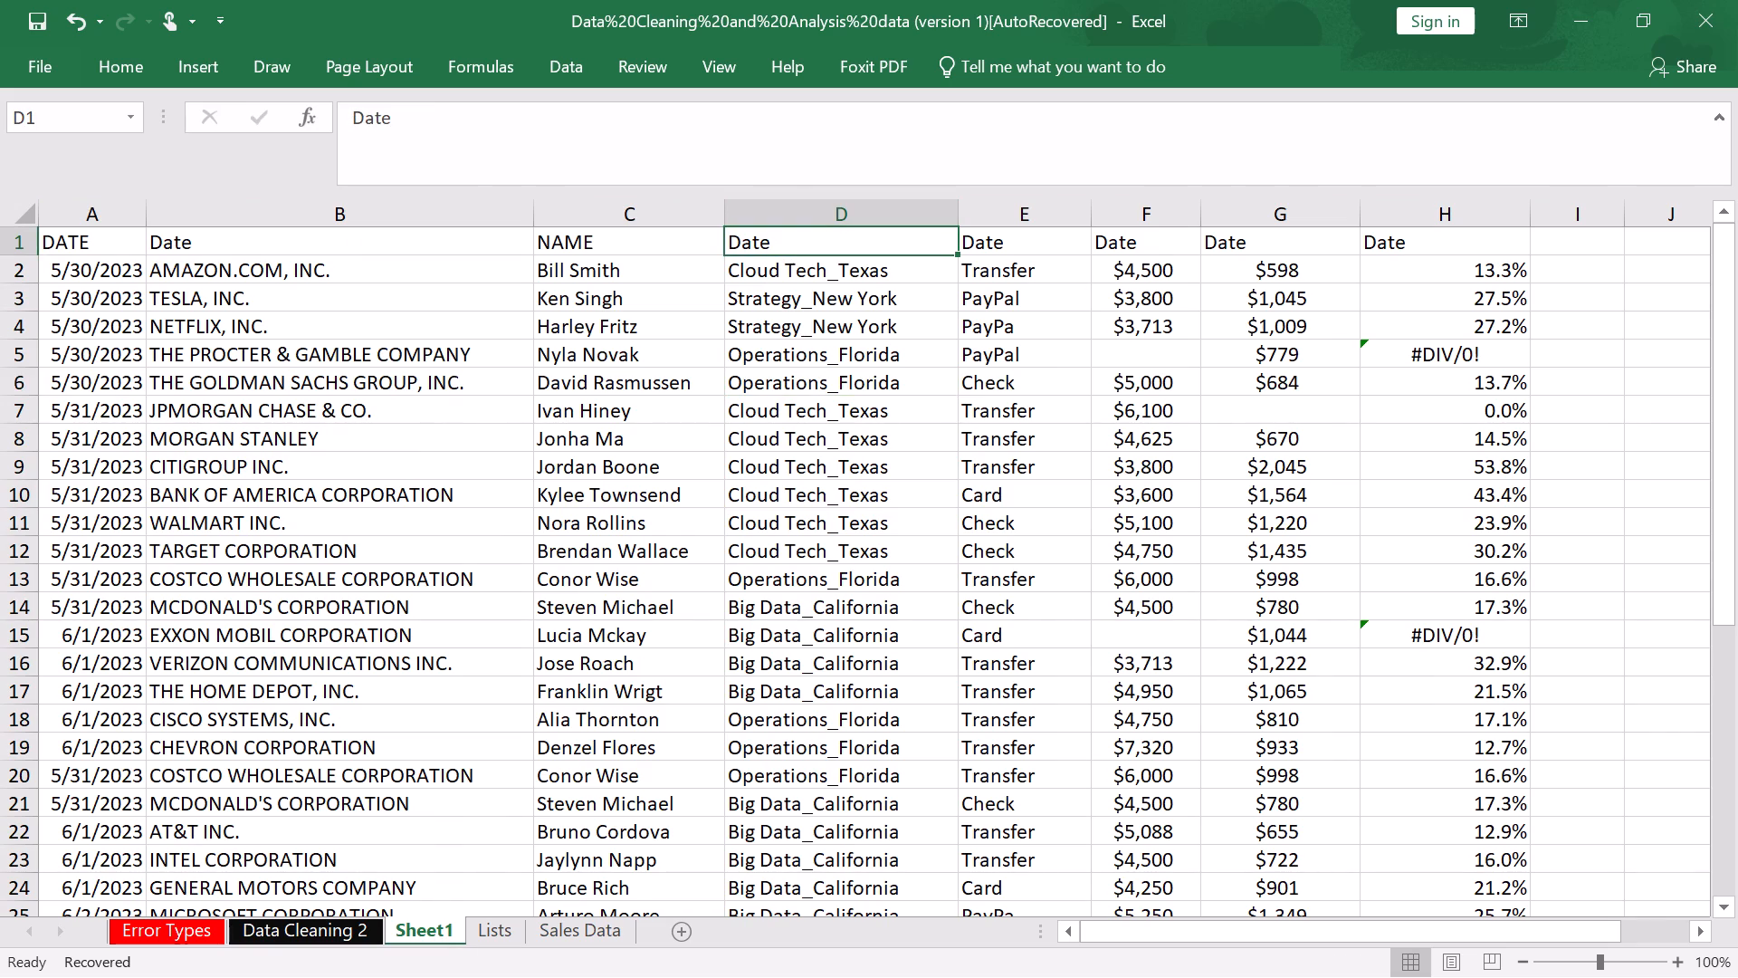
key("BackSpace")
key("BackSpace")
type("DE")
type("PARTMENT")
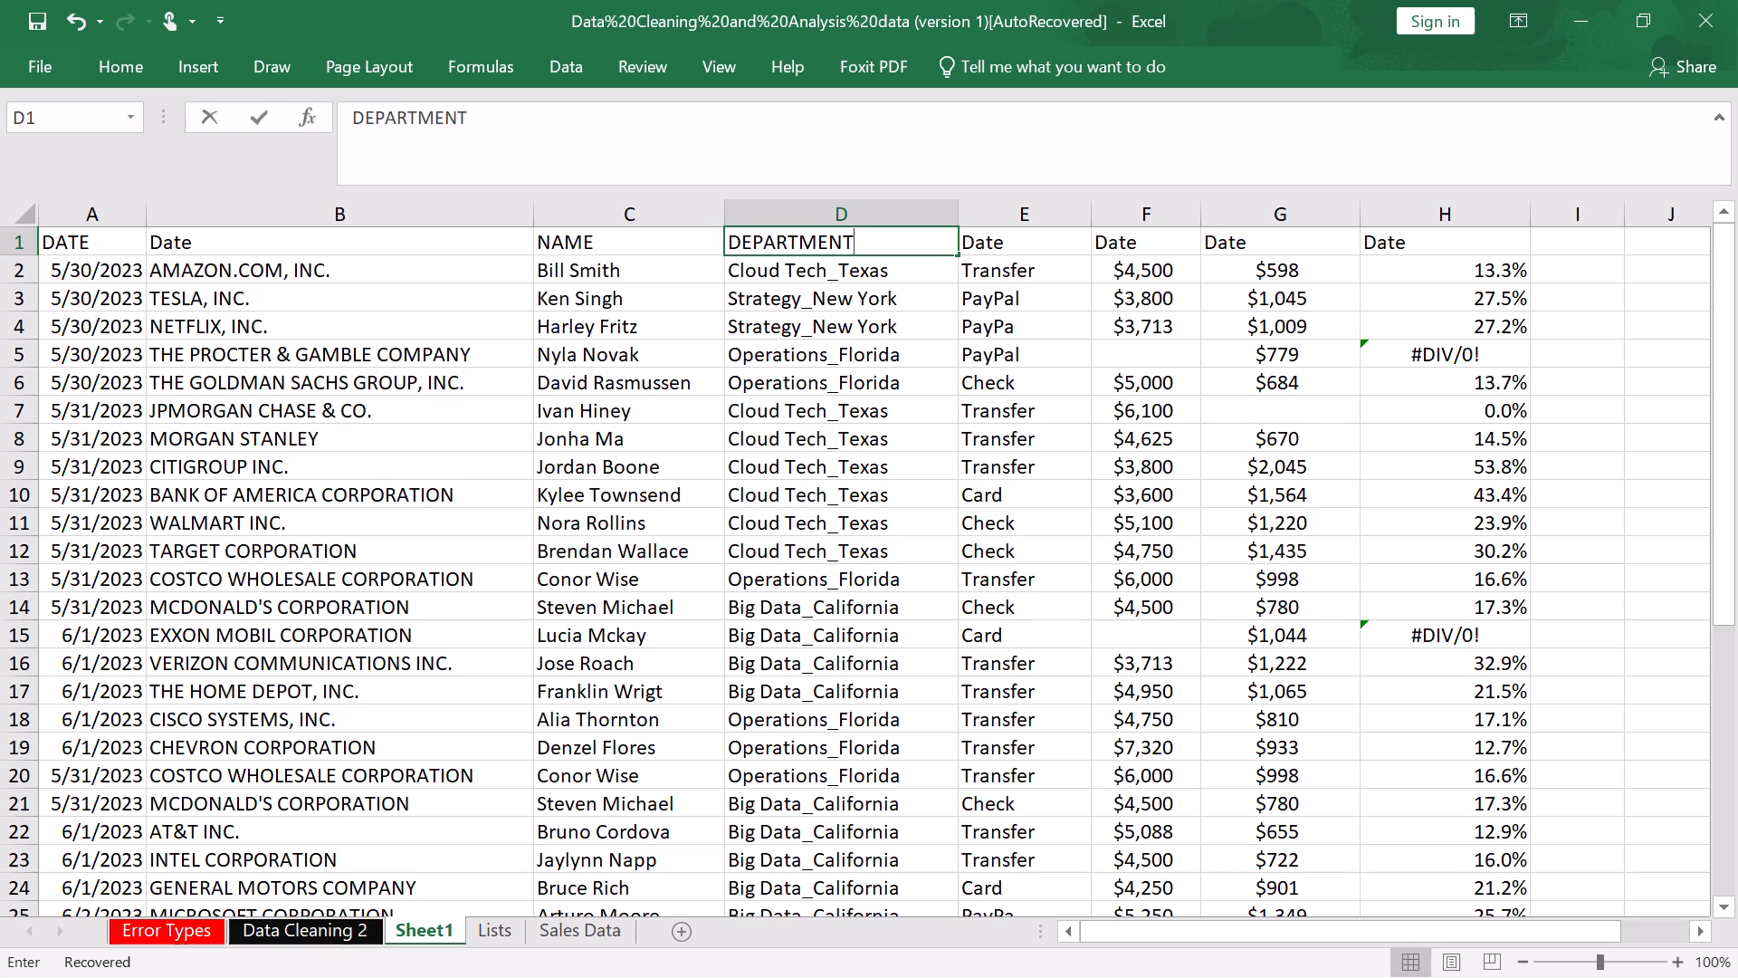
Set the header in B1, above the company names, to CLIENT.
left_click(336, 243)
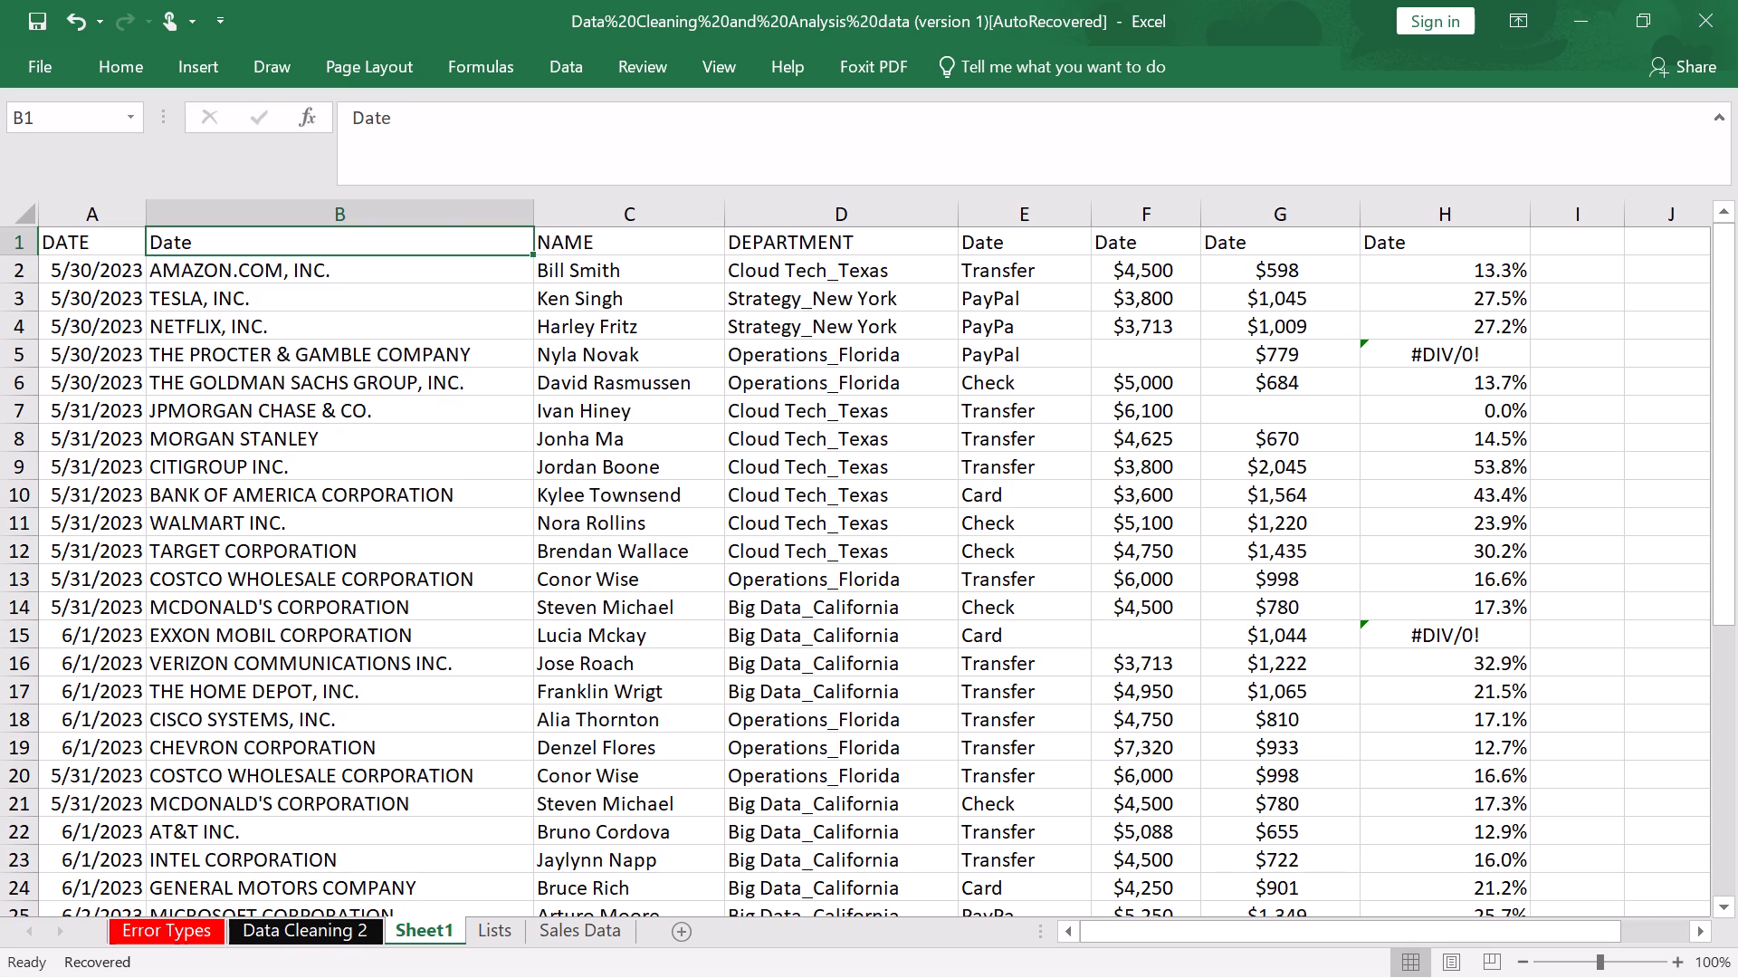
key("BackSpace")
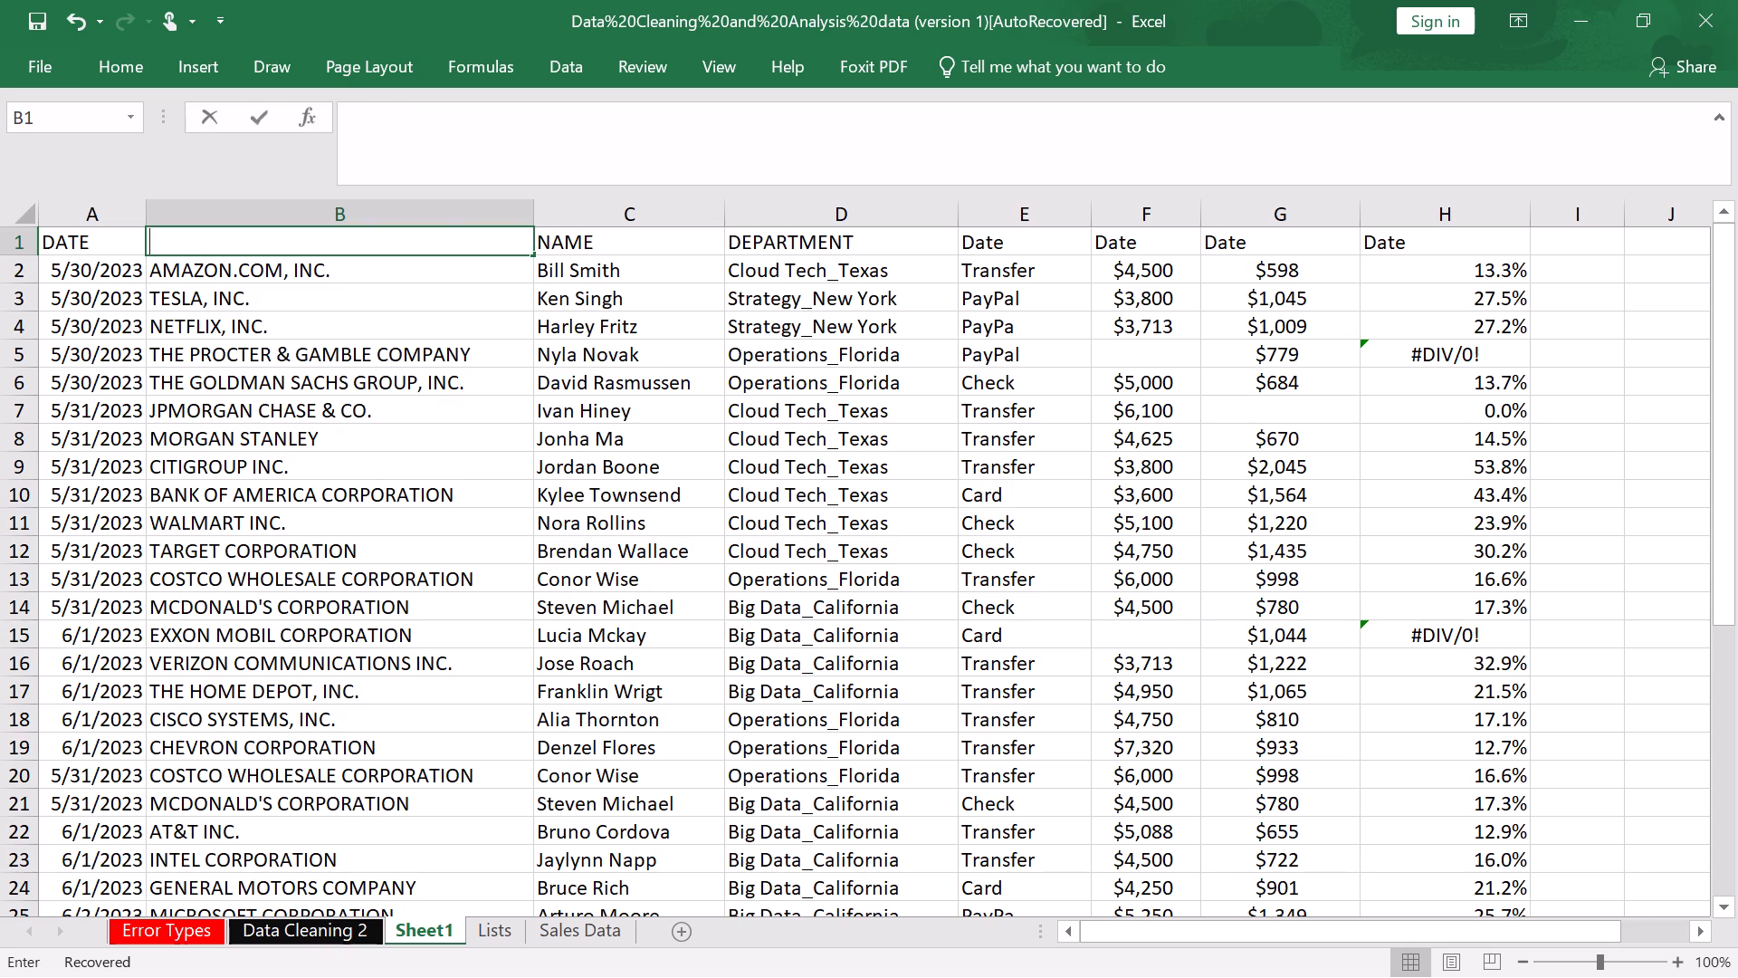
type("CLIENT")
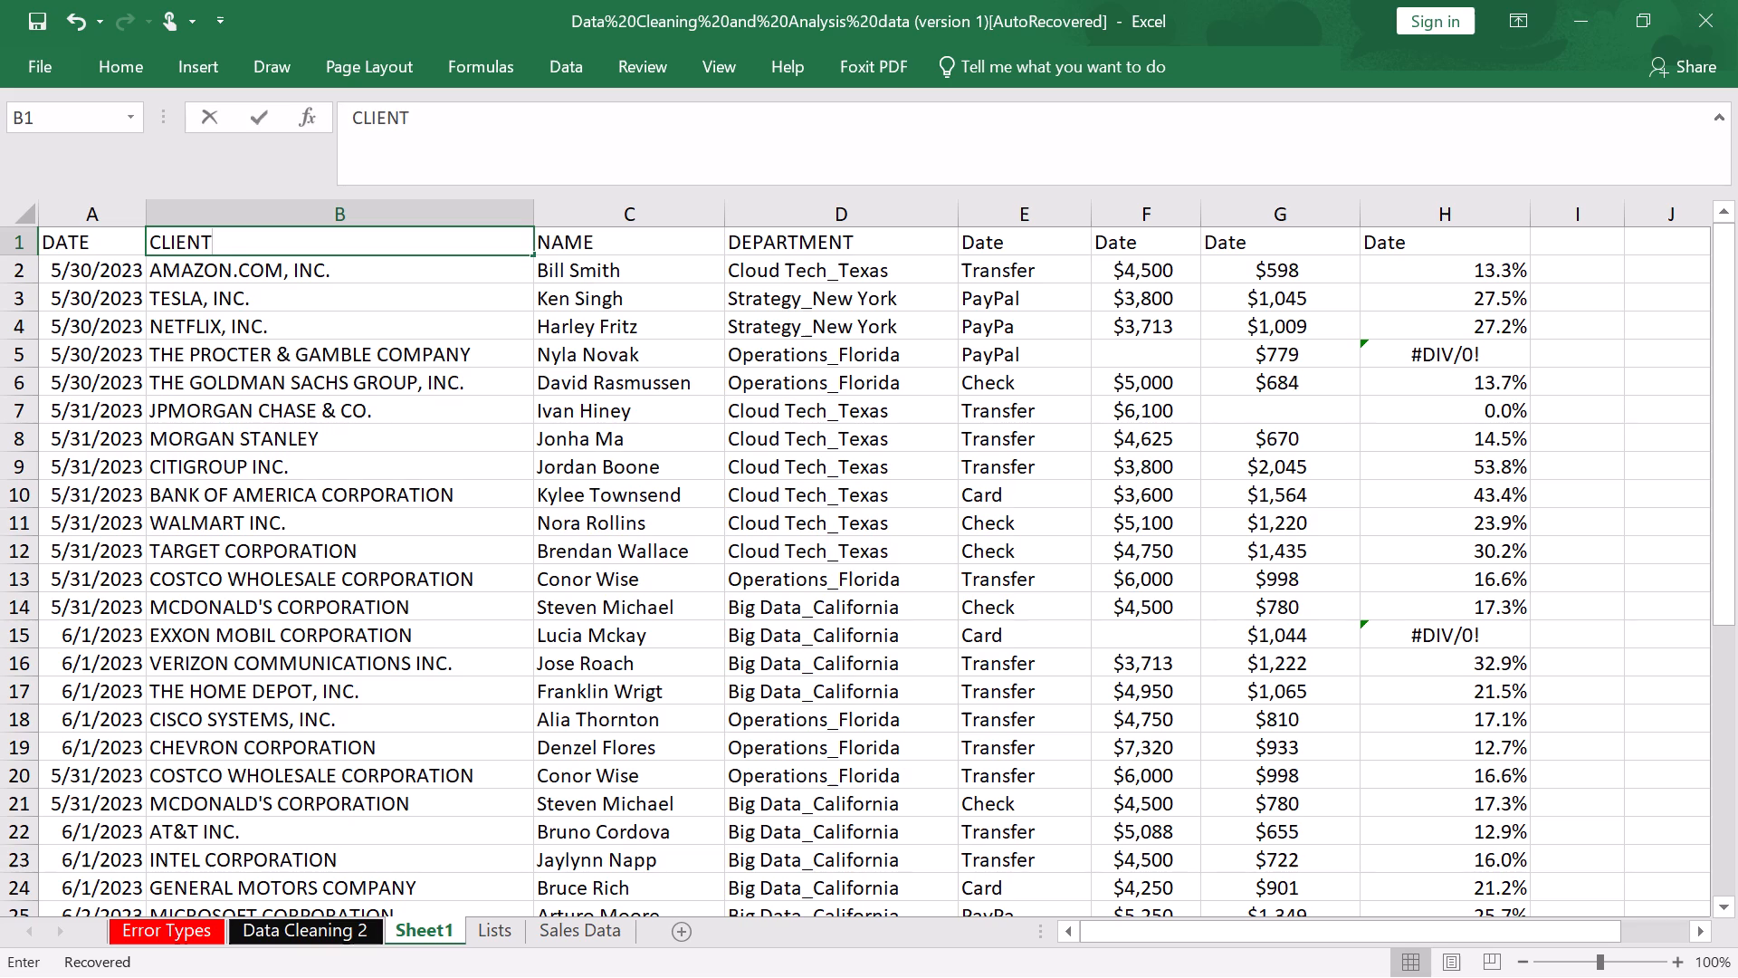
left_click(881, 244)
Examine the records down to row 36 for remaining cleaning issues, including the DEPARTMENT entries in column D.
scroll(963, 296, "down", 8)
scroll(963, 291, "up", 5)
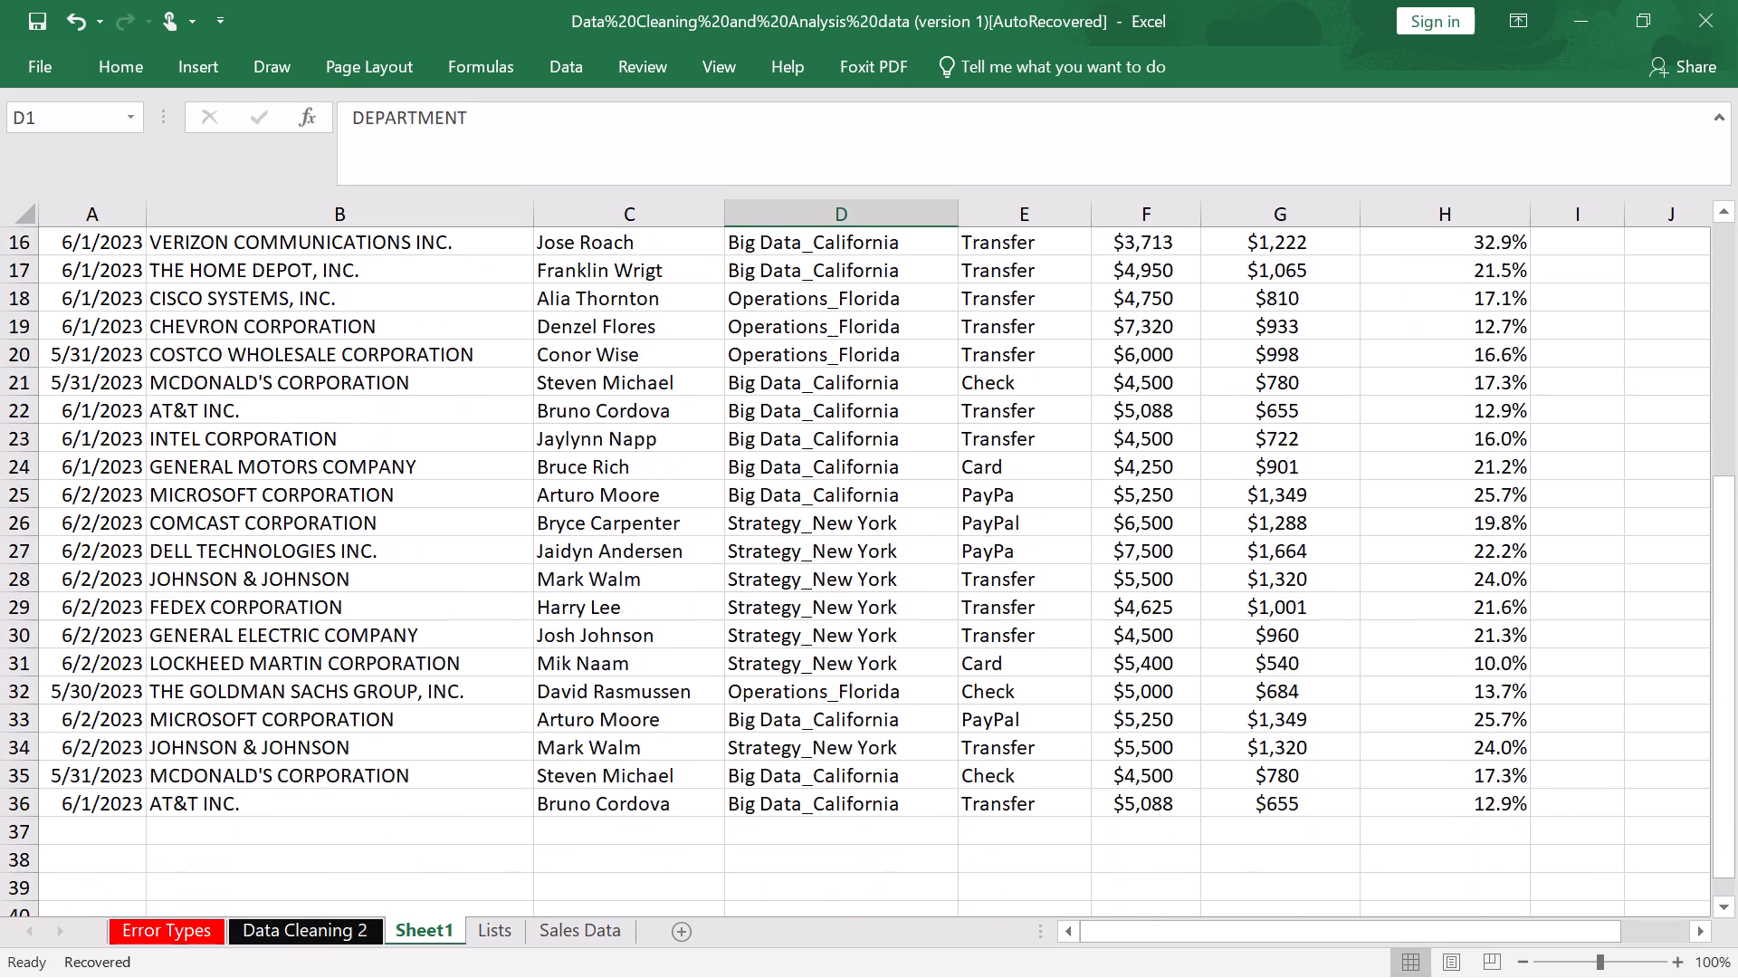
scroll(963, 291, "up", 7)
scroll(963, 289, "down", 6)
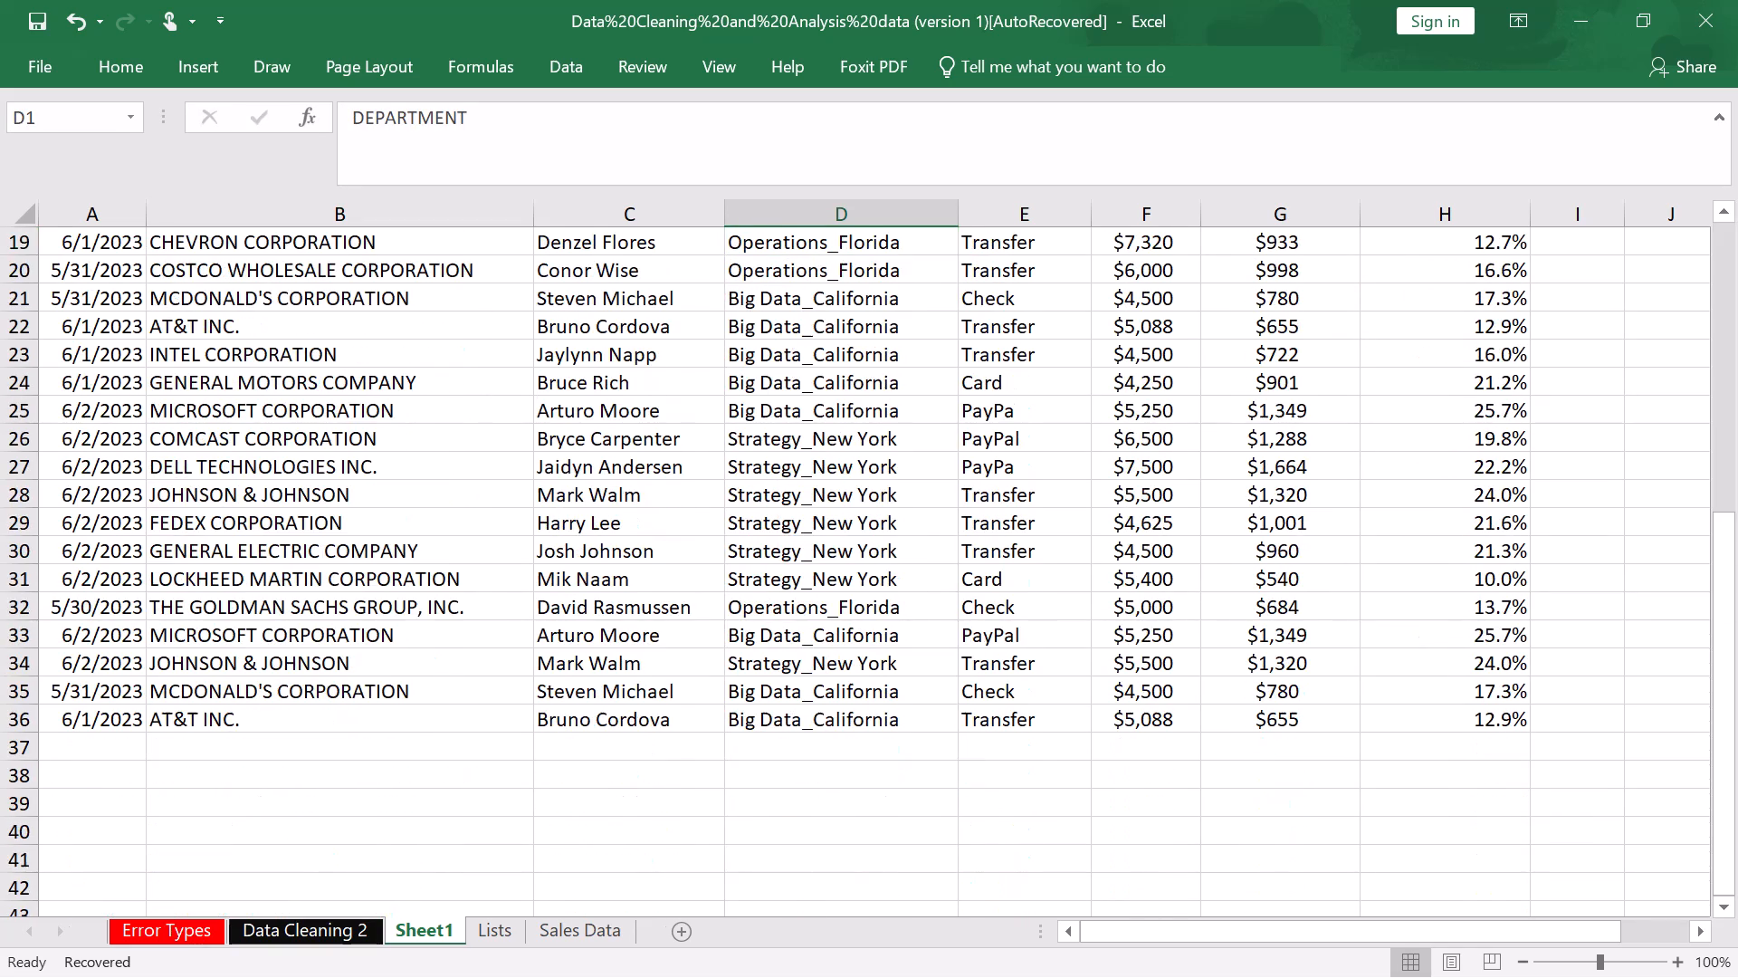
scroll(967, 275, "up", 4)
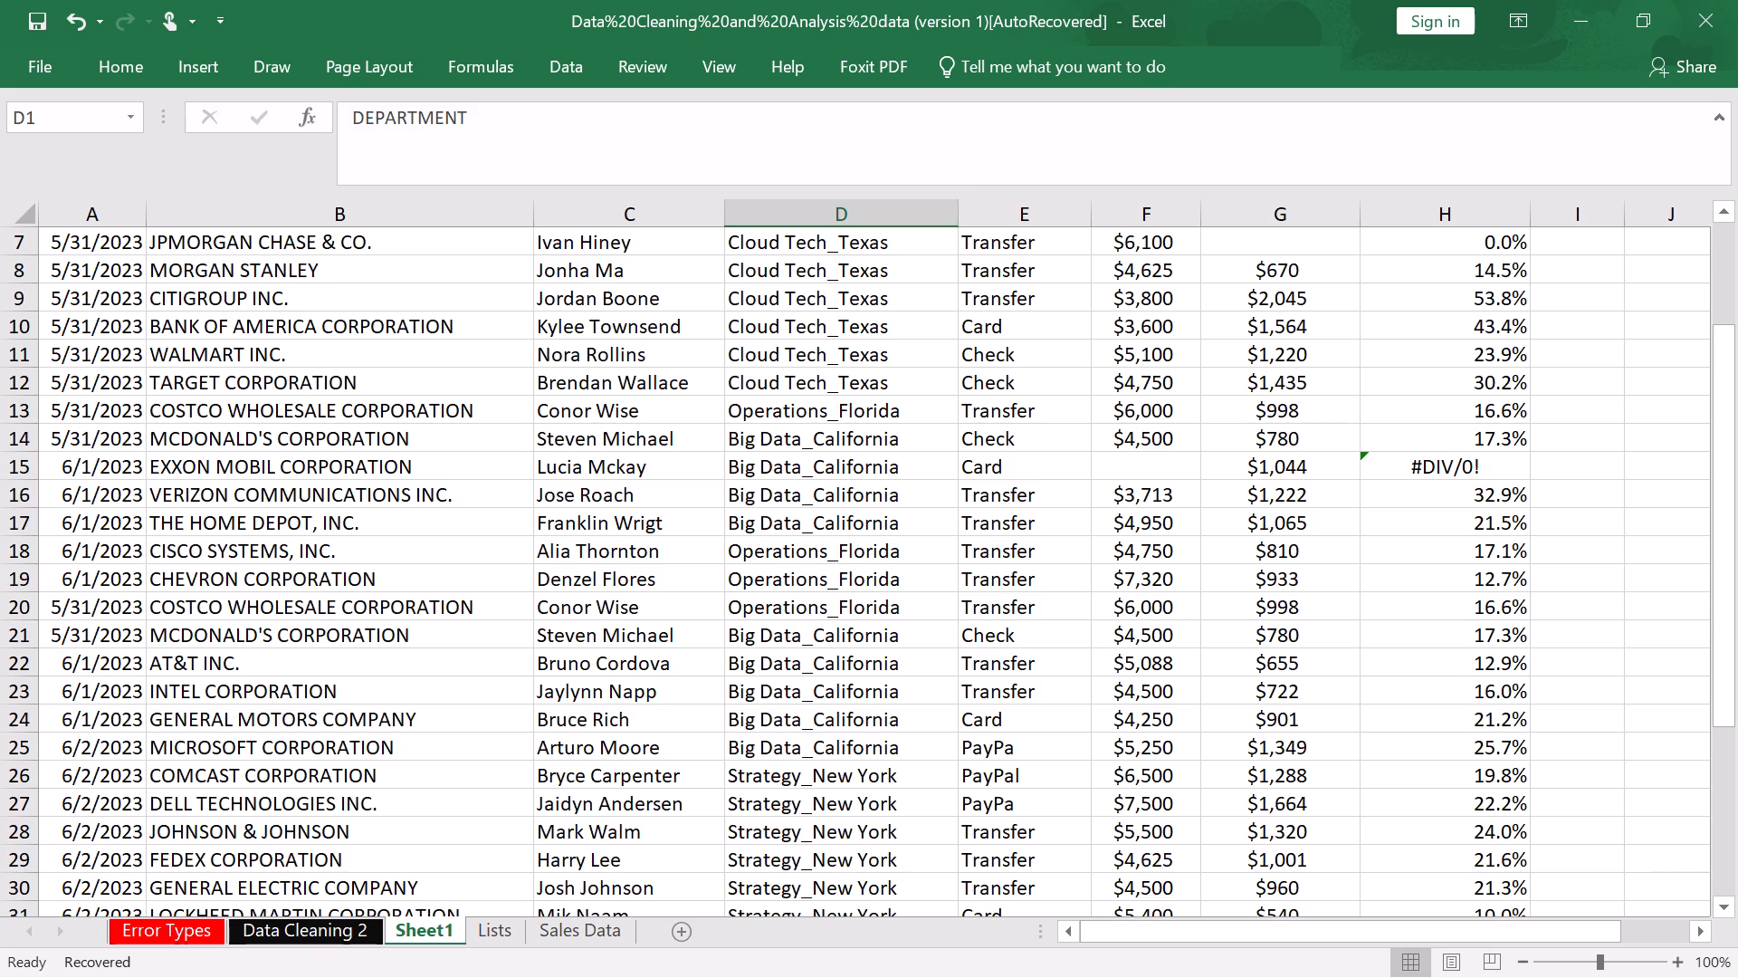
scroll(835, 228, "up", 5)
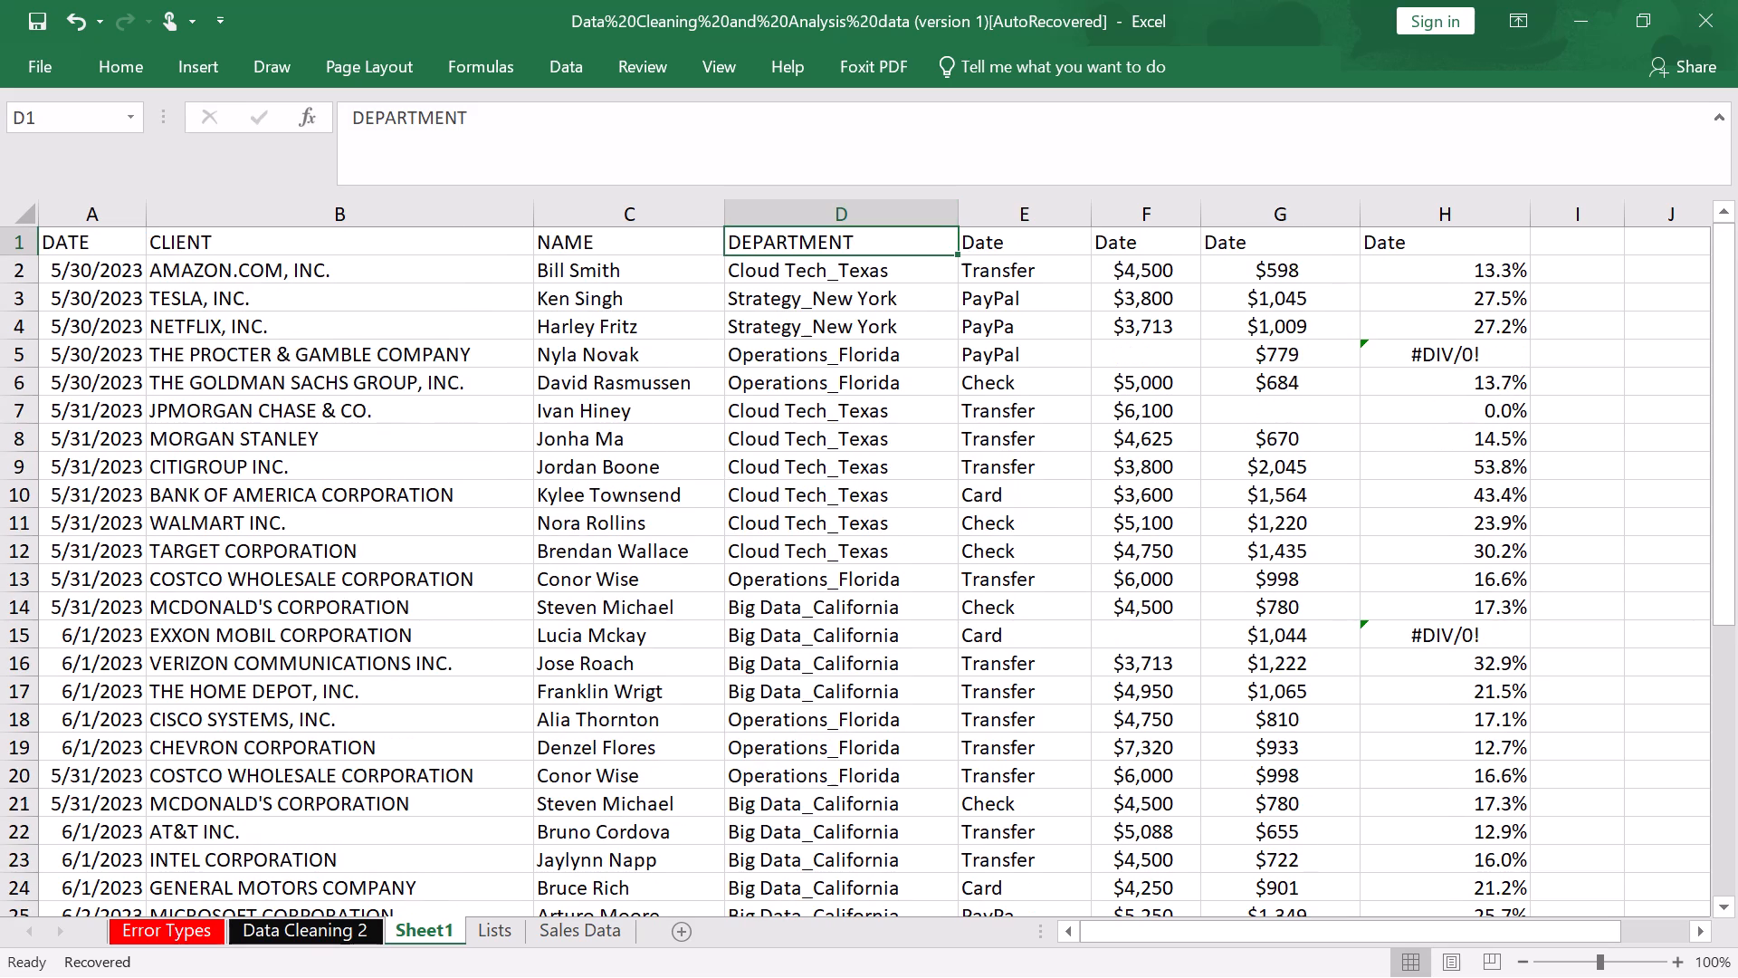
Try to replace every hyphen (-) in the DEPARTMENT column with a space using Find and Replace.
left_click(845, 216)
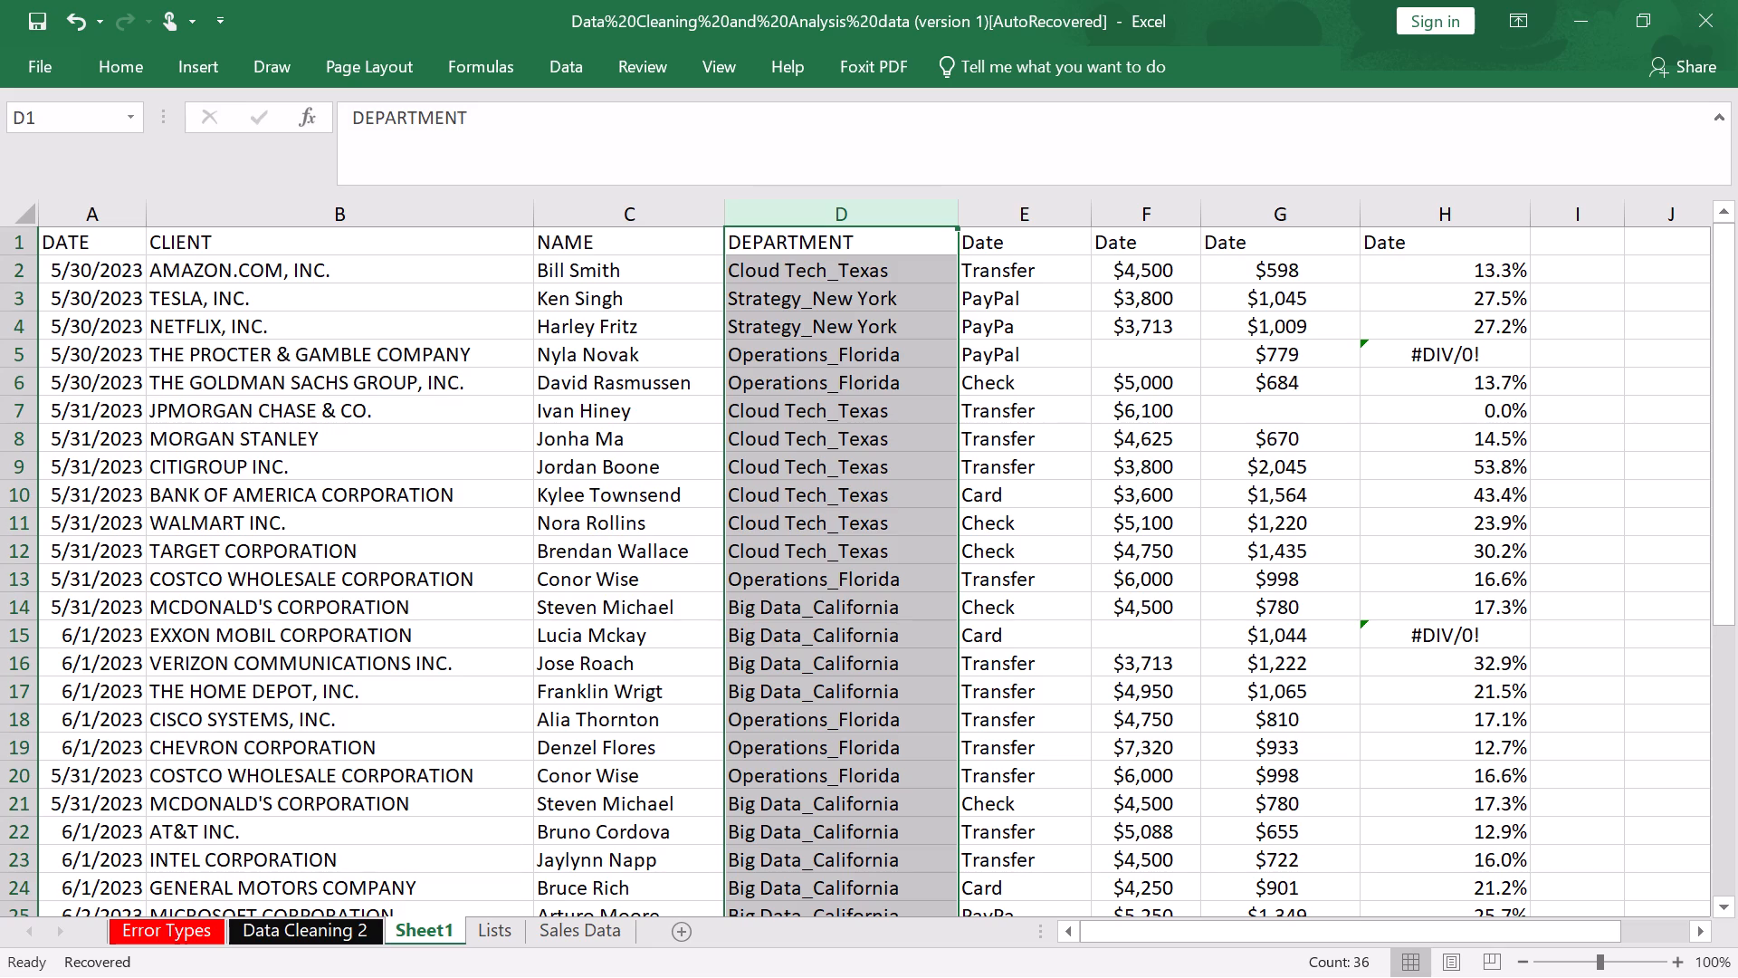
key("ctrl+h")
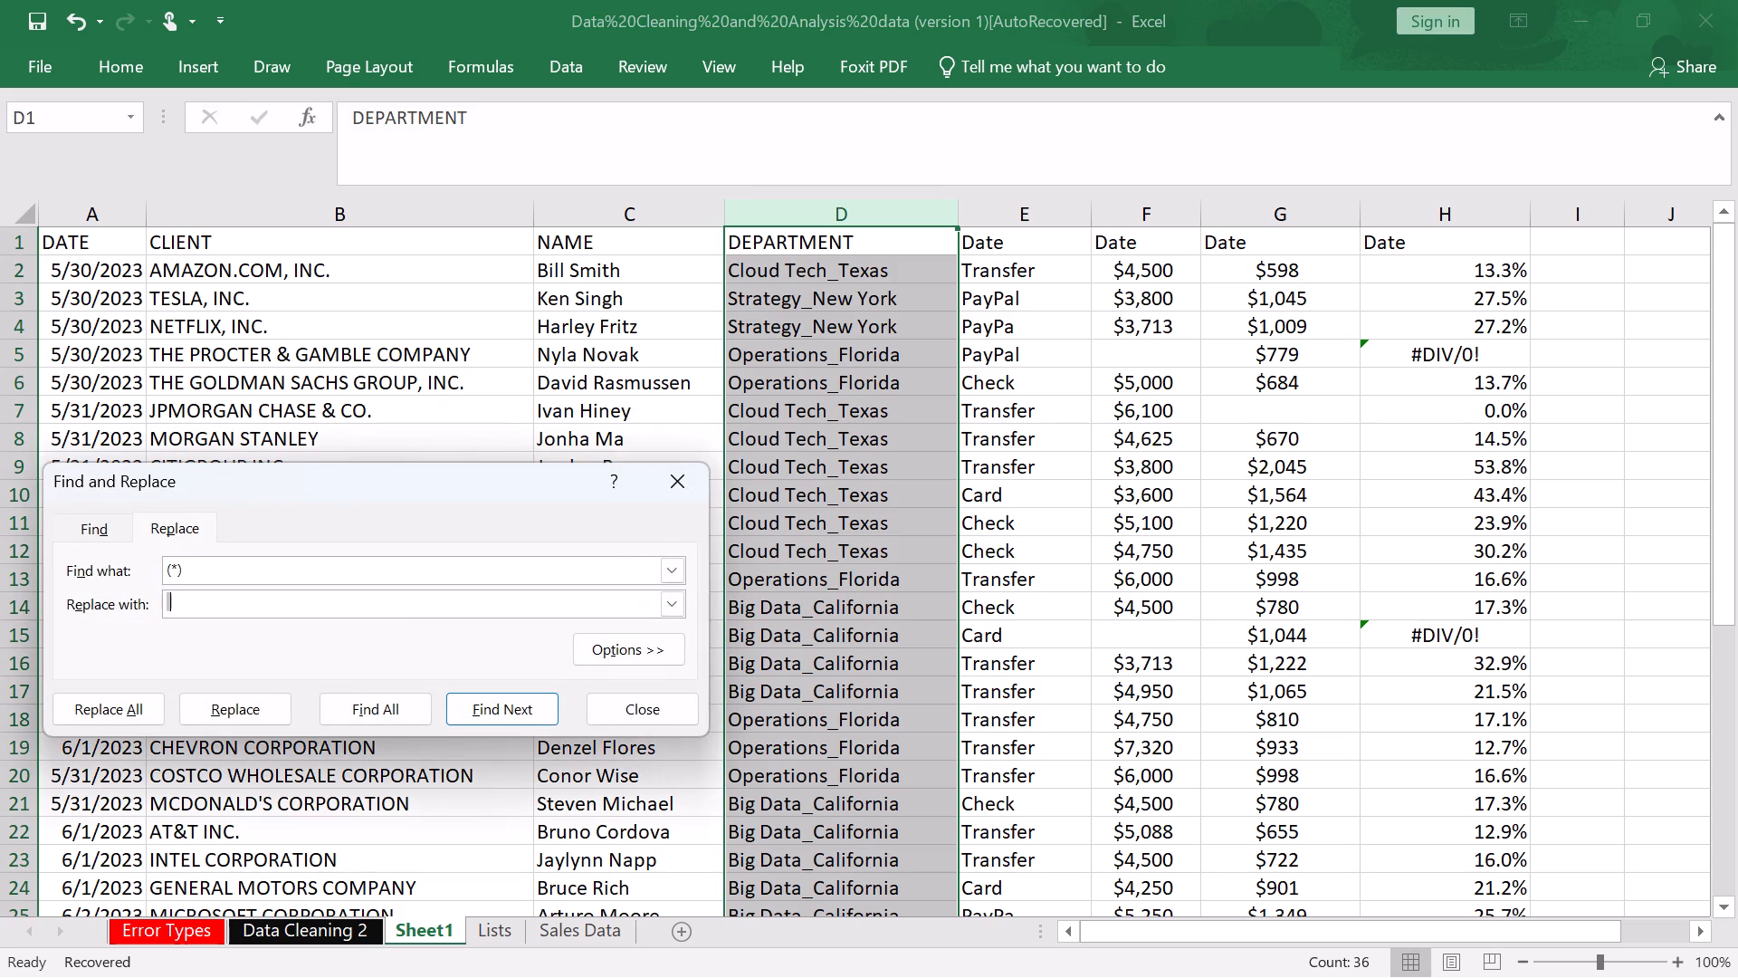
left_click(197, 572)
key("BackSpace")
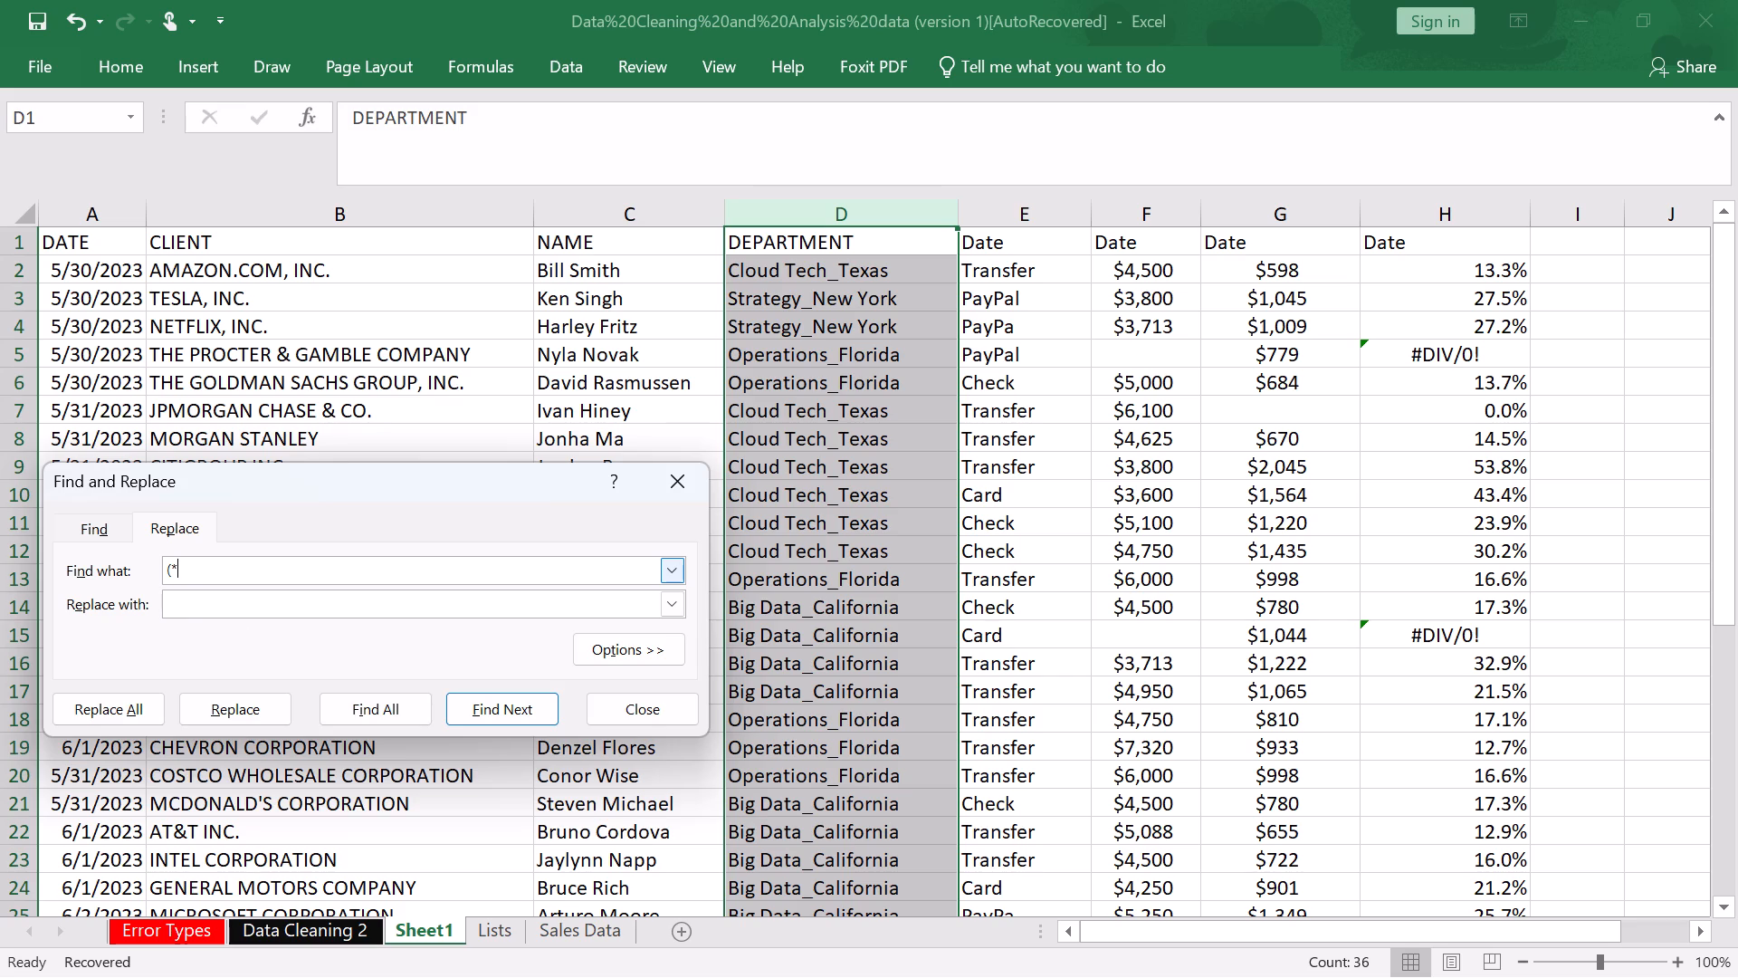
key("BackSpace")
key("BackSpace")
key("minus")
left_click(186, 606)
key("space")
left_click(109, 705)
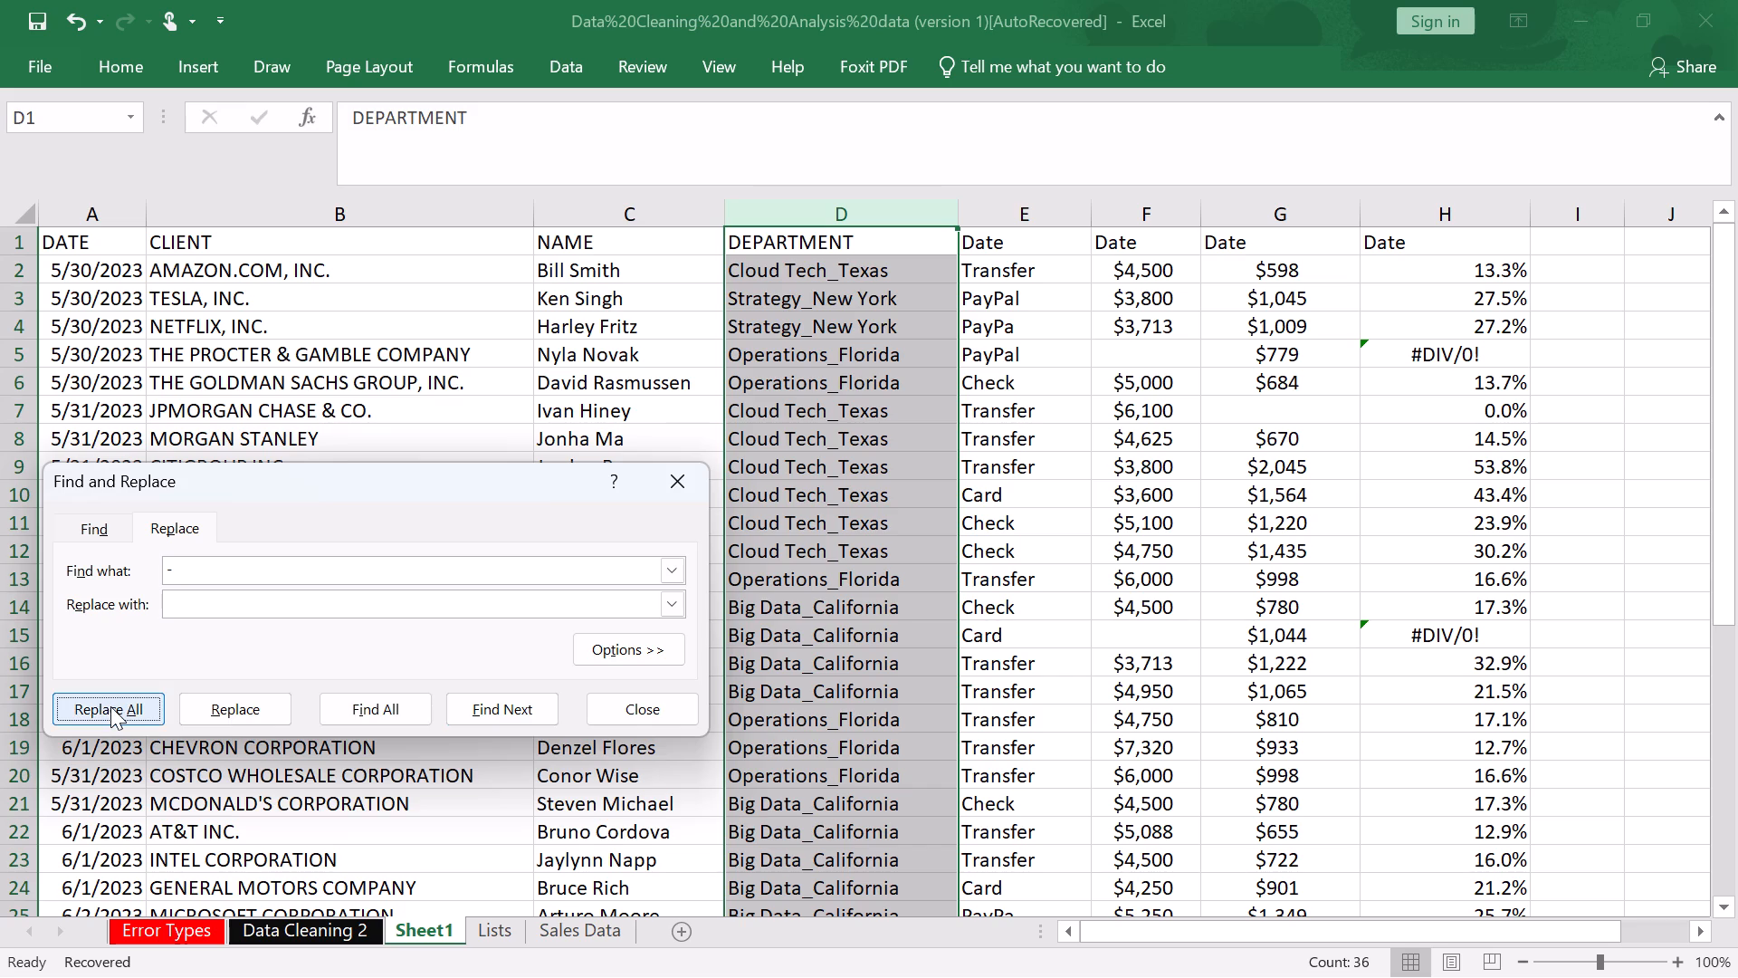
left_click(120, 705)
Replace every underscore (_) in the DEPARTMENT column with a space and close Find and Replace.
left_click(88, 517)
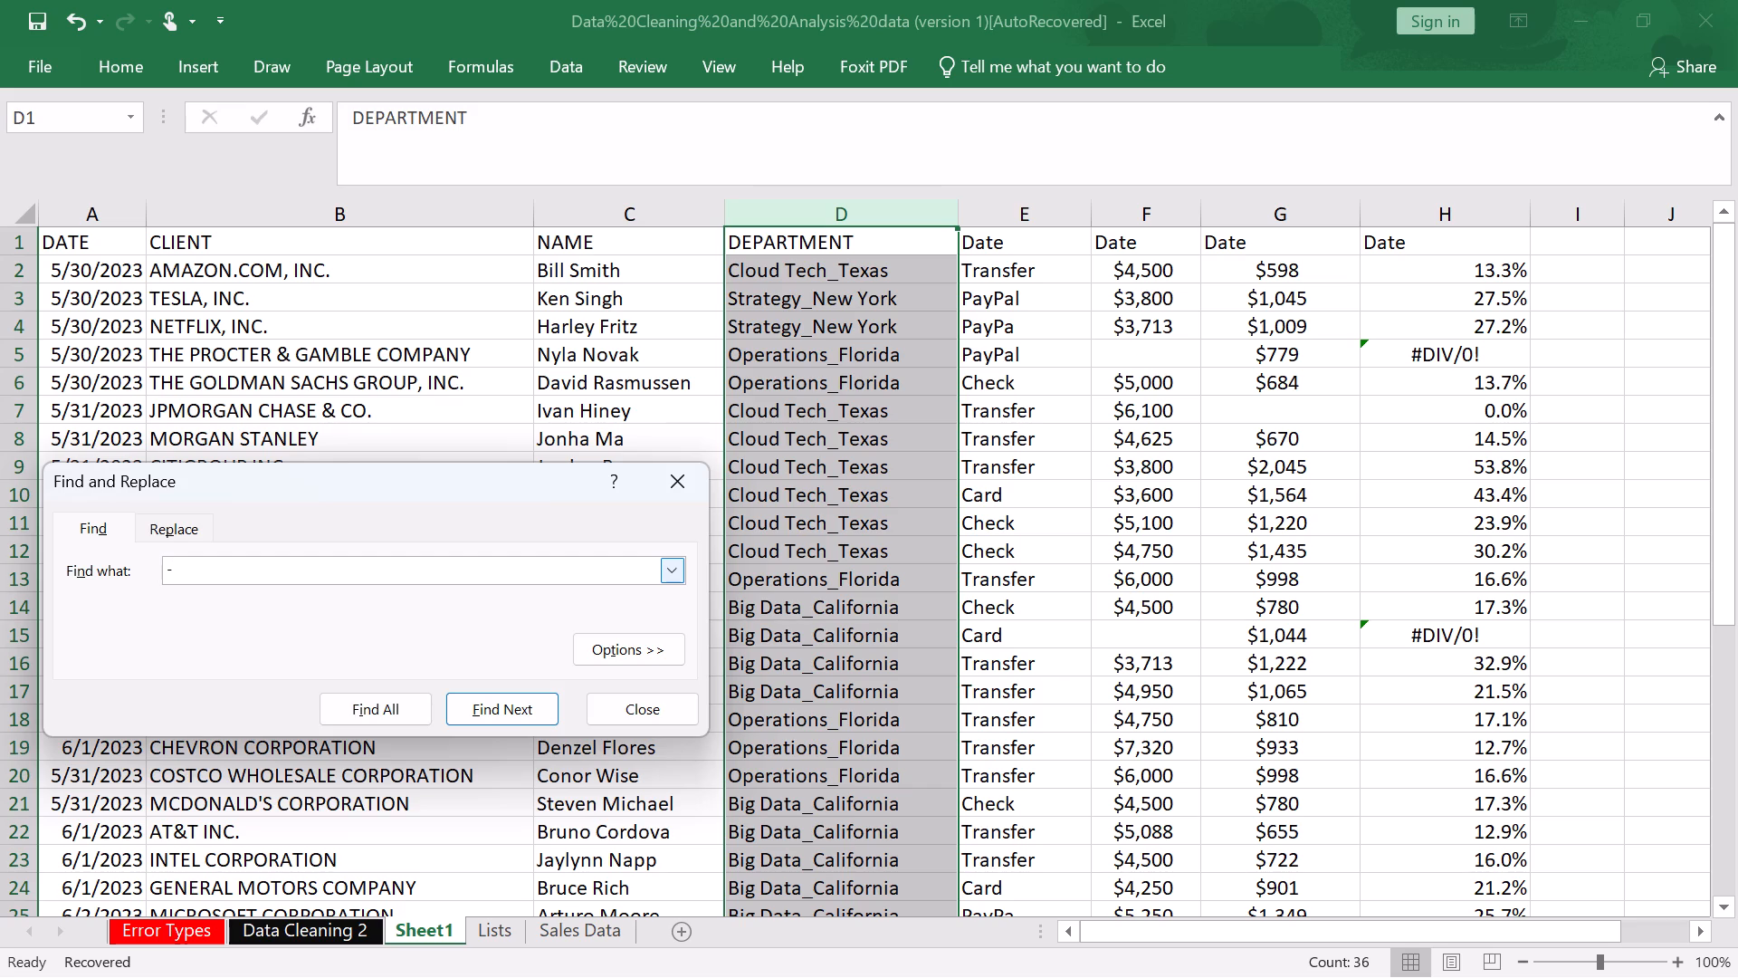
left_click(176, 526)
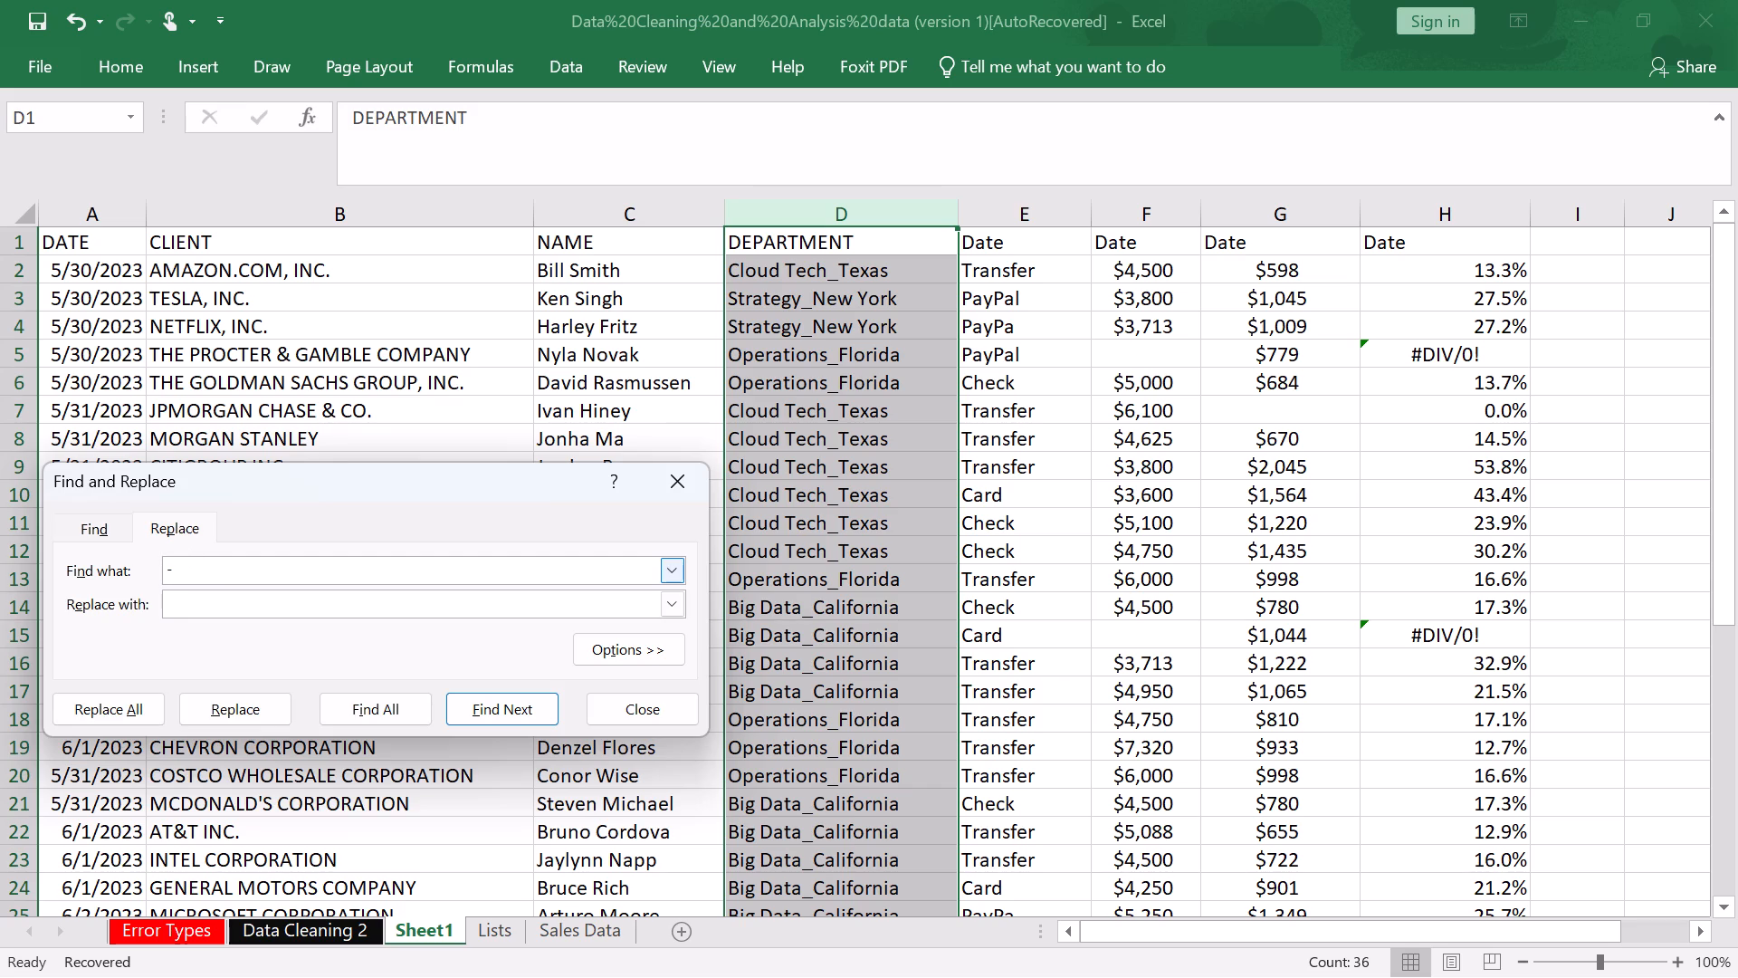
left_click(186, 567)
key("BackSpace")
key("shift+underscore")
left_click(115, 700)
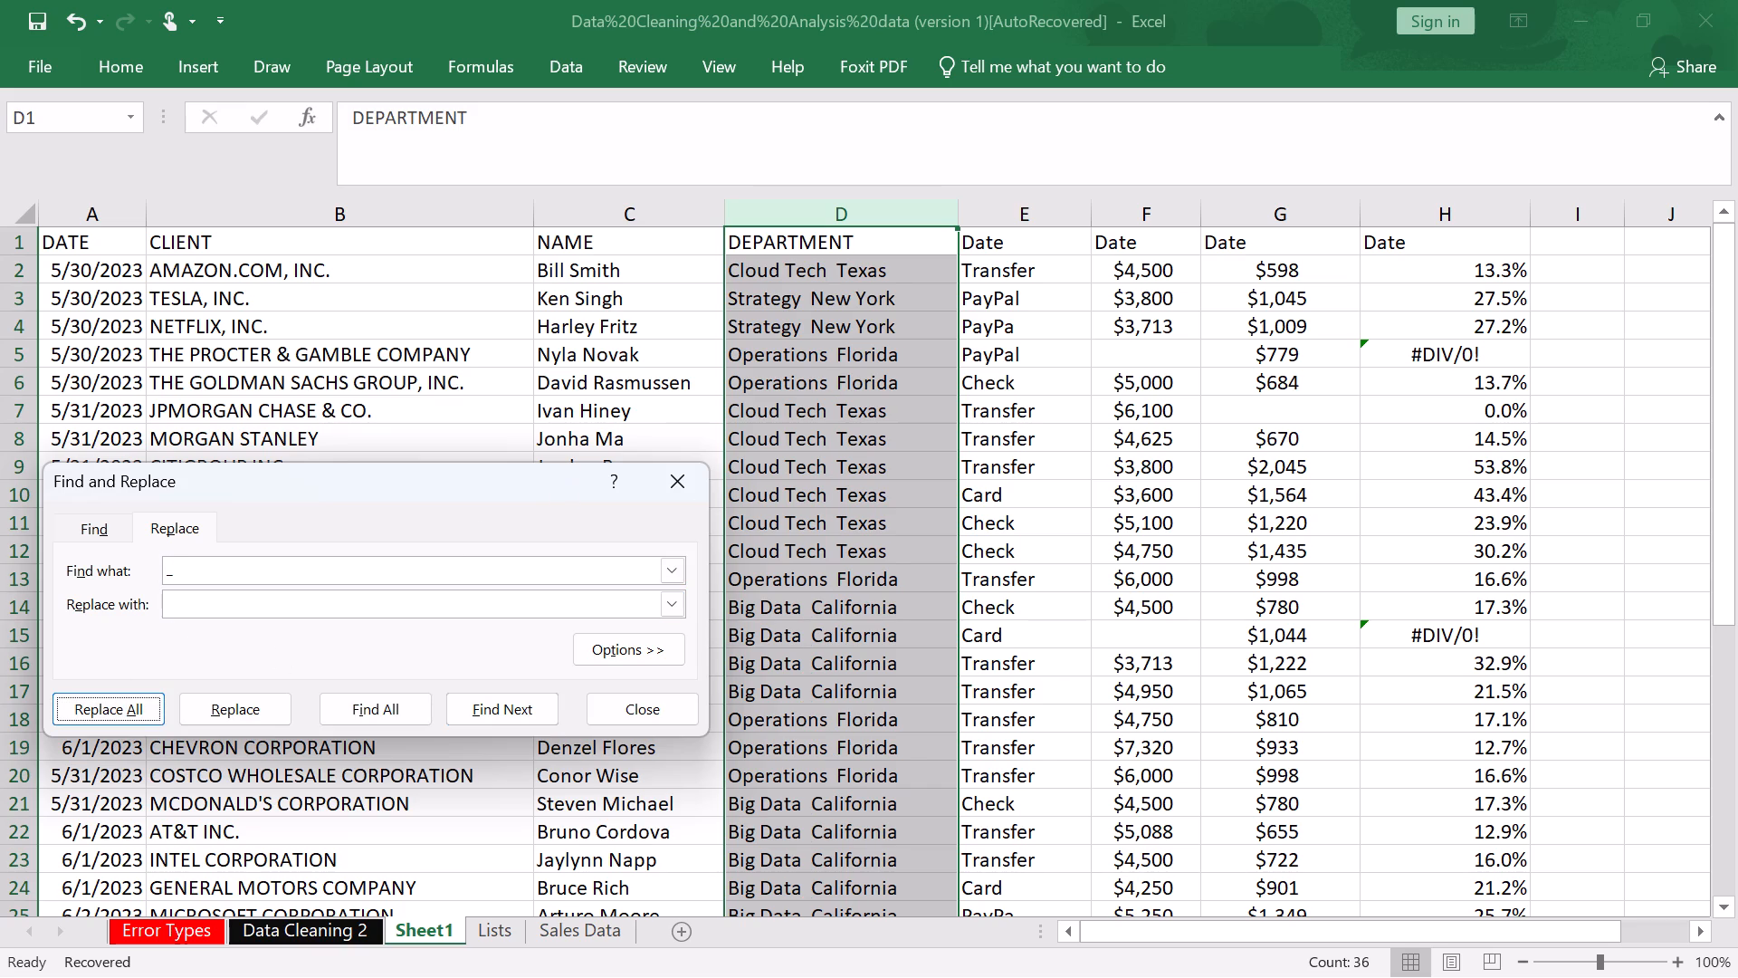
left_click(651, 703)
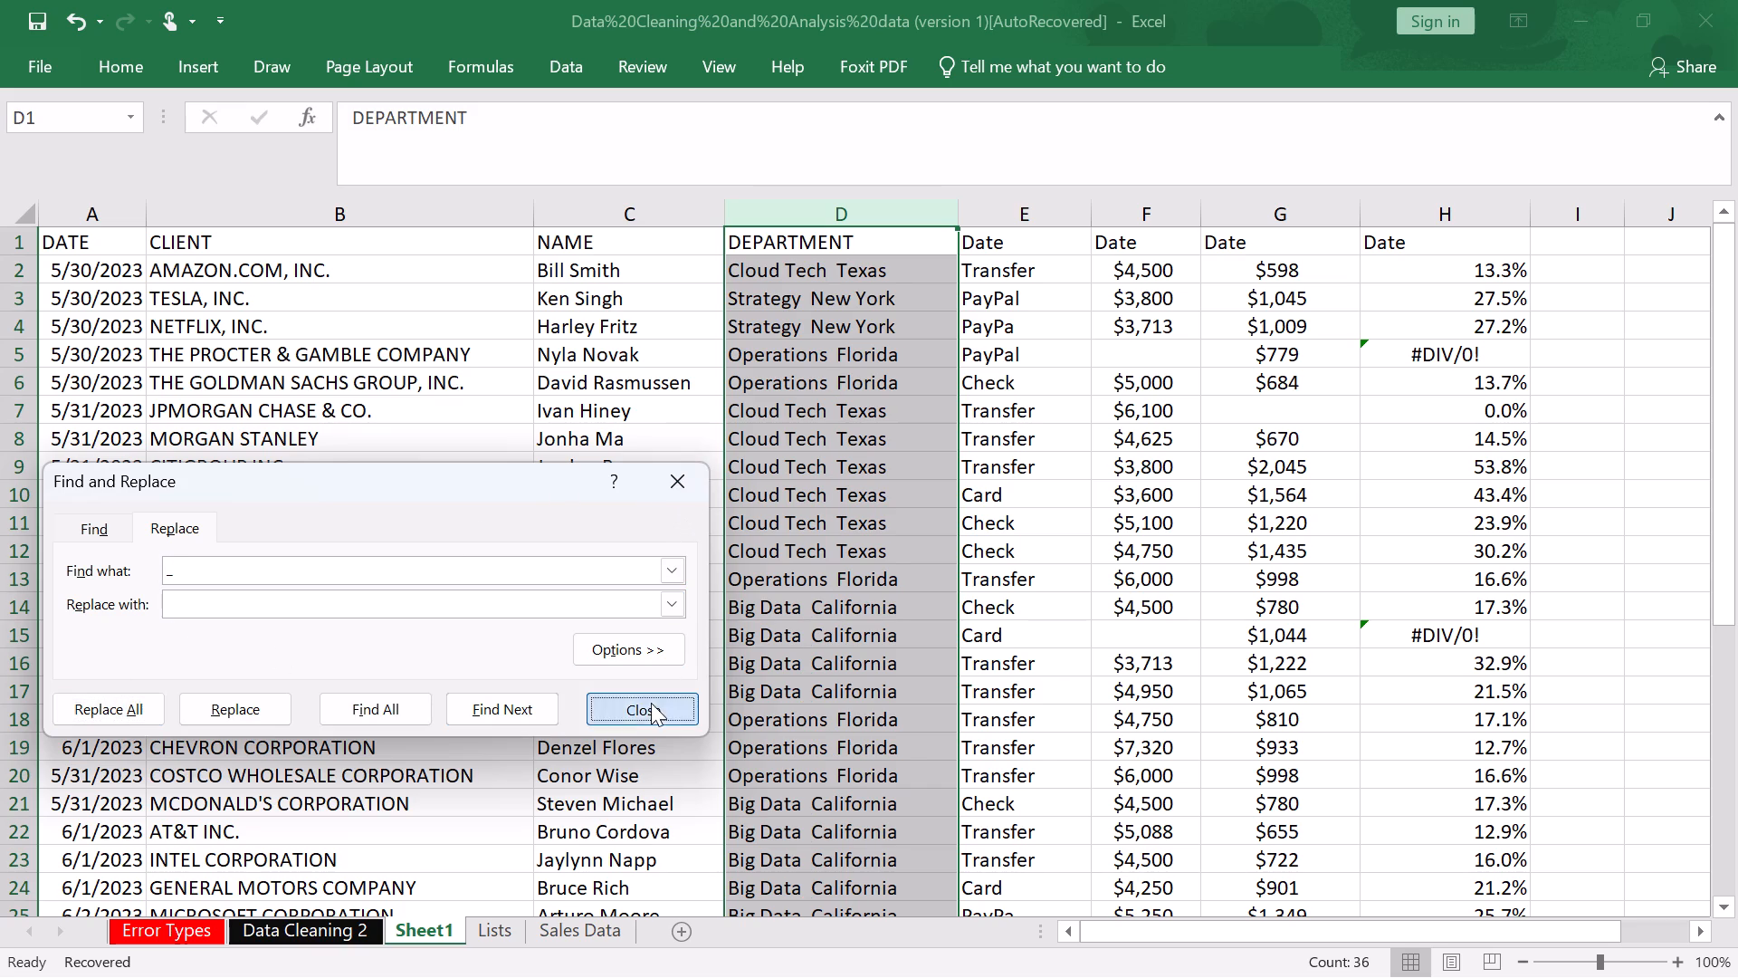
left_click(905, 470)
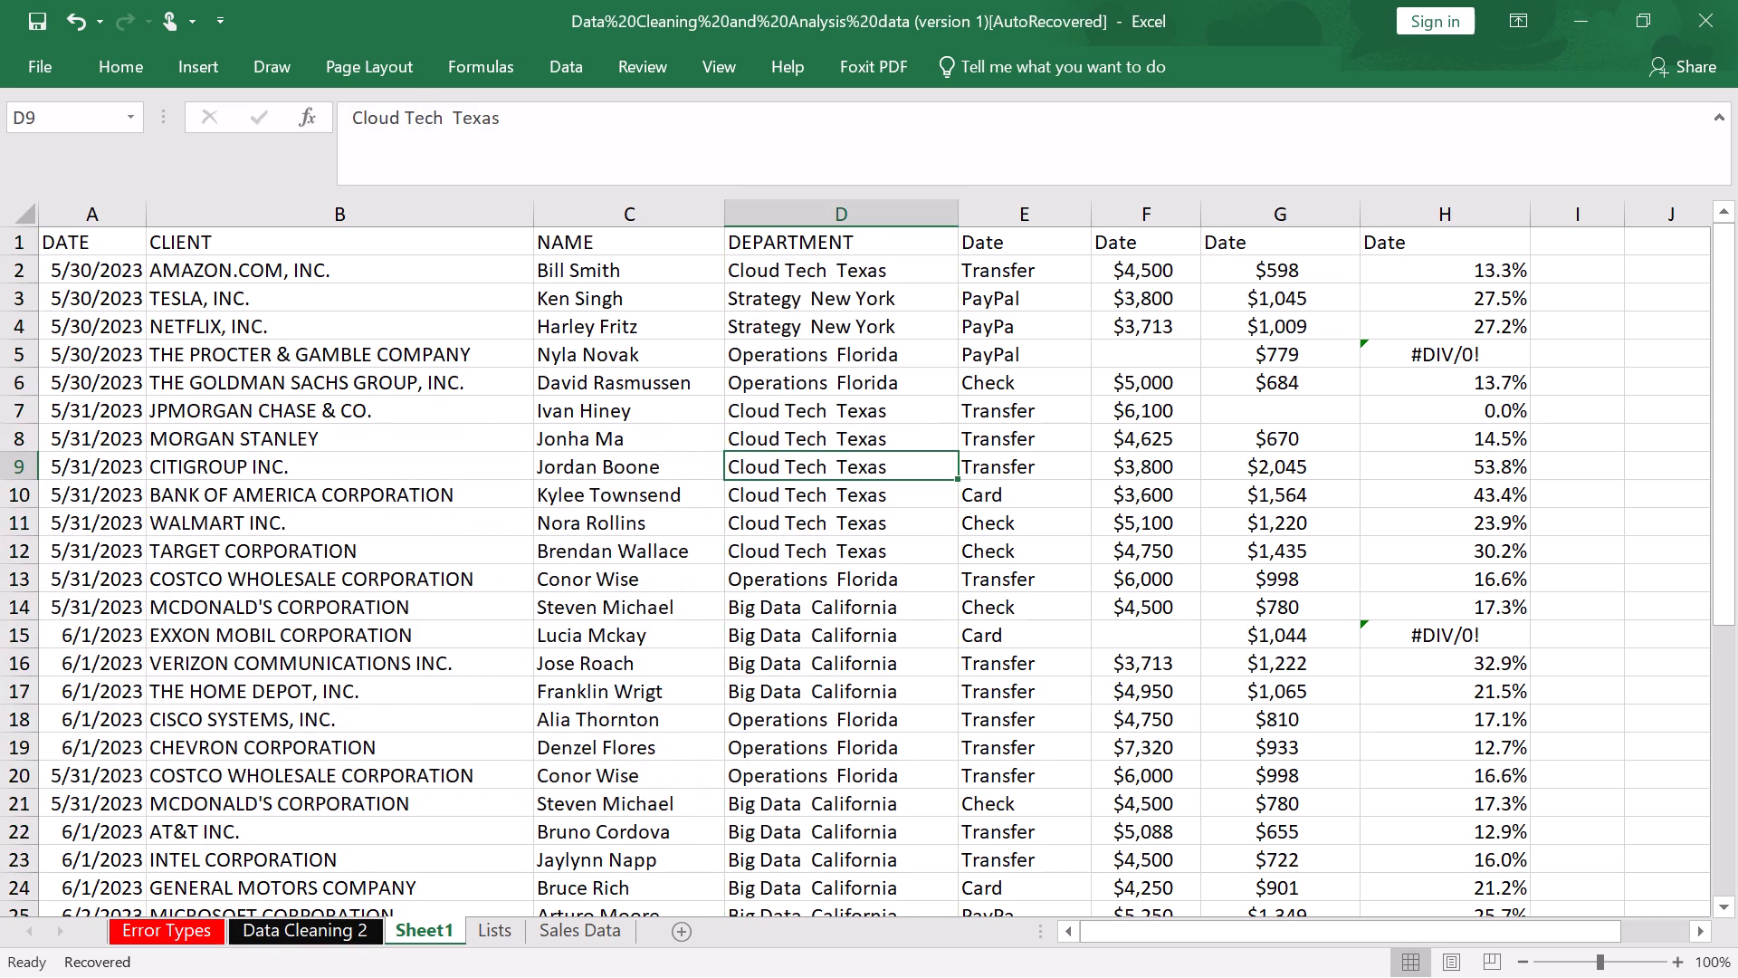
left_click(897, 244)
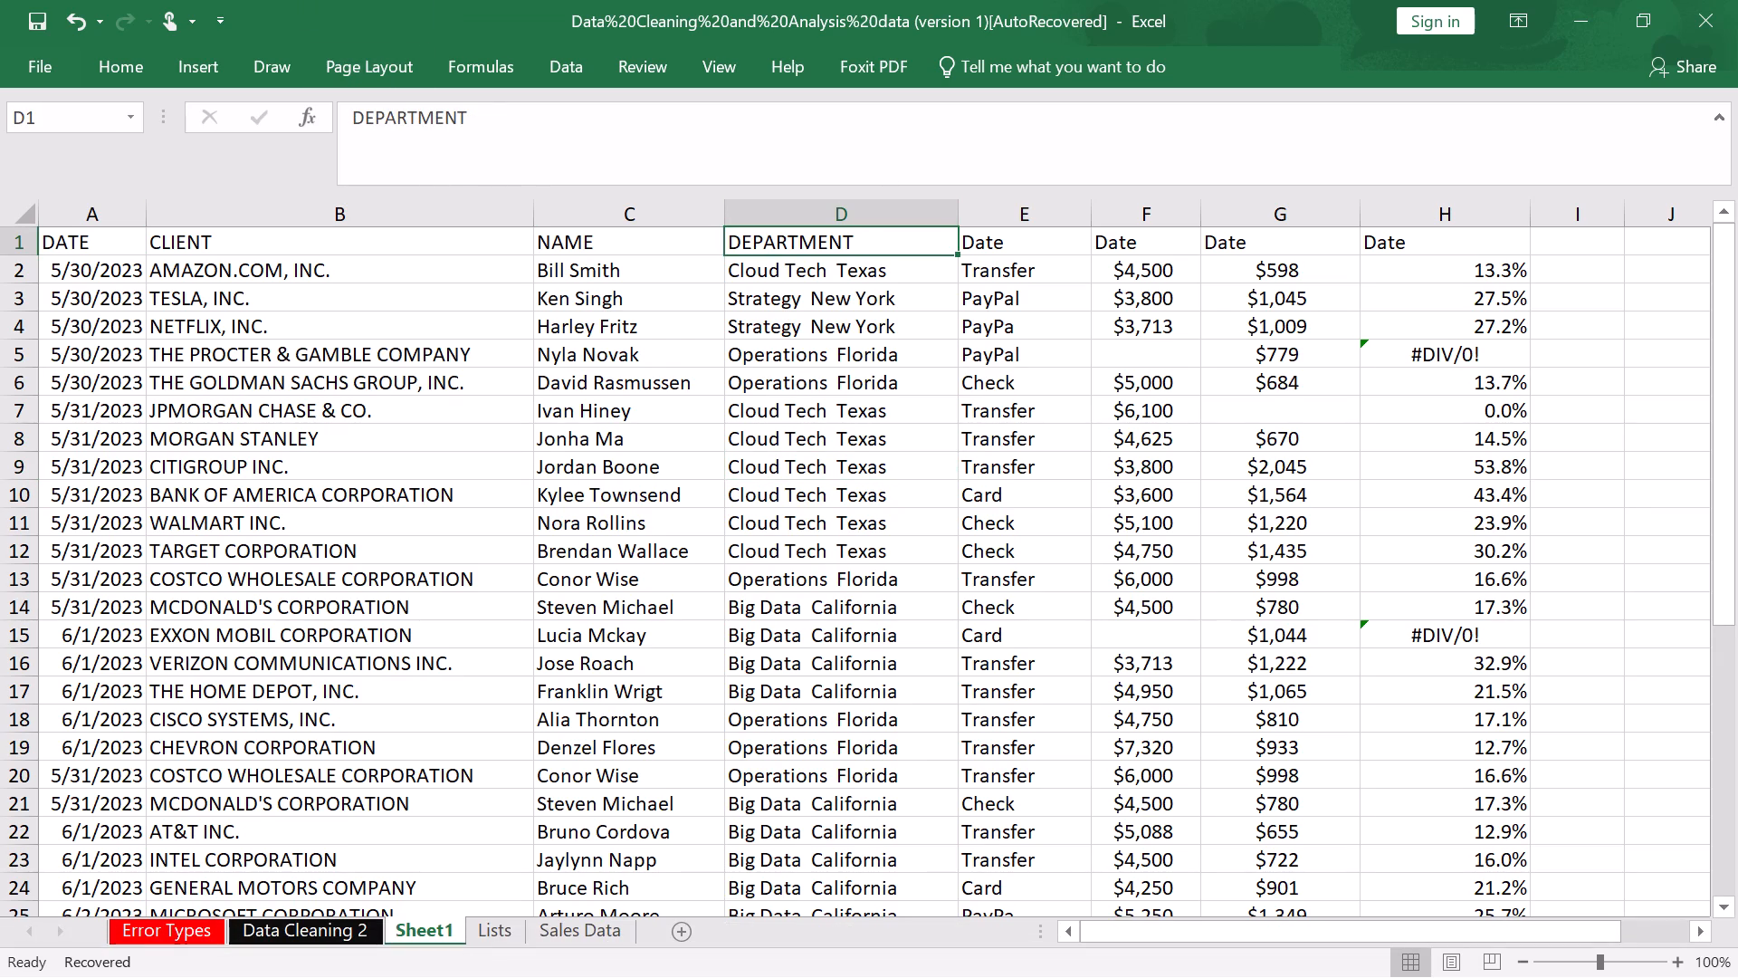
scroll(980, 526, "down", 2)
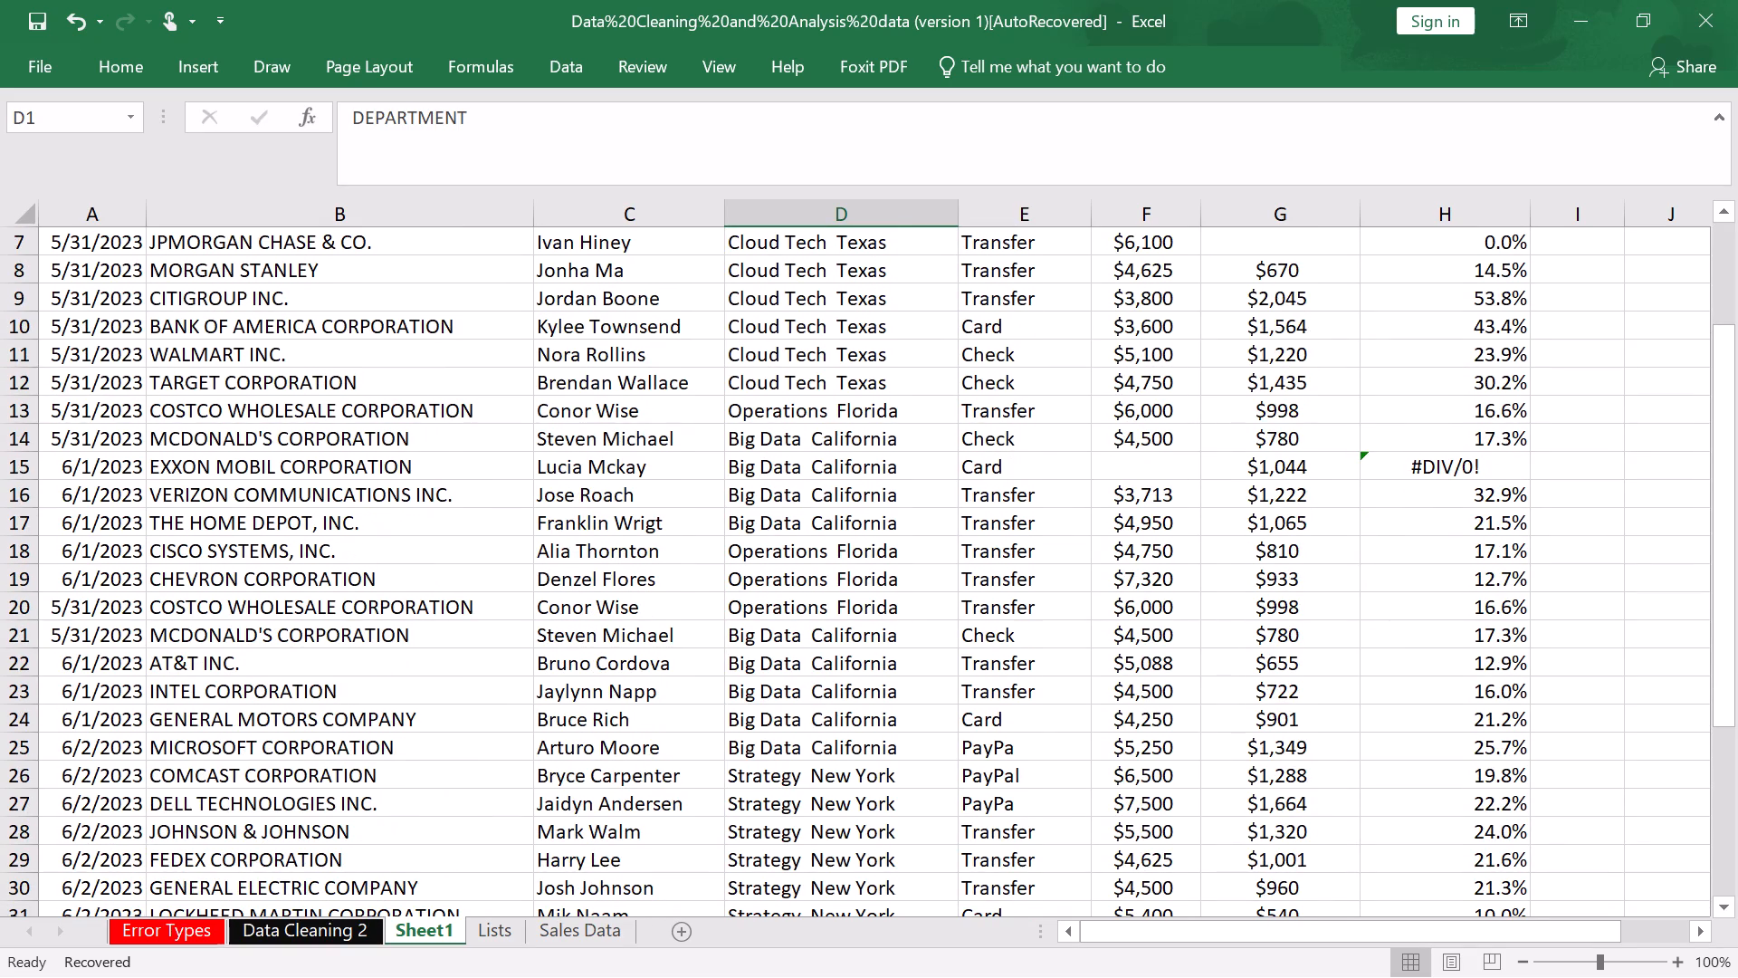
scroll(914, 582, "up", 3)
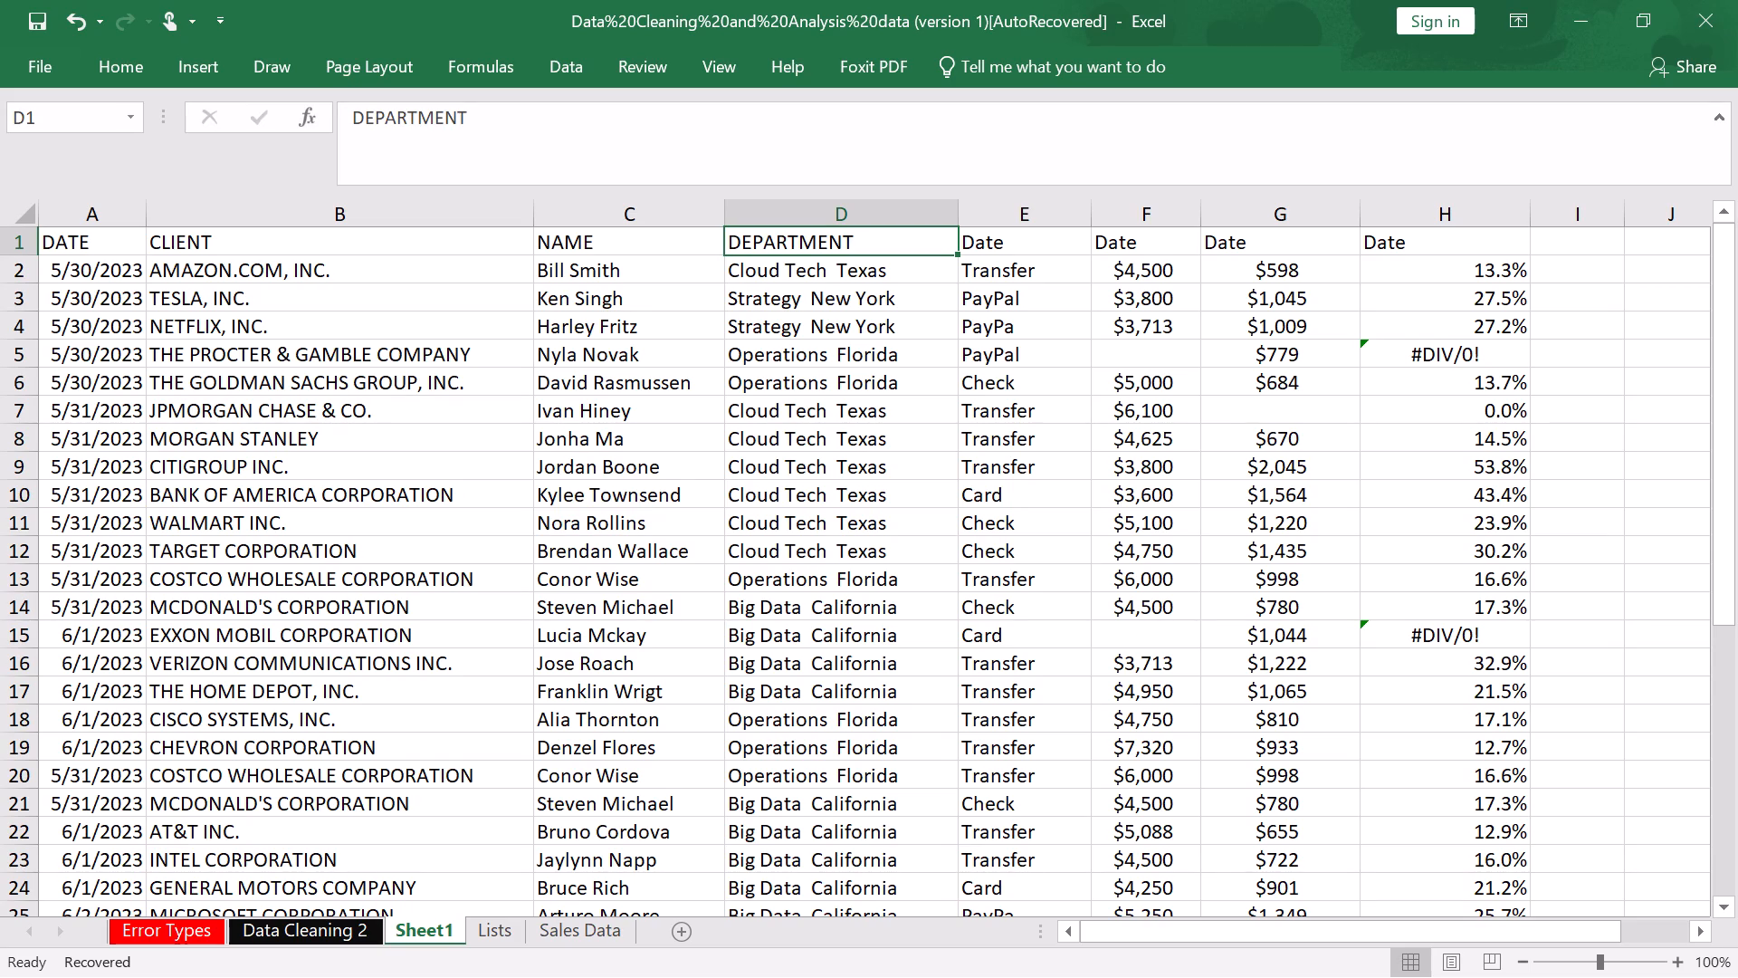
Set the header in E1, above the payment methods, to PAYMENT, using the Data Cleaning 2 sheet as reference.
left_click(1021, 247)
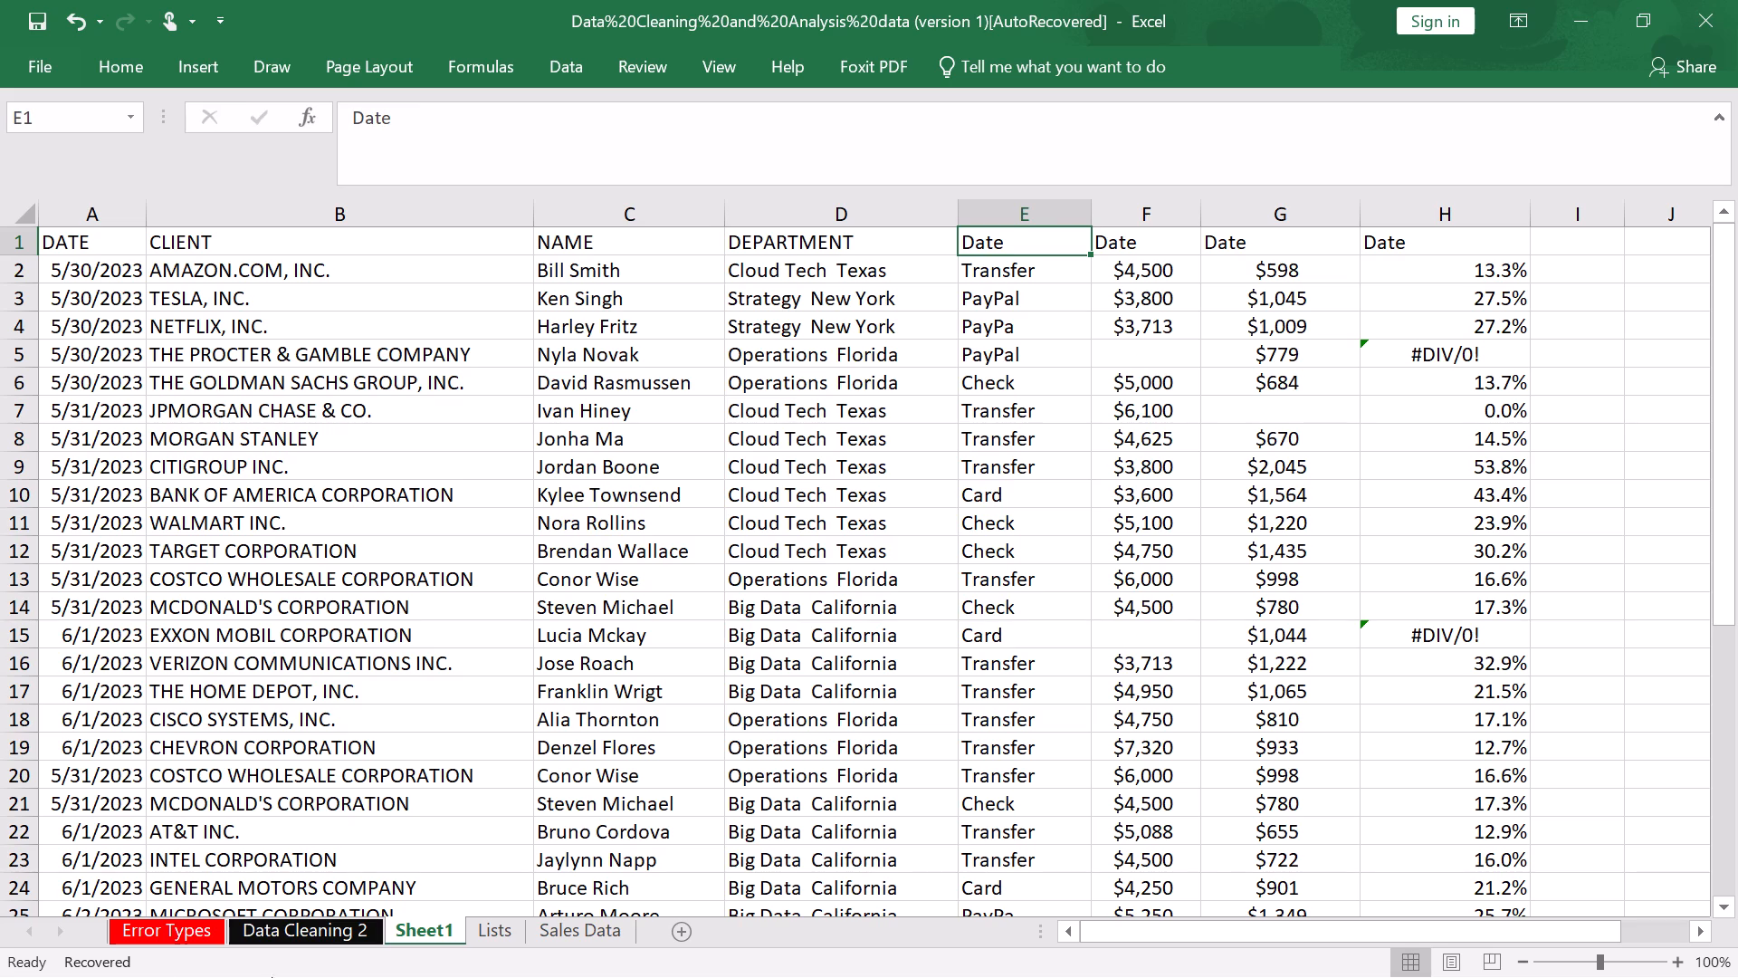
left_click(282, 928)
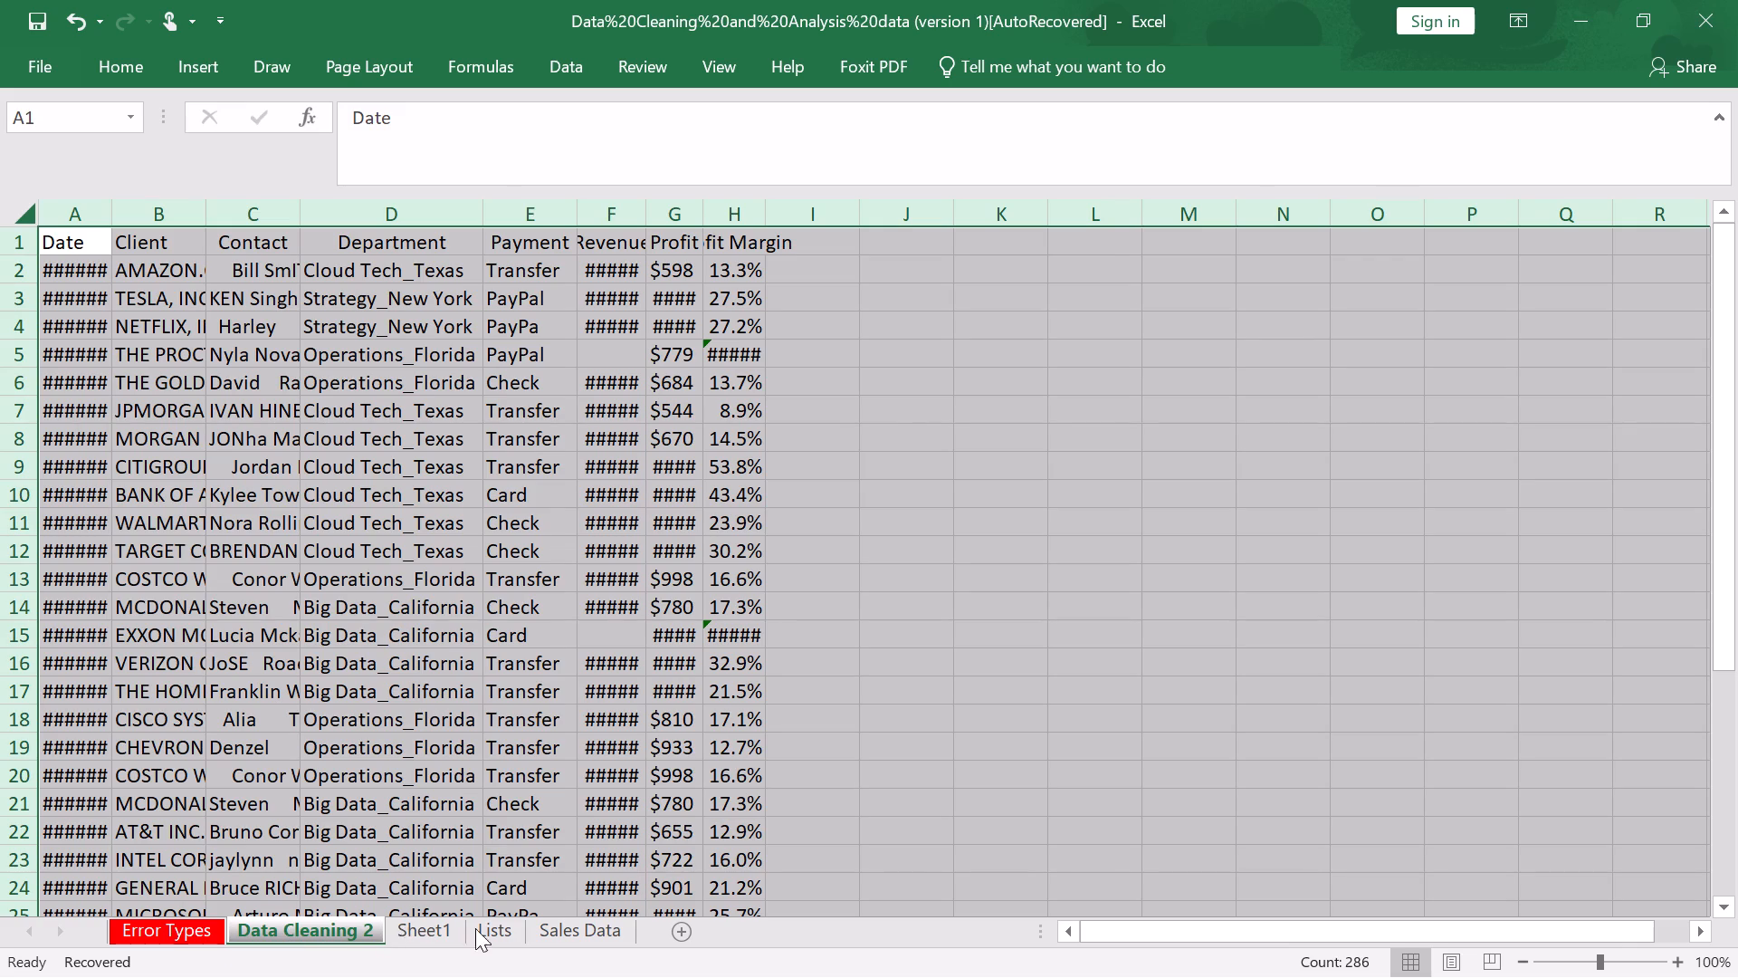
left_click(422, 925)
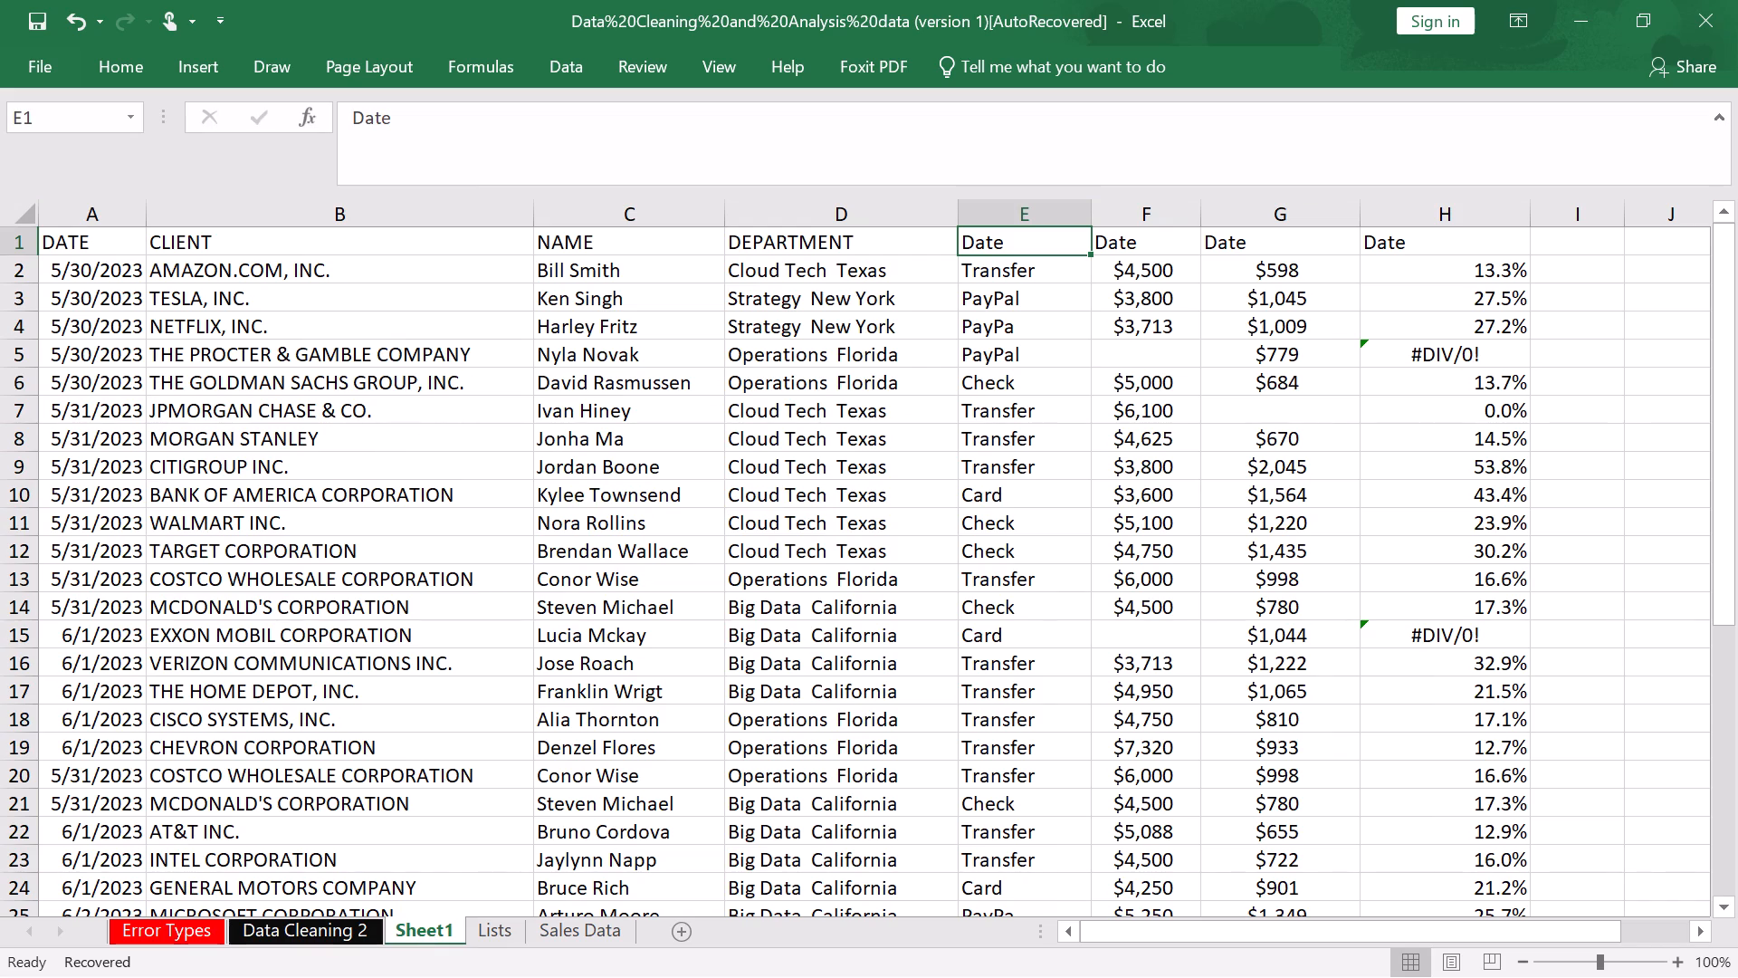
left_click(1027, 244)
key("BackSpace")
key("BackSpace")
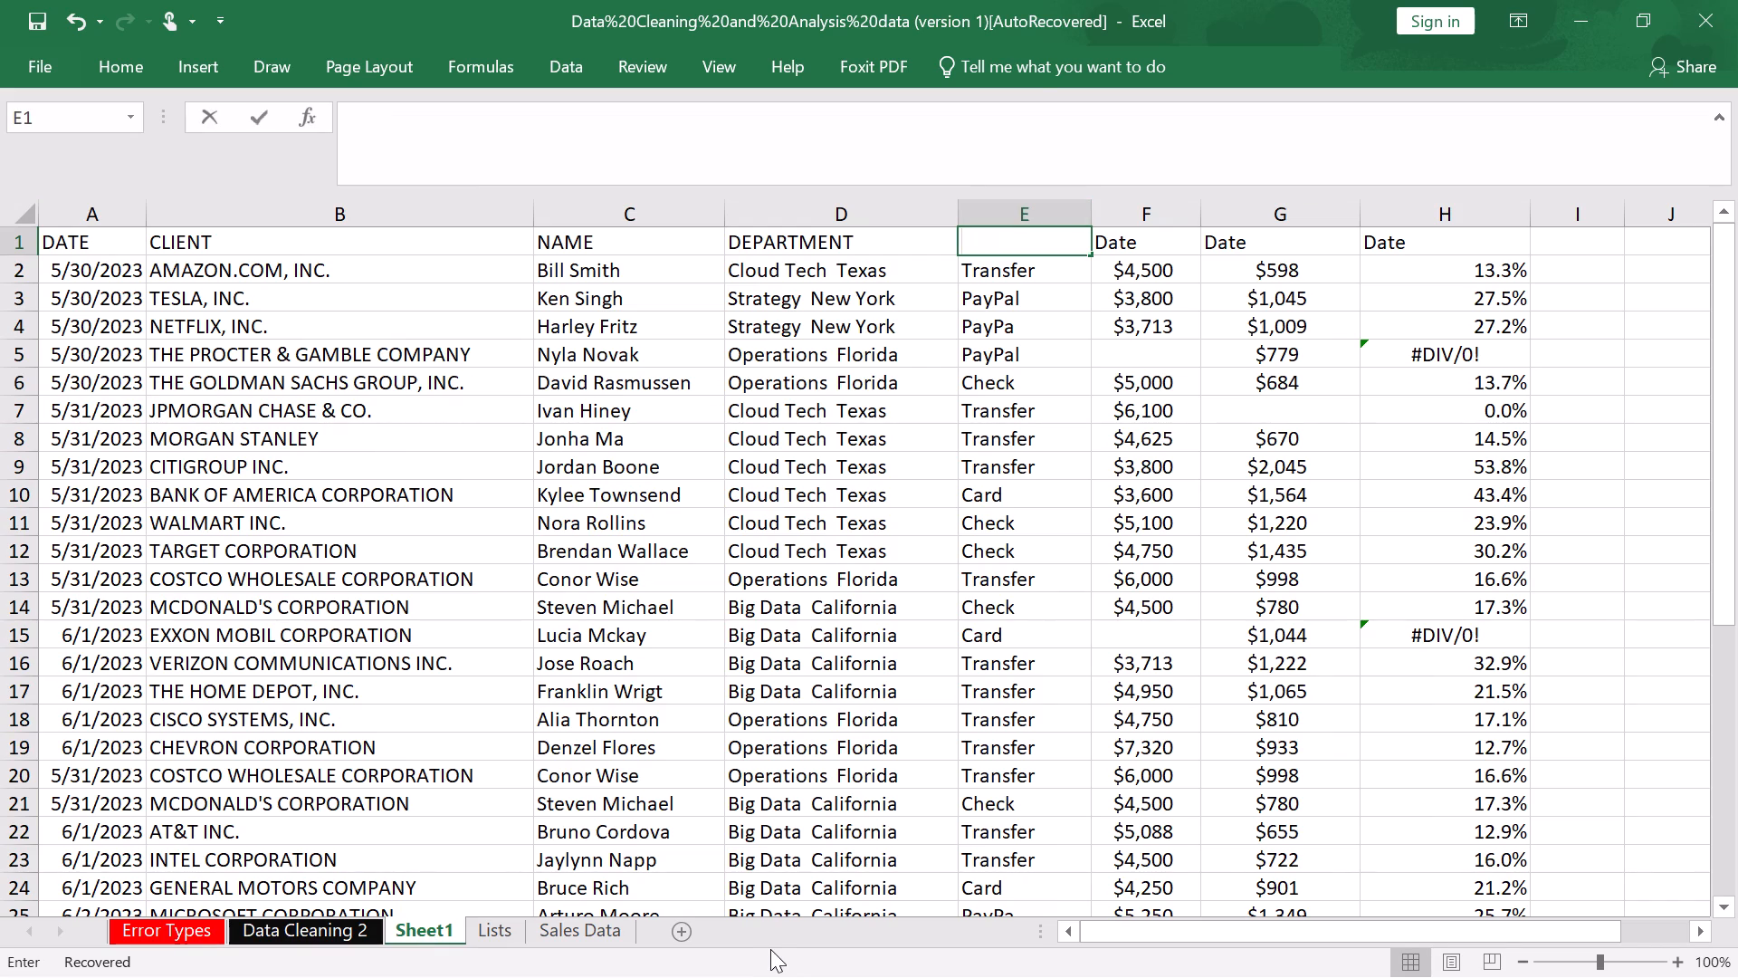
type("PA")
type("YMEN")
key("t")
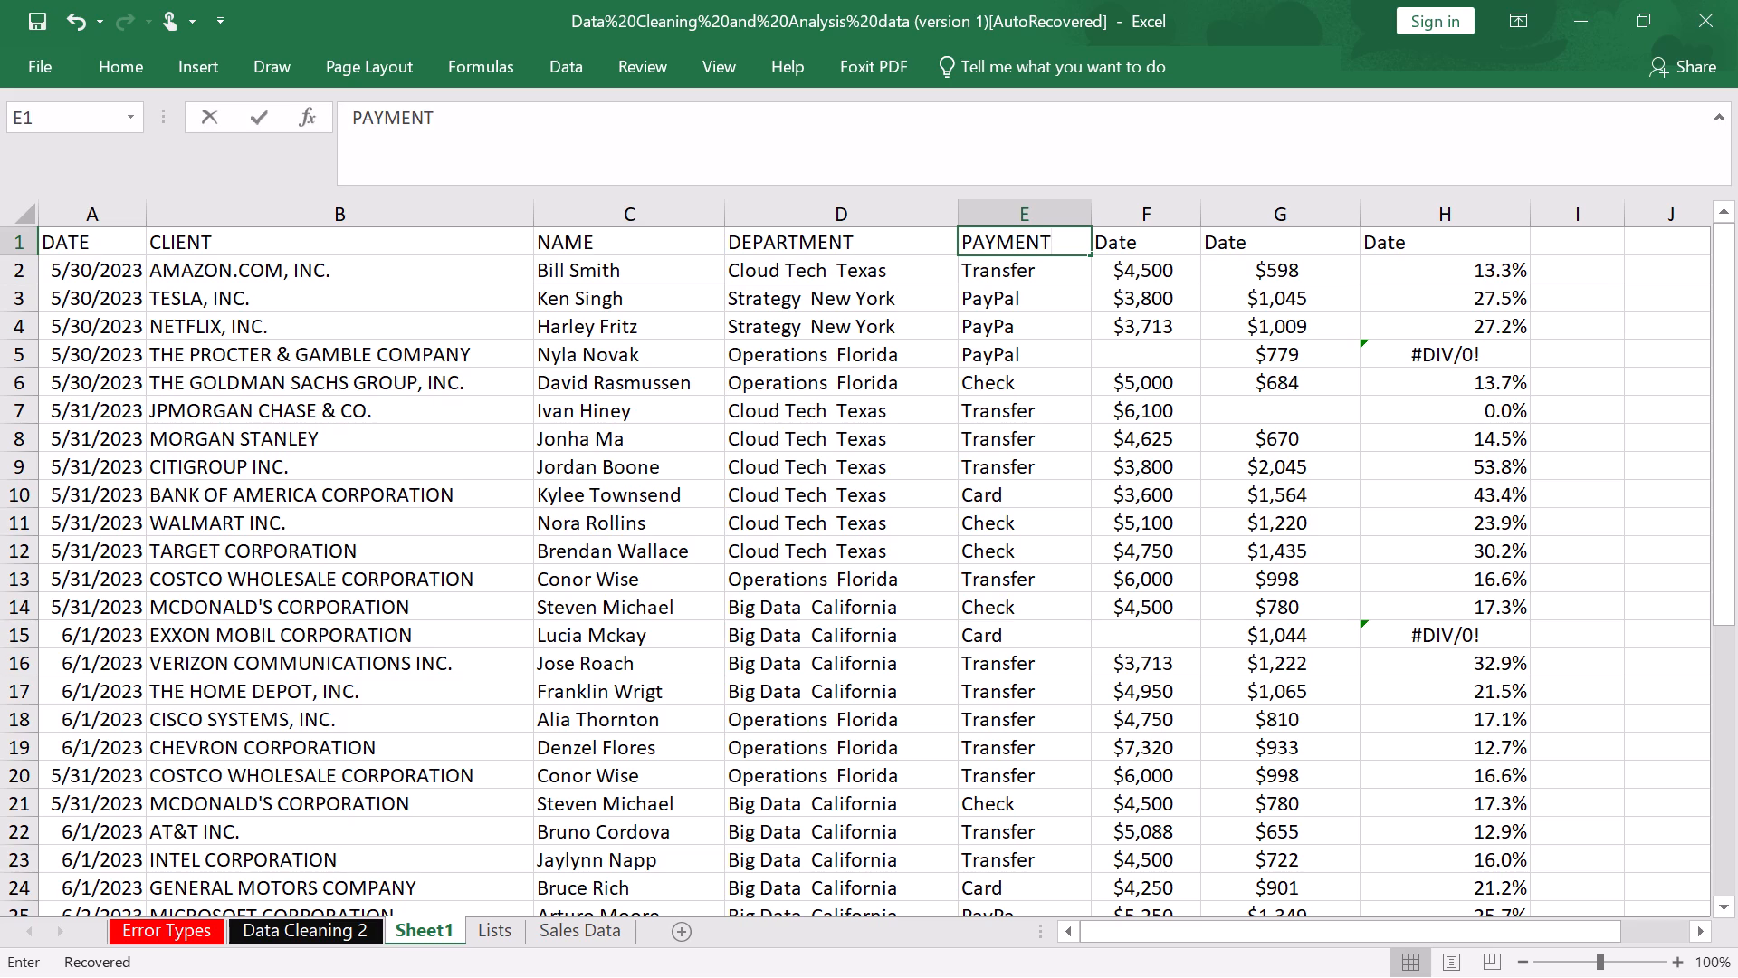
scroll(977, 594, "down", 3)
scroll(977, 588, "up", 7)
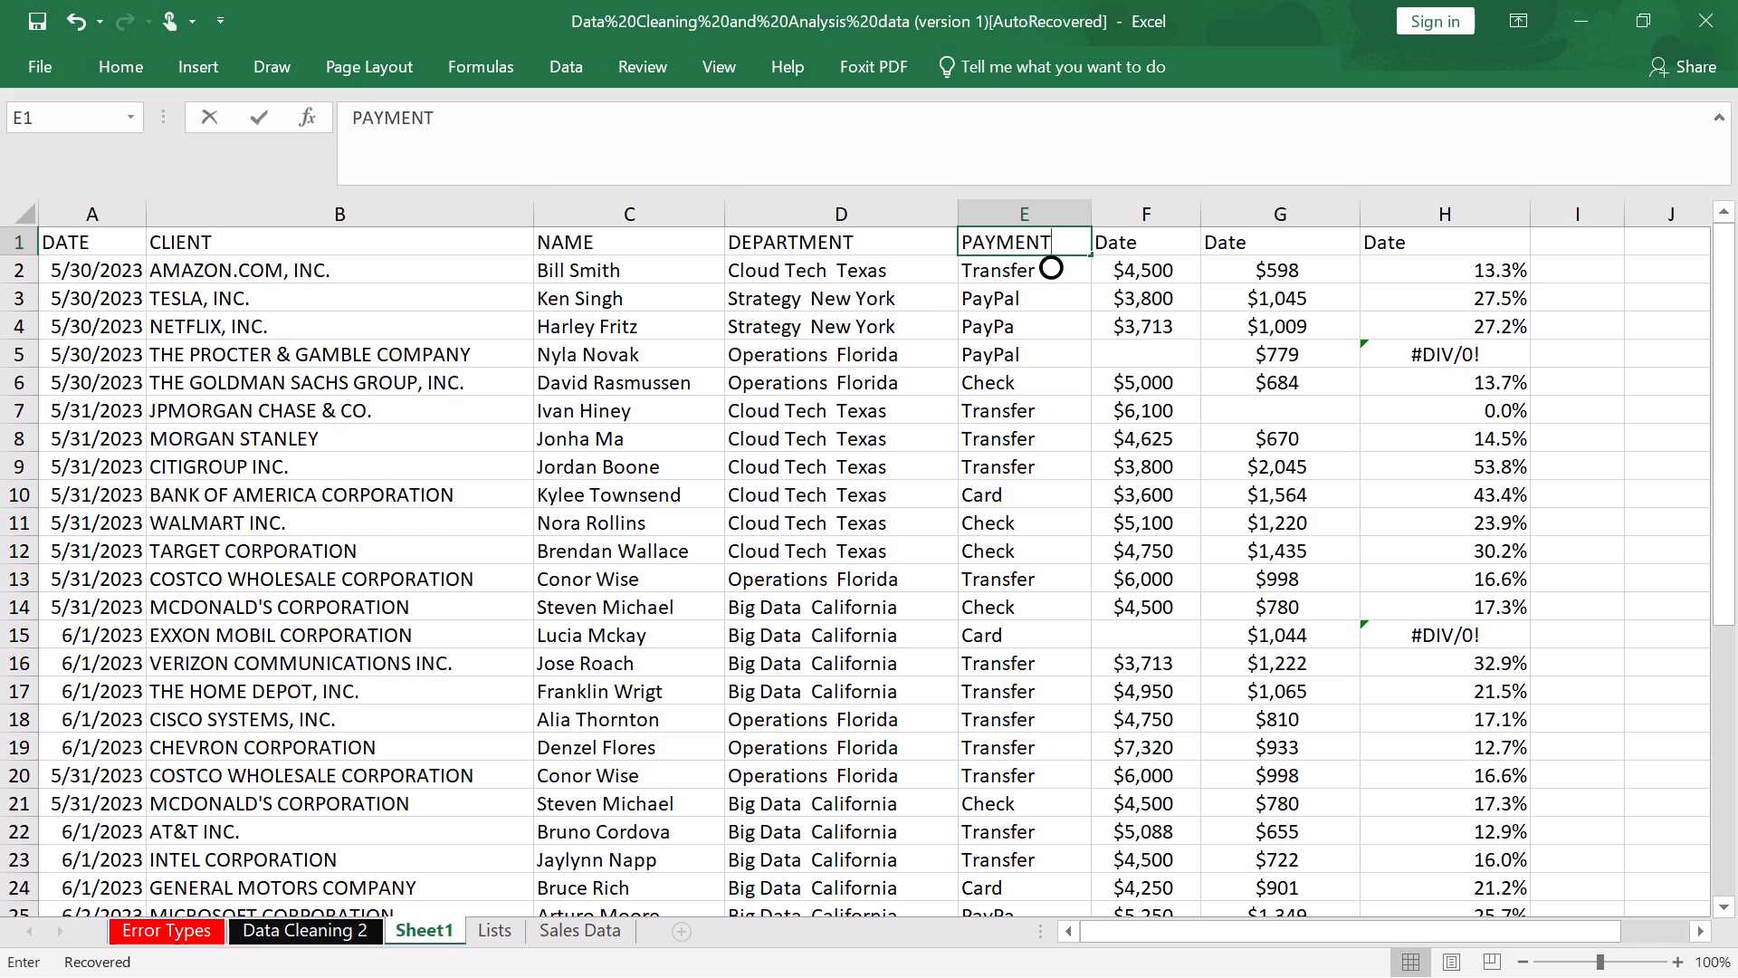
left_click(98, 271)
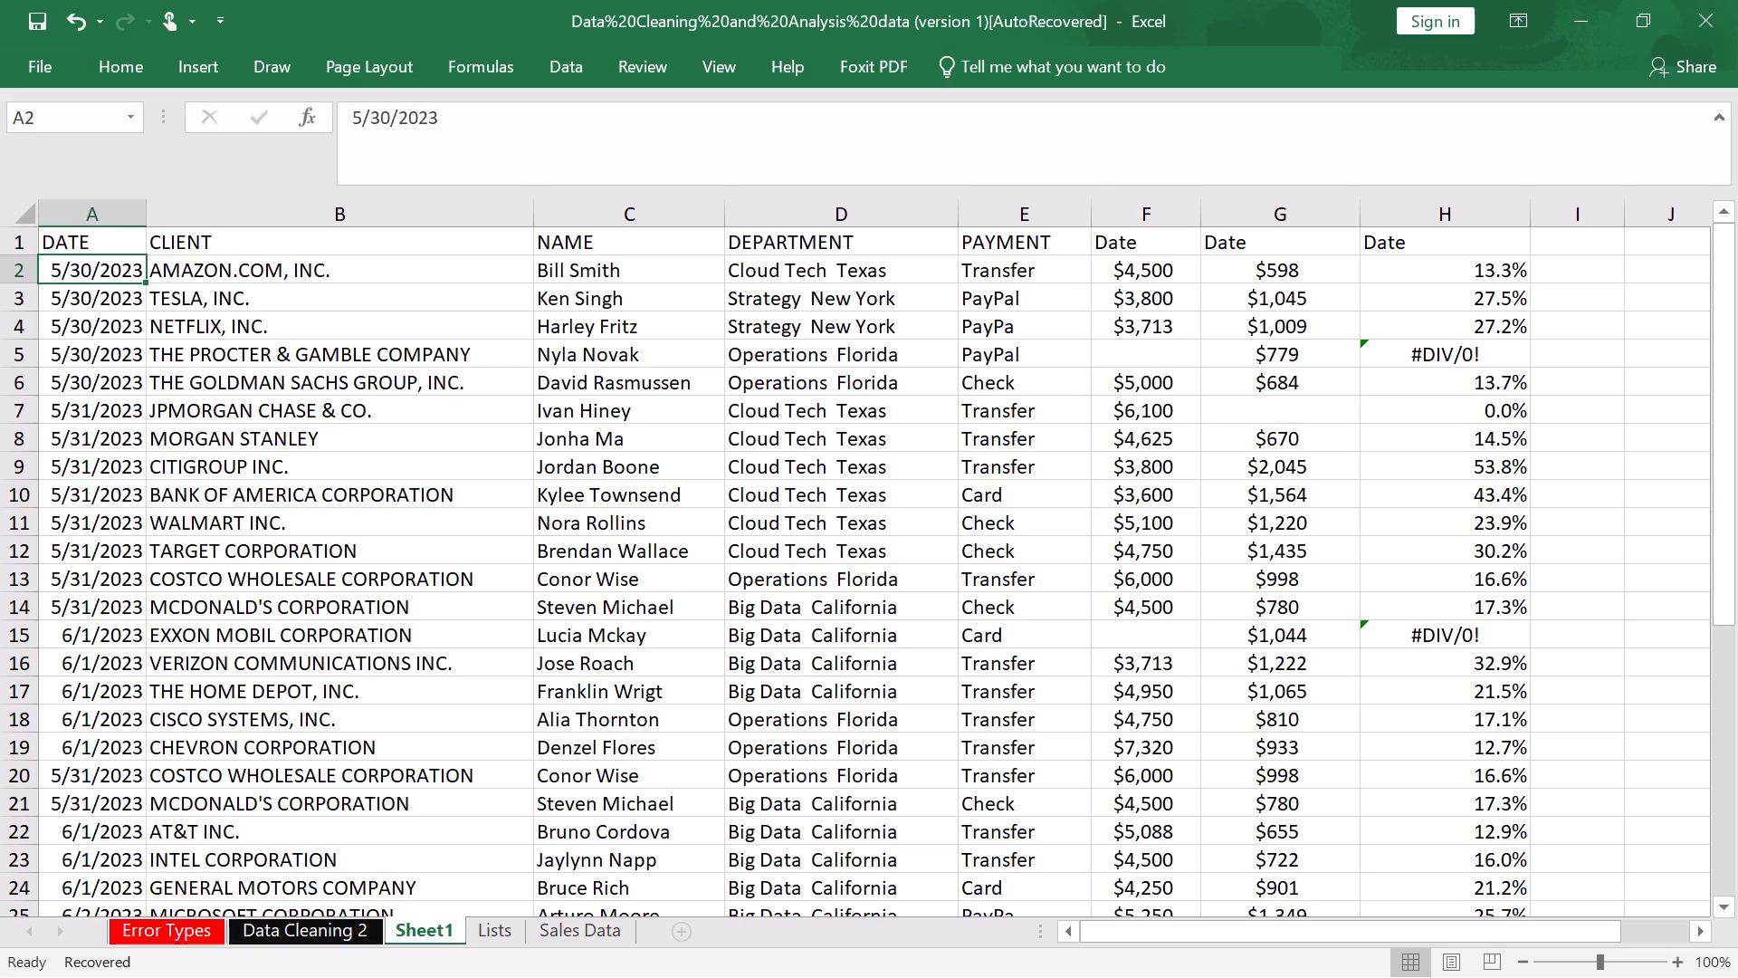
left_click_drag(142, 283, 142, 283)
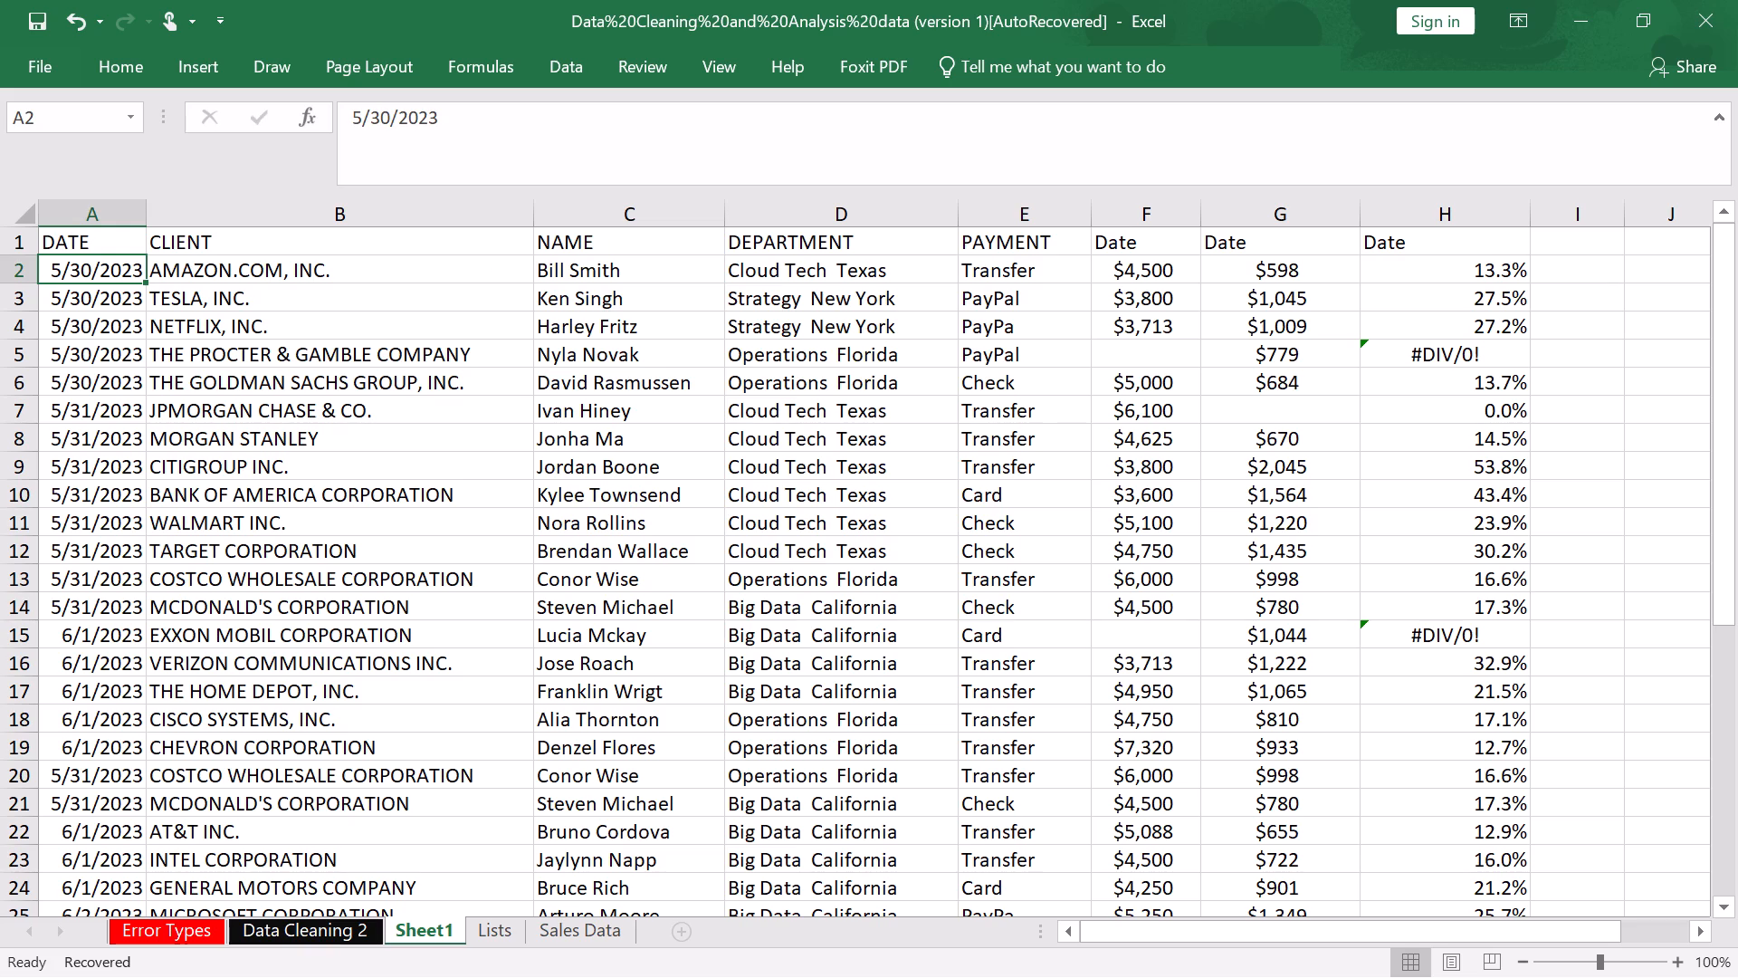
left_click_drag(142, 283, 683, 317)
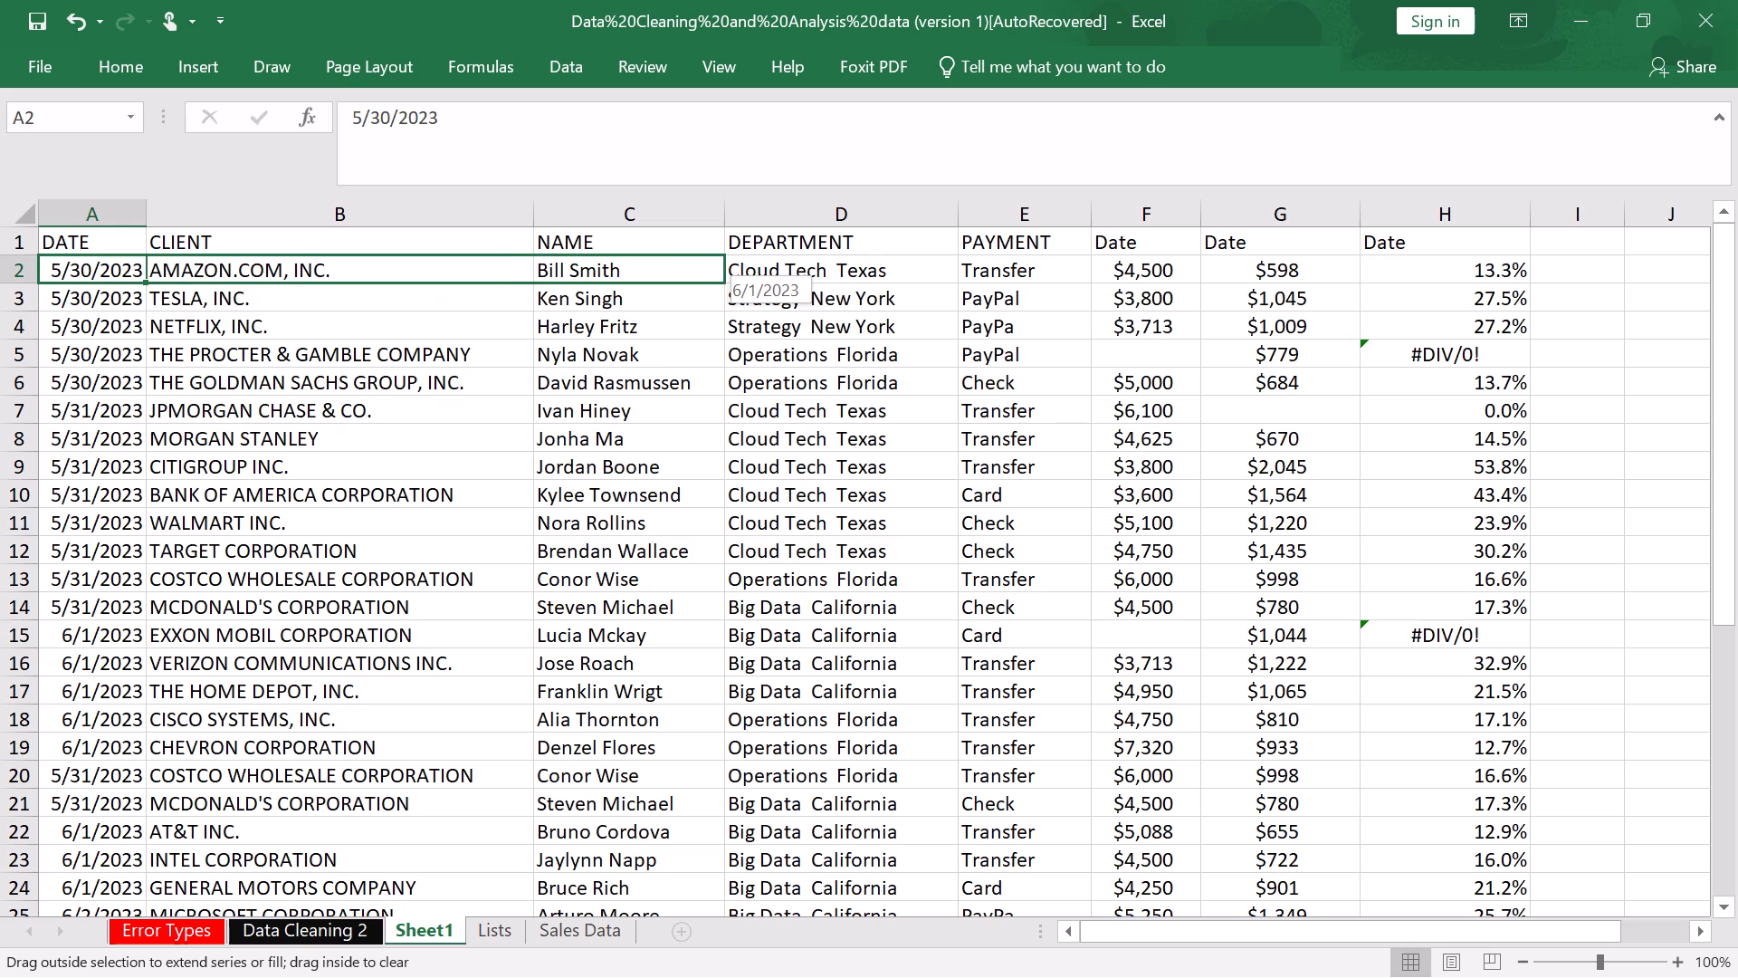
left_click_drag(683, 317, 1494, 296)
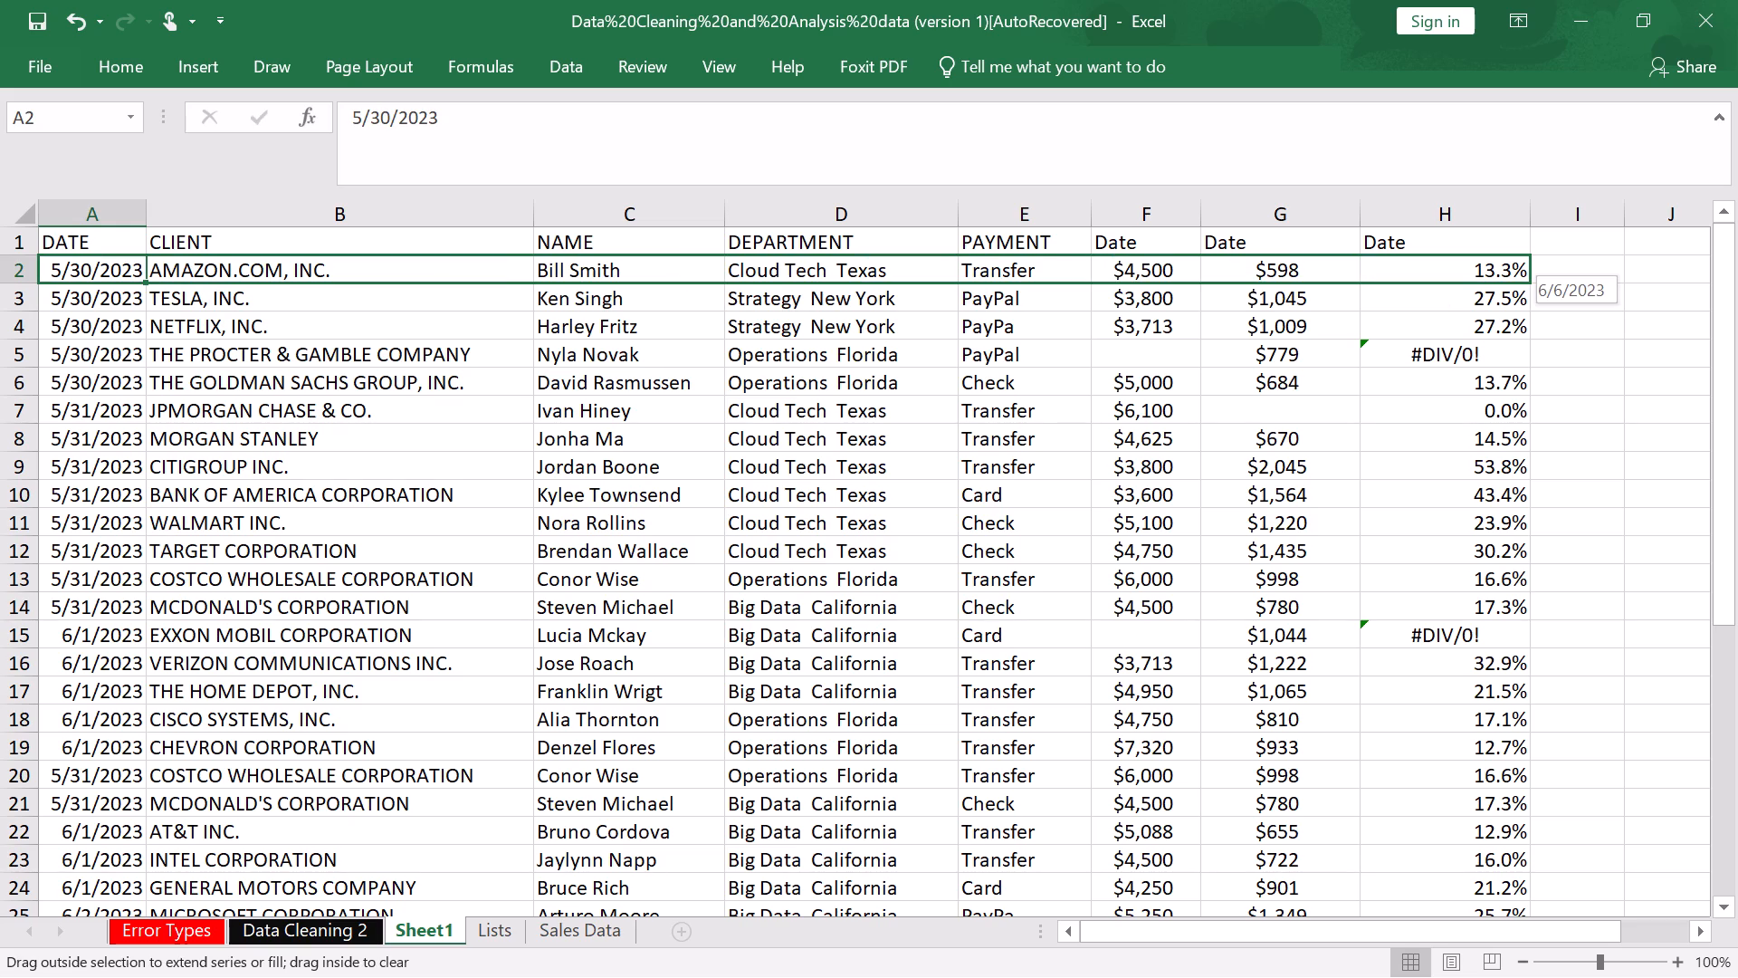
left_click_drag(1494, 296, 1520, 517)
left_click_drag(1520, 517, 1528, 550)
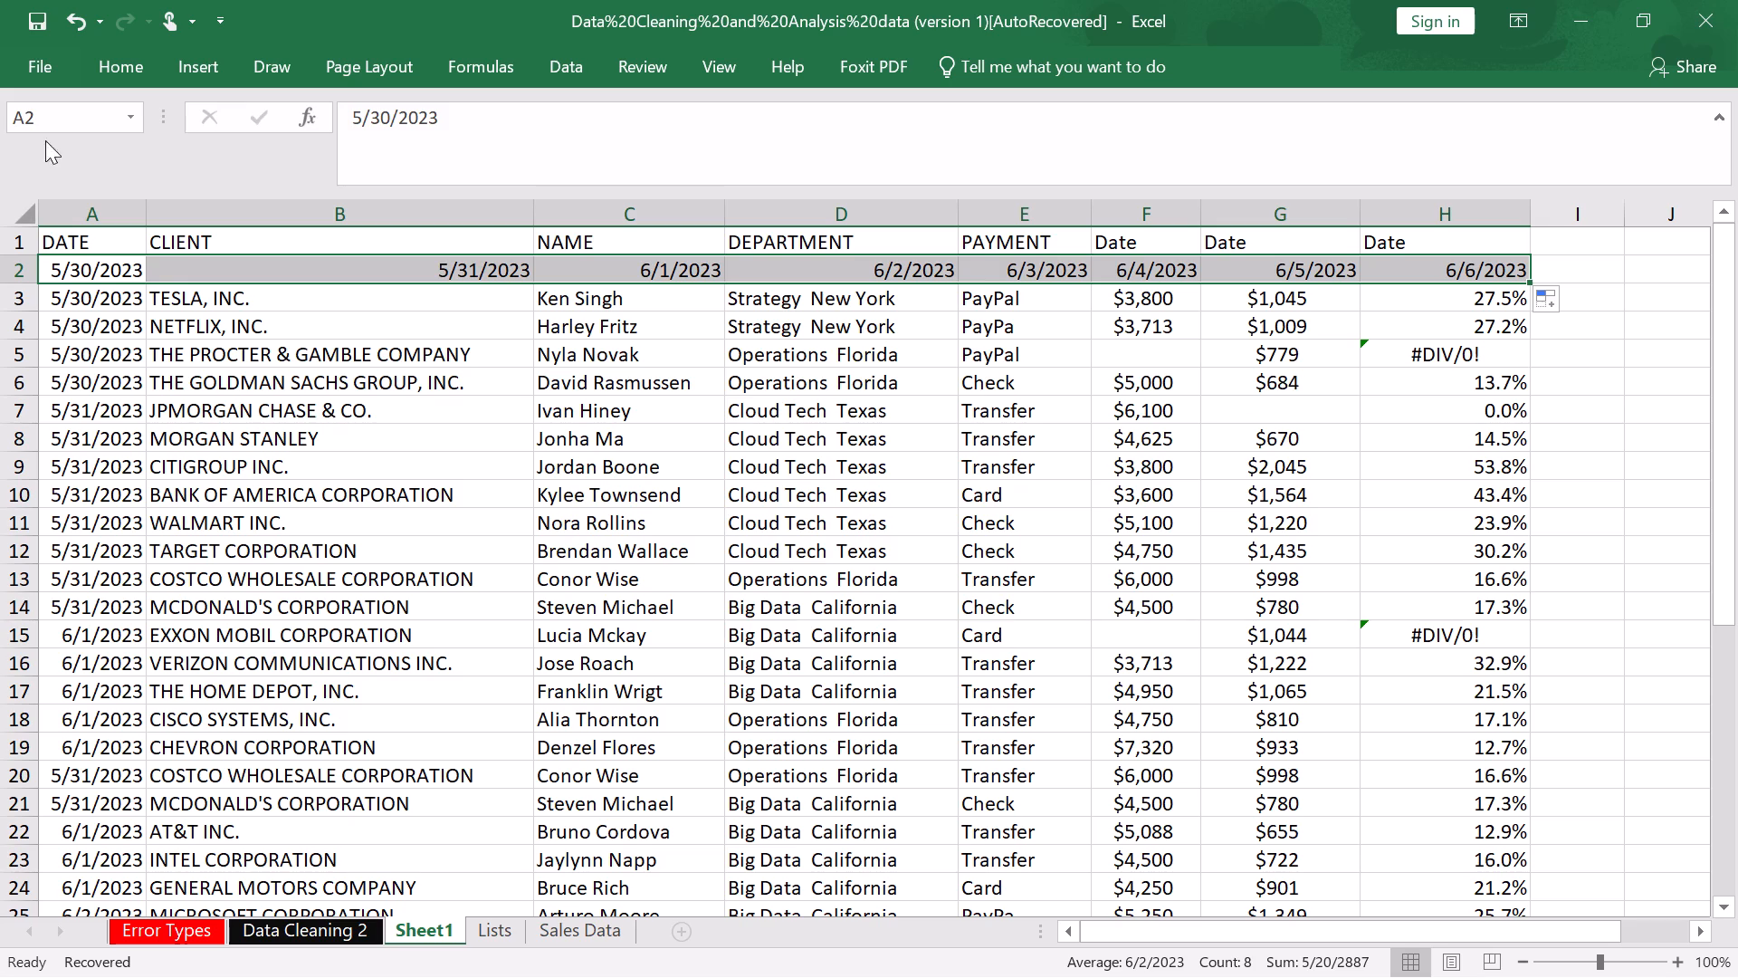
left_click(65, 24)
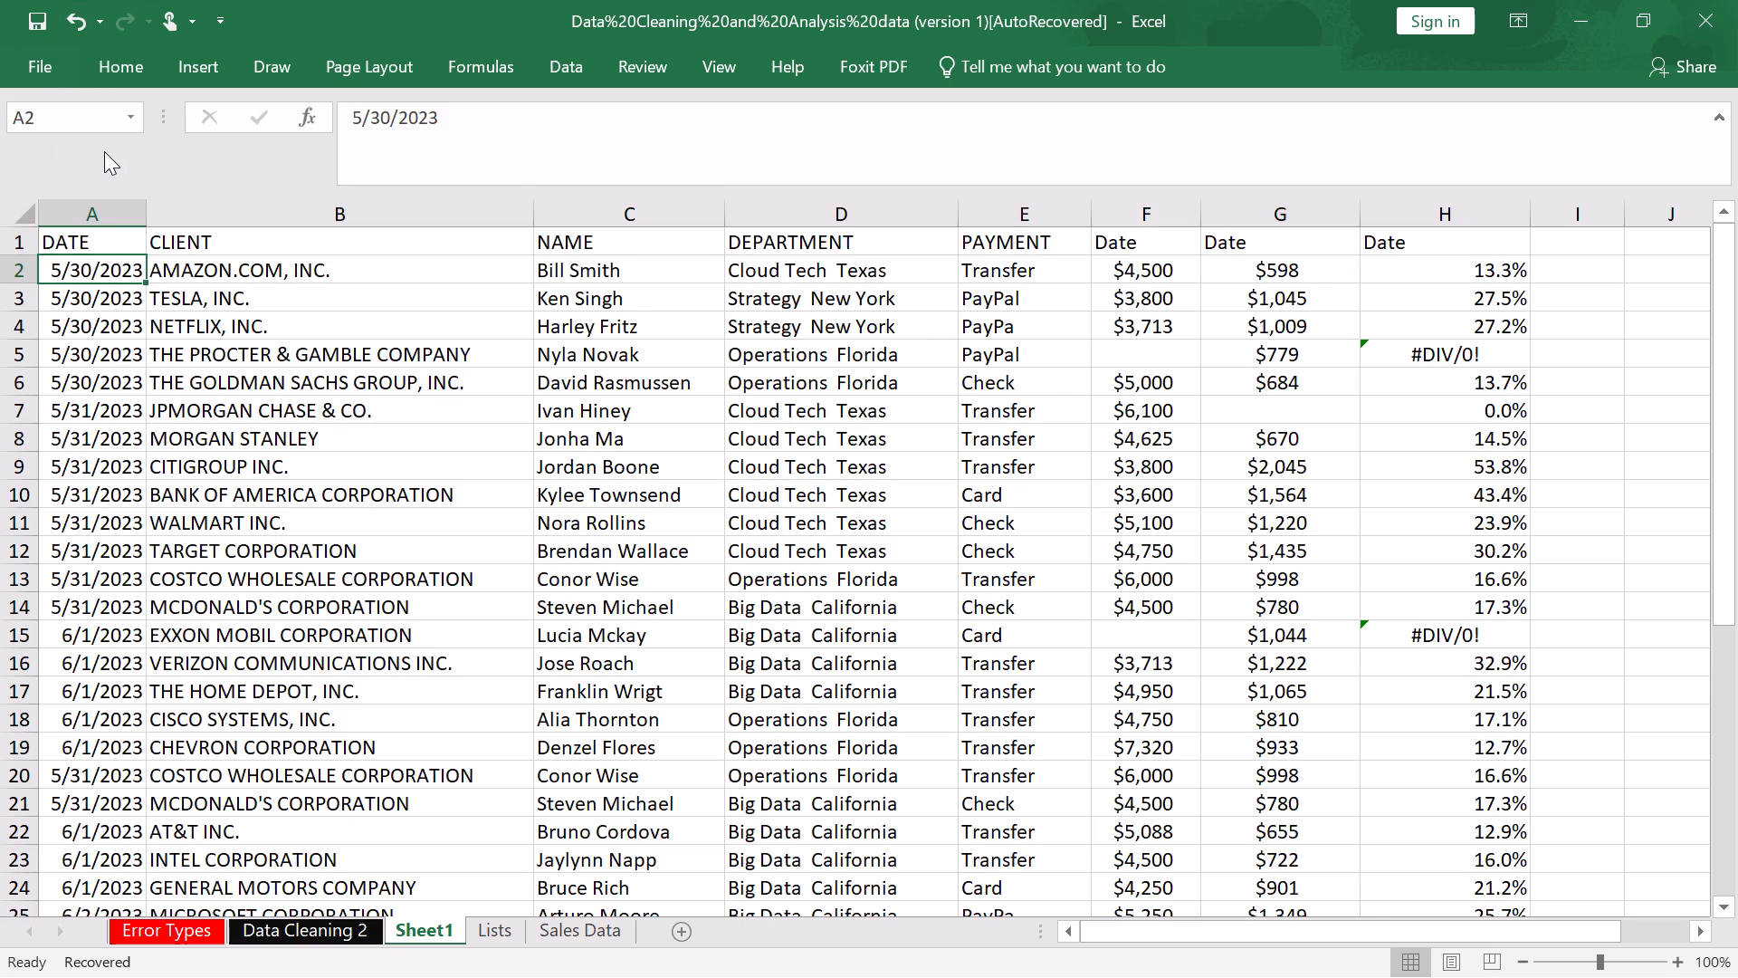
Convert the client records in A1:H36 into a table, with the first row used as headers.
left_click(195, 65)
left_click(217, 125)
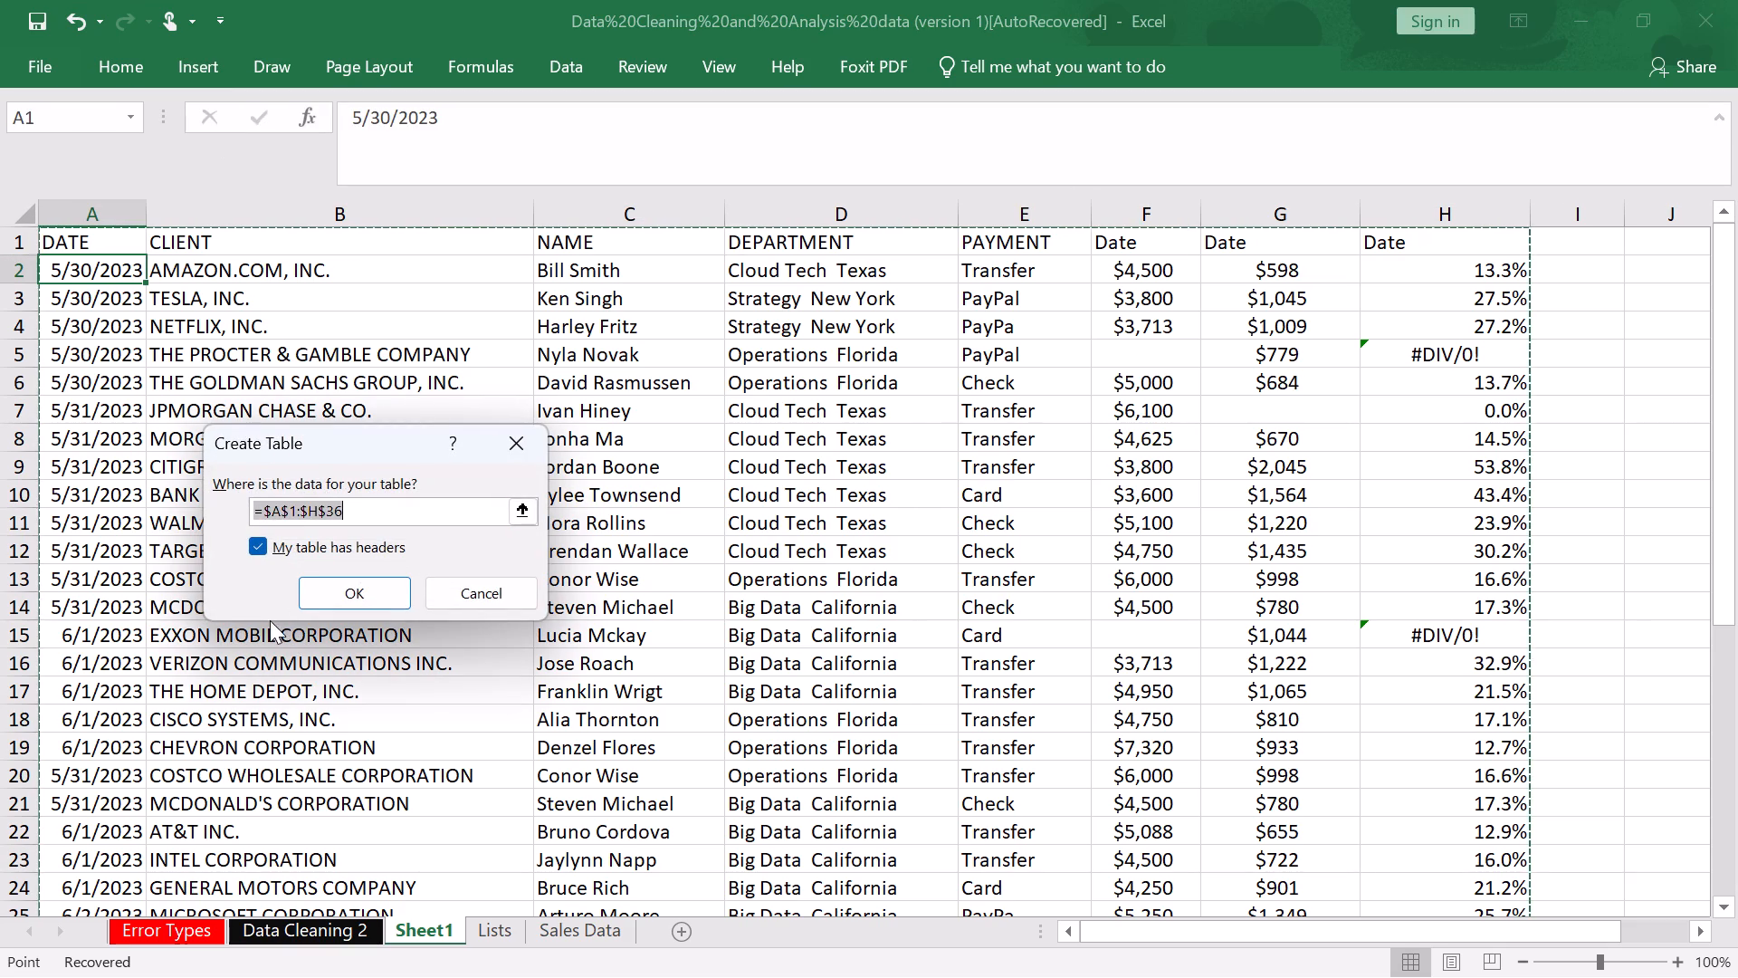
left_click(355, 590)
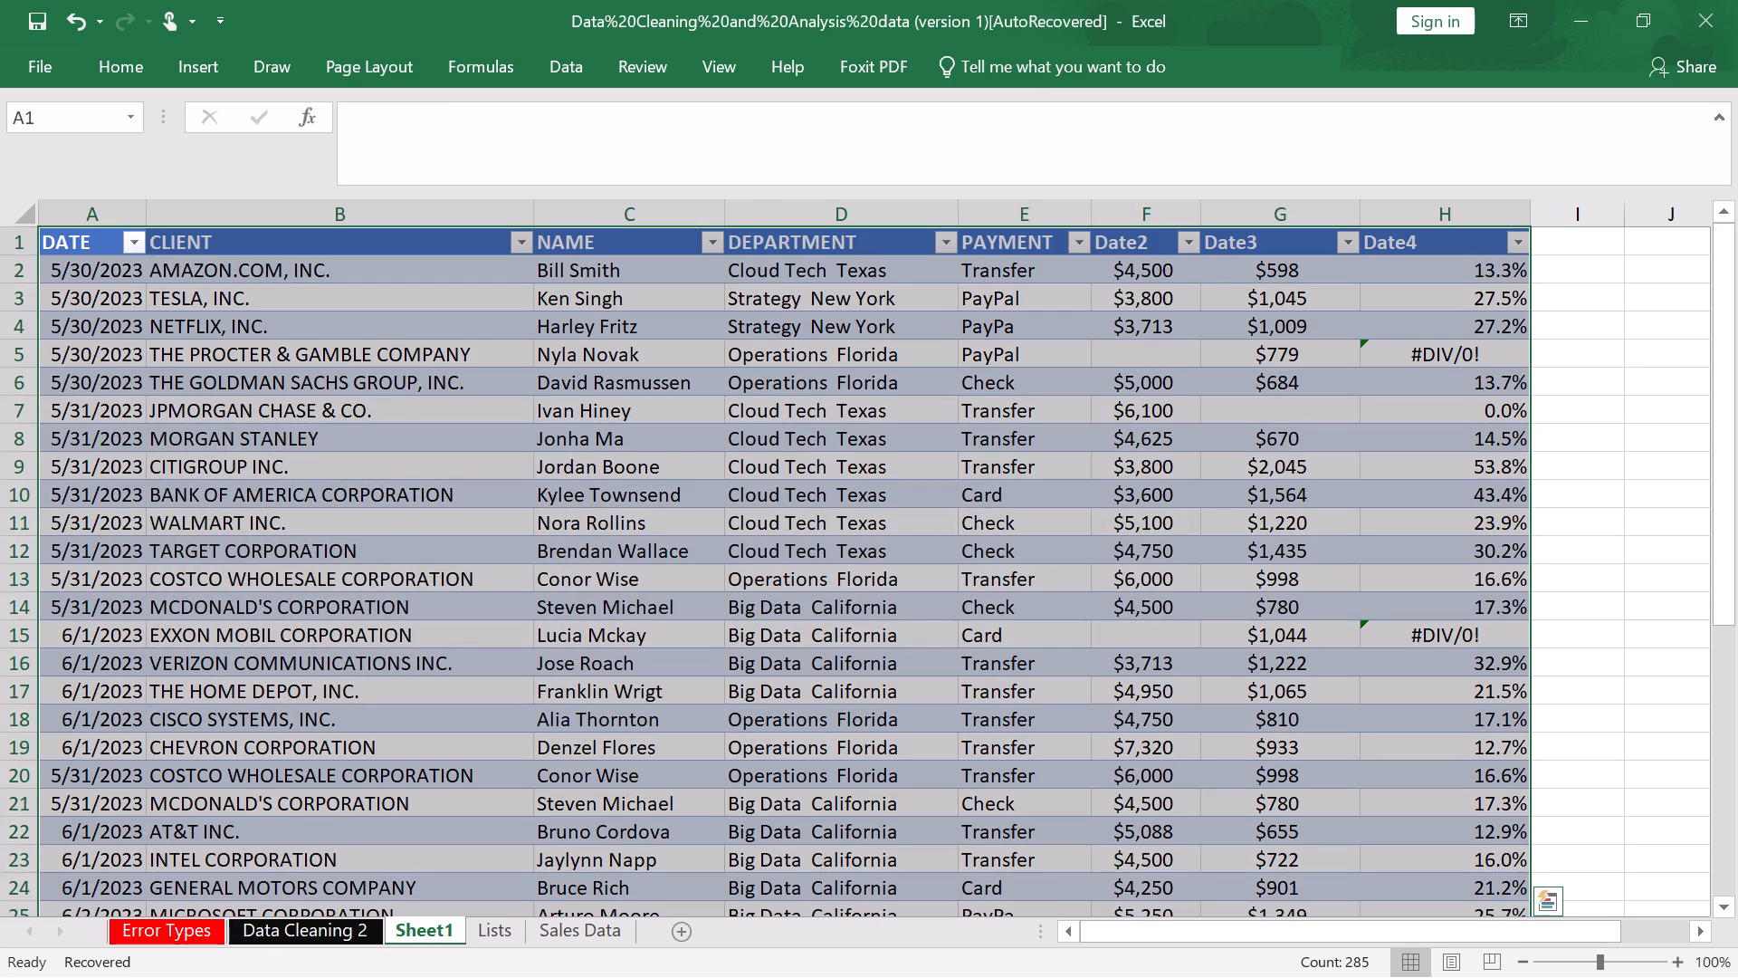
scroll(809, 582, "down", 6)
scroll(810, 578, "up", 4)
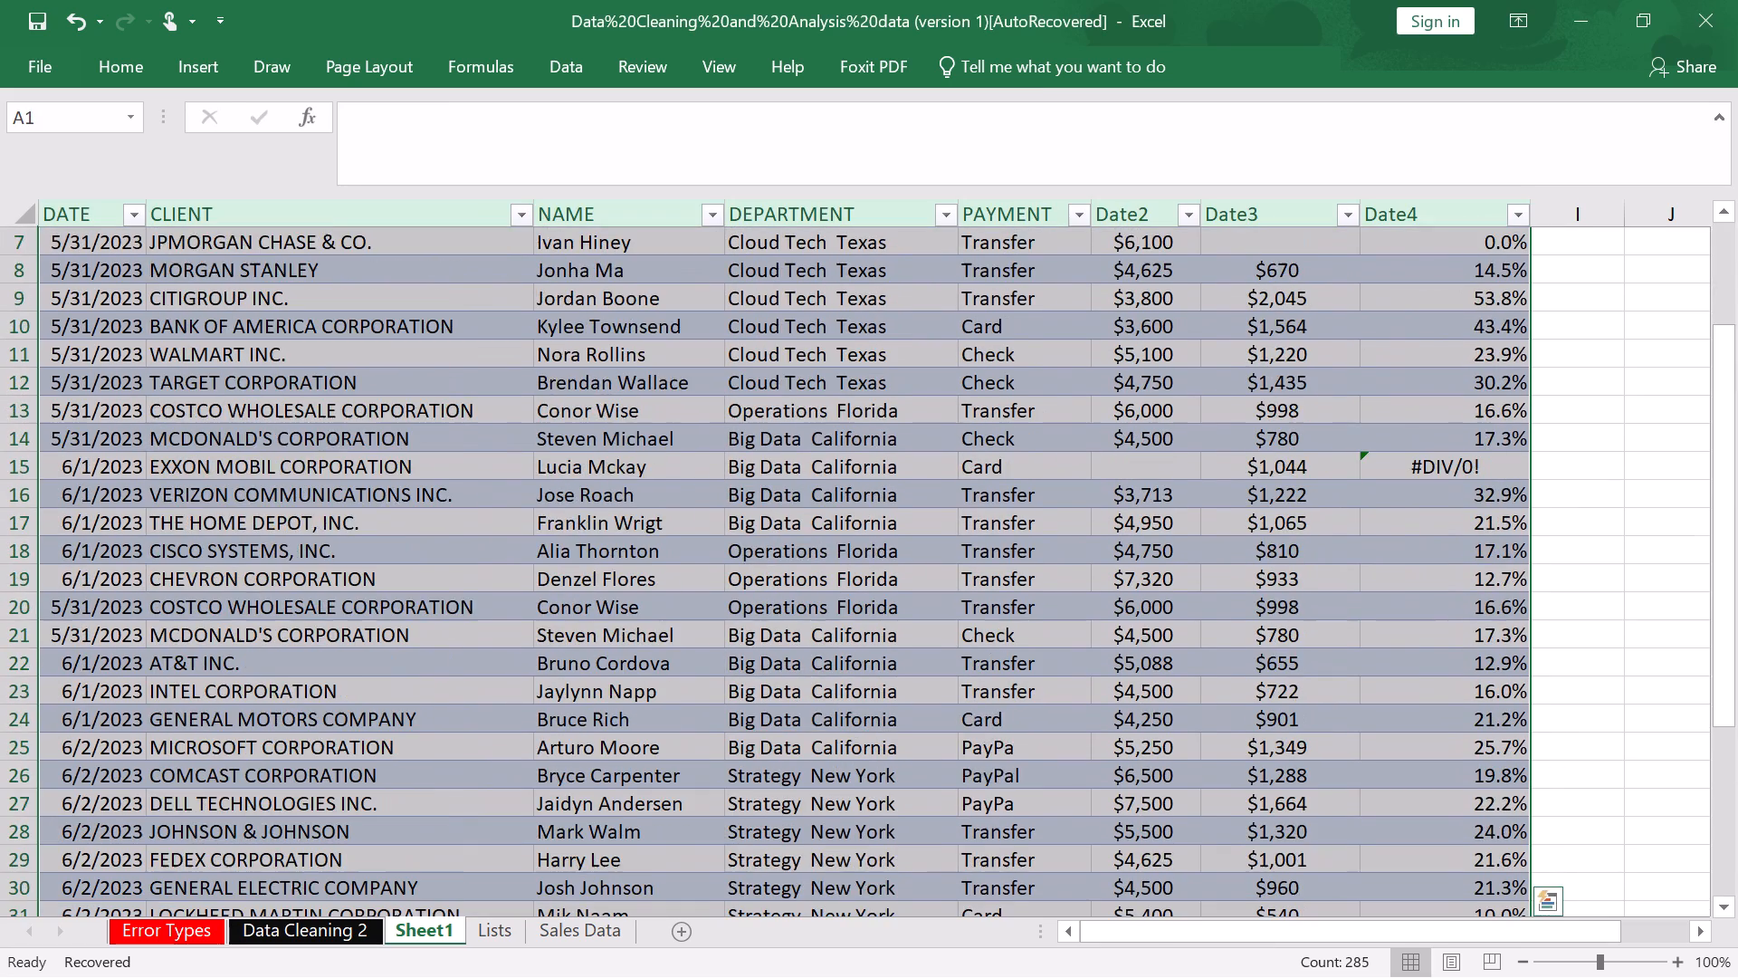
scroll(810, 578, "up", 6)
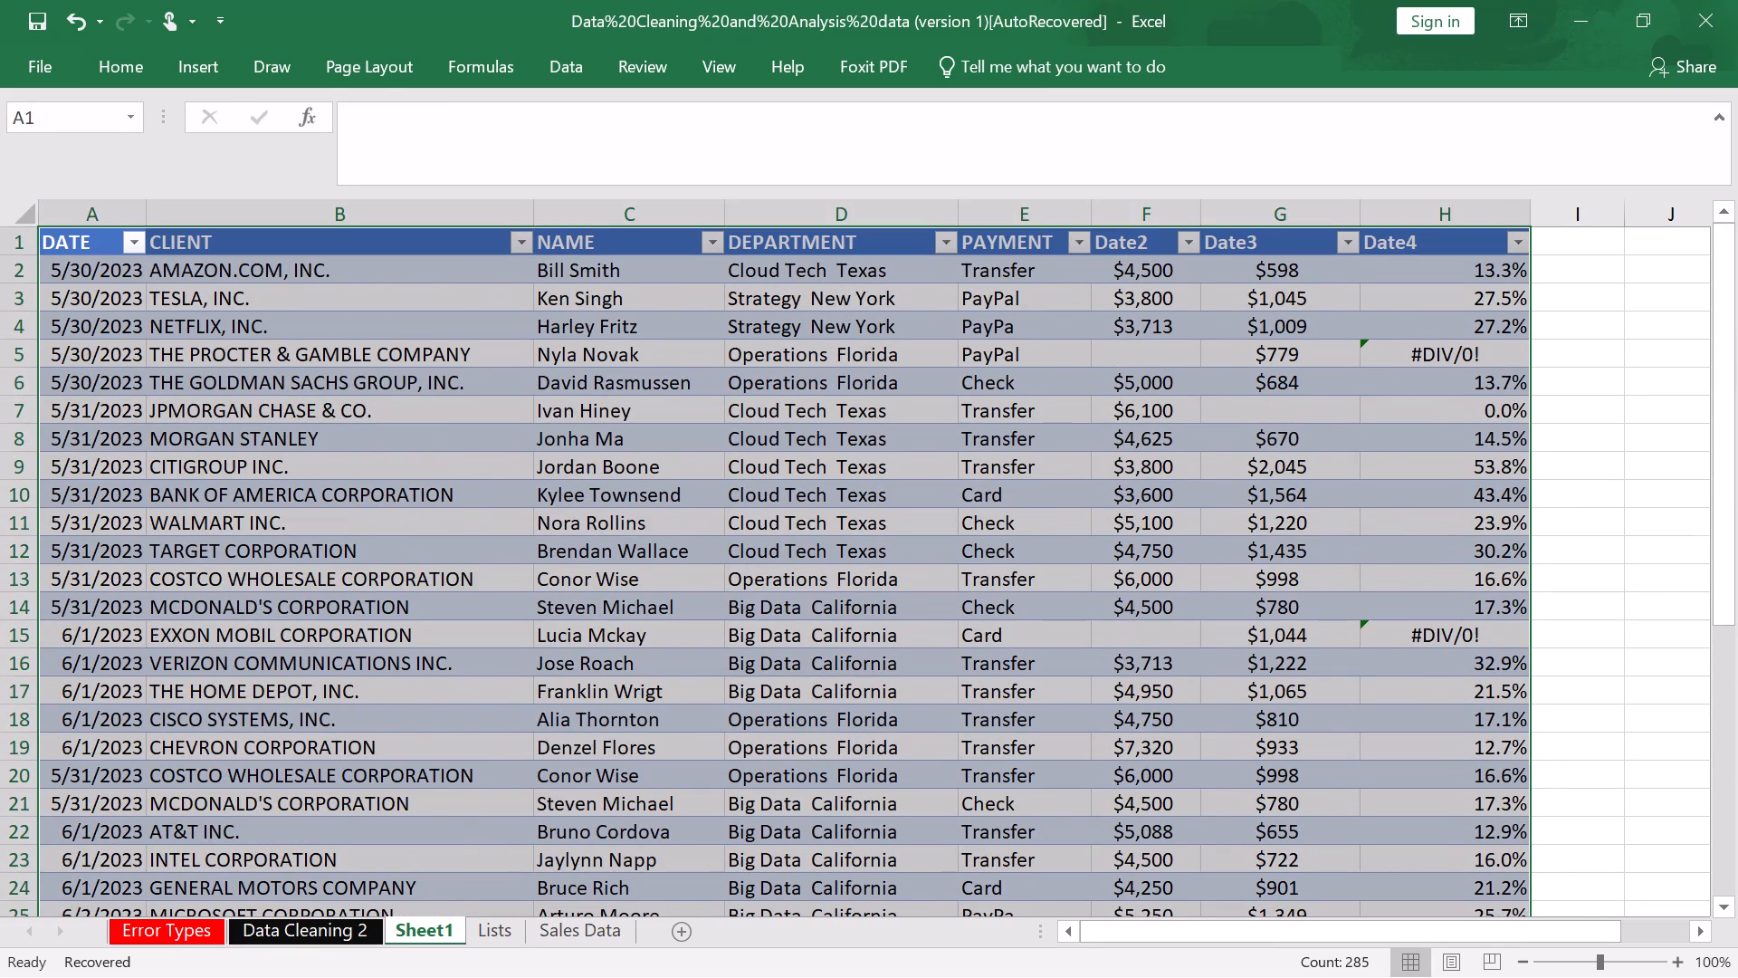
left_click(1353, 518)
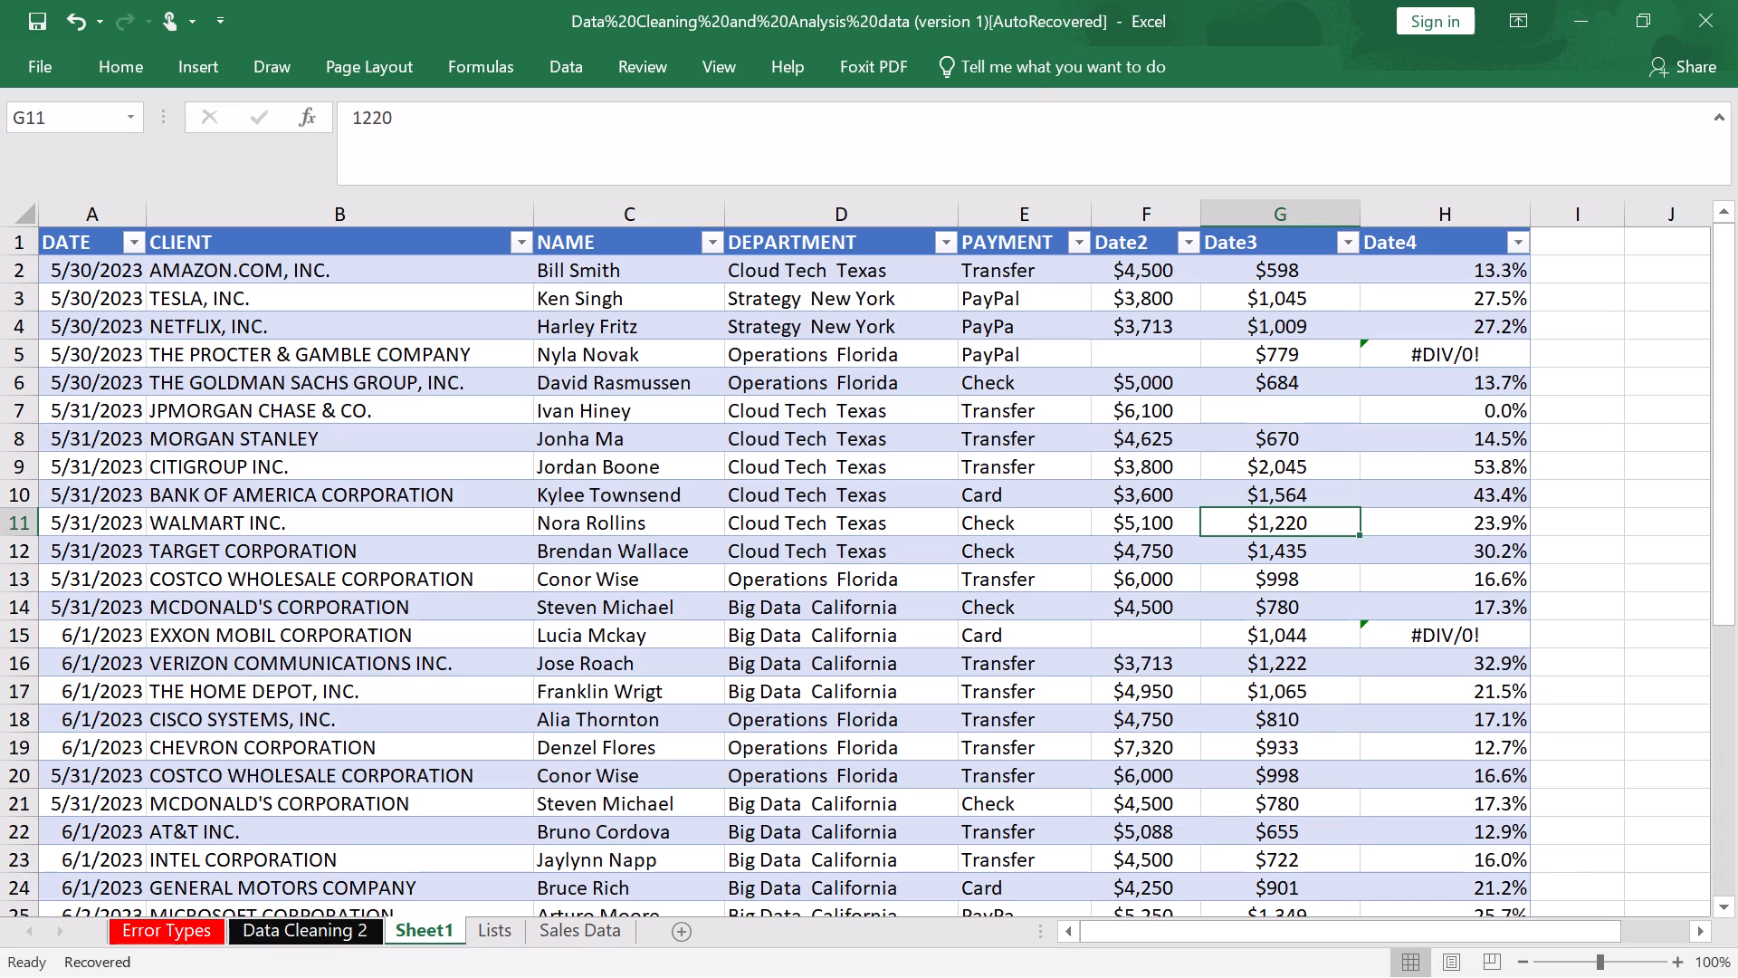
Filter the PAYMENT column to exclude the misspelled PayPa entries.
left_click(1075, 241)
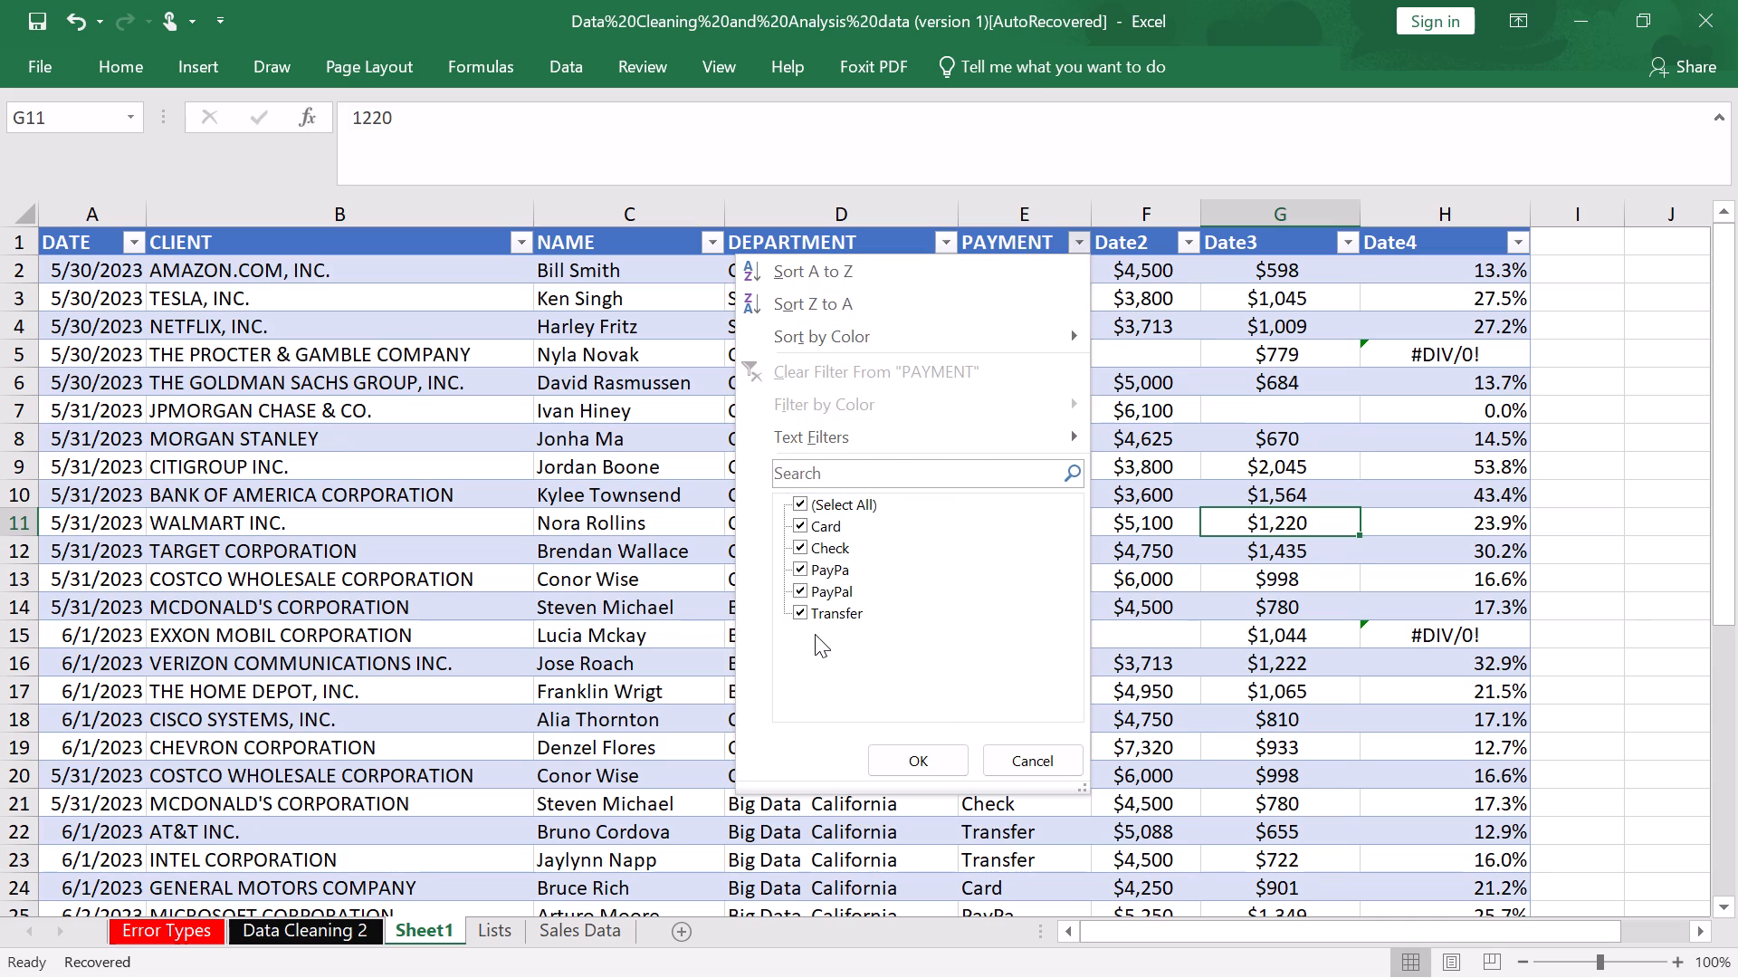
left_click(802, 565)
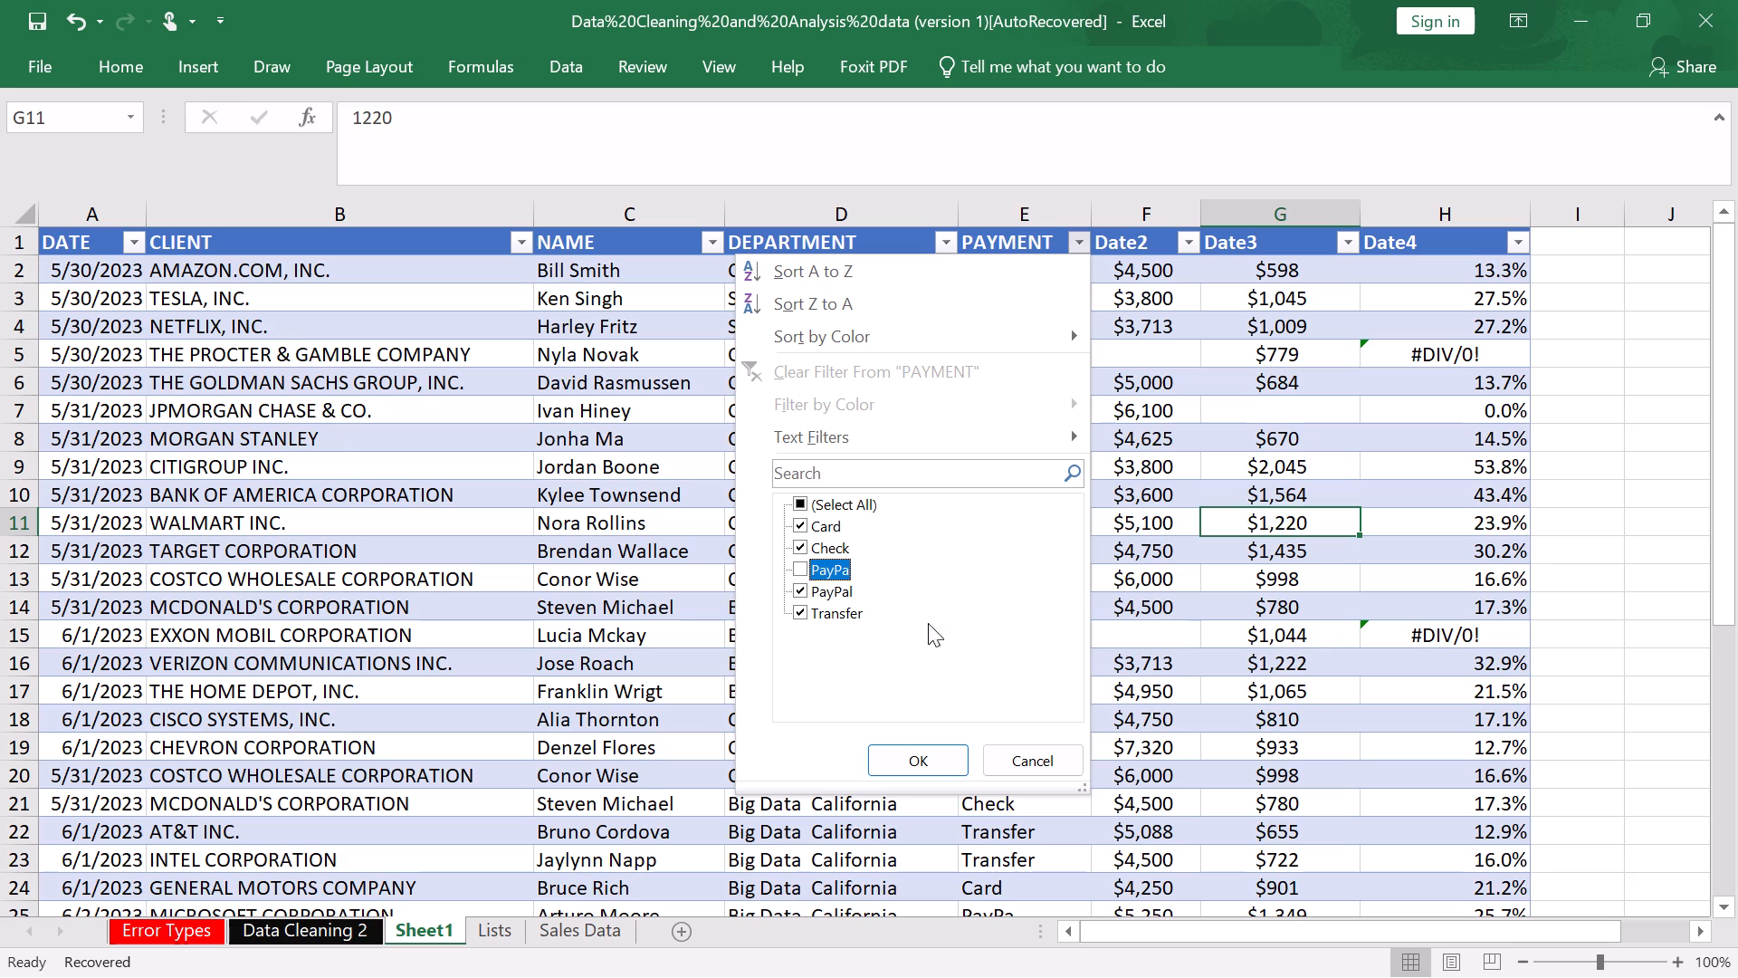
left_click(929, 758)
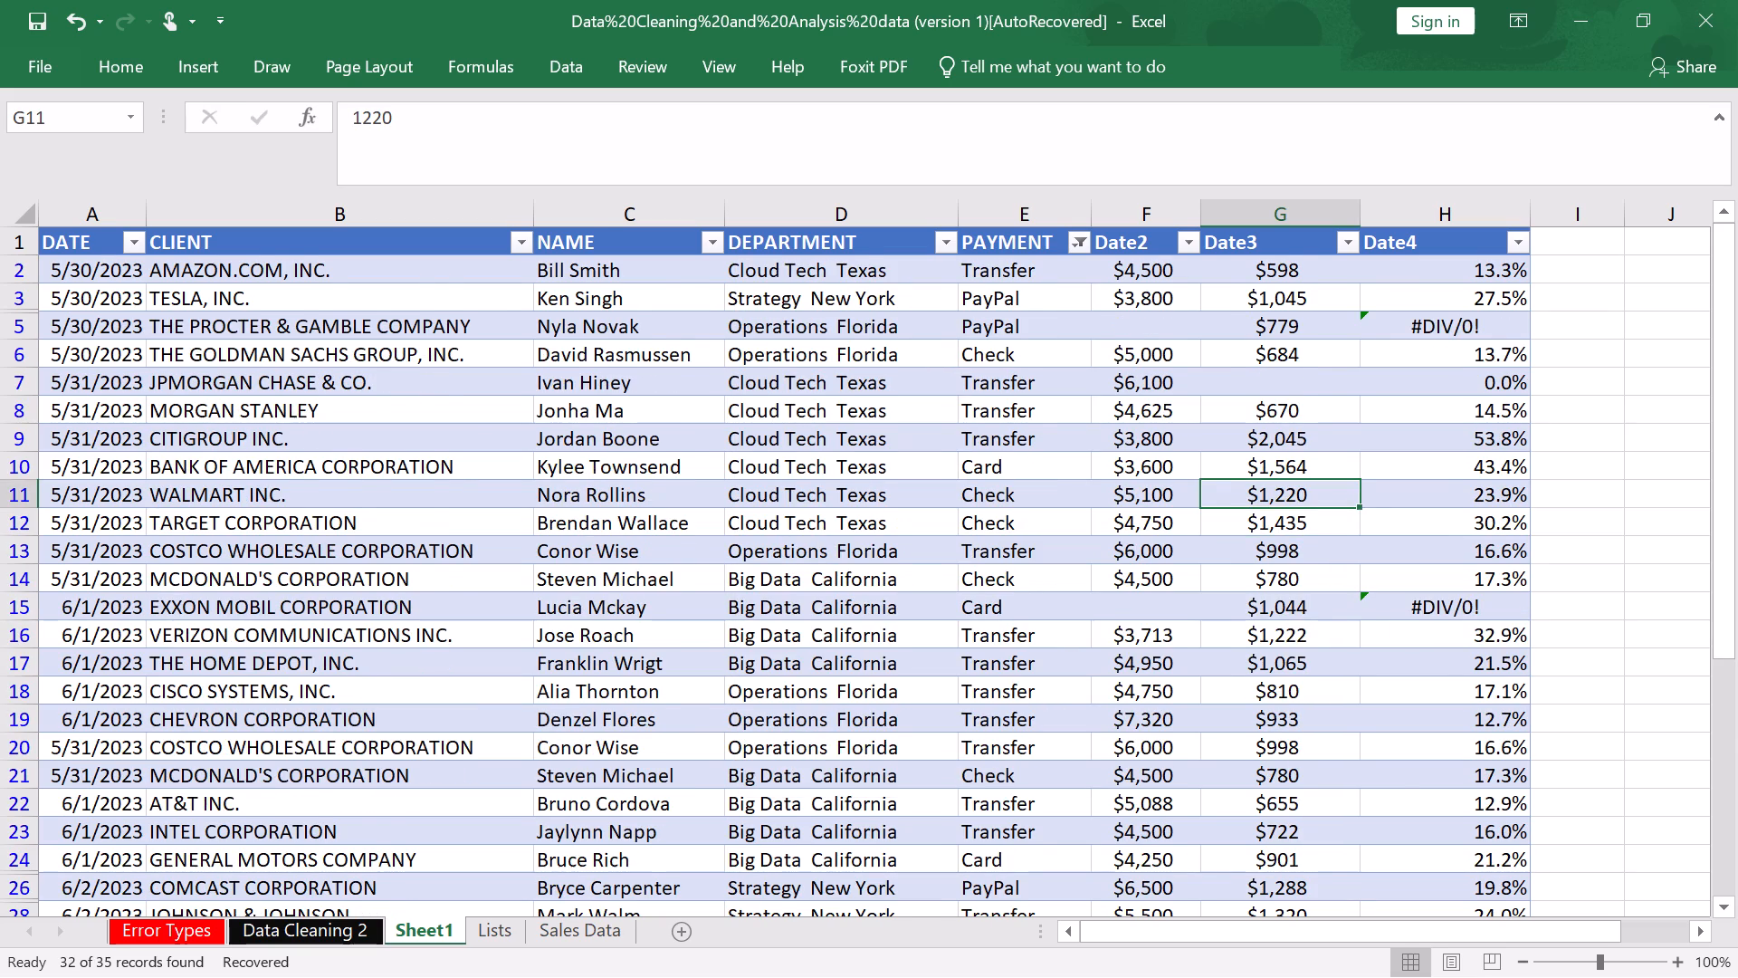
Examine the filtered records down to row 36, checking the remaining PAYMENT entries.
scroll(1038, 293, "down", 2)
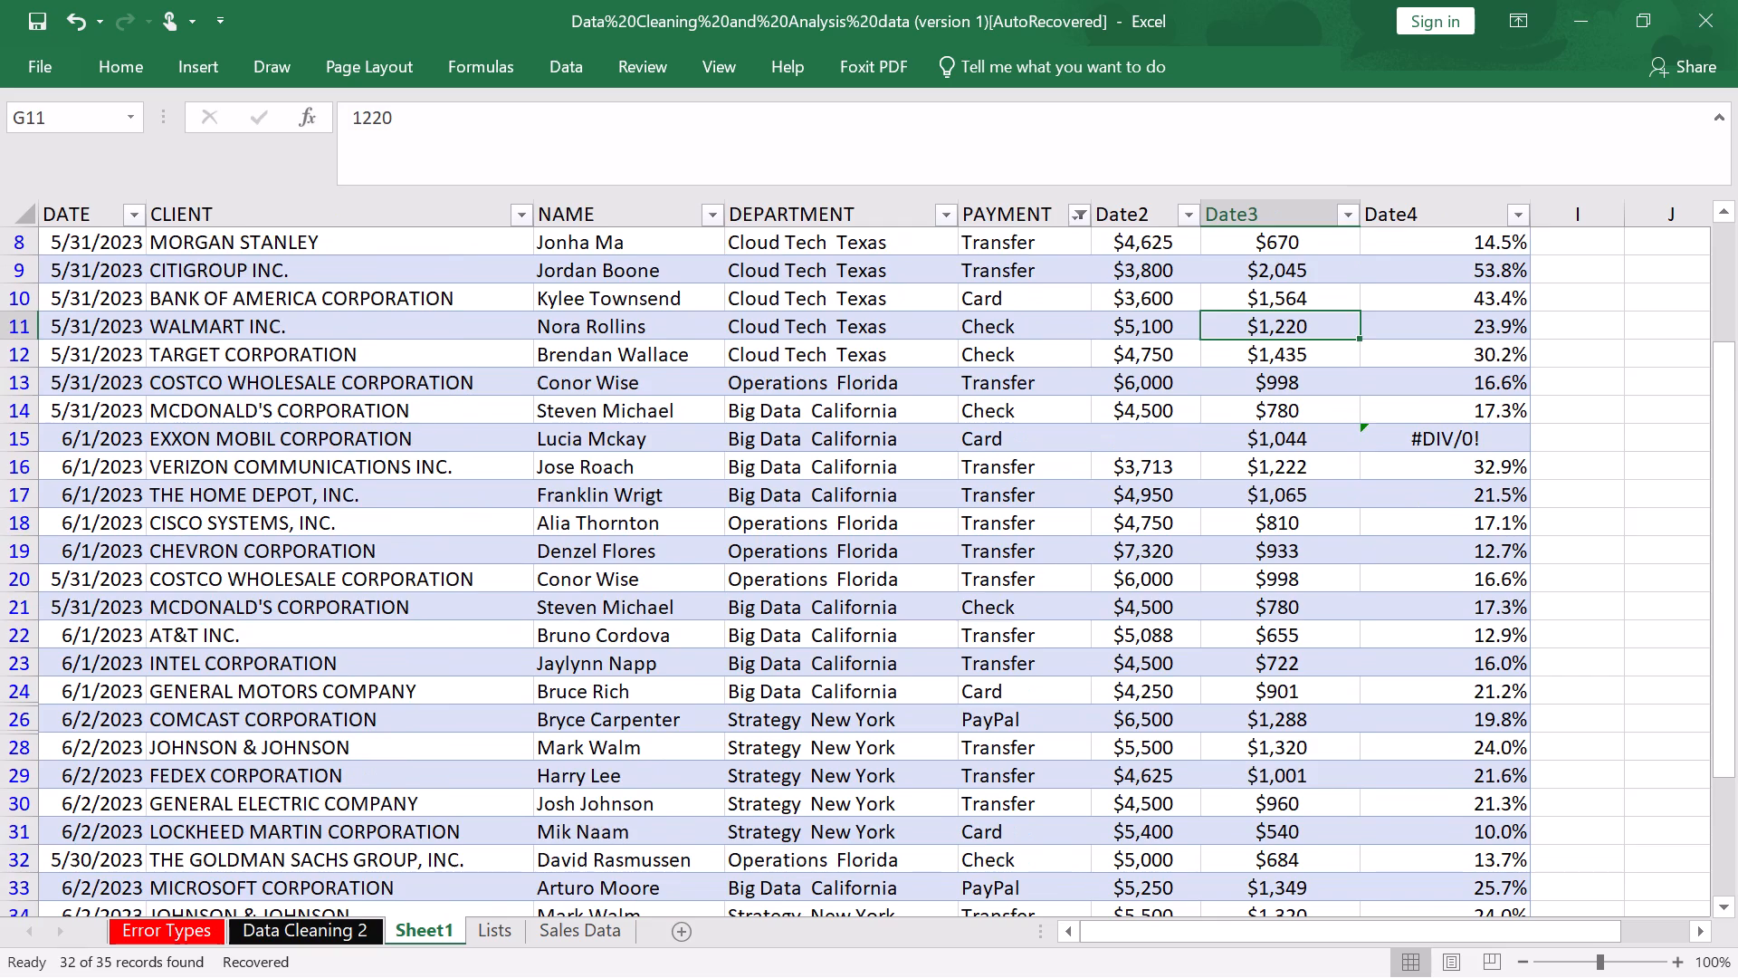
scroll(1036, 296, "down", 3)
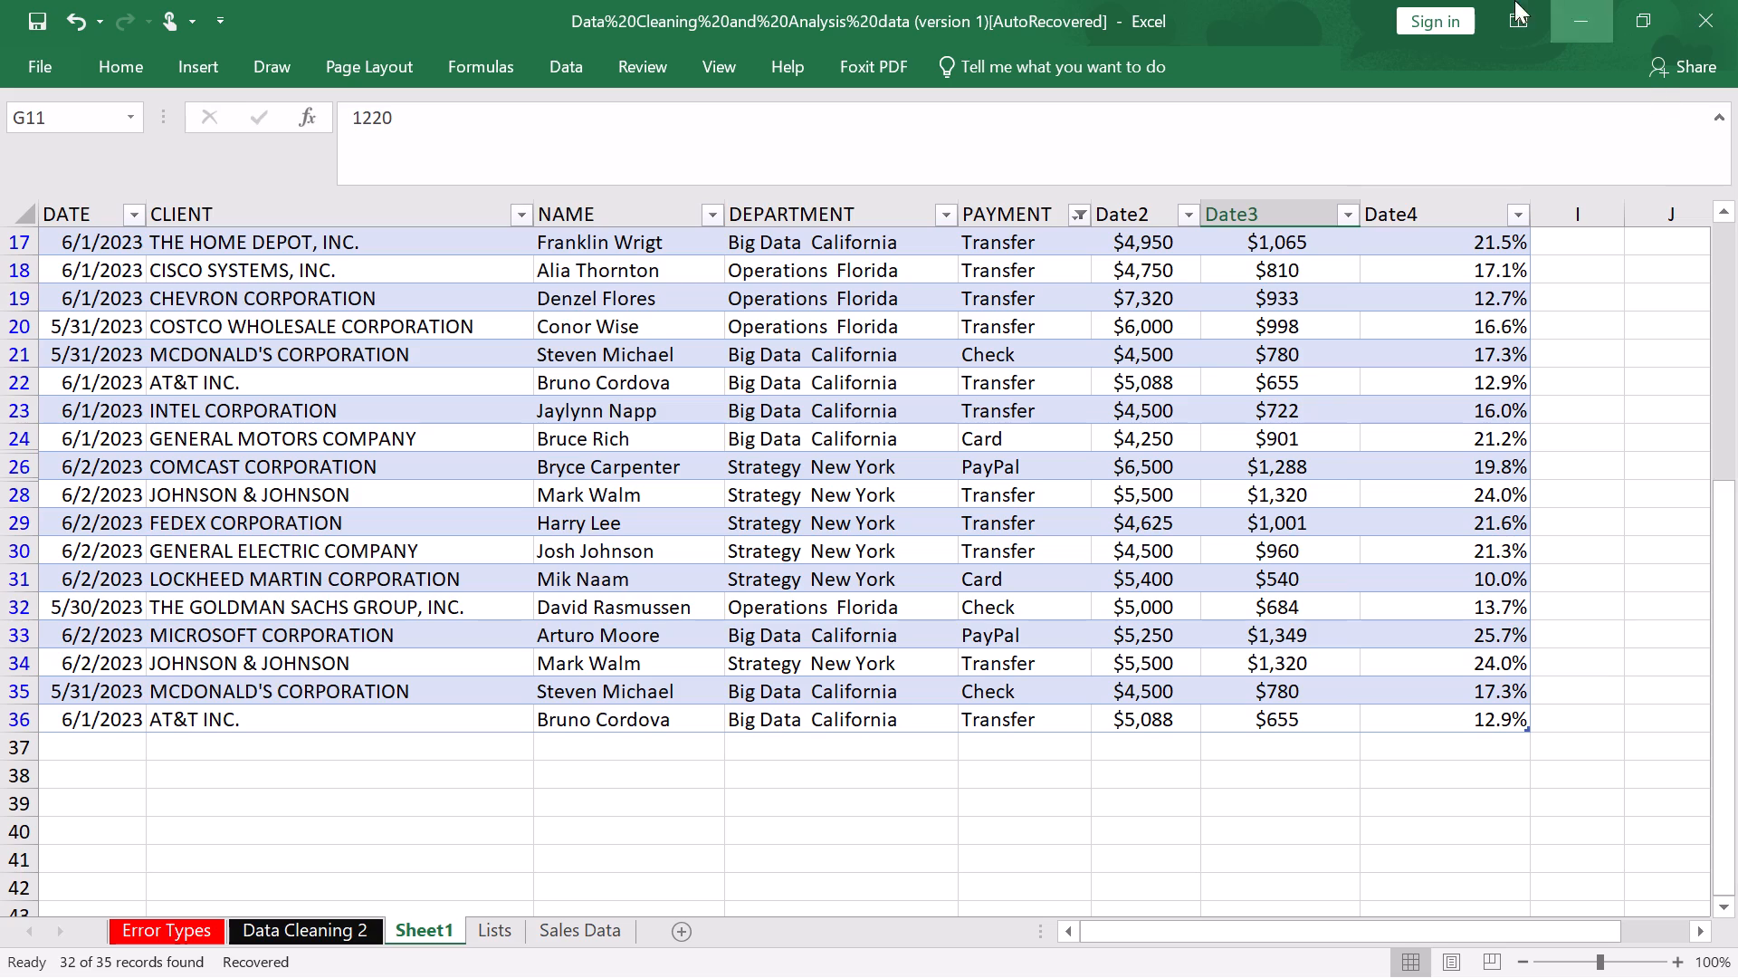
scroll(1224, 415, "up", 2)
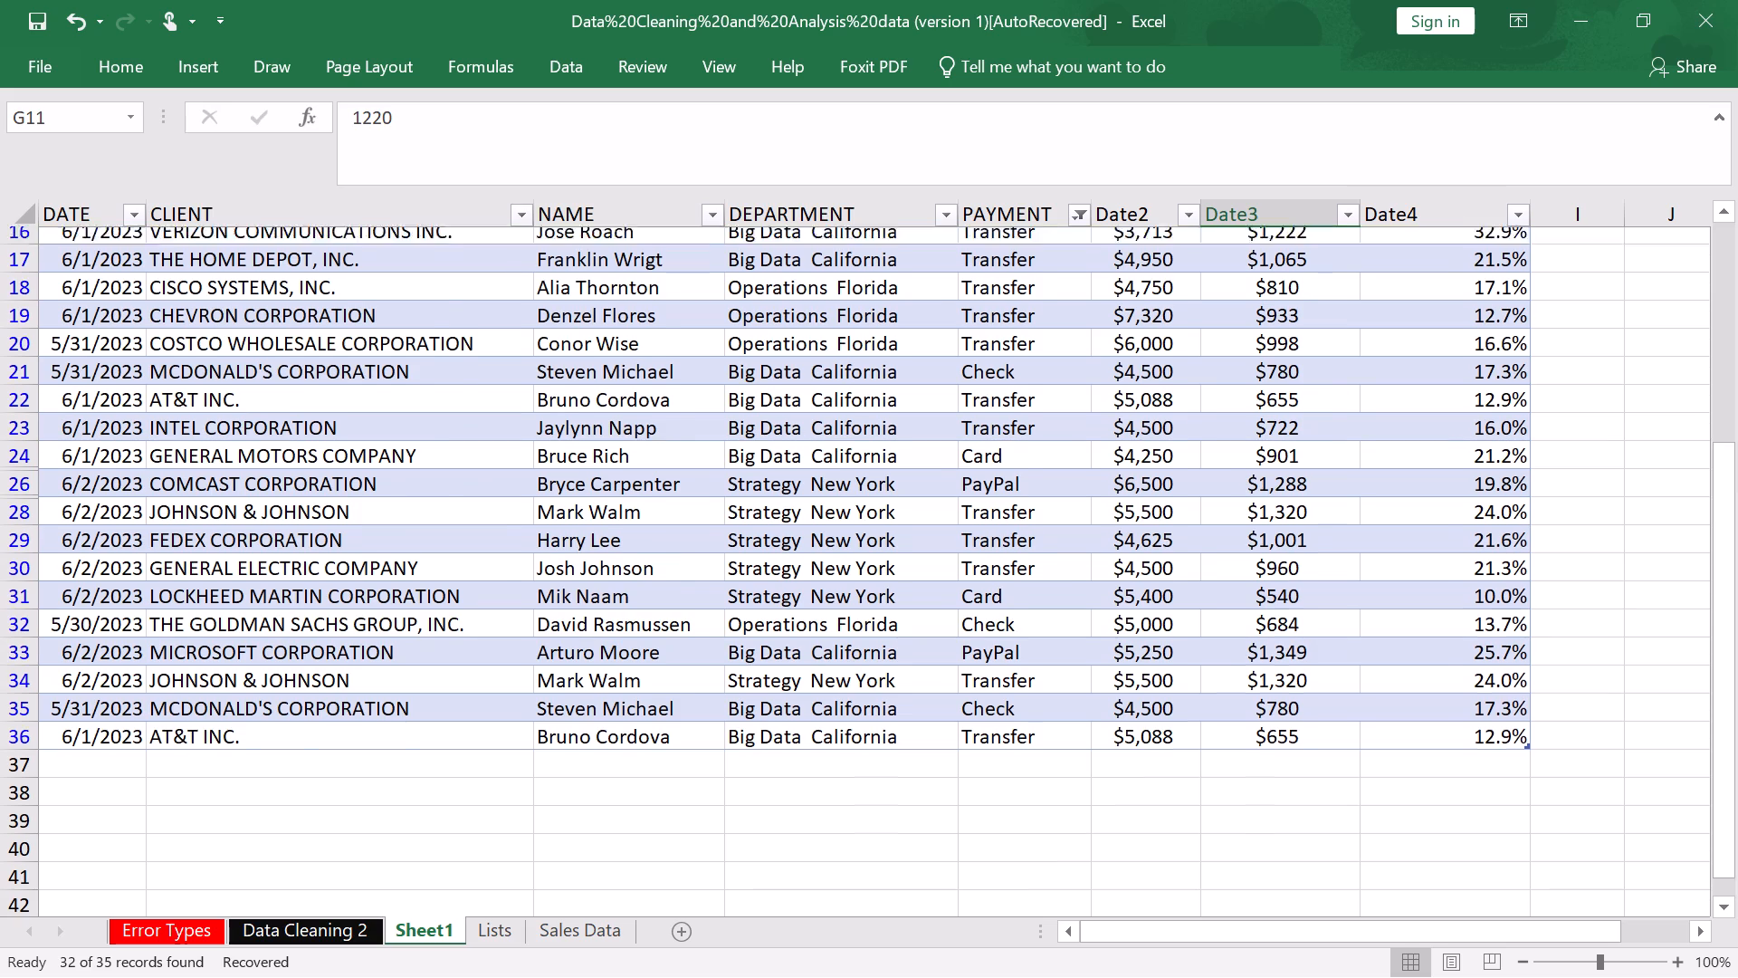
scroll(1224, 415, "up", 4)
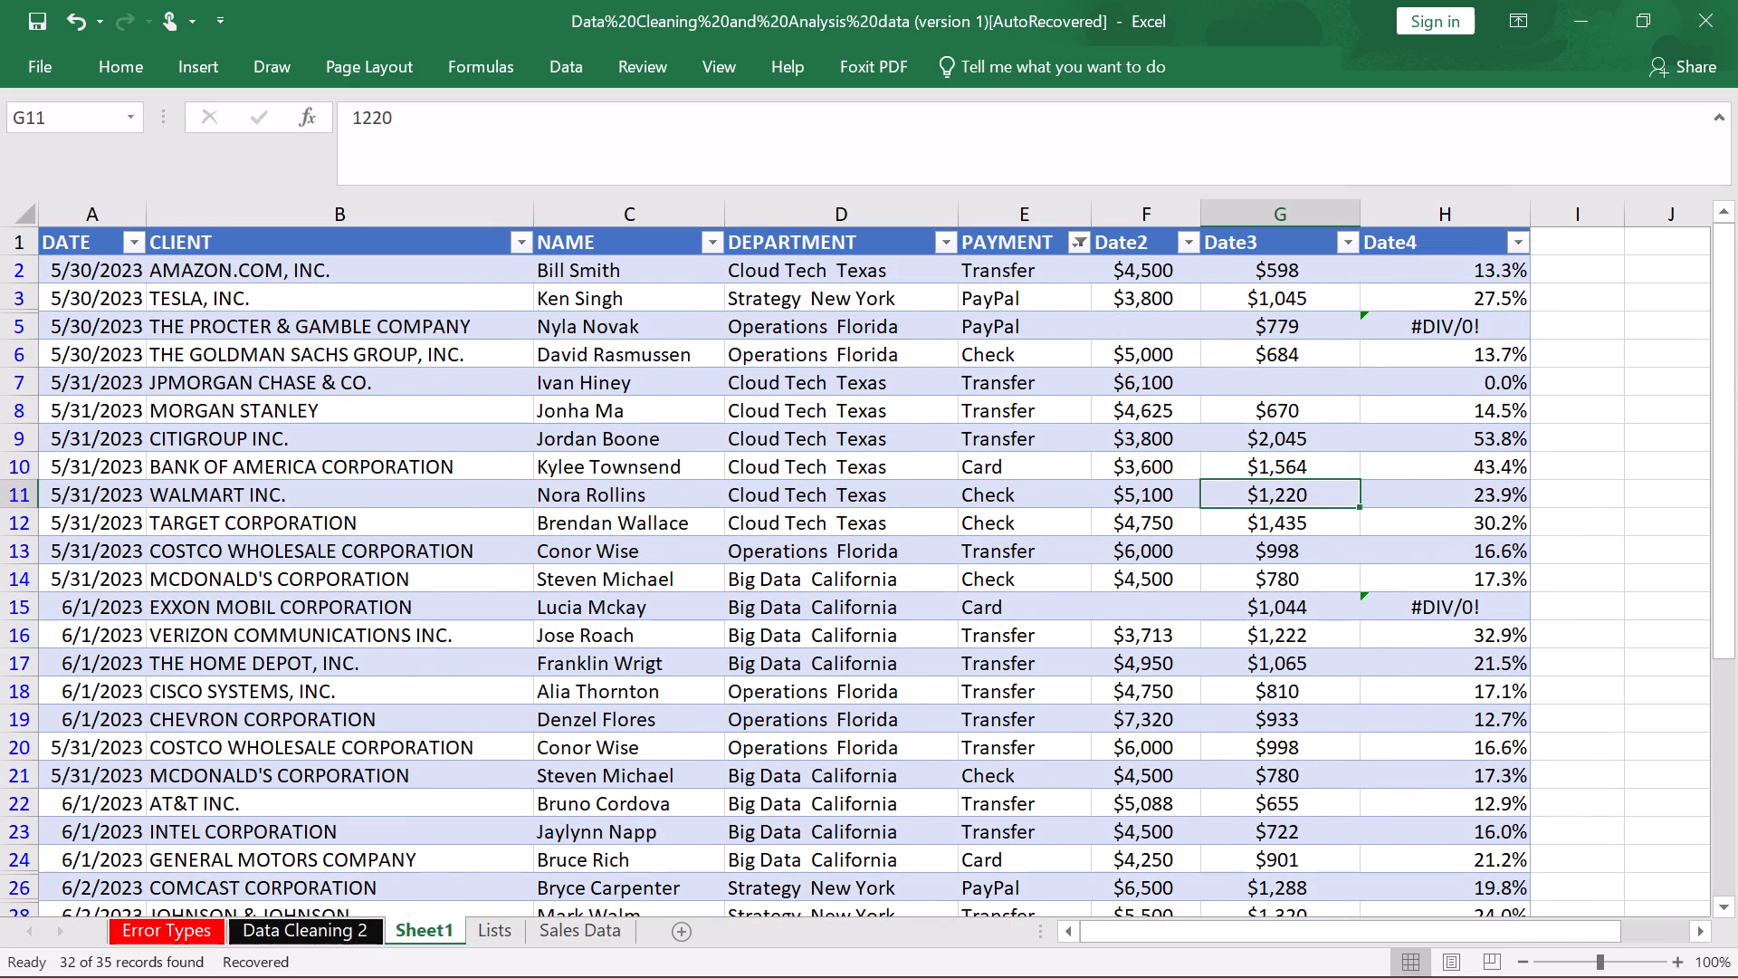
Set the header in F1 to REVENUE and in G1 to PROFIT, using the Data Cleaning 2 sheet as reference.
left_click(309, 928)
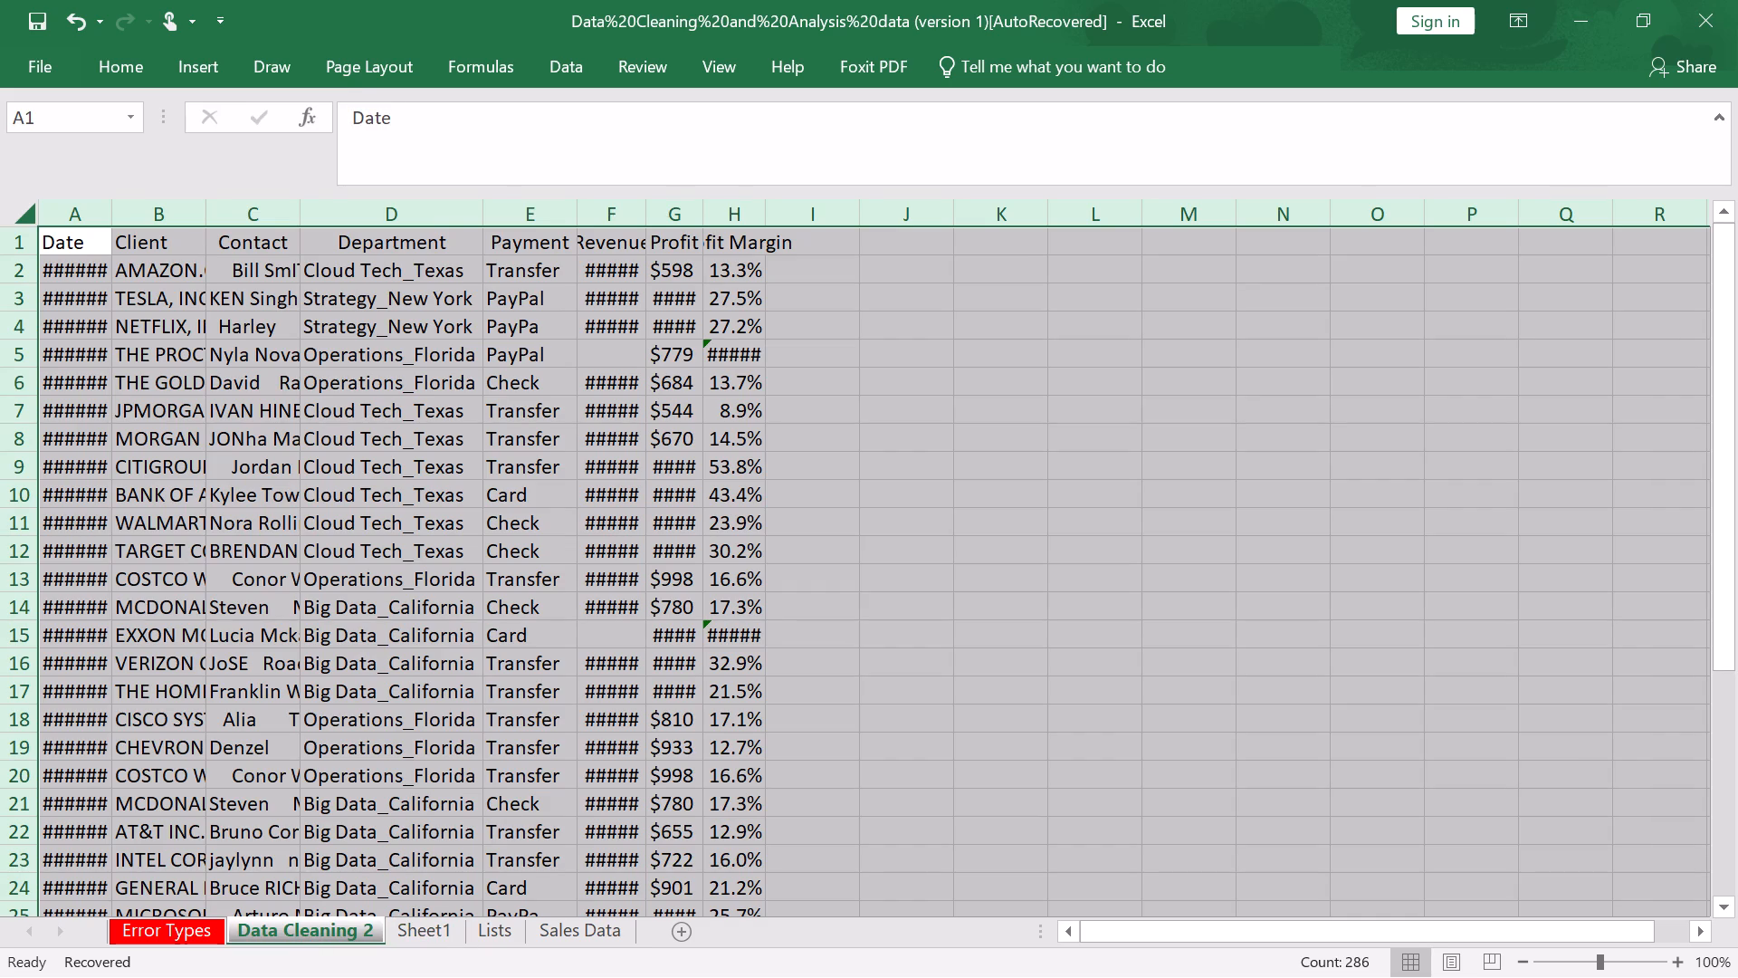
left_click(419, 925)
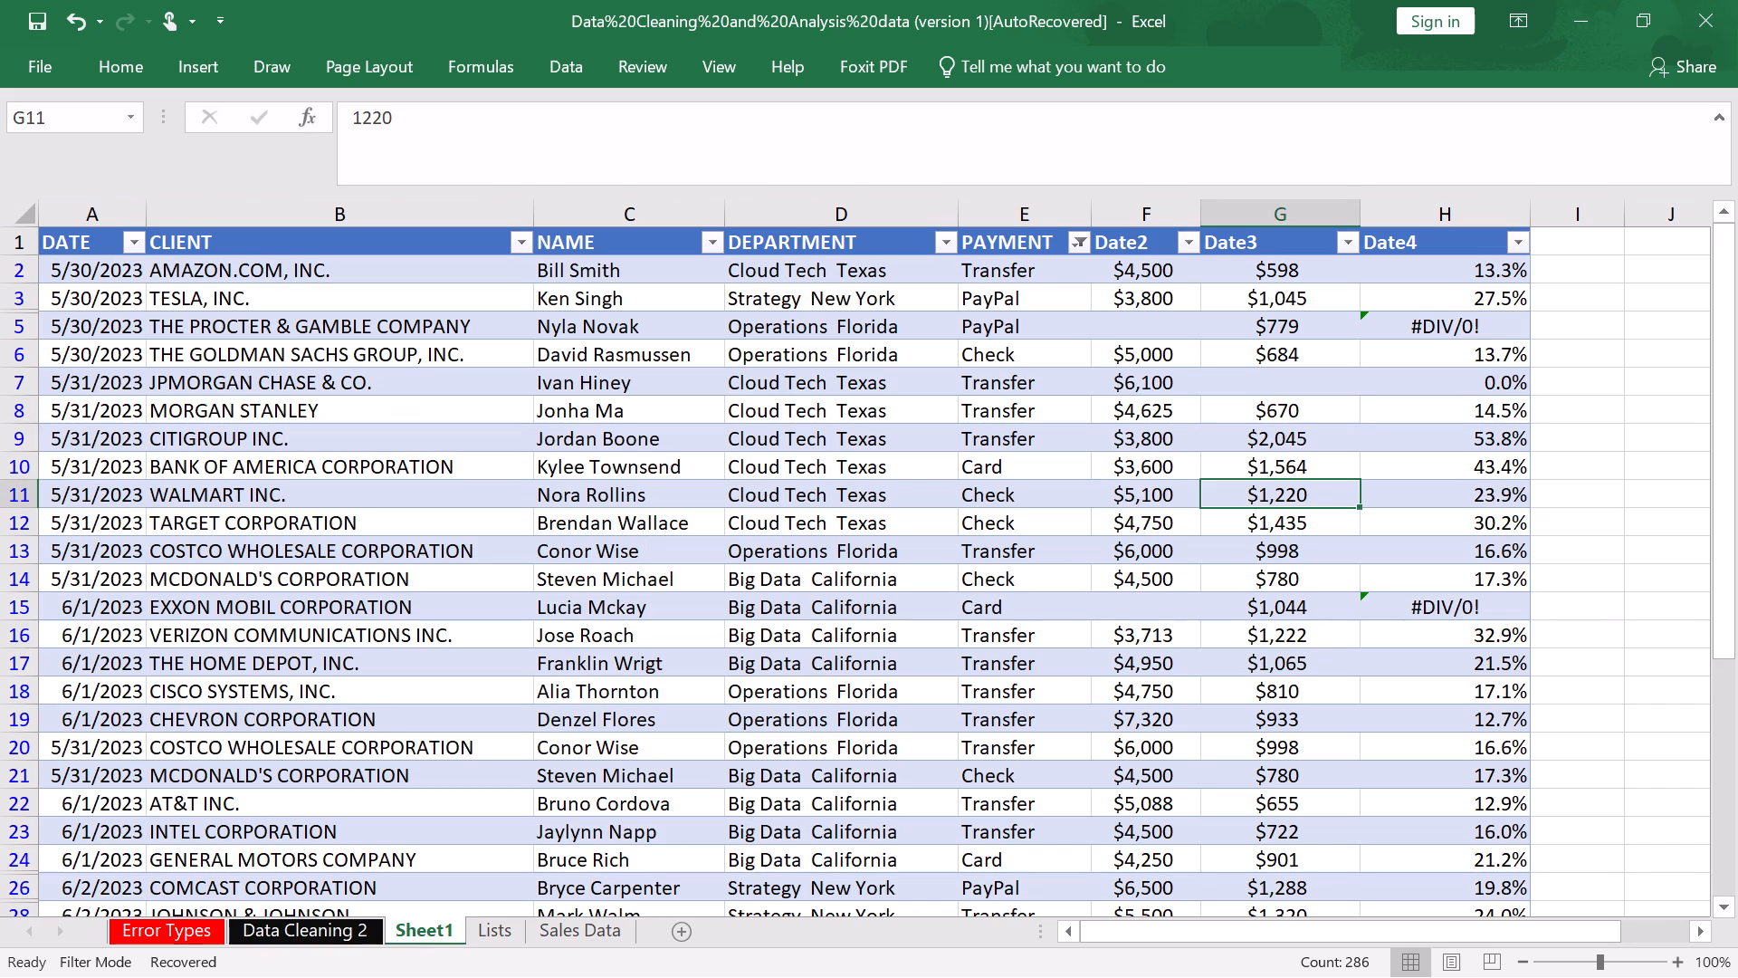
left_click(1151, 242)
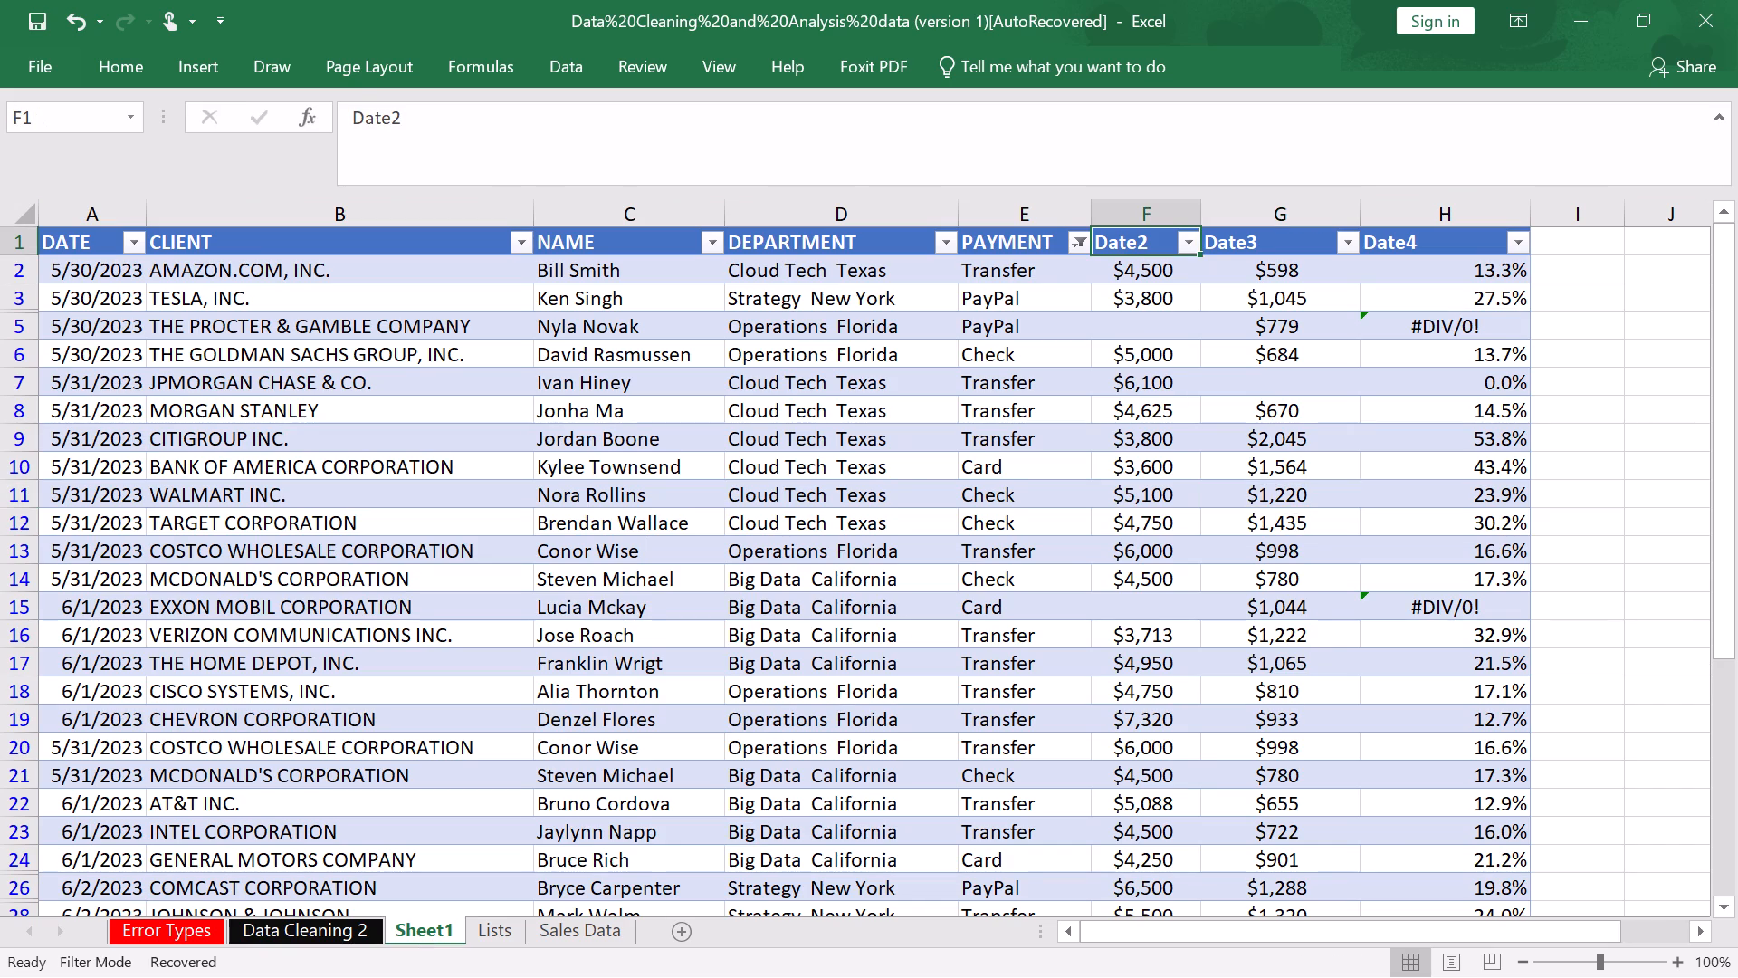
key("BackSpace")
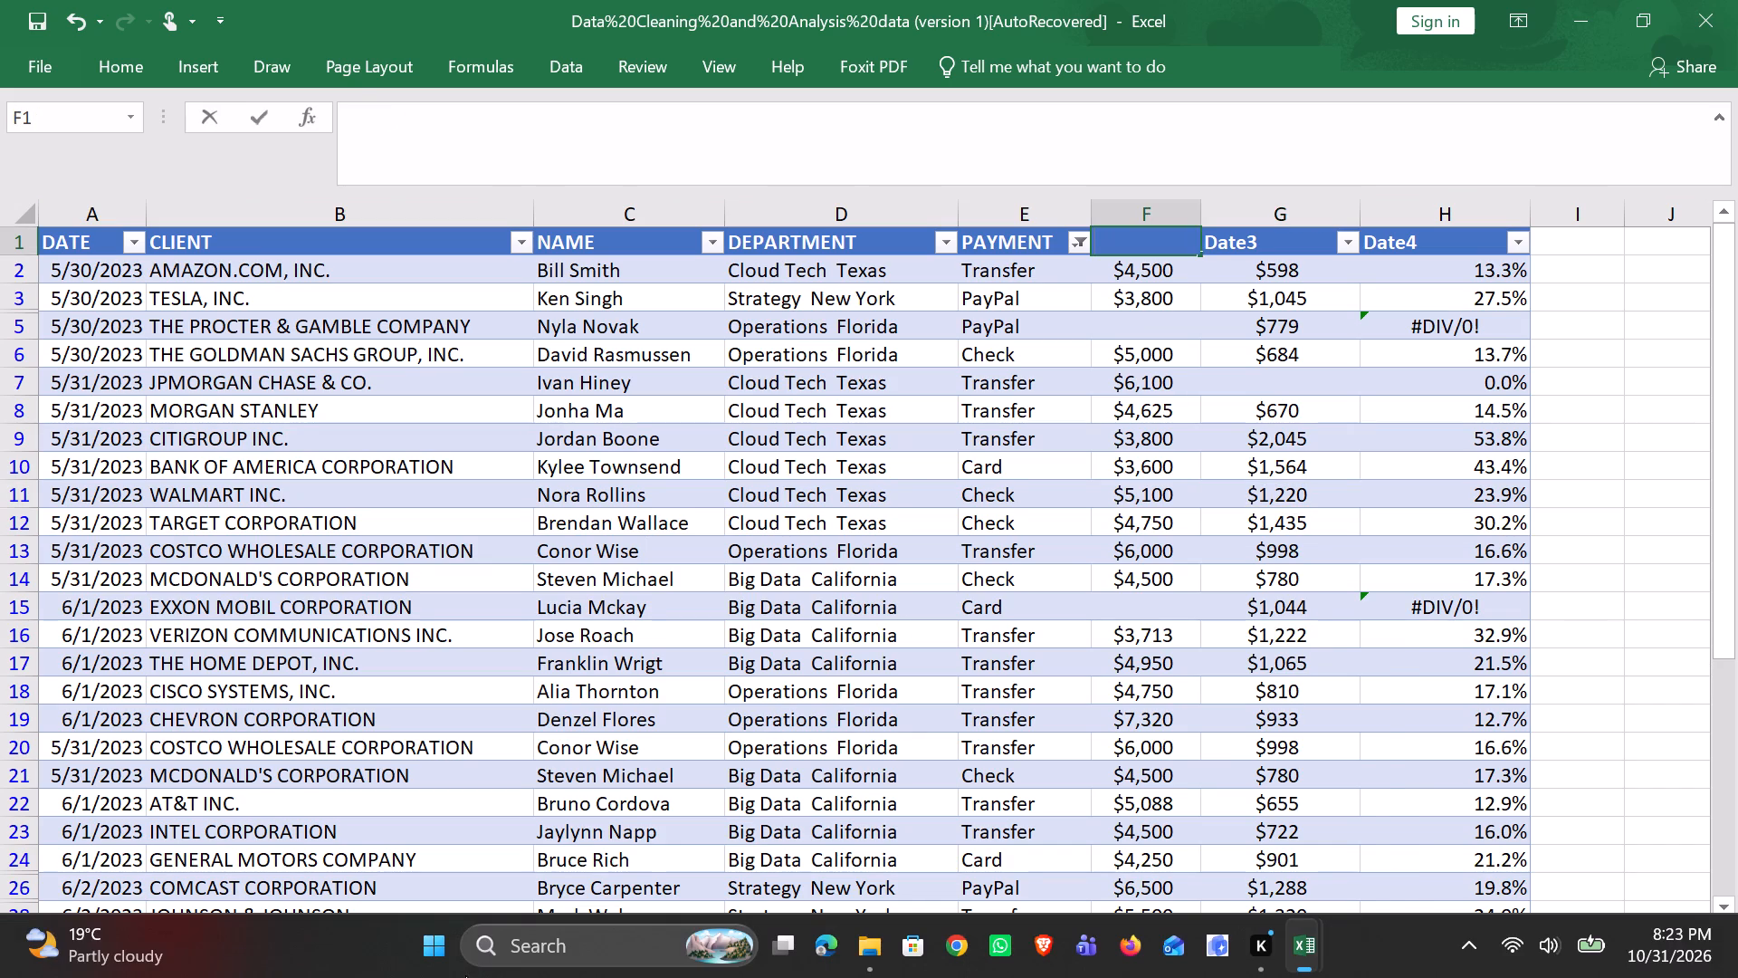
type("REVENUE")
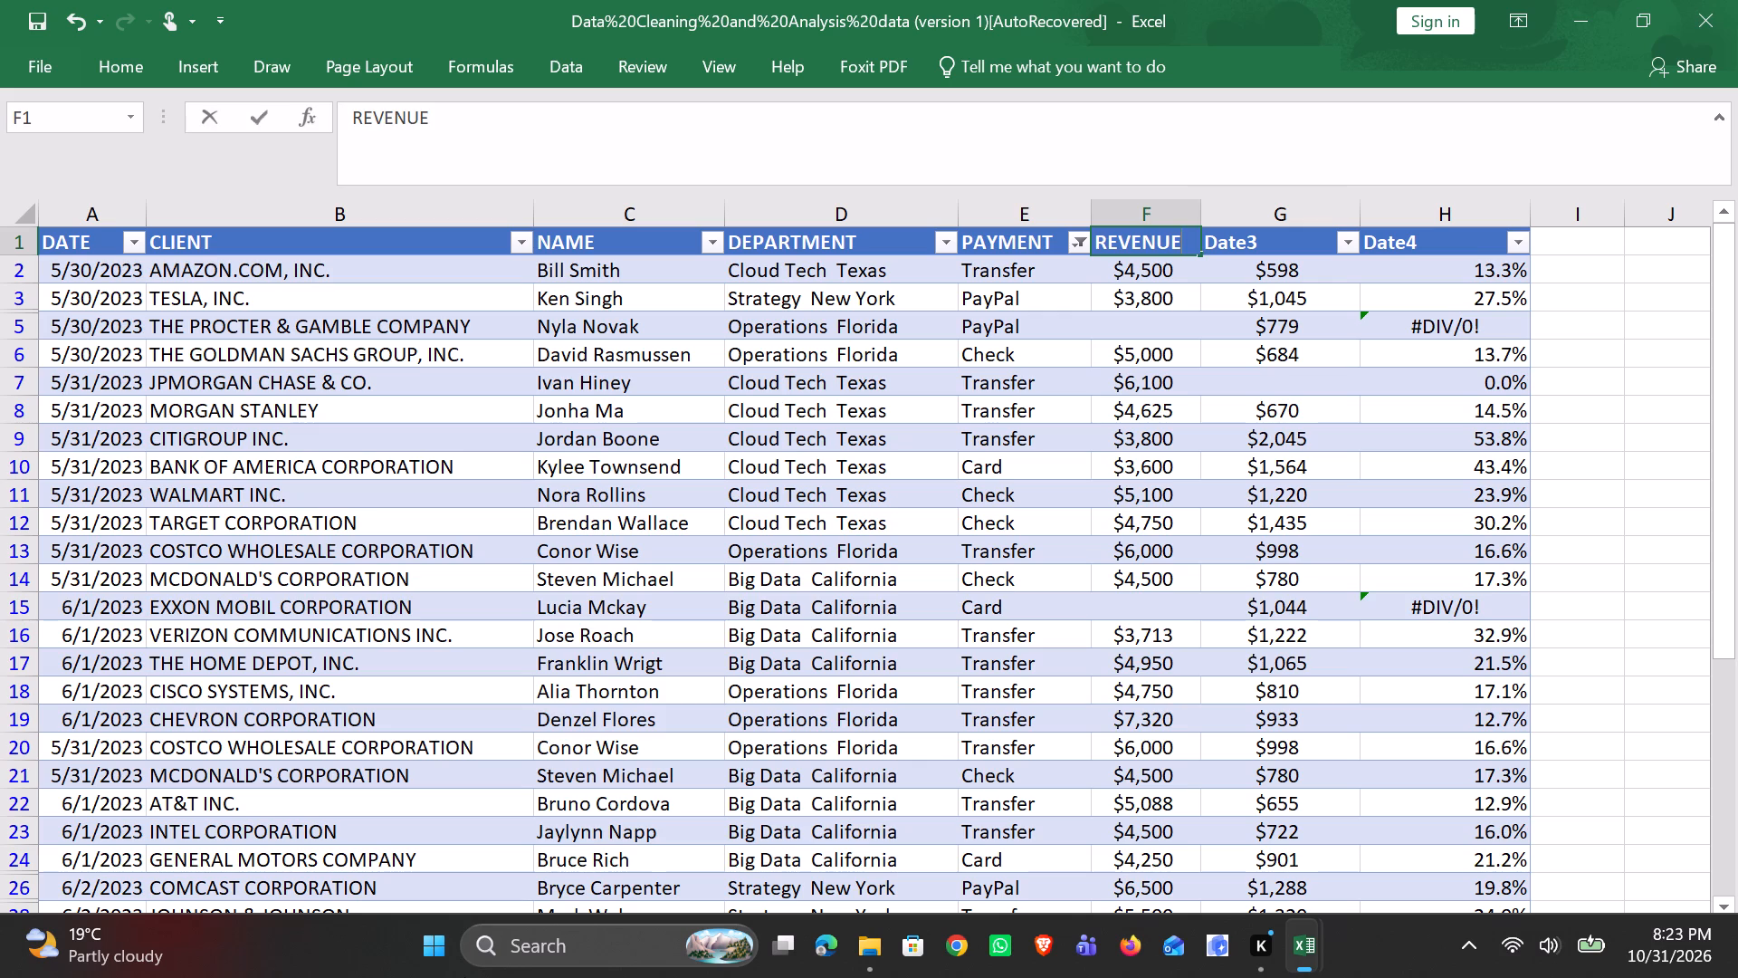
left_click(1256, 254)
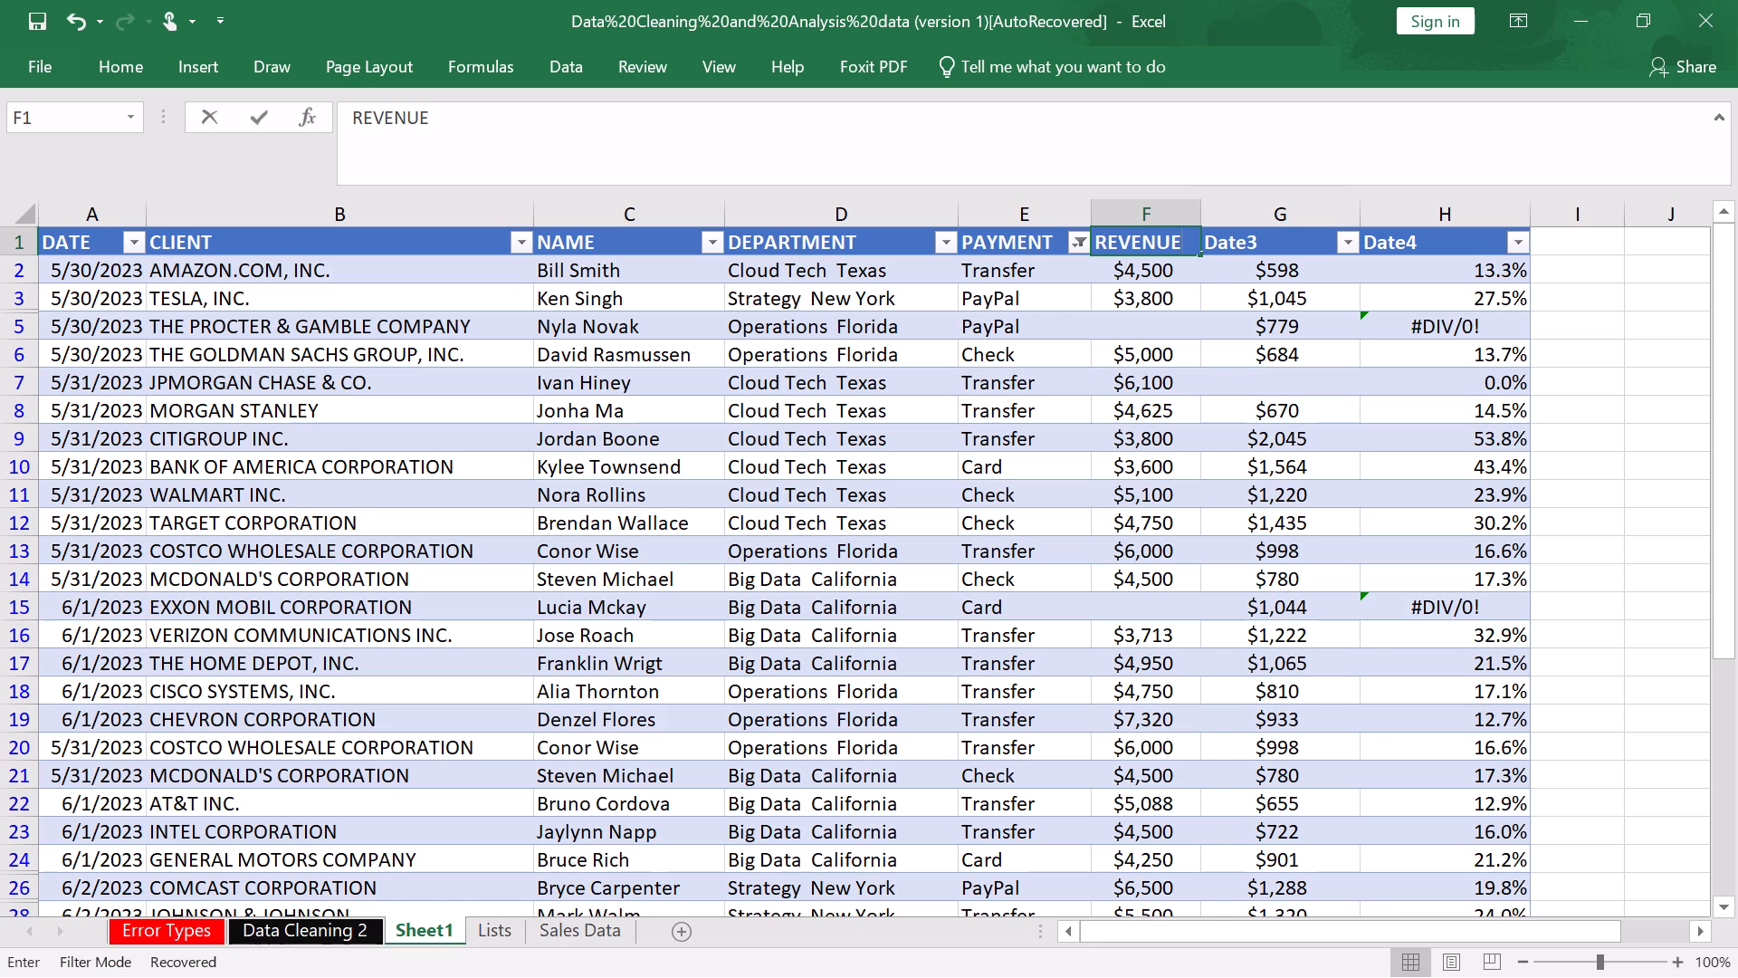
type("PRO")
type("FIT")
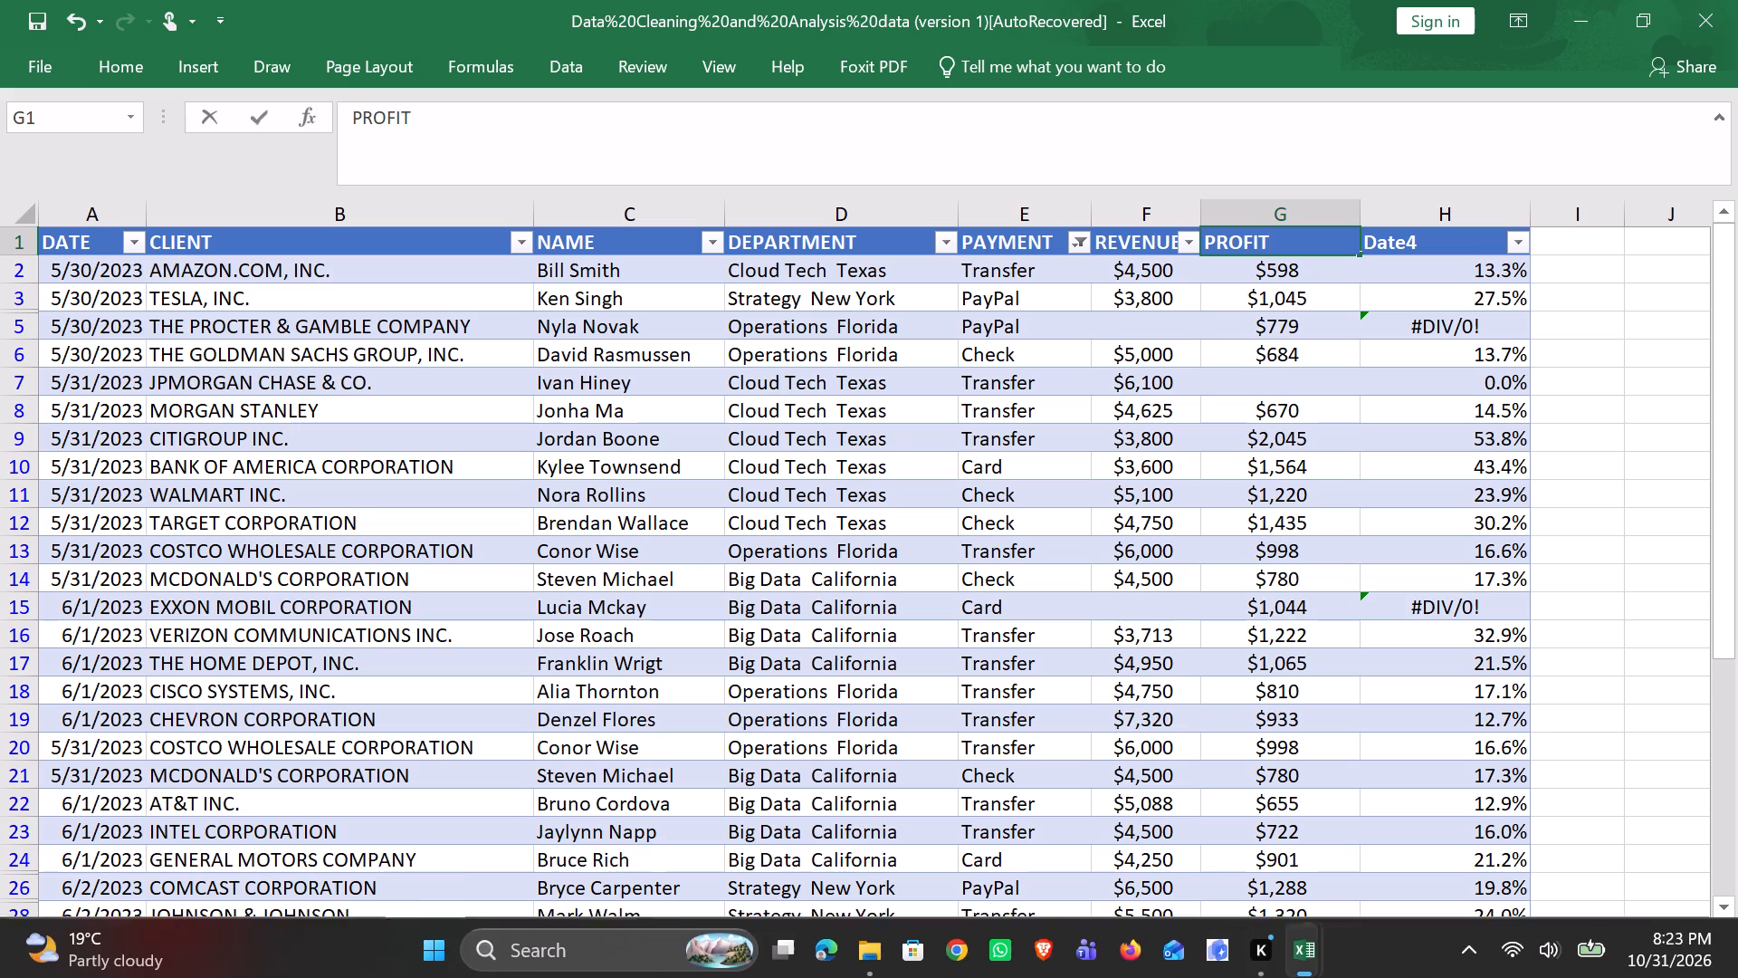
left_click(1425, 251)
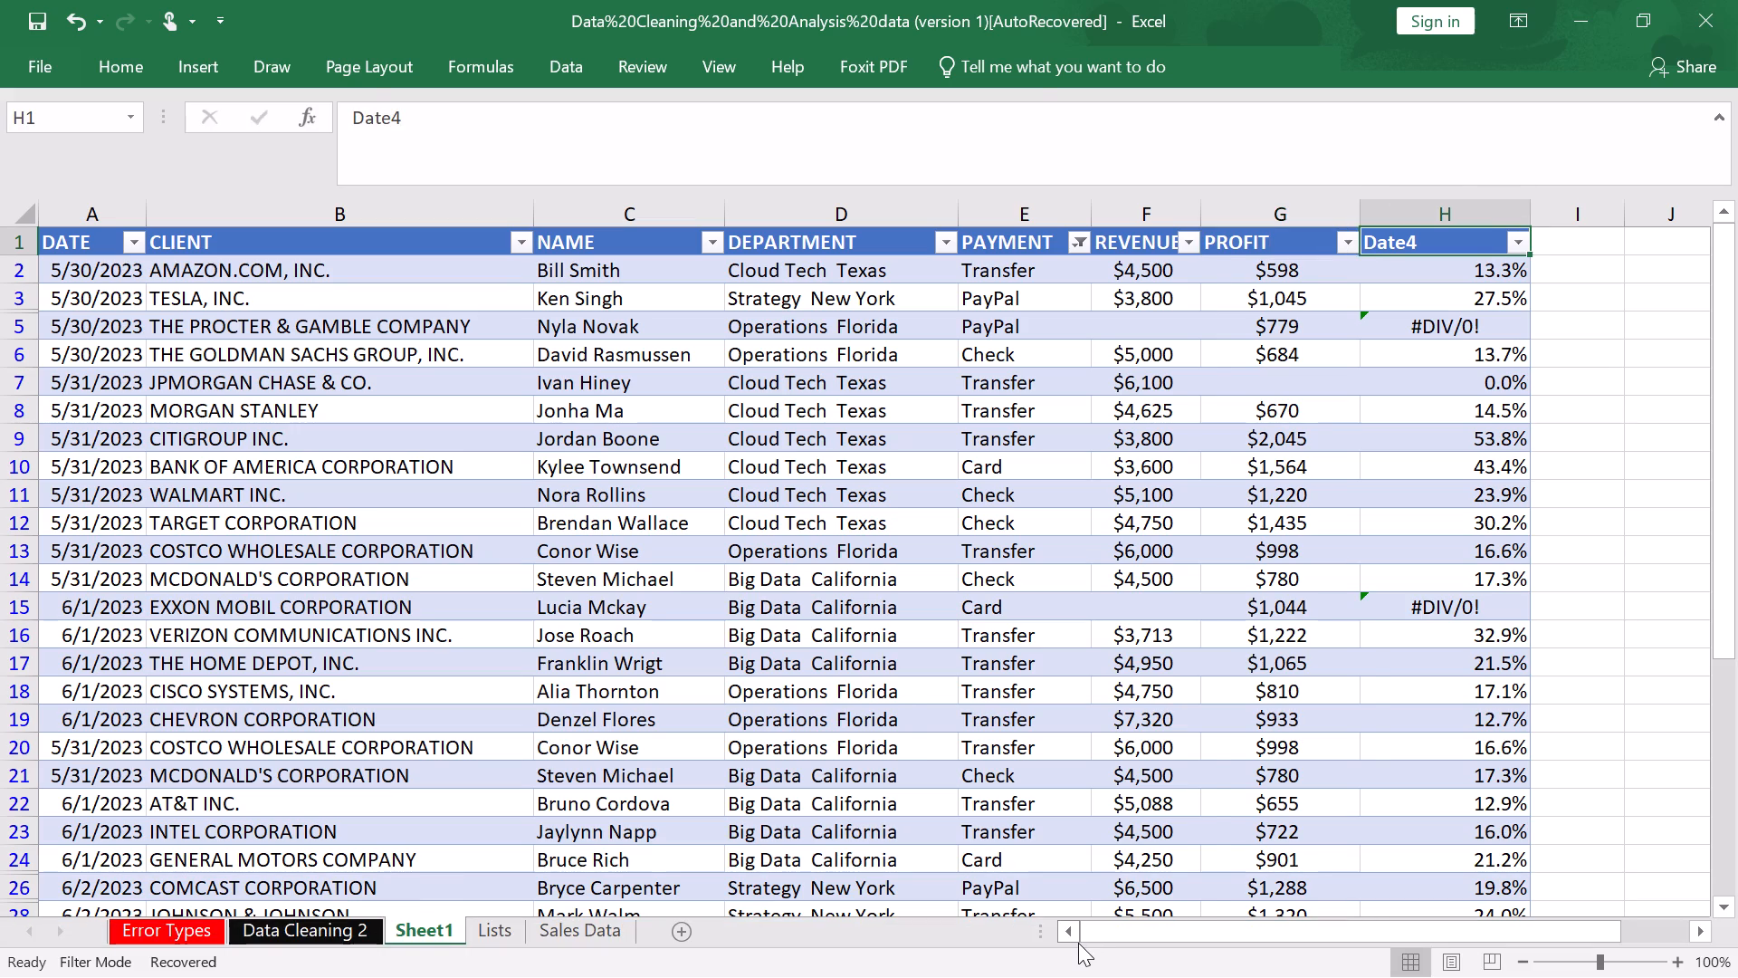
Set the header in H1 to MARGIN.
type("MA")
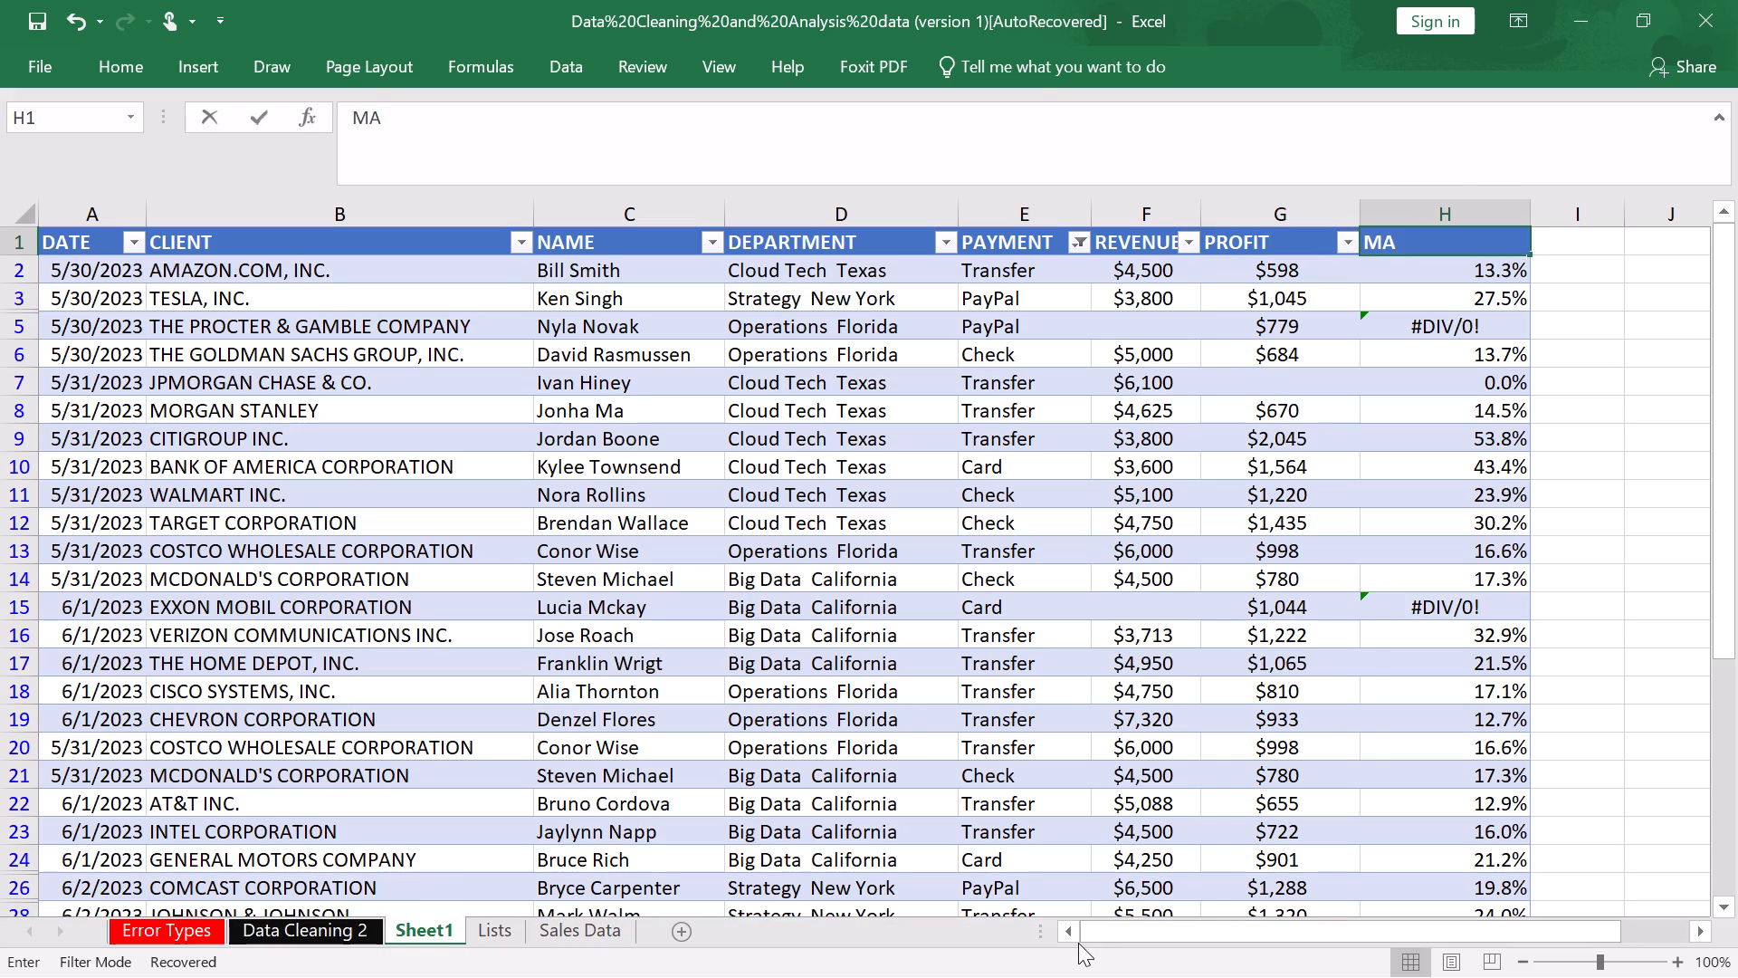
type("RGIN")
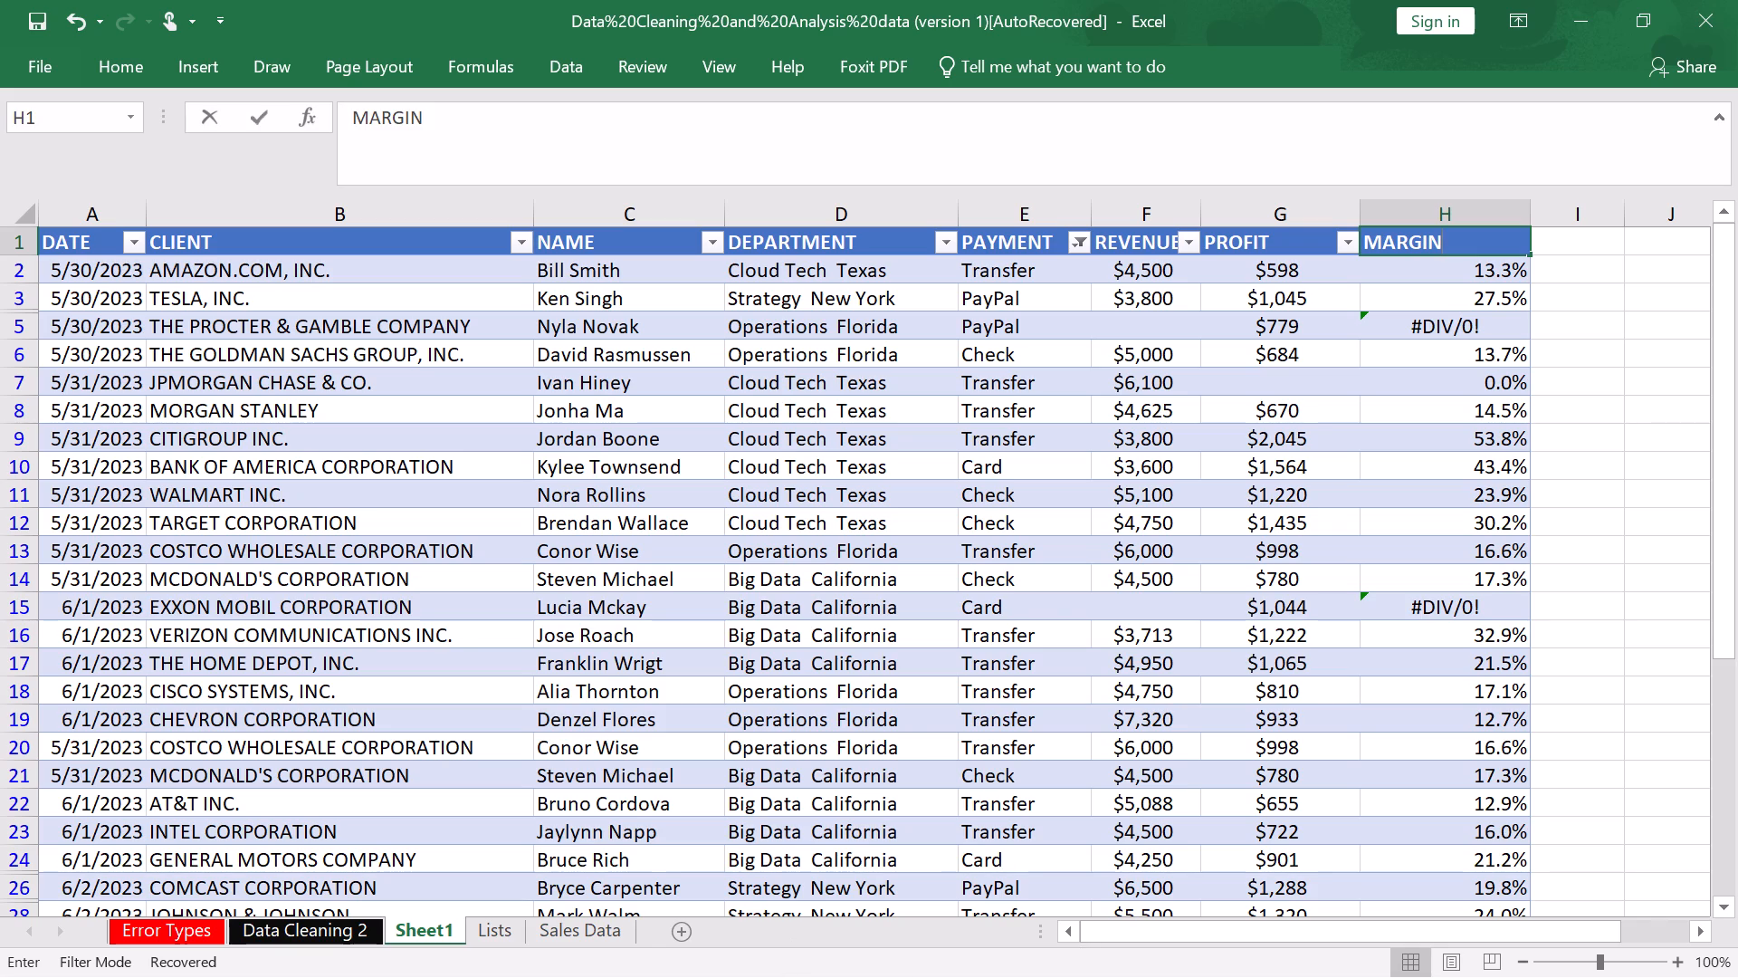
scroll(1074, 531, "down", 1)
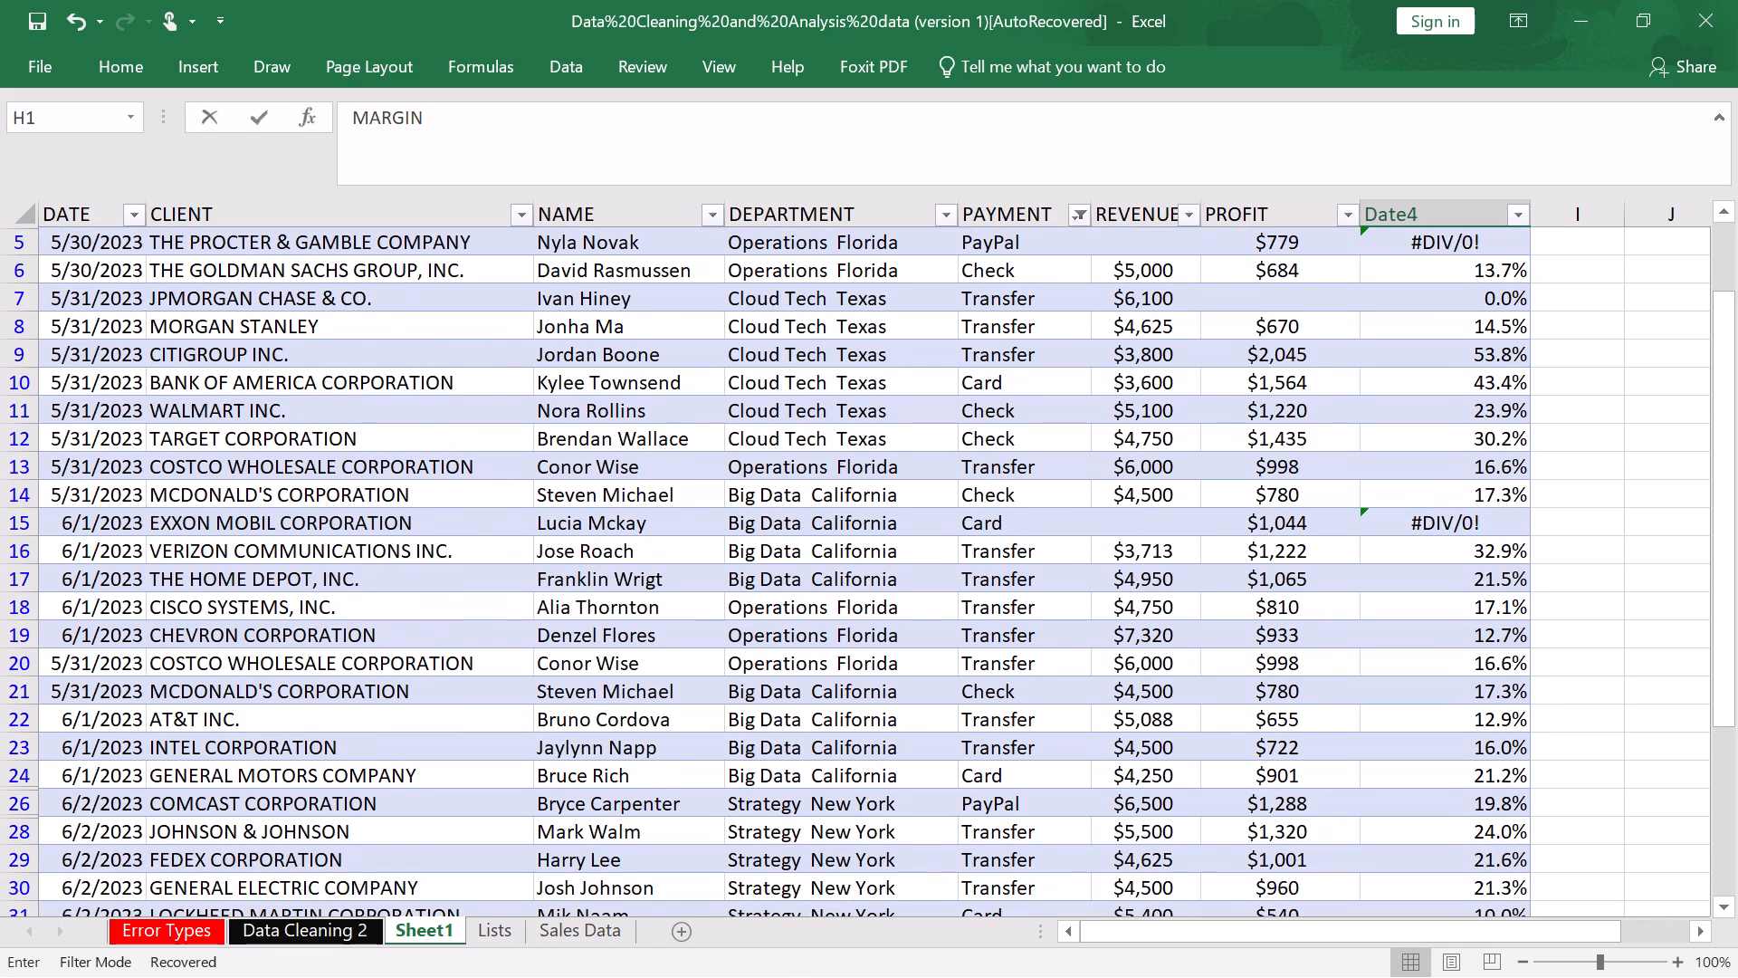
scroll(1075, 524, "down", 4)
scroll(1077, 523, "up", 4)
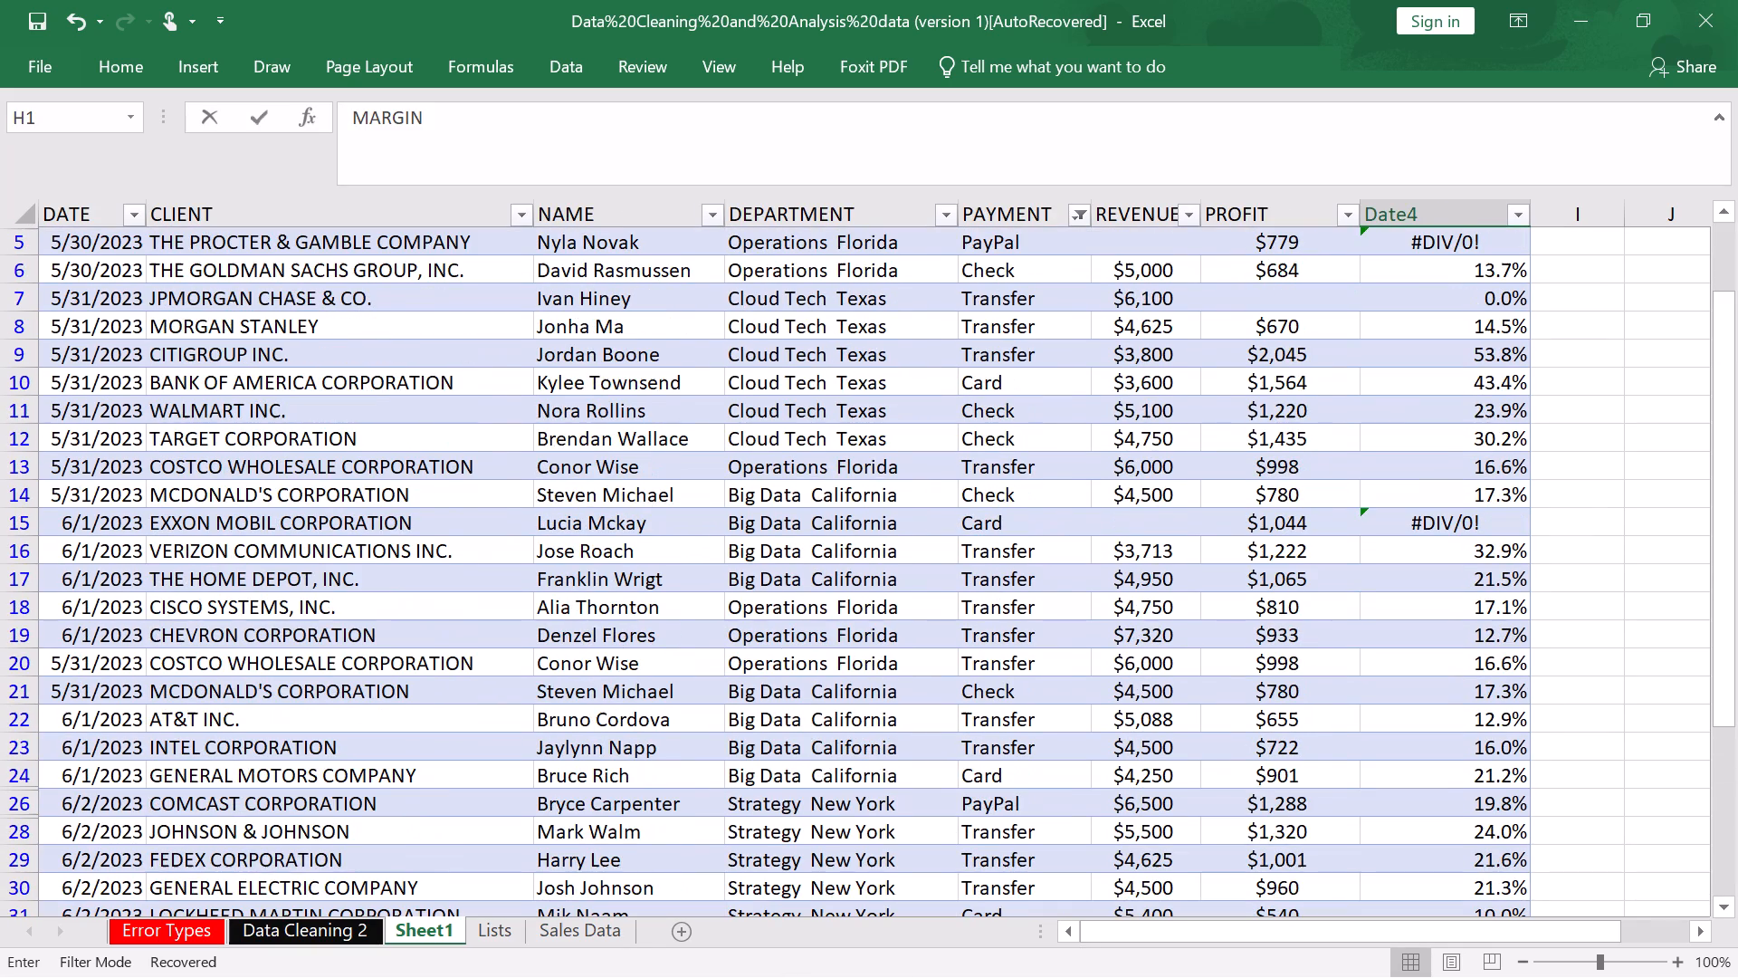
scroll(1178, 456, "up", 2)
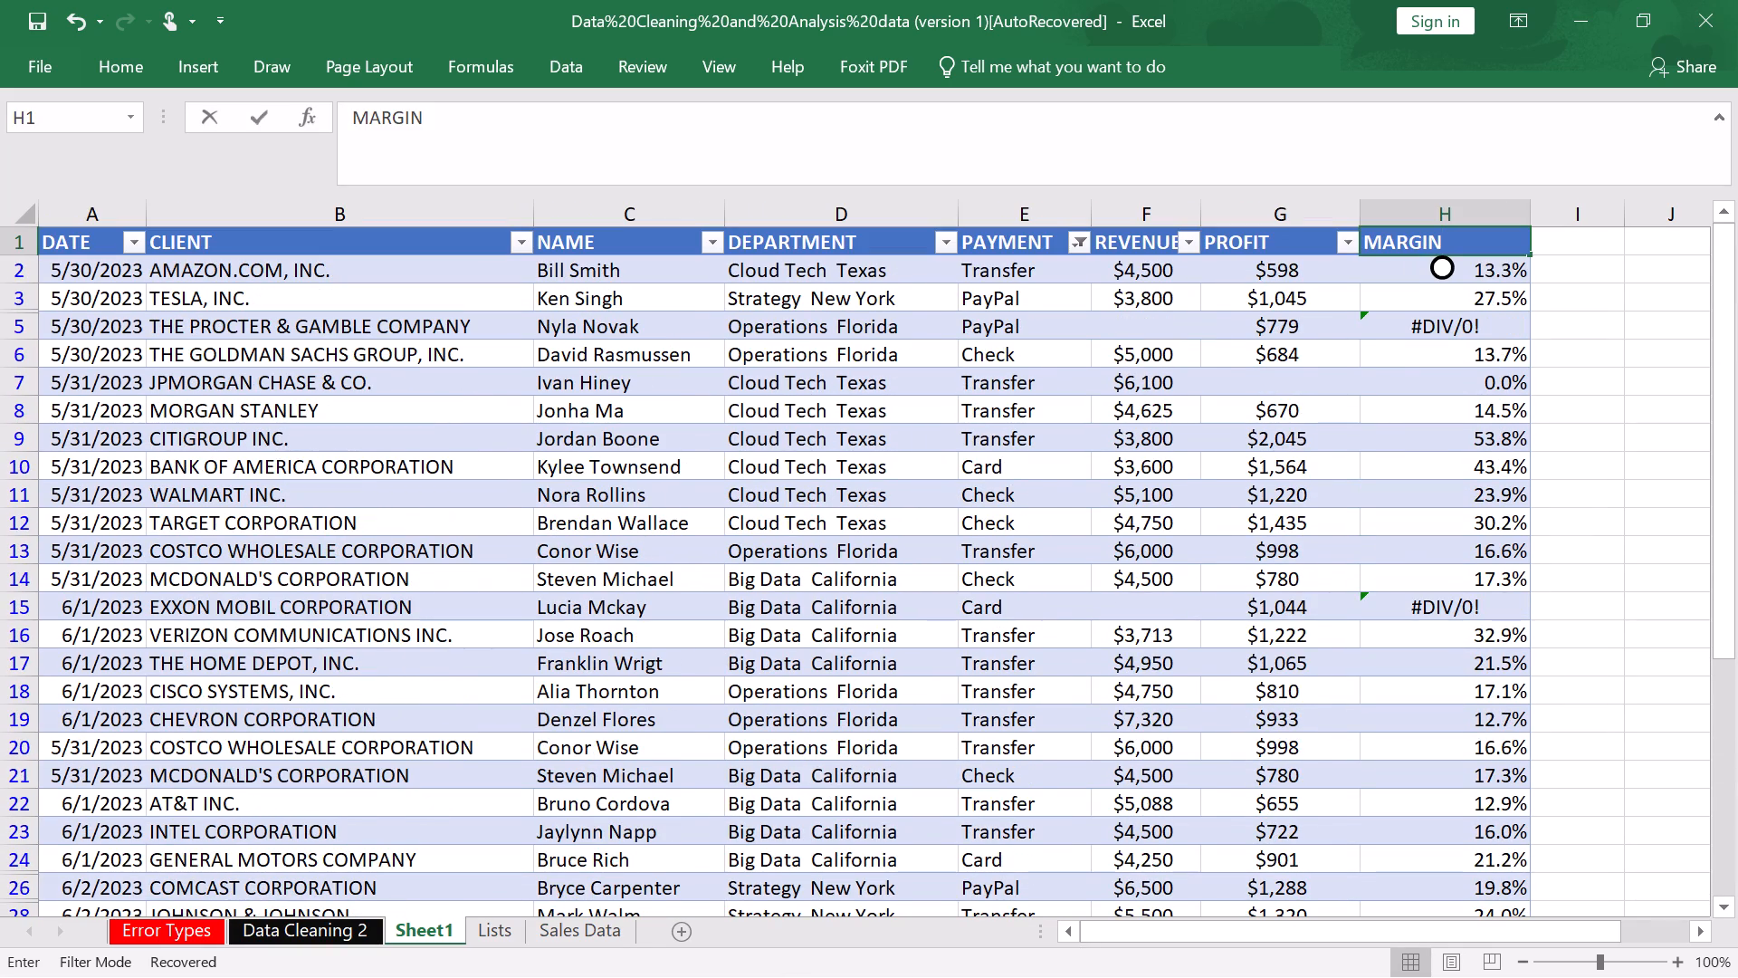
scroll(1436, 268, "down", 1)
left_click(1437, 264)
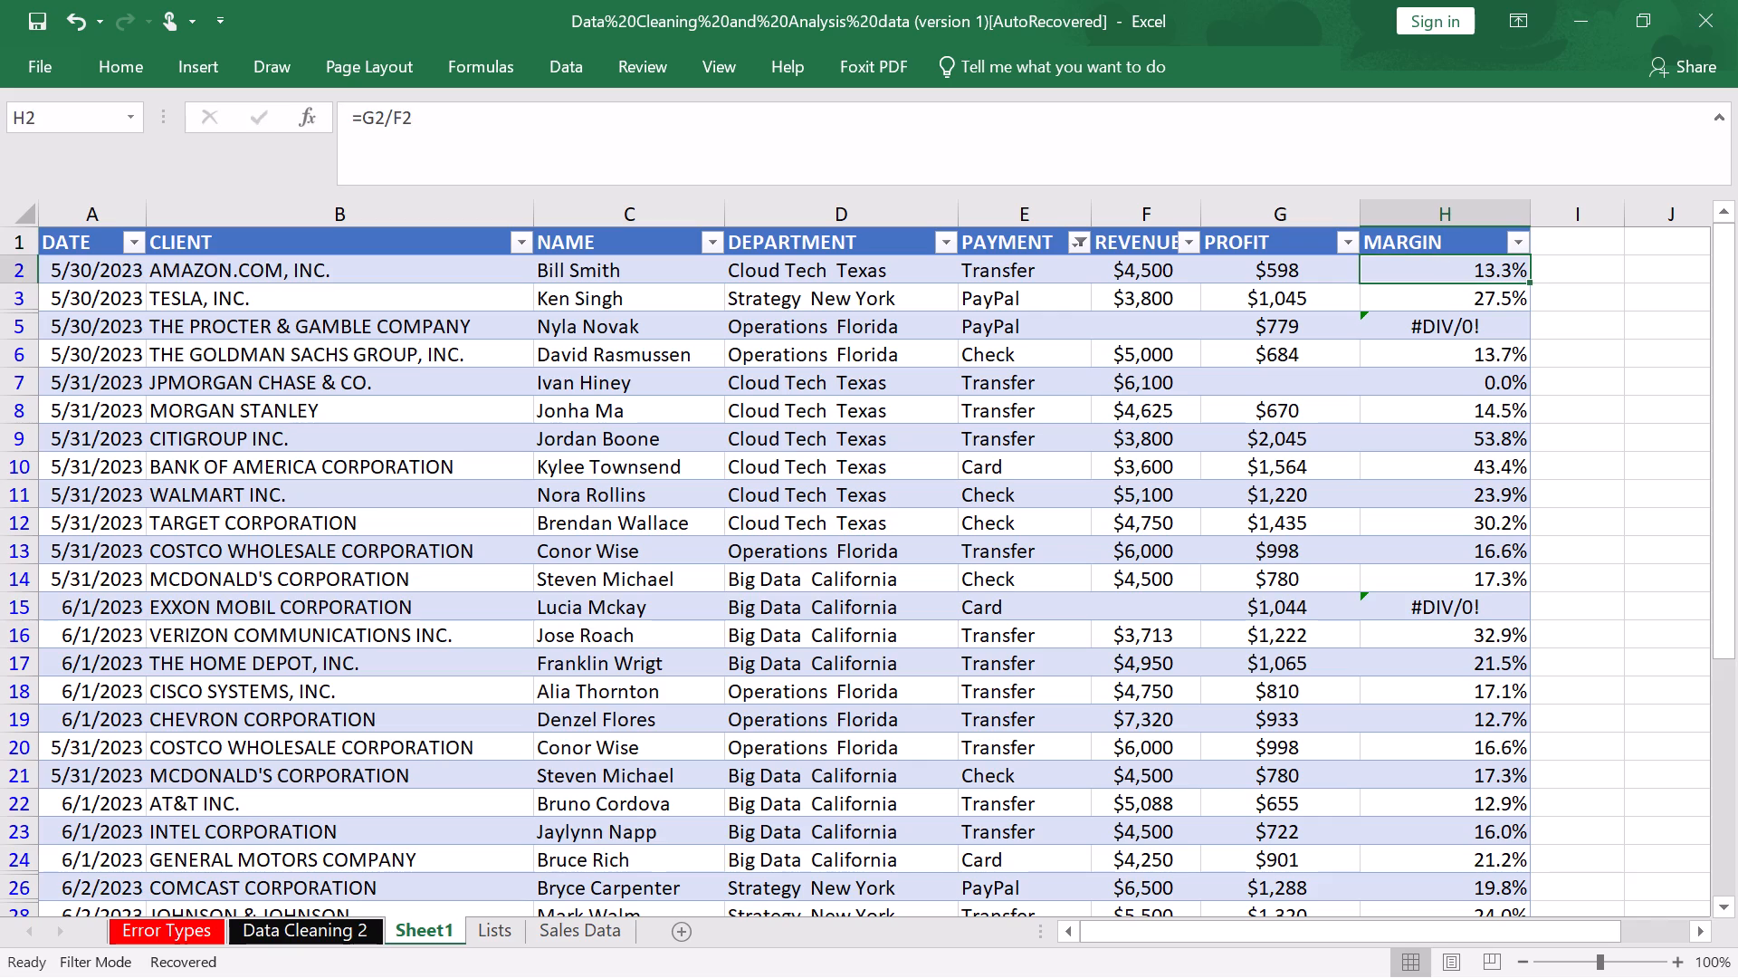
Filter the MARGIN column to exclude the #DIV/0! entries.
left_click(1470, 243)
left_click(1520, 238)
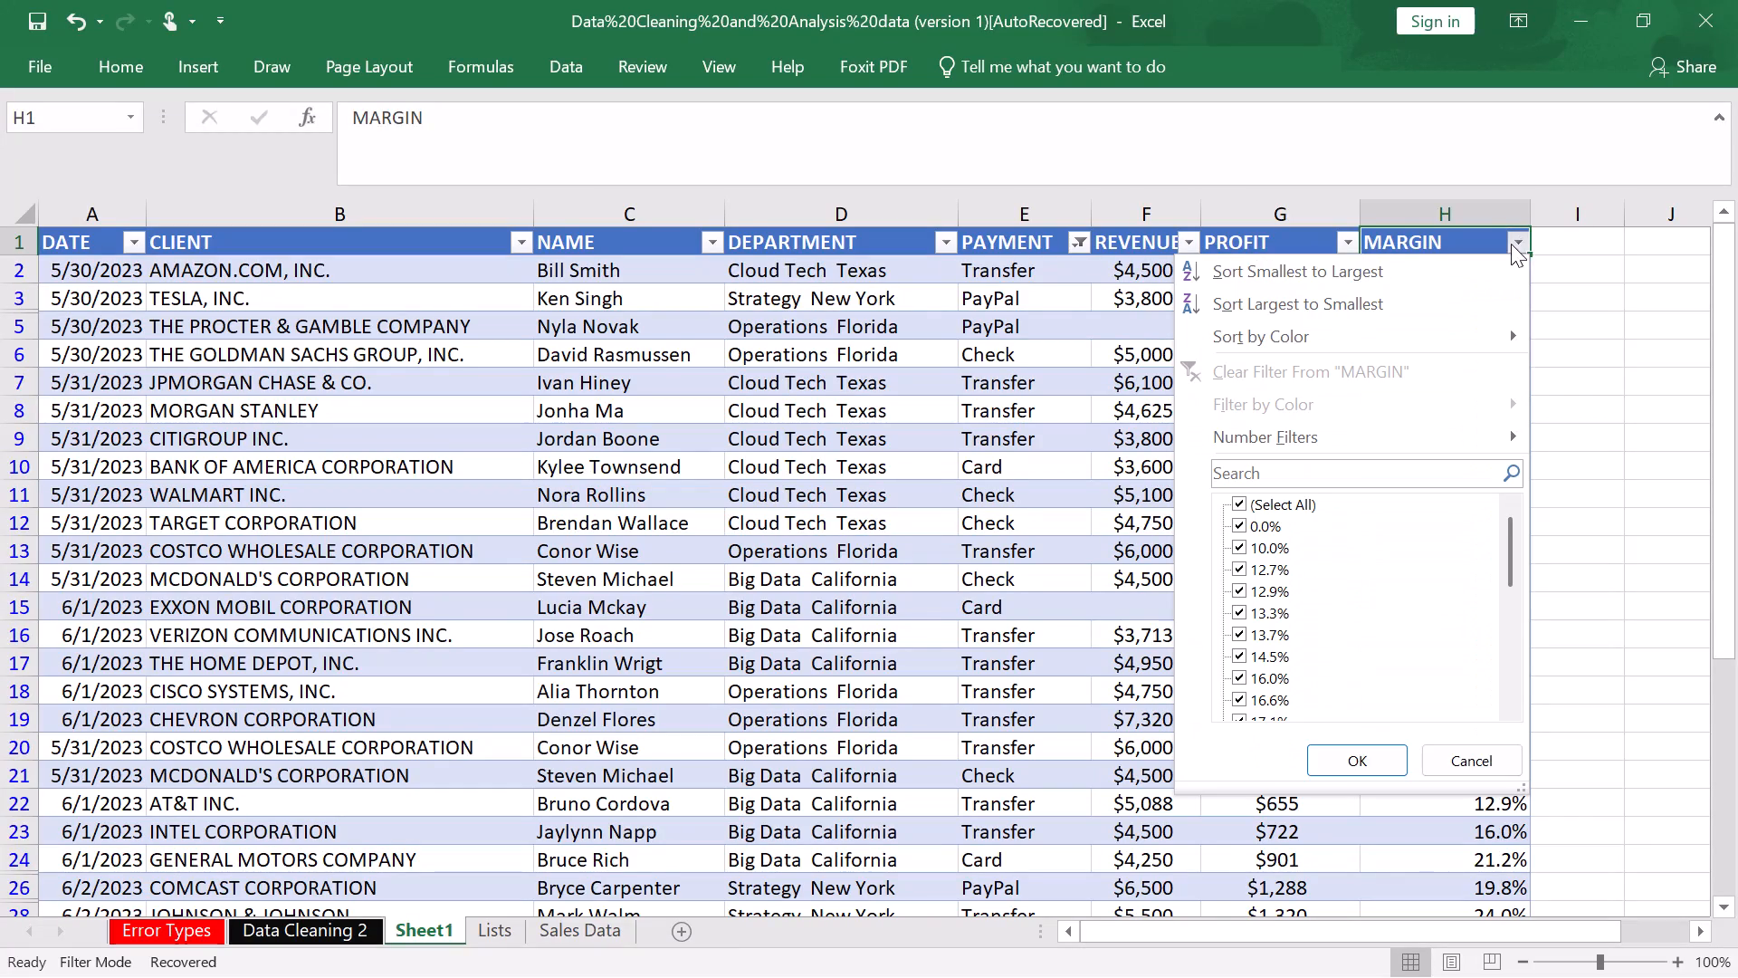
scroll(1379, 542, "down", 1)
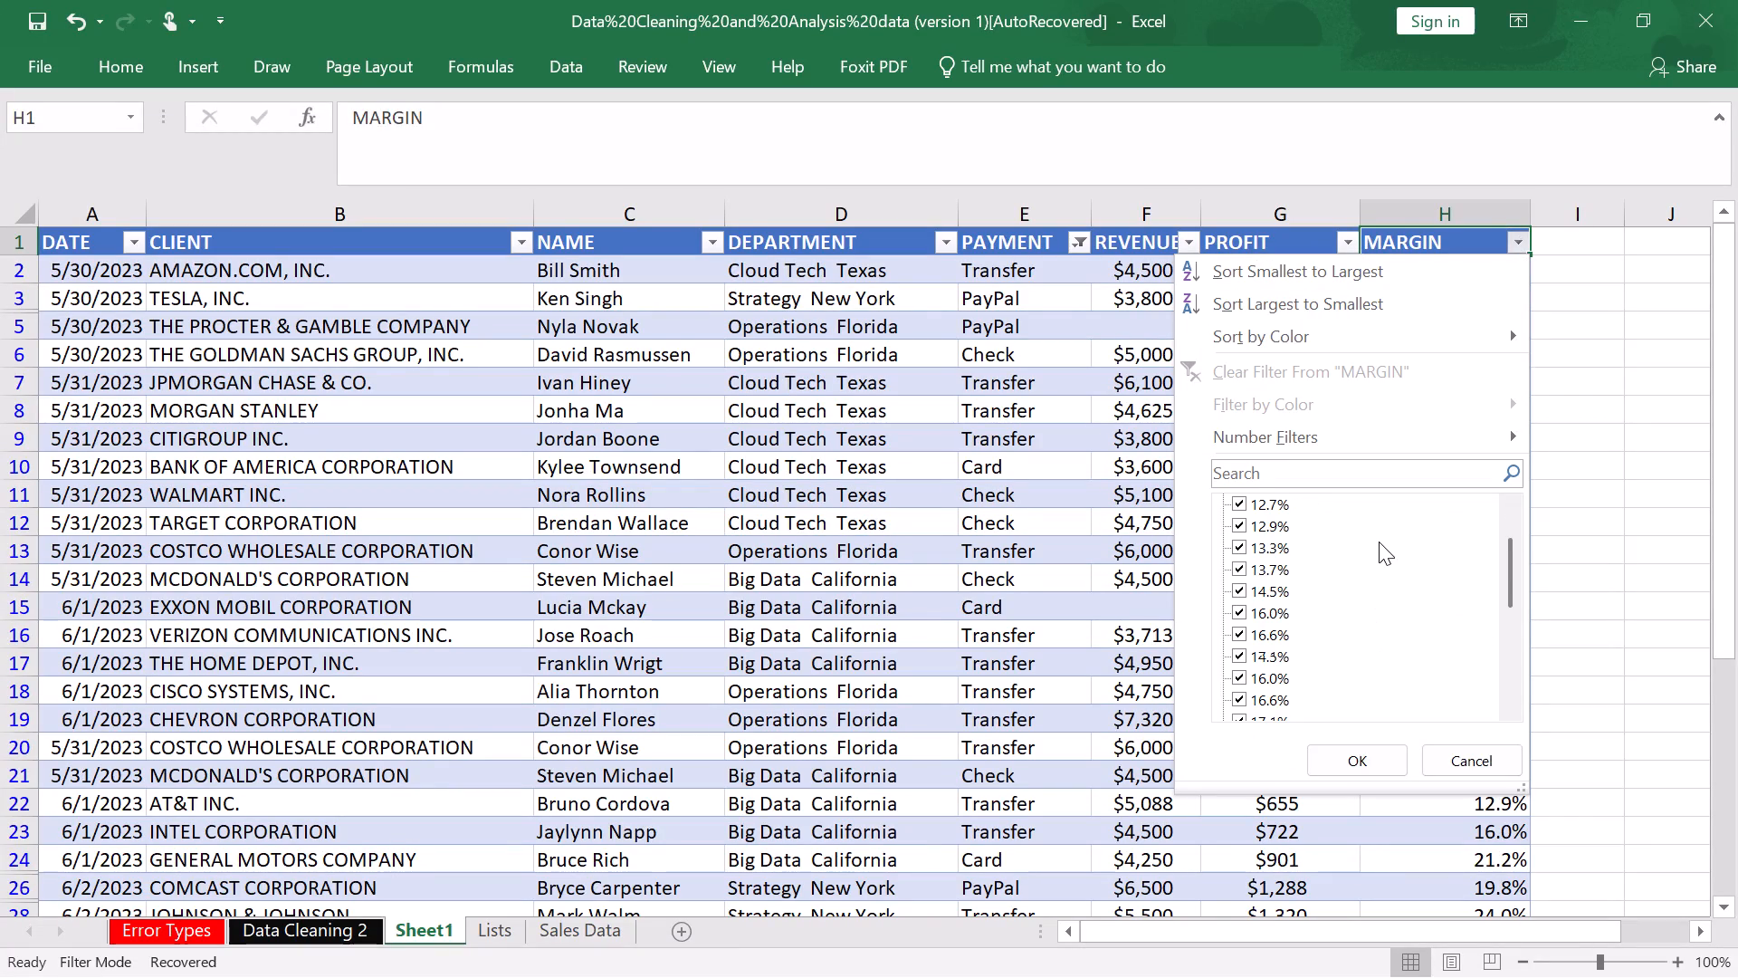
scroll(1379, 542, "down", 5)
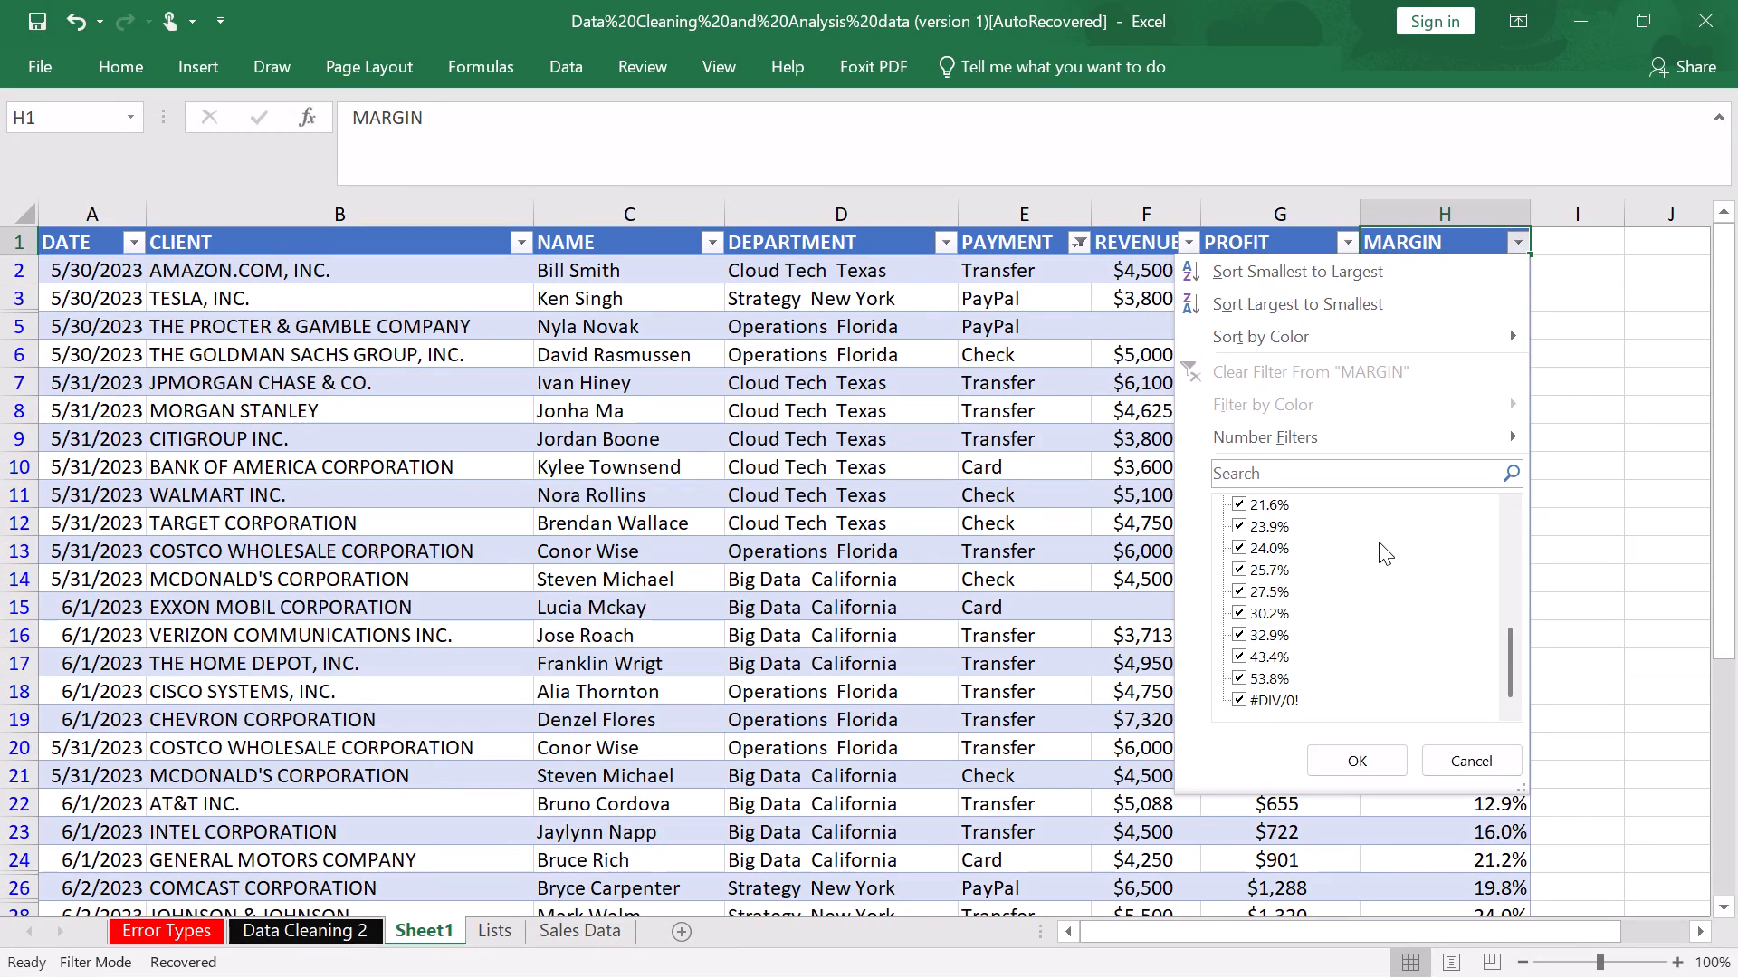
scroll(1379, 538, "down", 2)
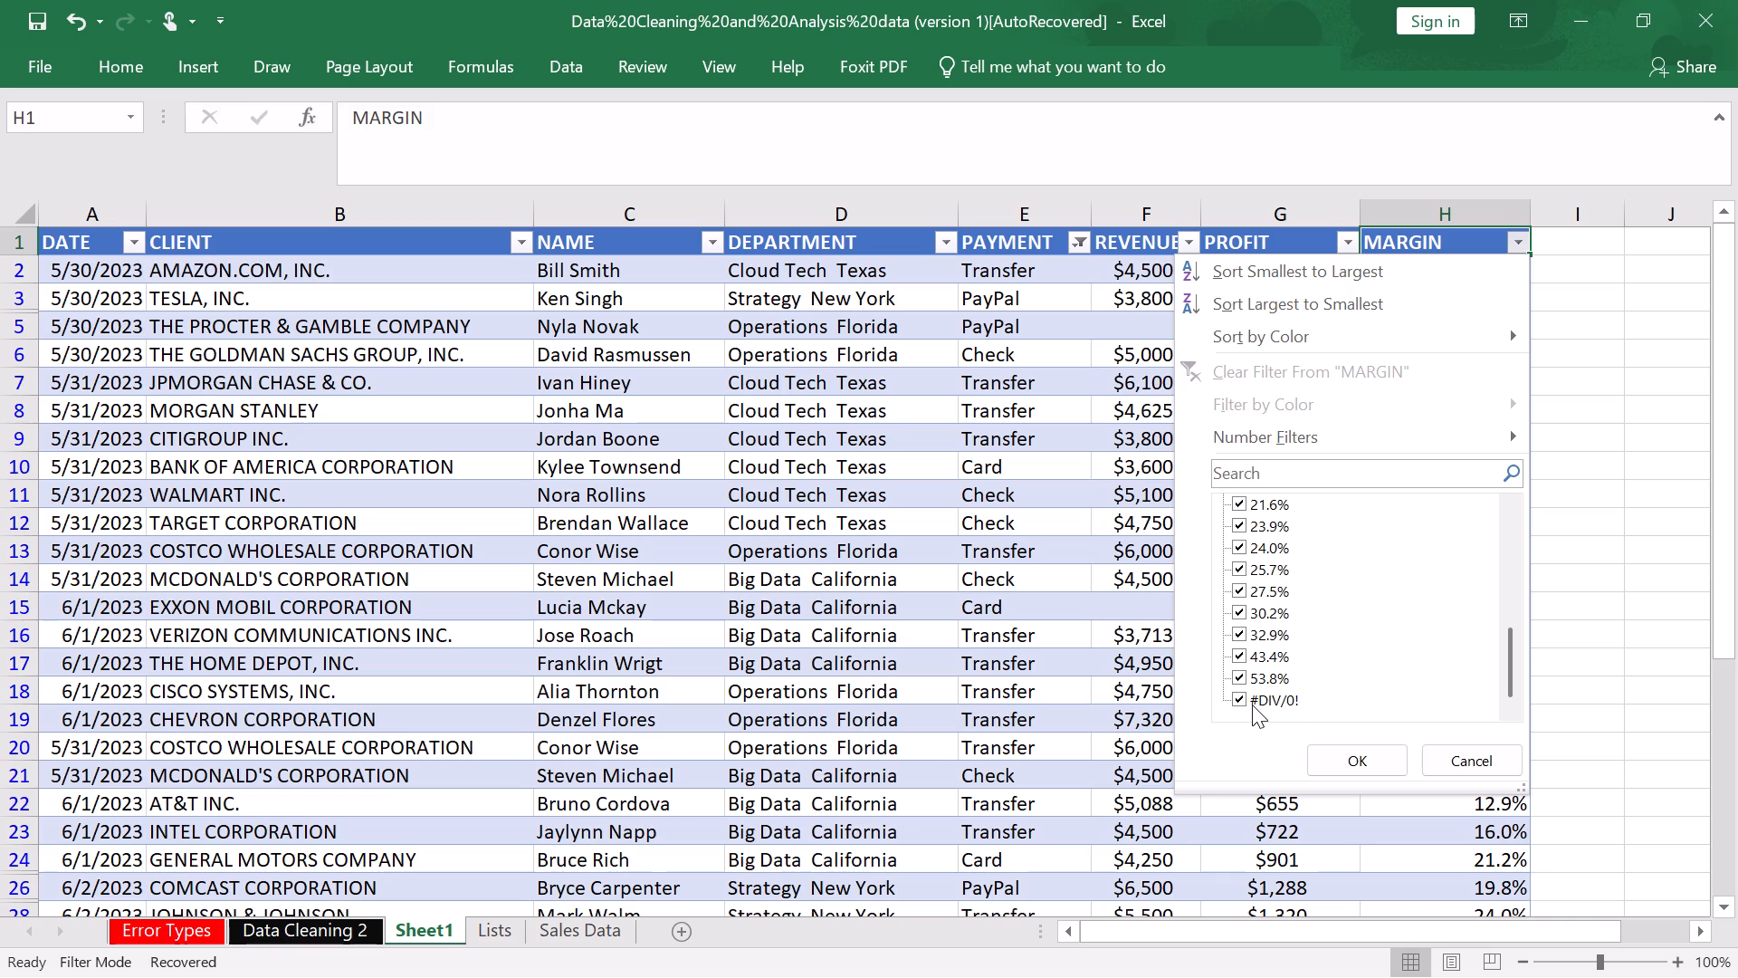
left_click(1243, 697)
left_click(1357, 754)
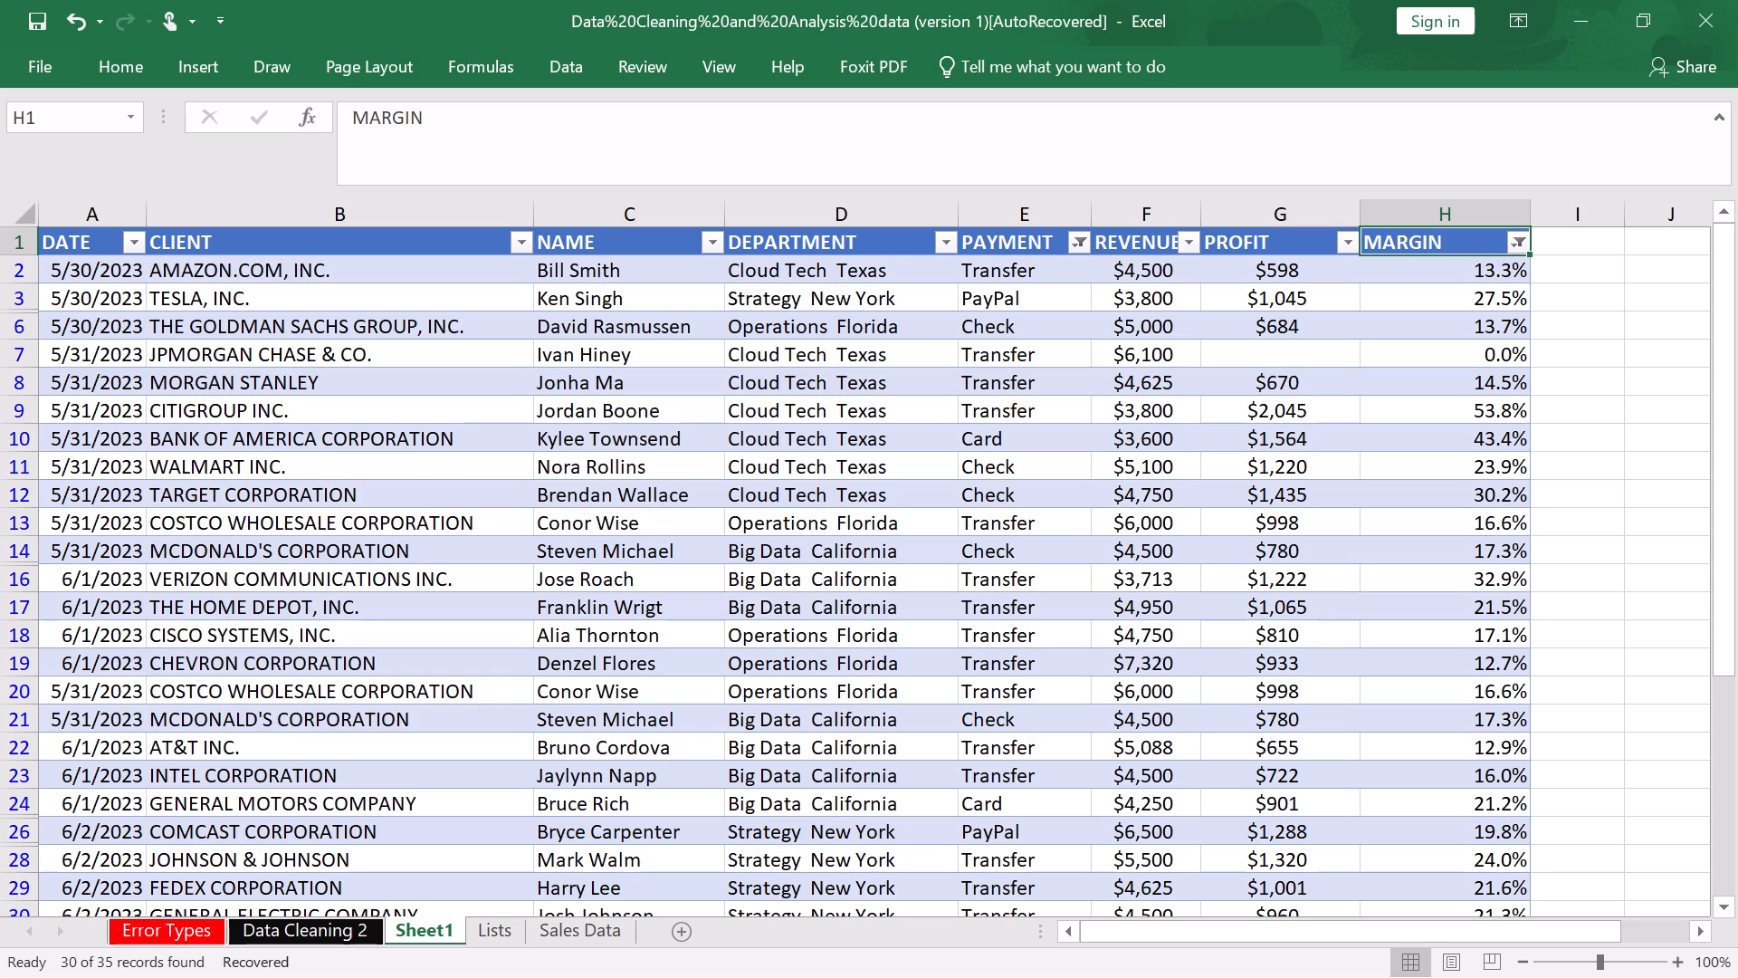
Unhide row 5, The Procter & Gamble Company record, between the visible rows 3 and 6 on Sheet1.
left_click(301, 927)
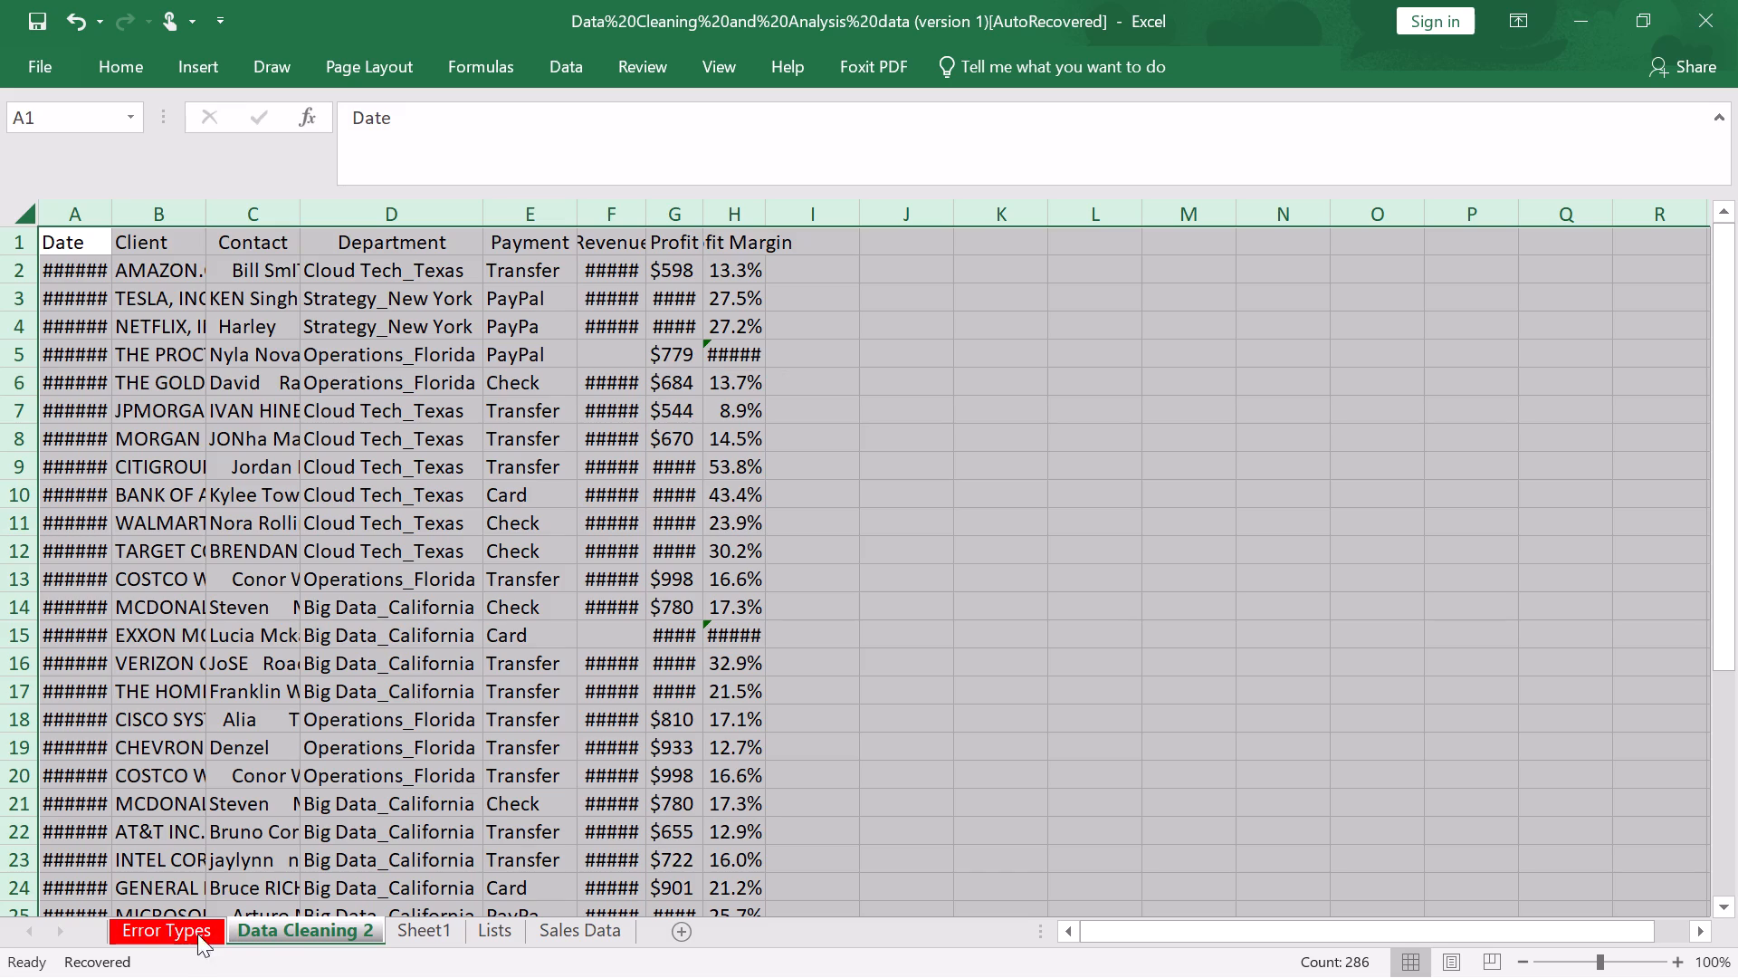
left_click(411, 925)
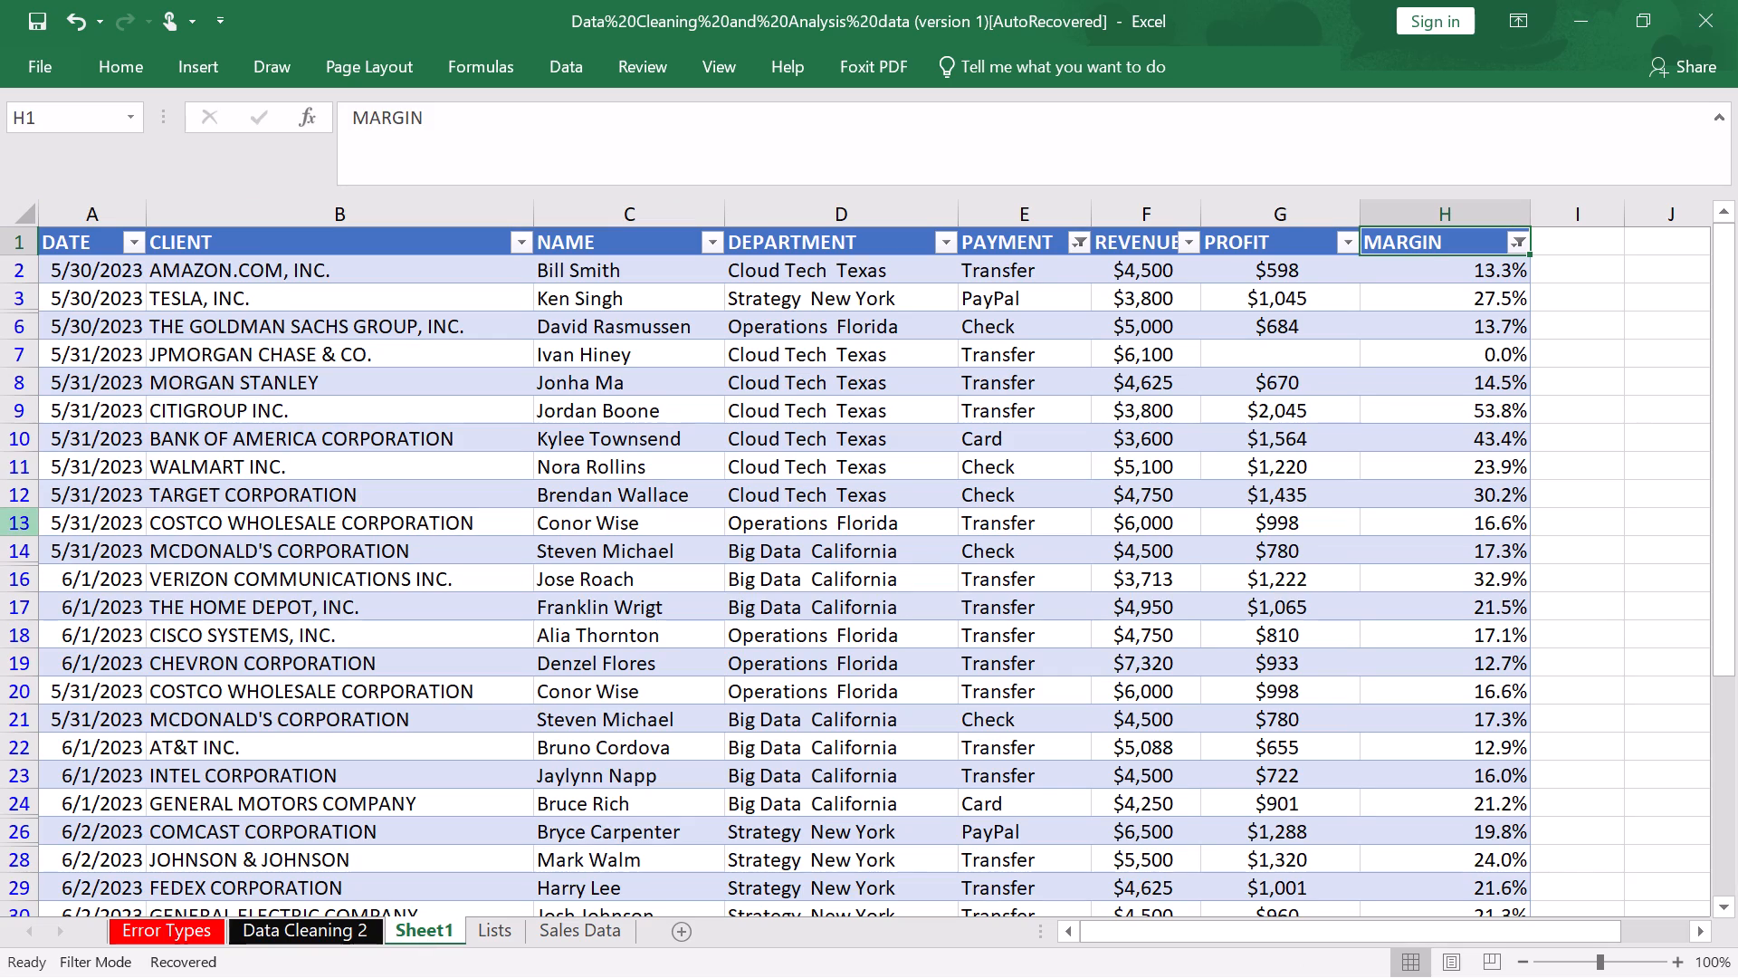
scroll(297, 494, "up", 1)
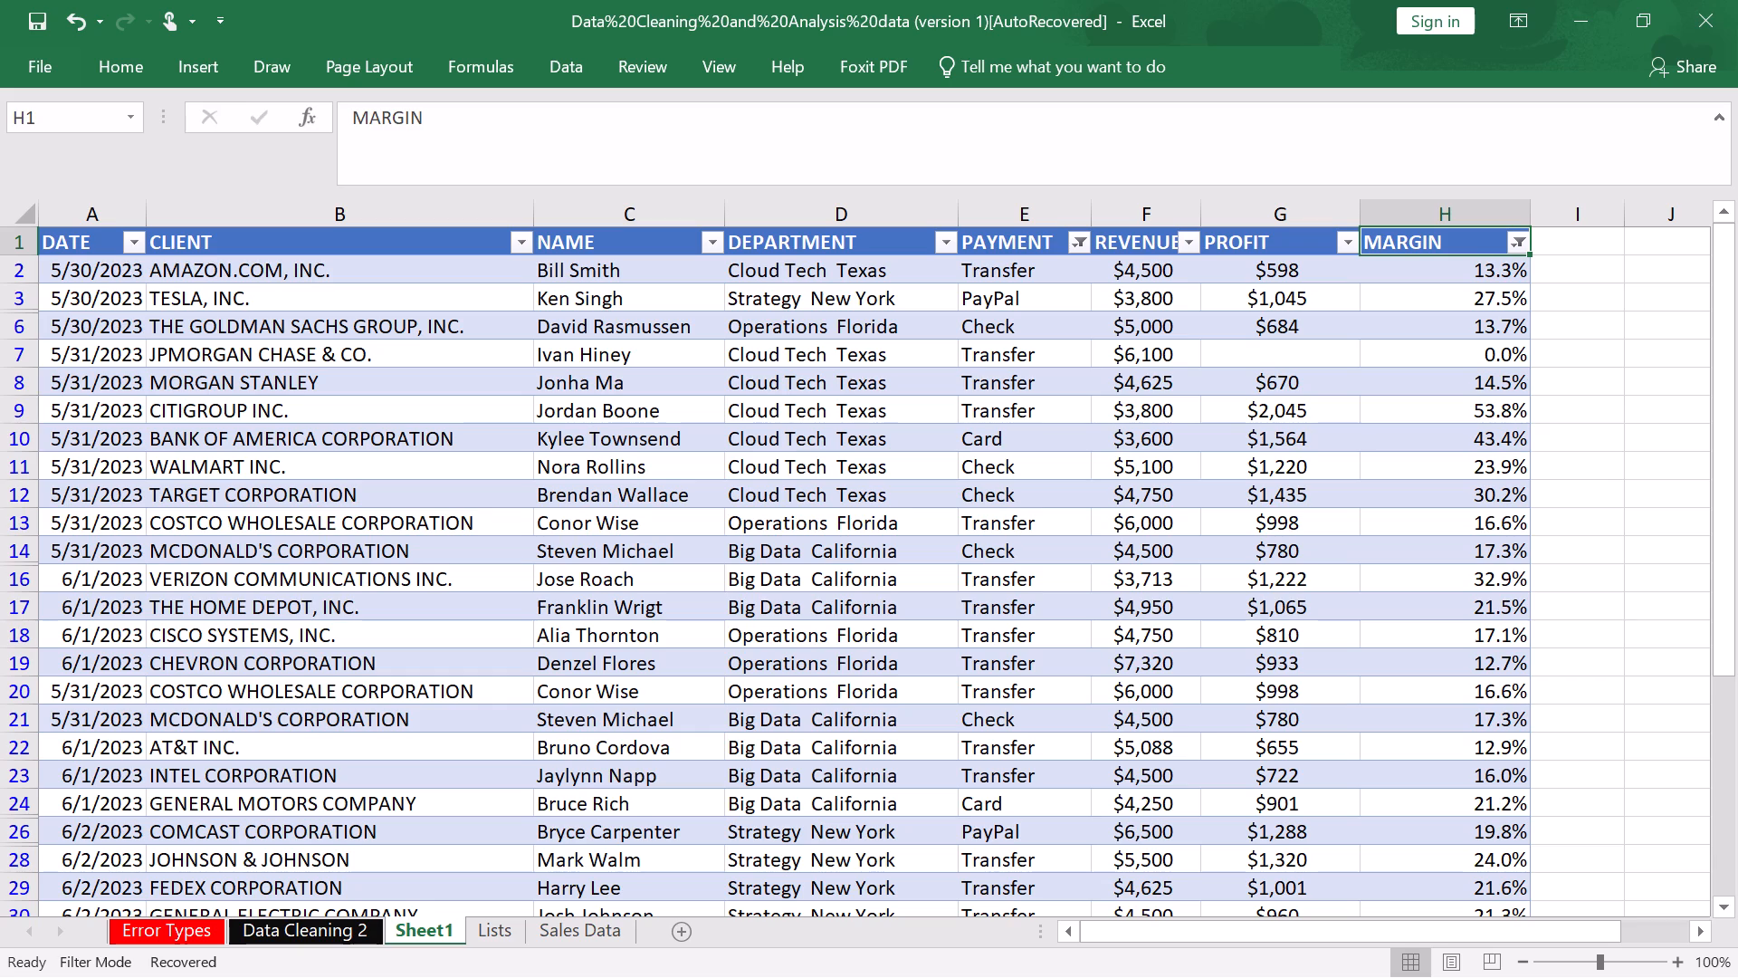
left_click(25, 244)
left_click(25, 244)
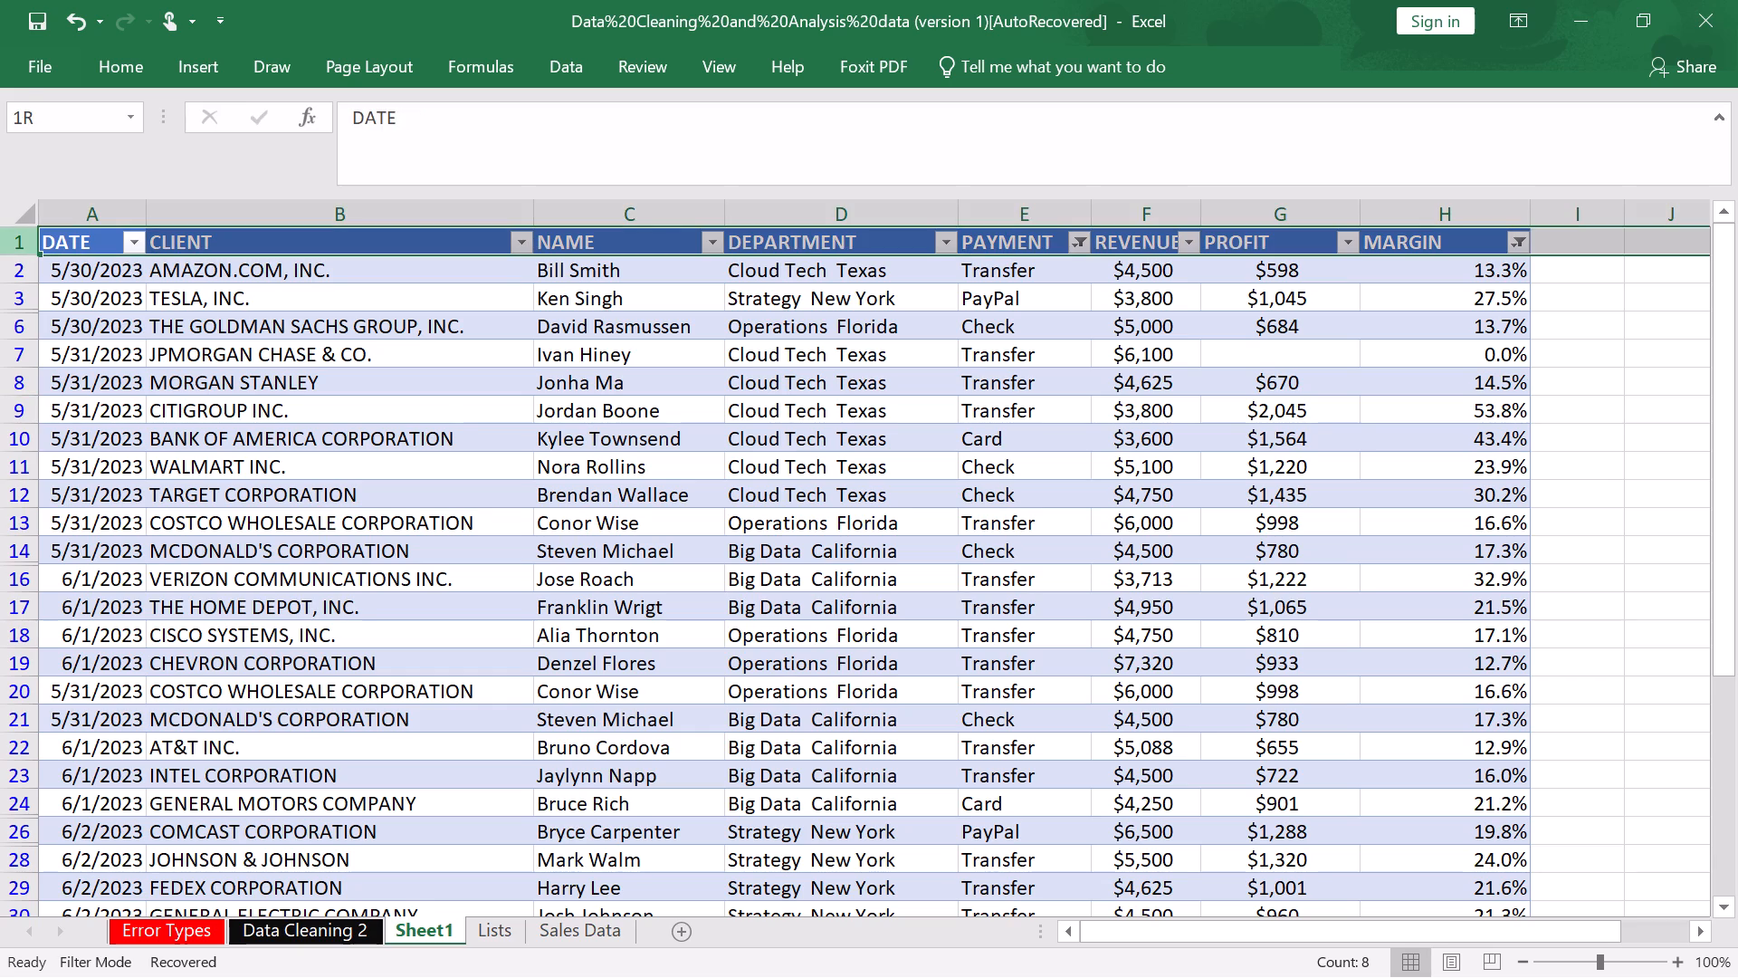
left_click(25, 244)
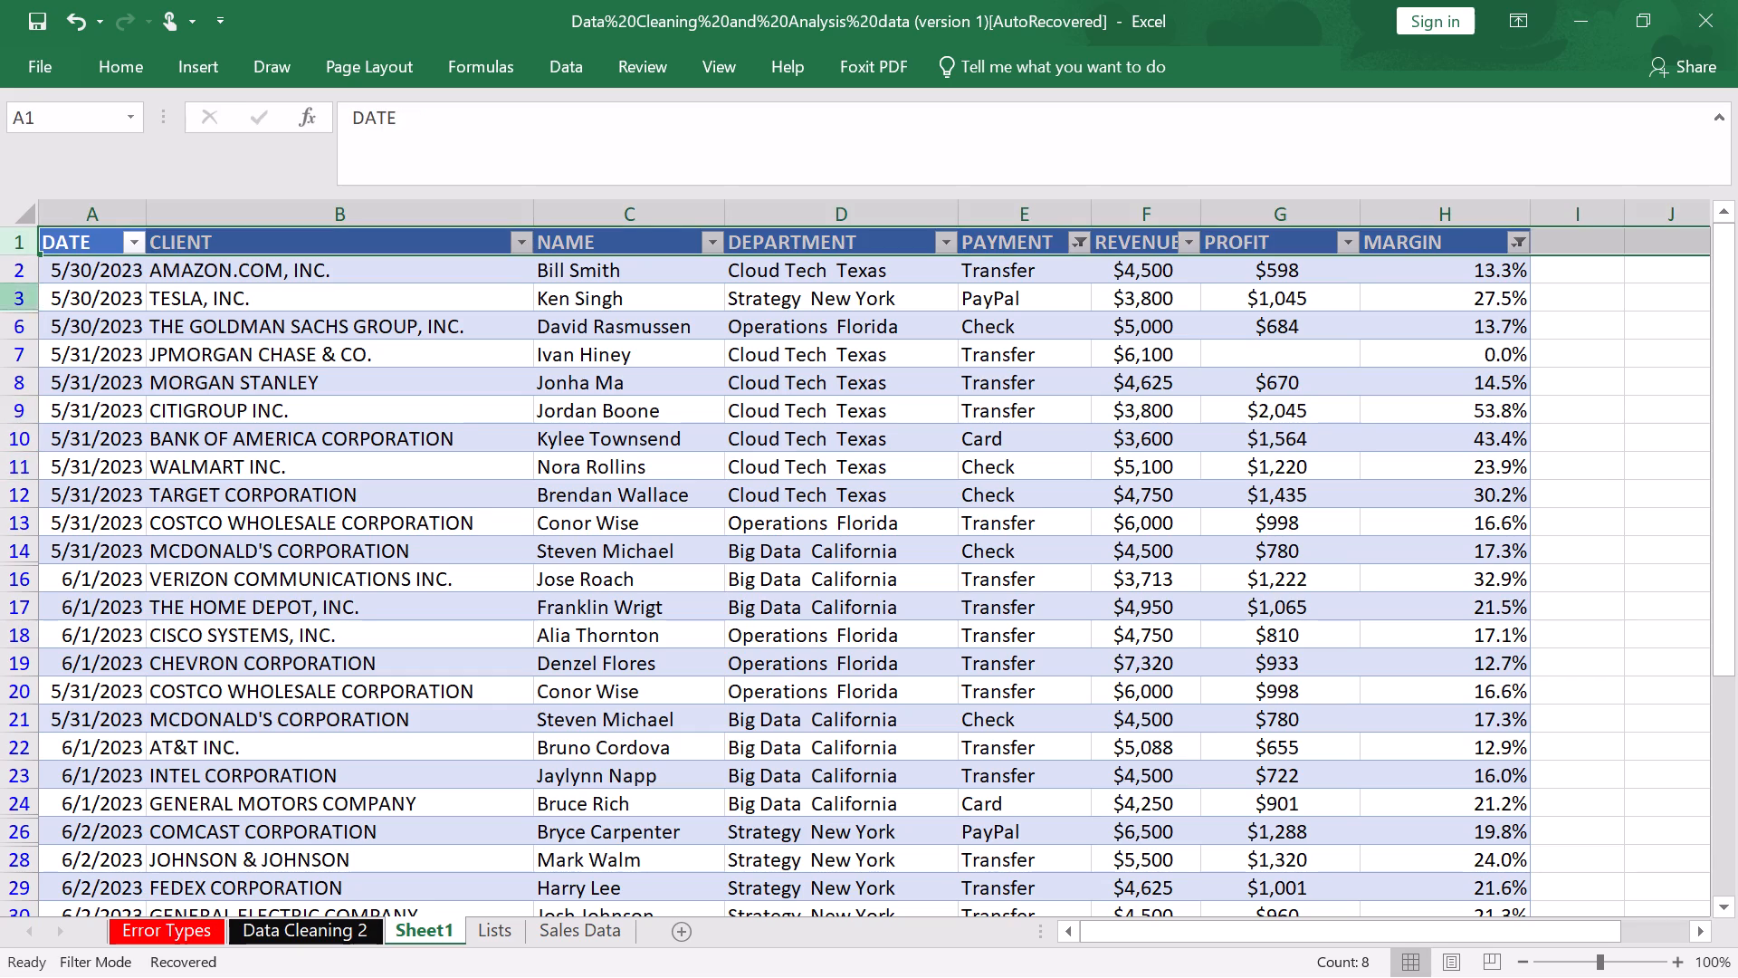
left_click(22, 216)
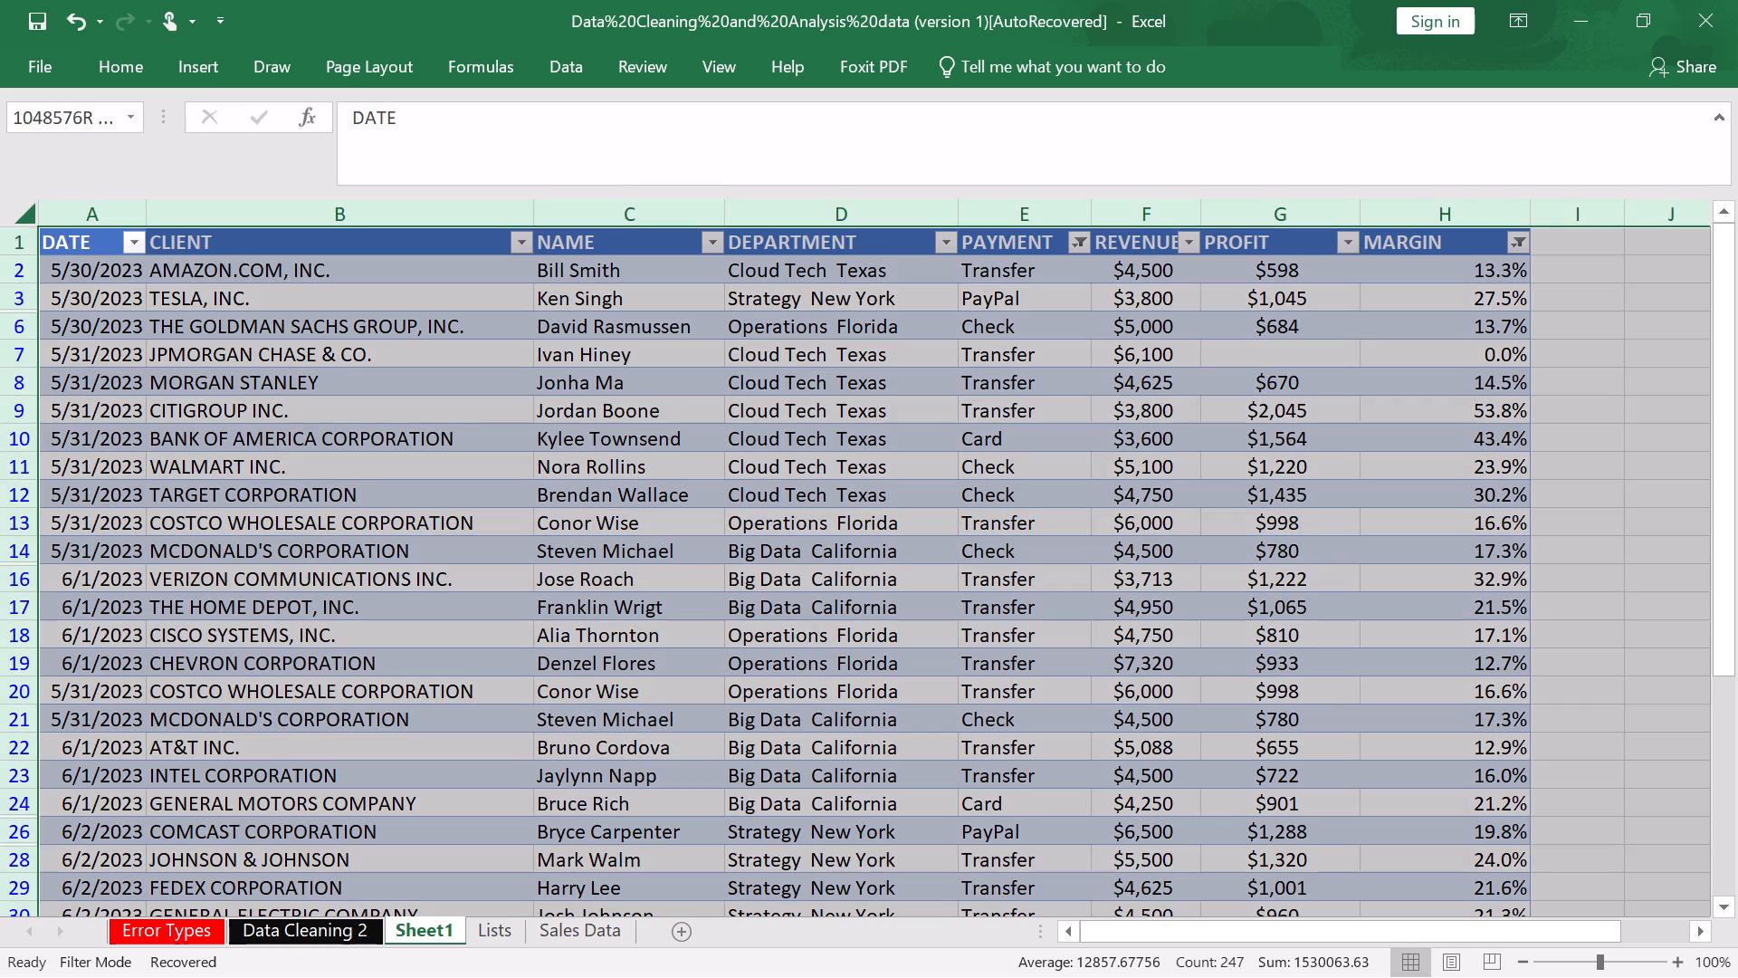
left_click(22, 215)
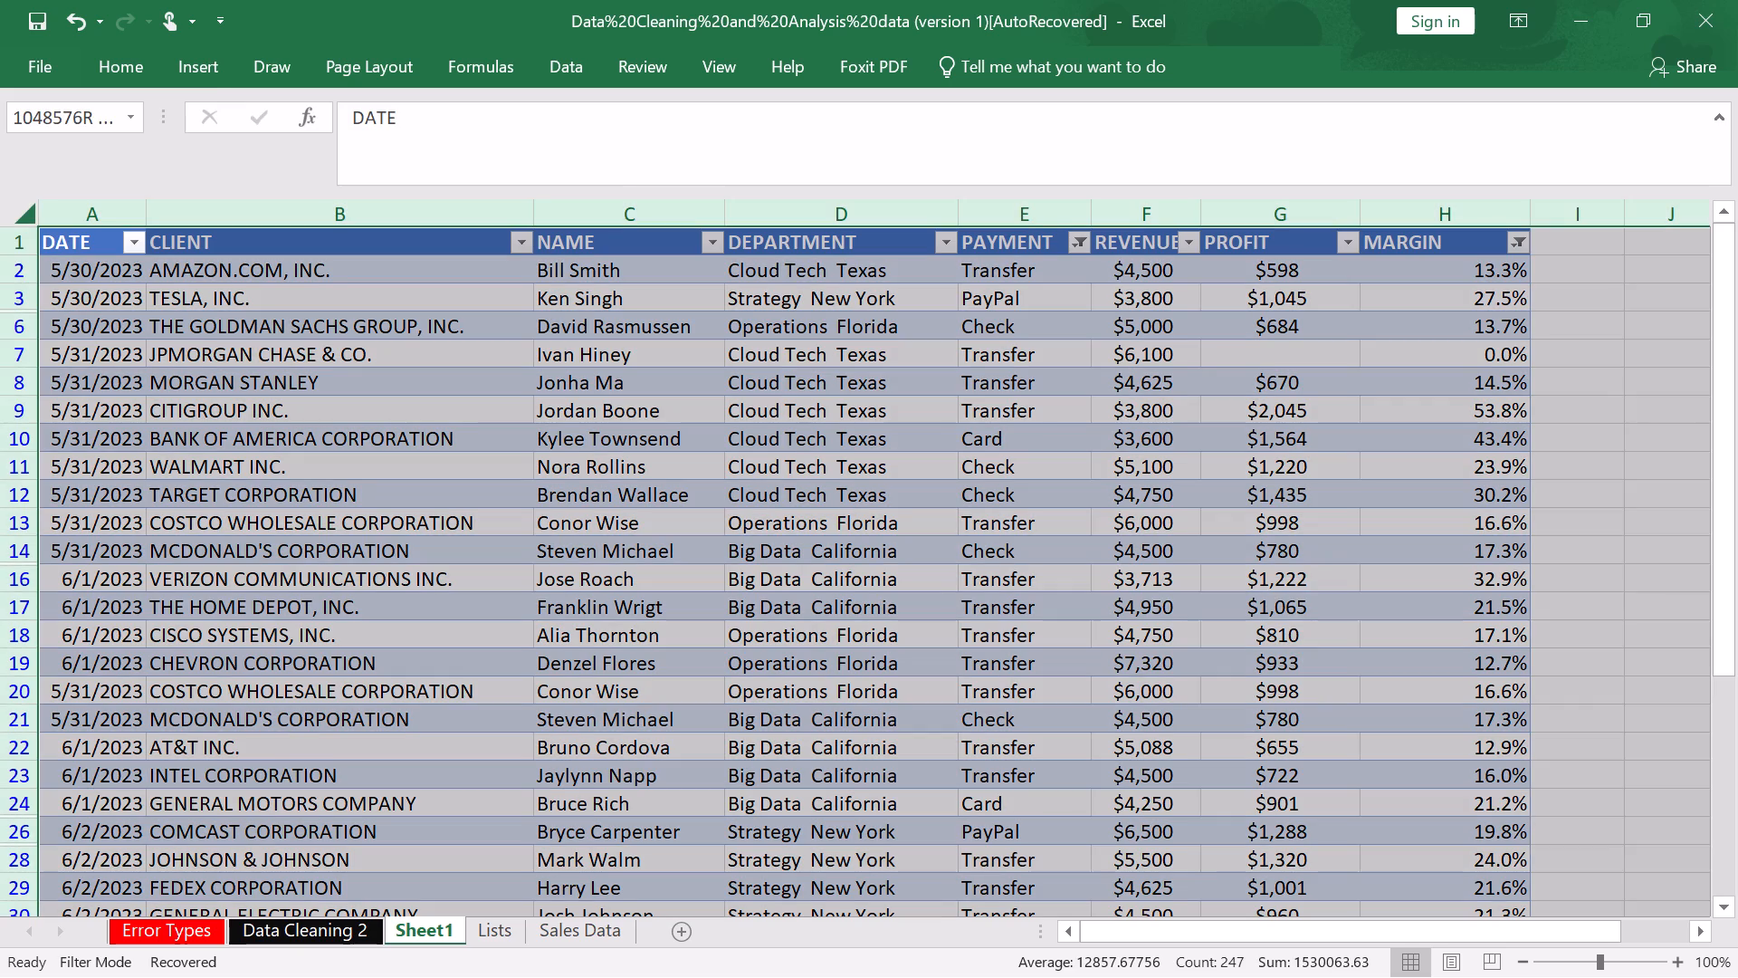
double_click(22, 223)
left_click(22, 223)
left_click(14, 302)
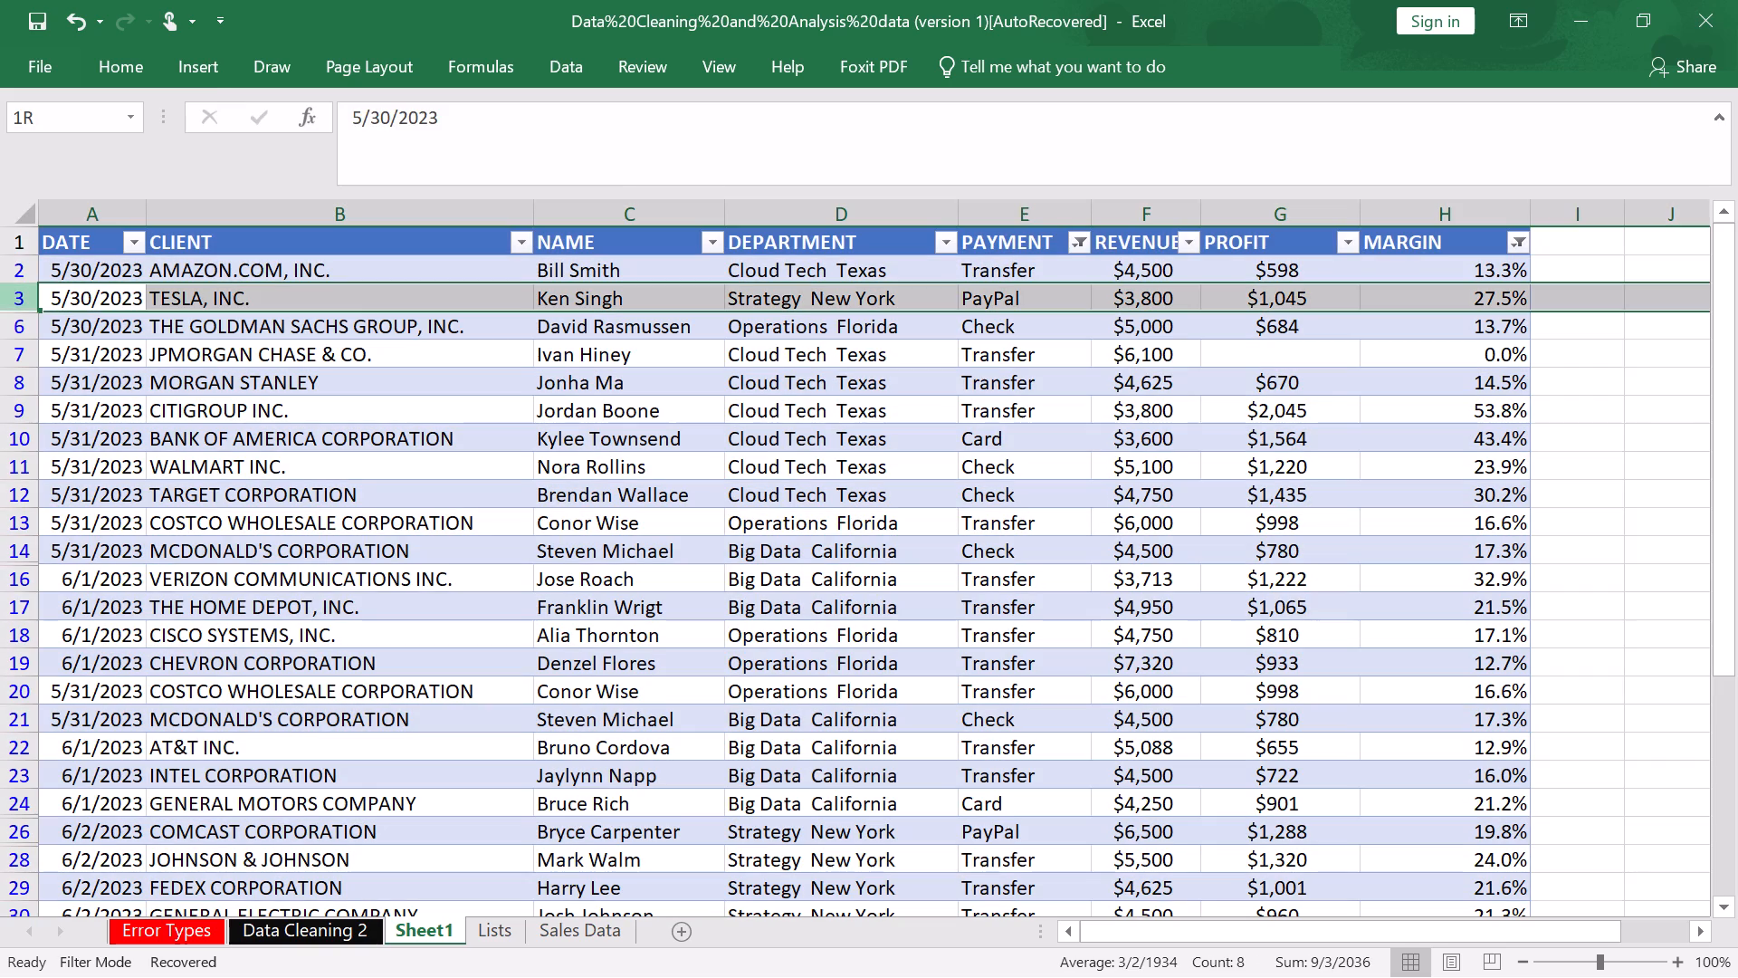
triple_click(24, 249)
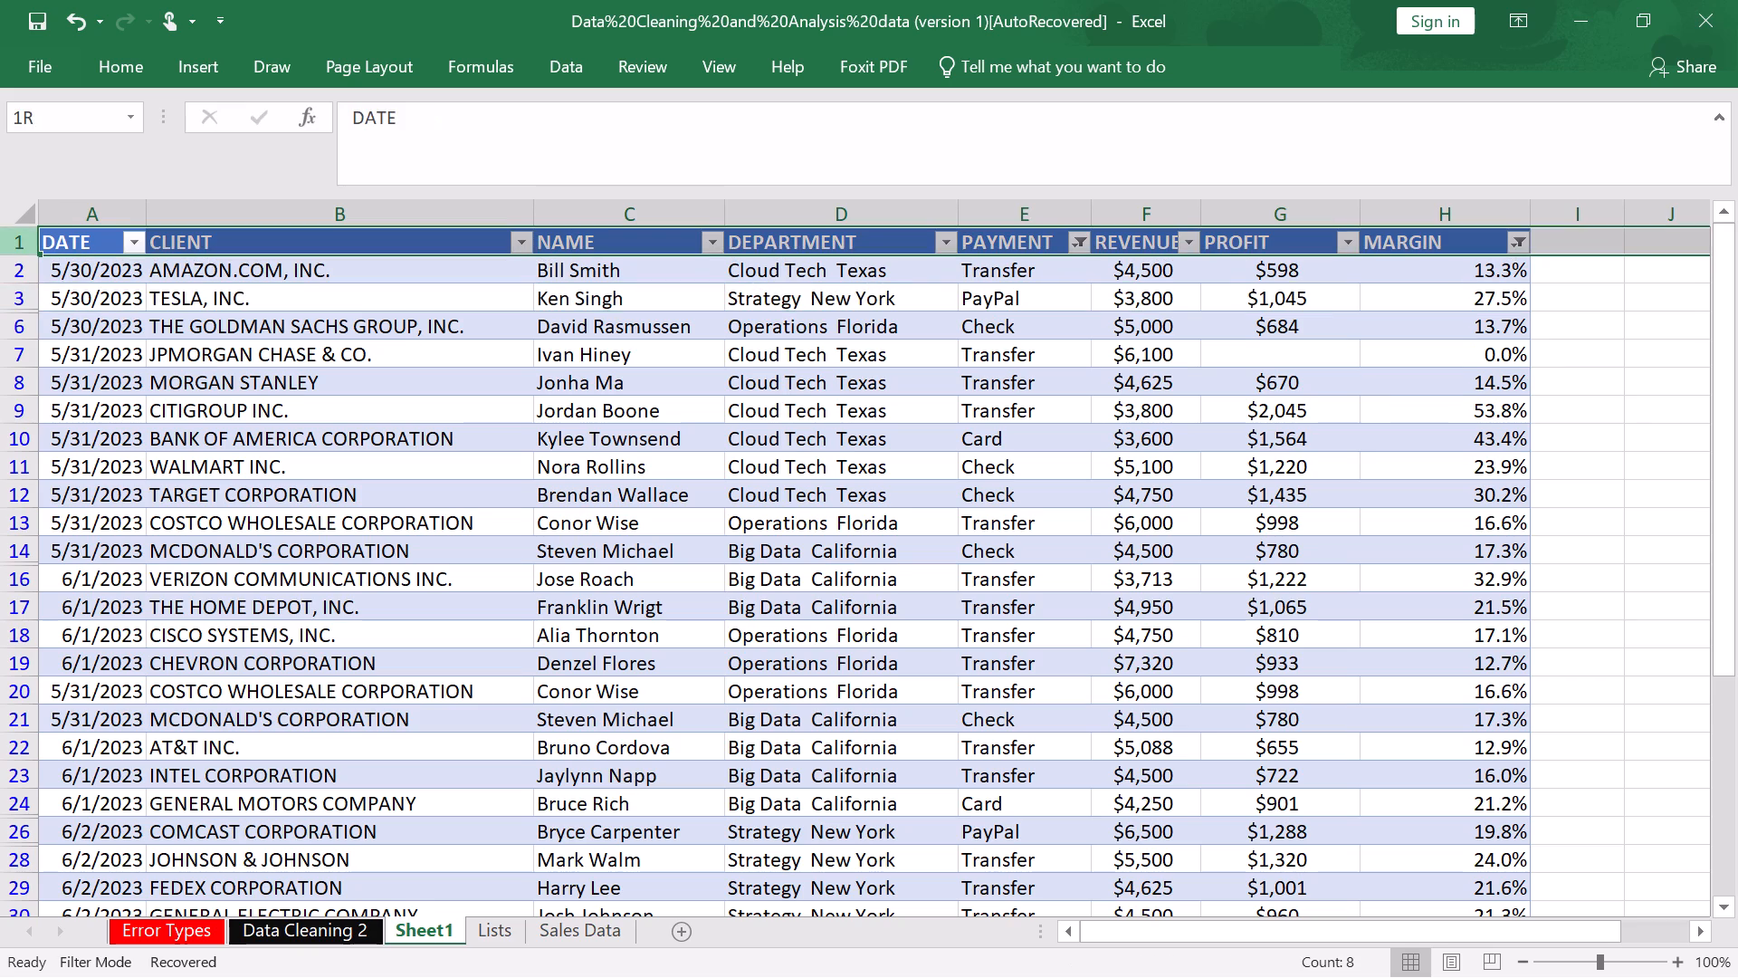
left_click(24, 248)
left_click(24, 248)
double_click(24, 248)
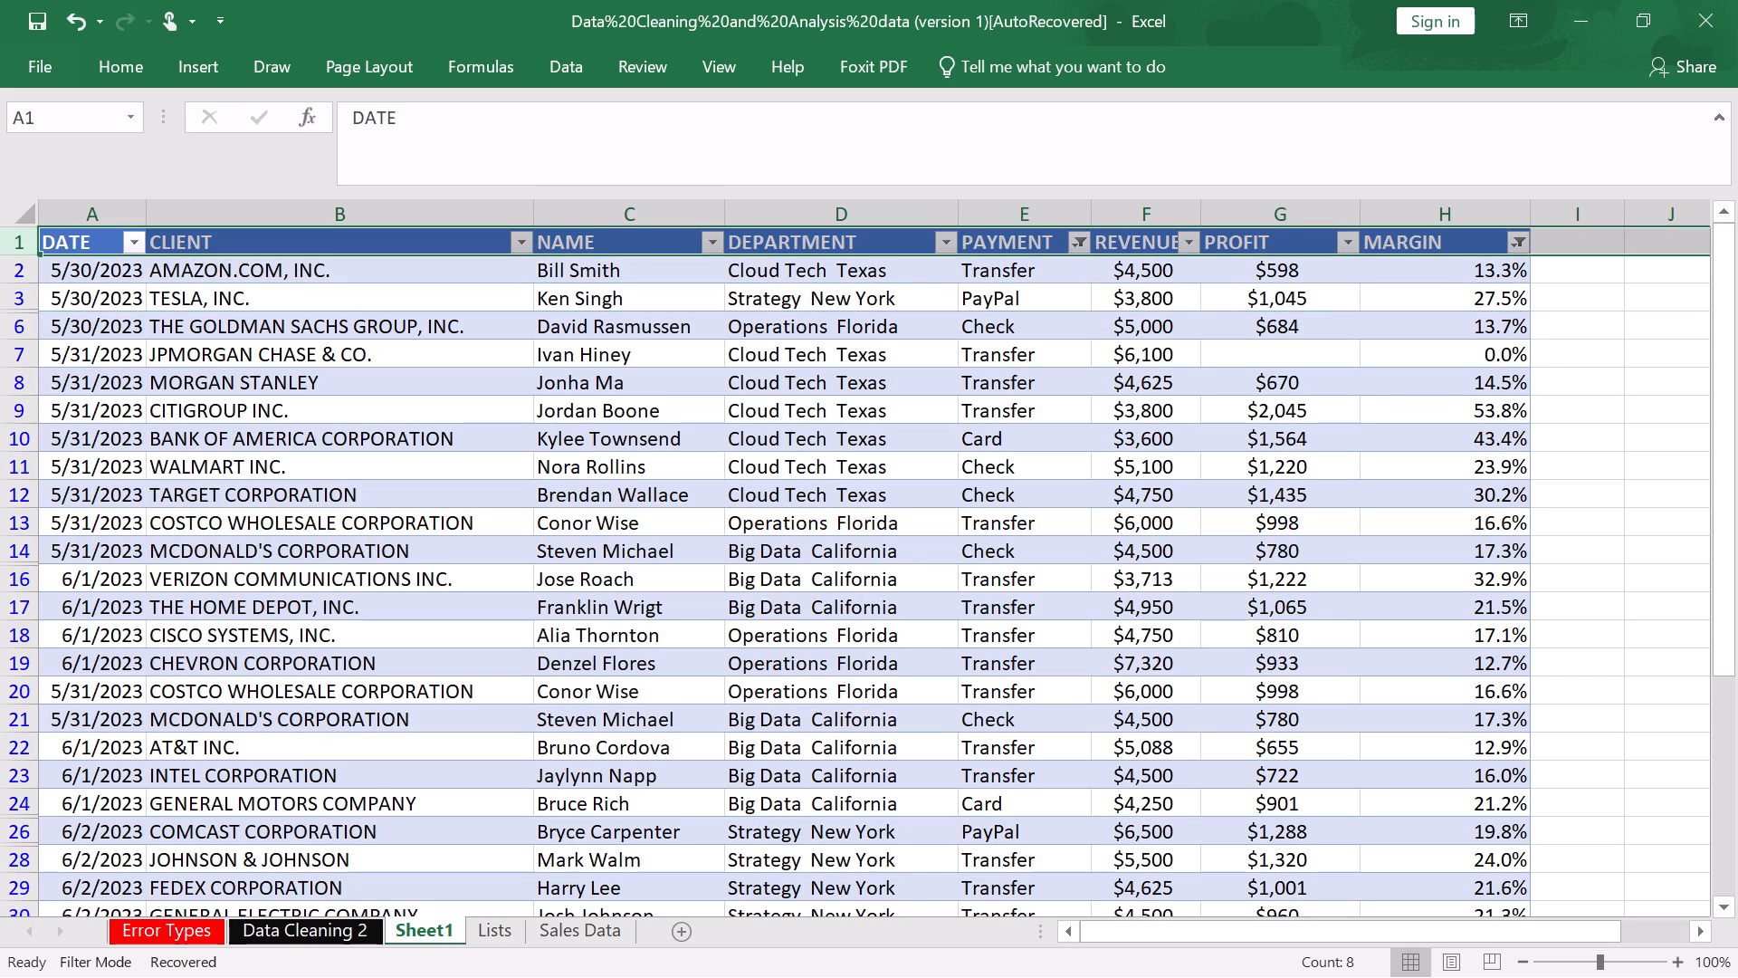
double_click(23, 328)
triple_click(22, 327)
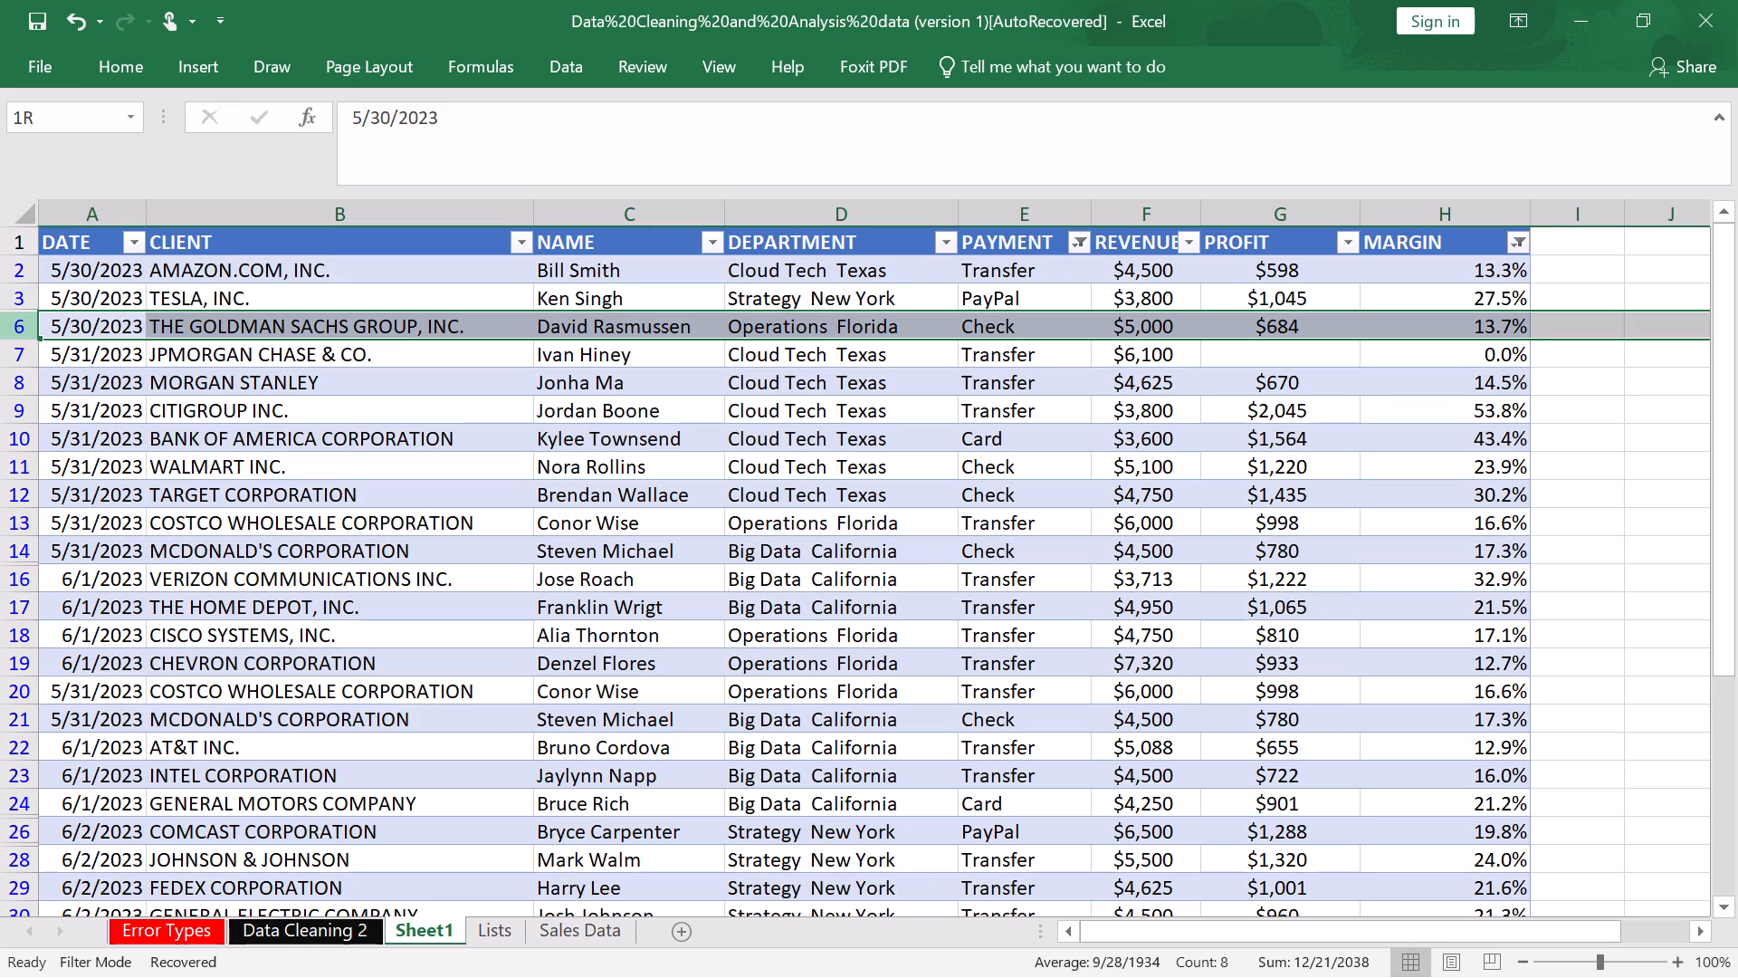
double_click(22, 315)
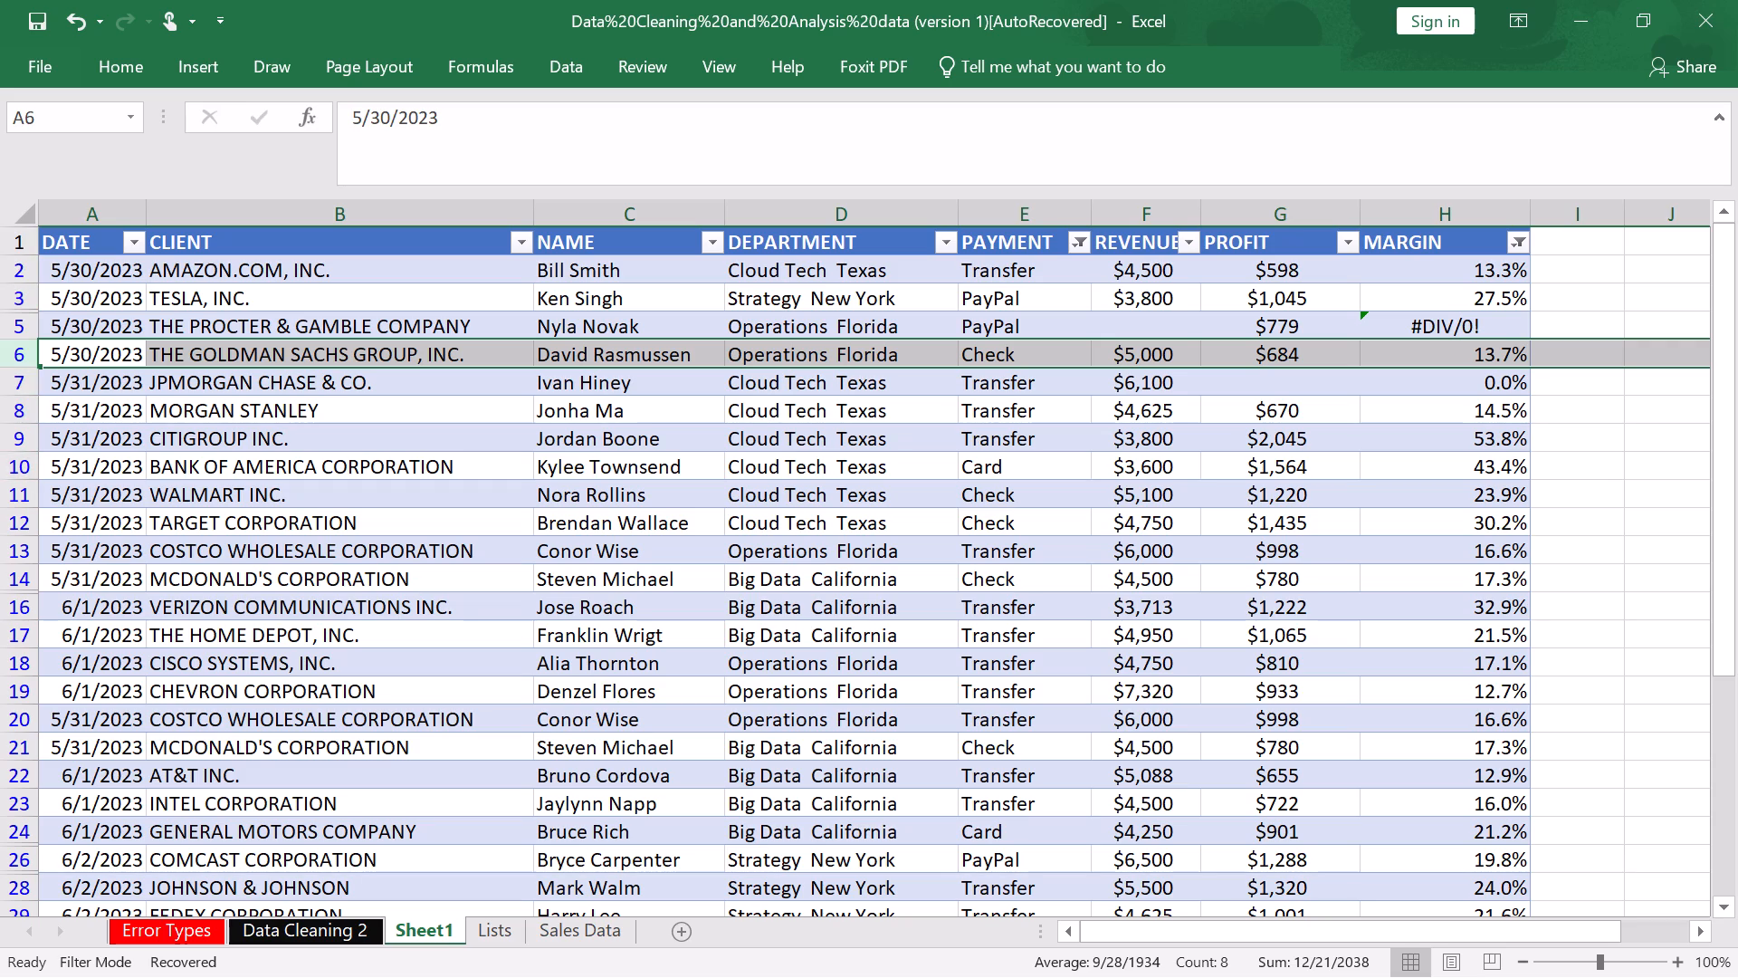
Compare the filtered Sheet1 records with the Data Cleaning 2 sheet, and examine the MARGIN formula in H5 and the REVENUE entries.
scroll(0, 657, "down", 3)
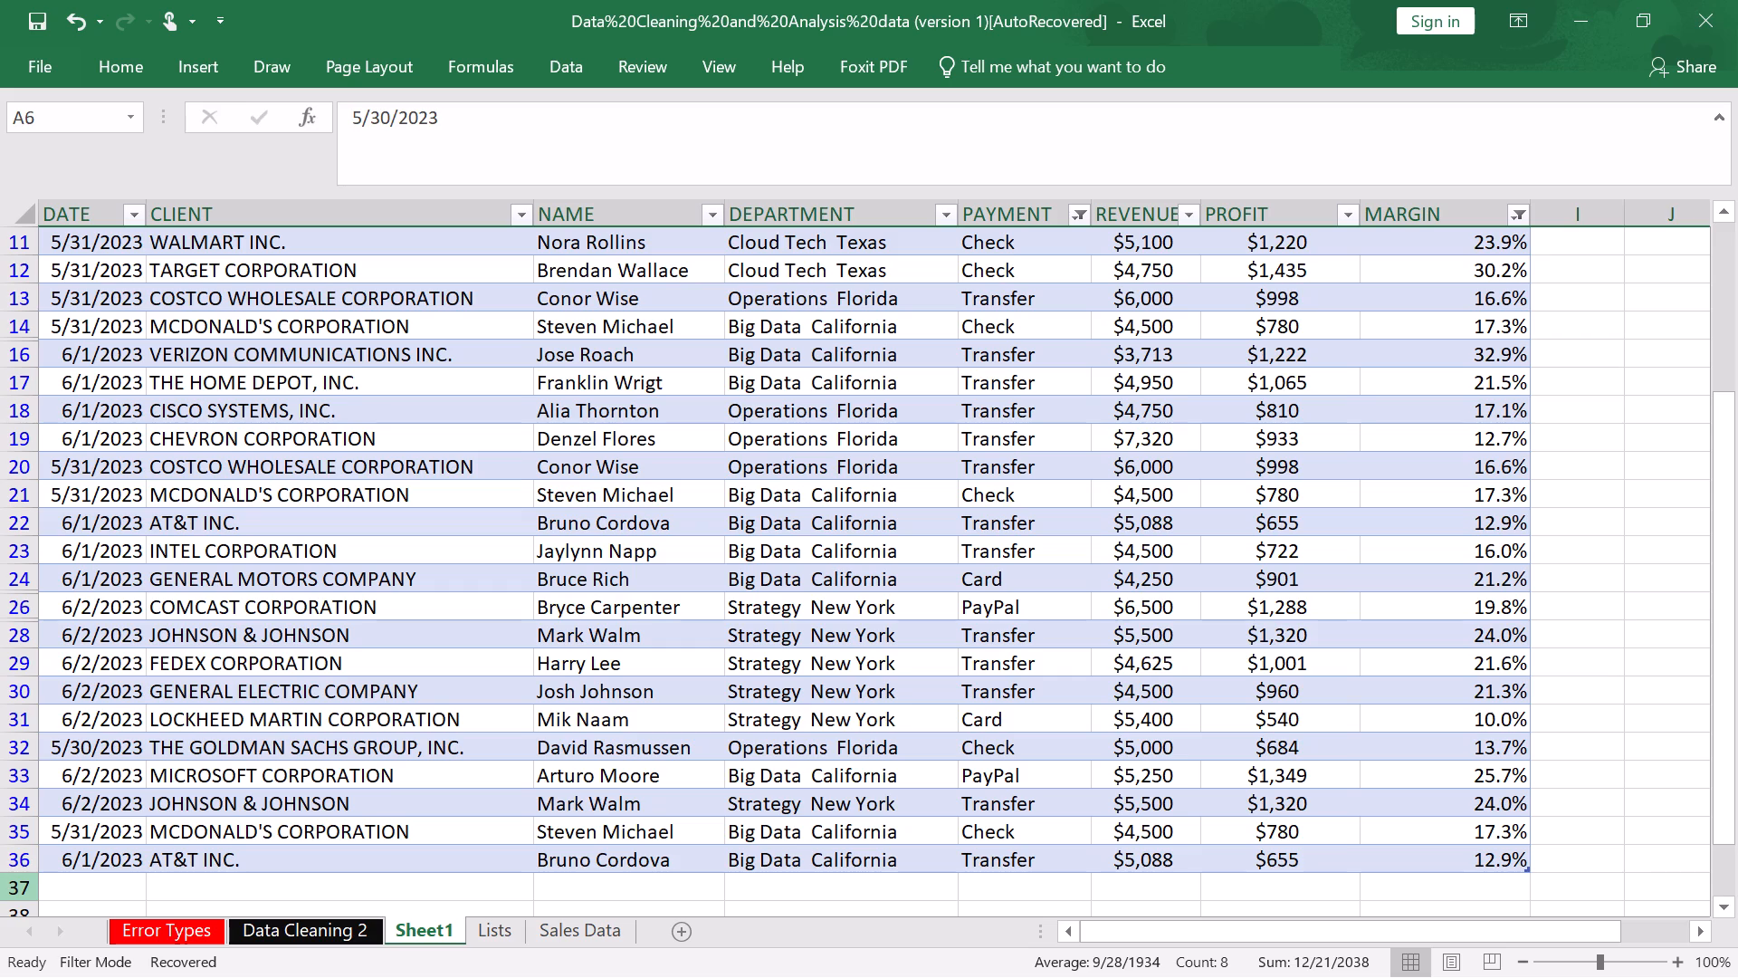
left_click(263, 929)
scroll(295, 739, "down", 4)
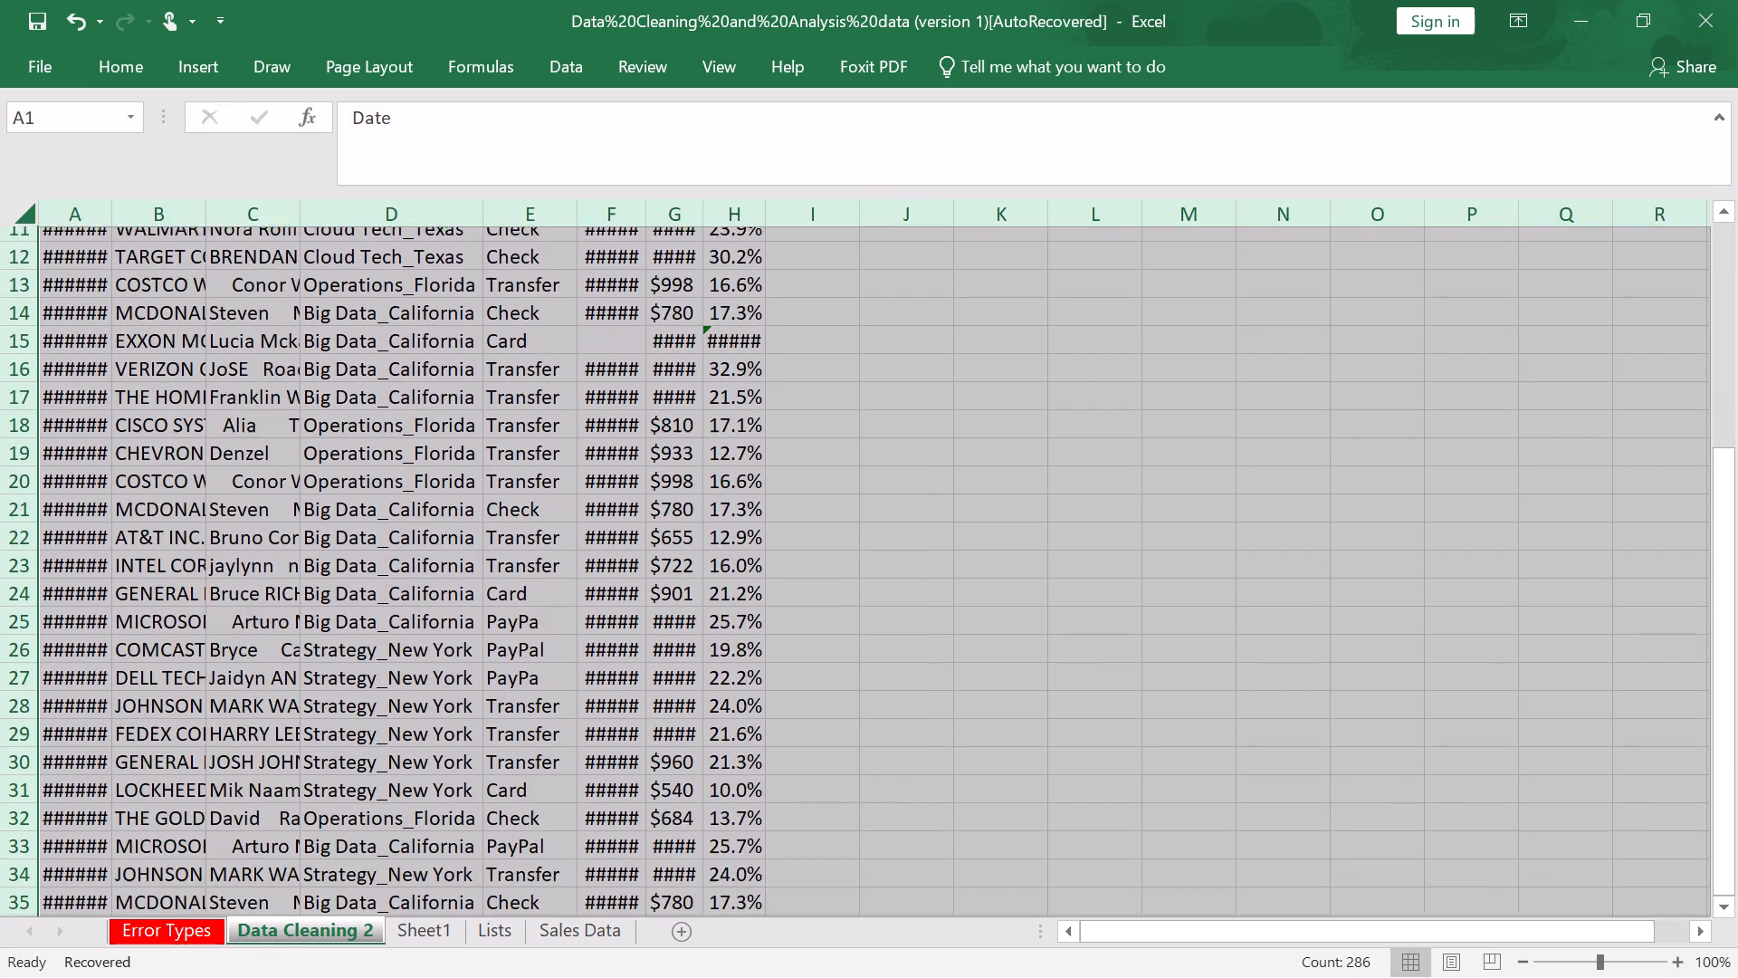
scroll(295, 736, "down", 2)
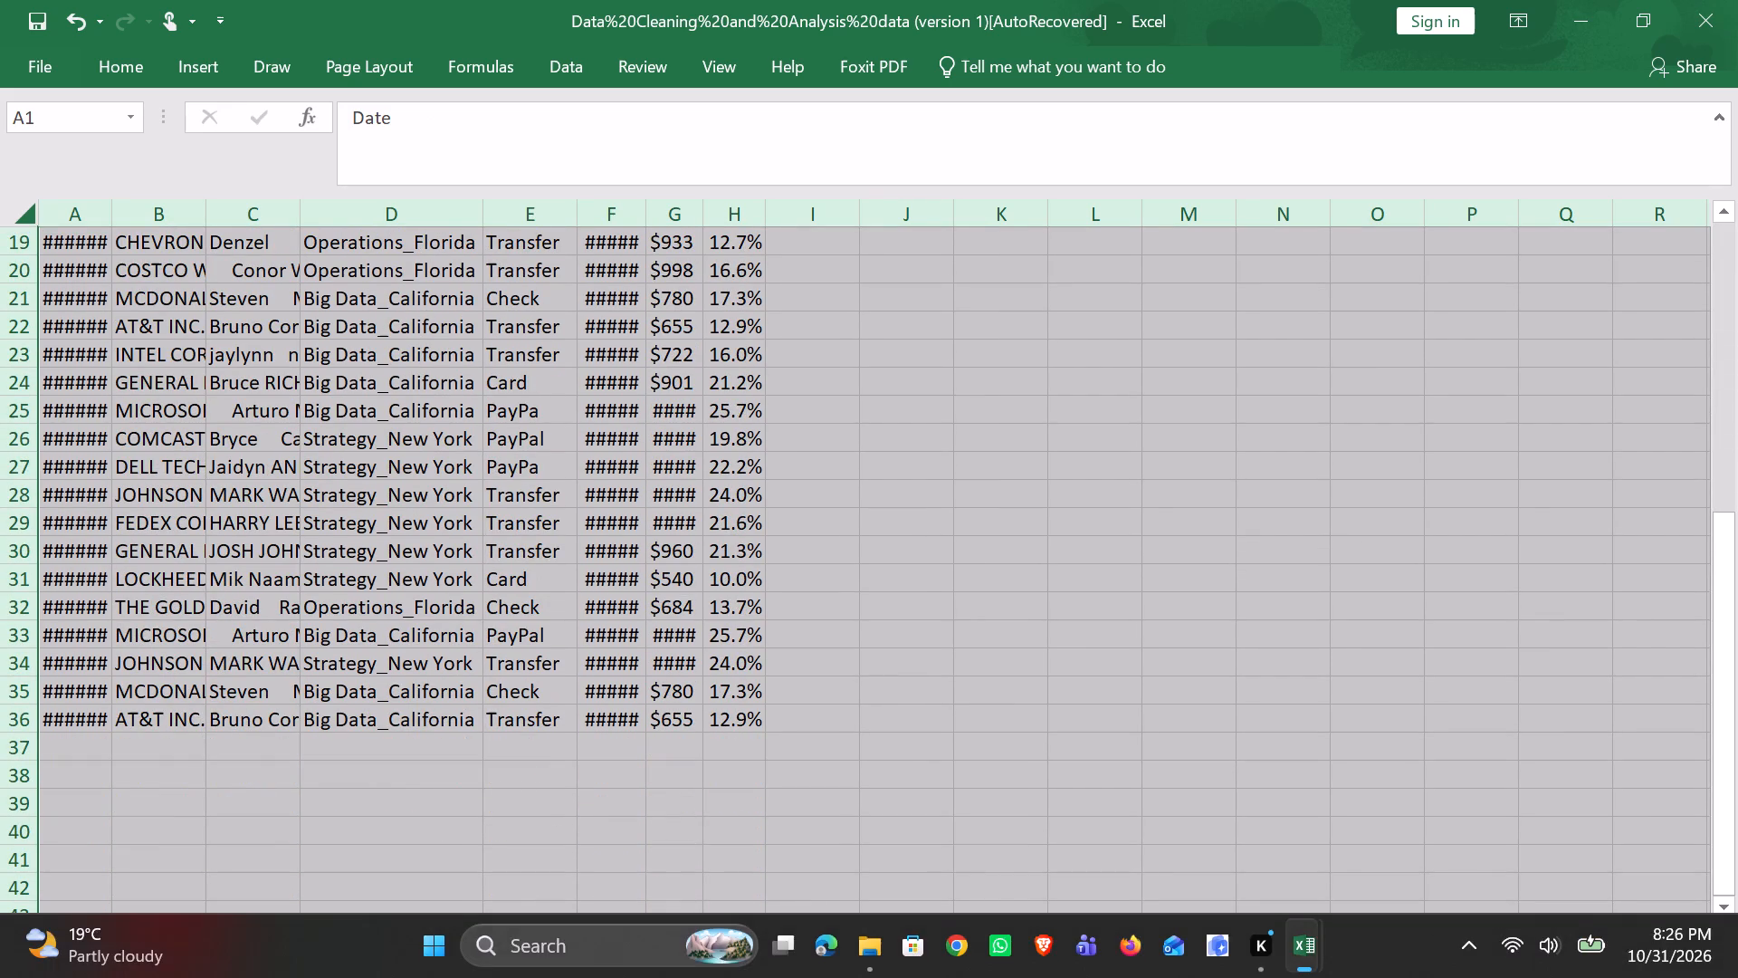
left_click(428, 934)
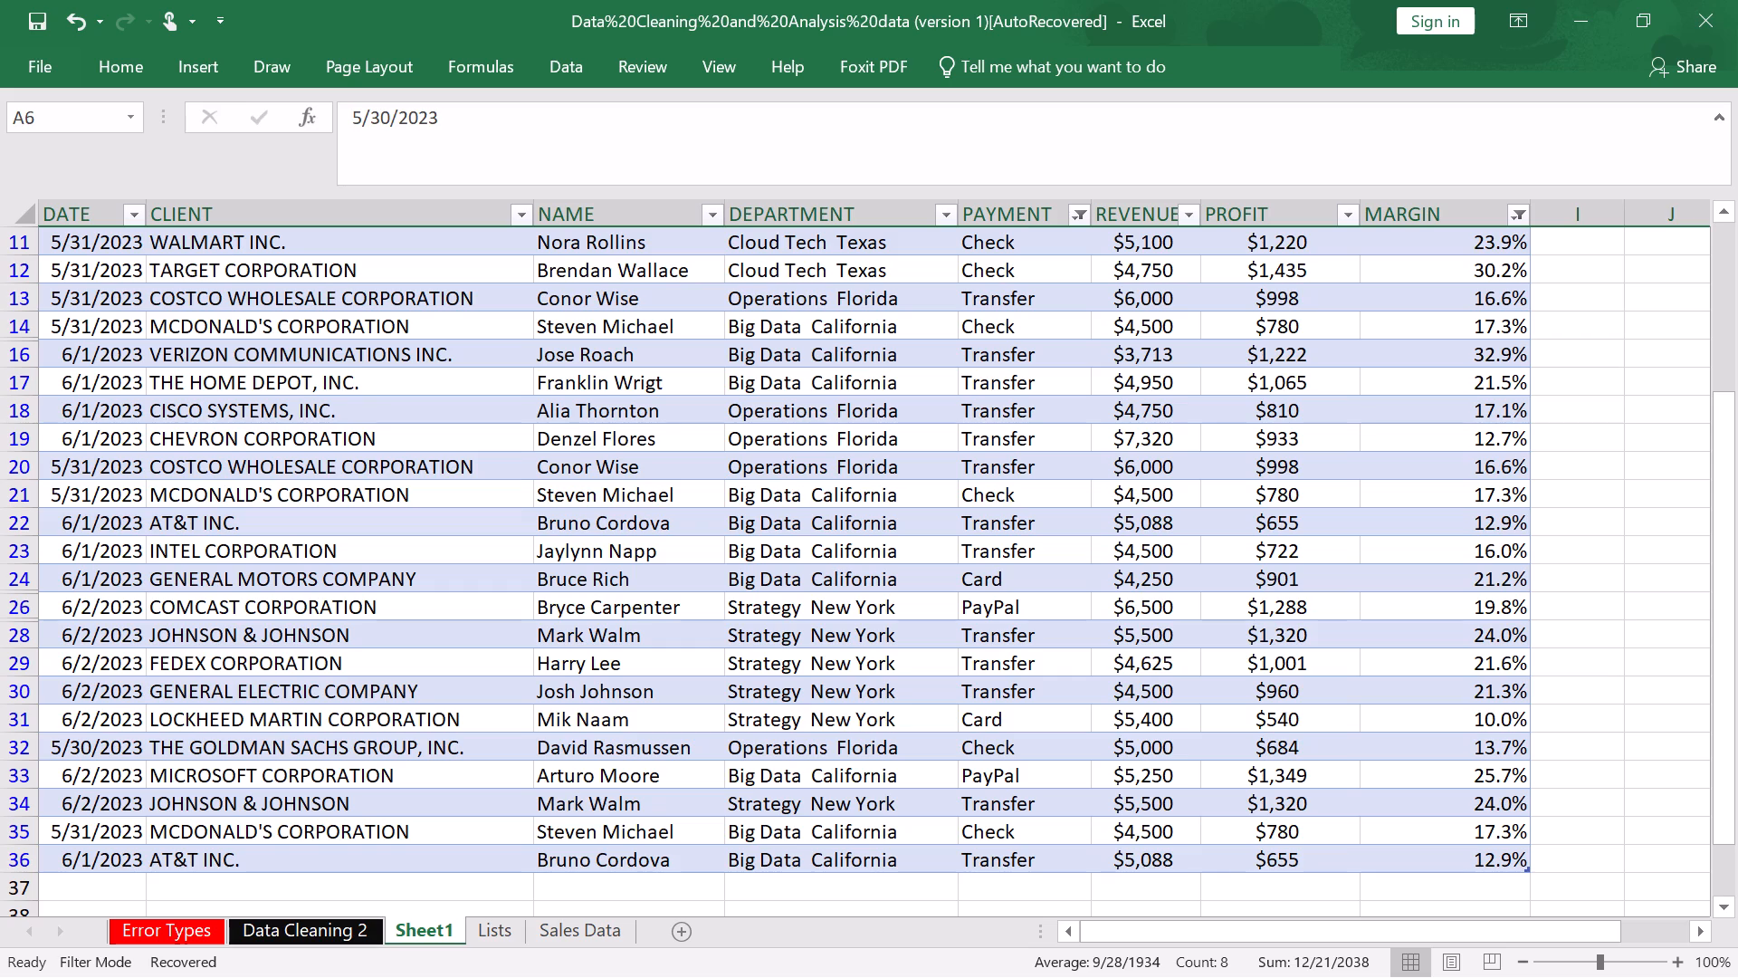
scroll(1502, 294, "up", 1)
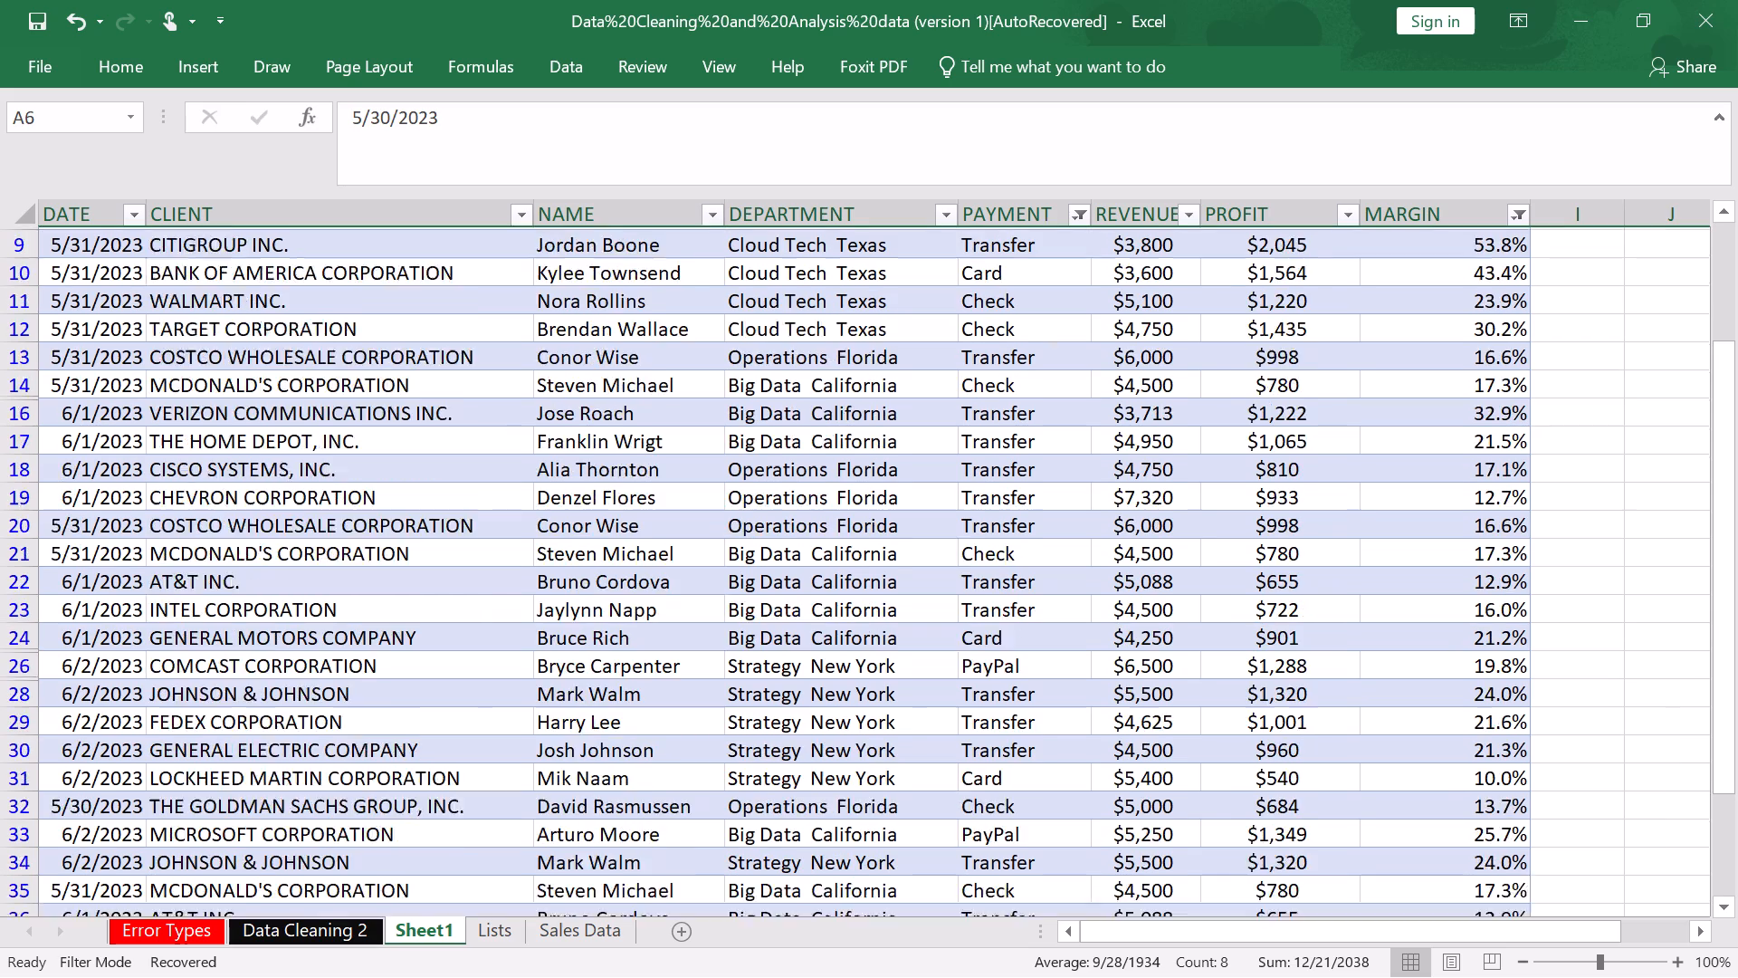
scroll(1502, 294, "up", 3)
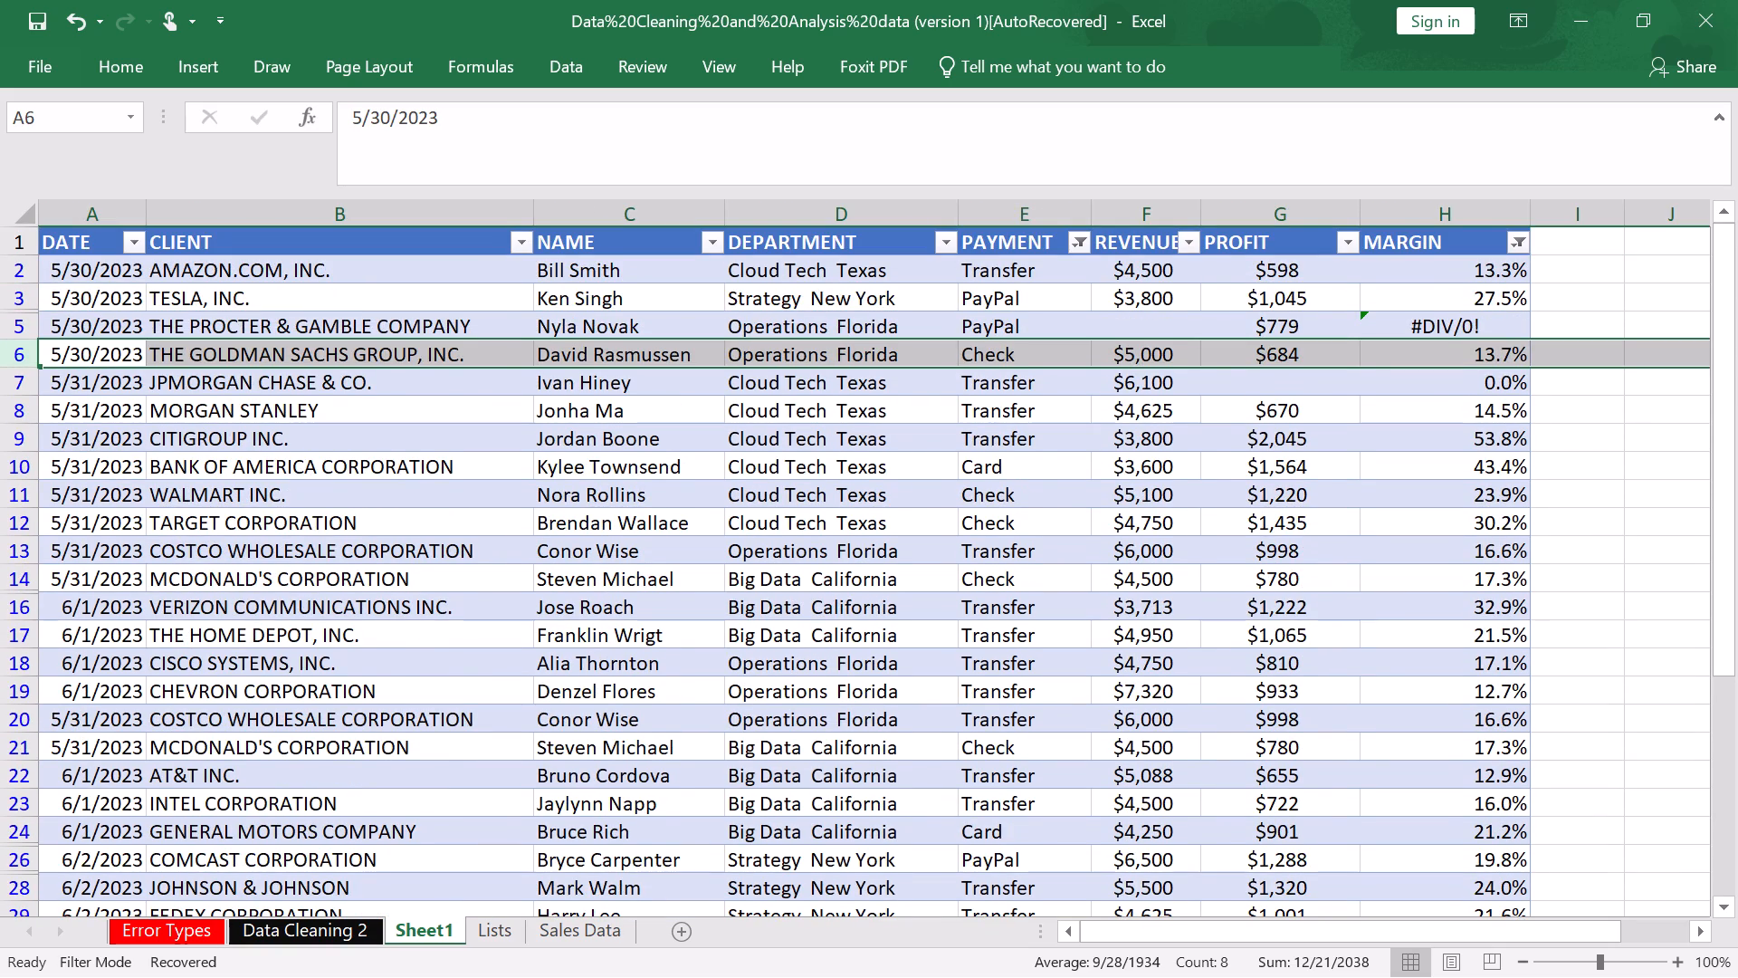
left_click(1377, 327)
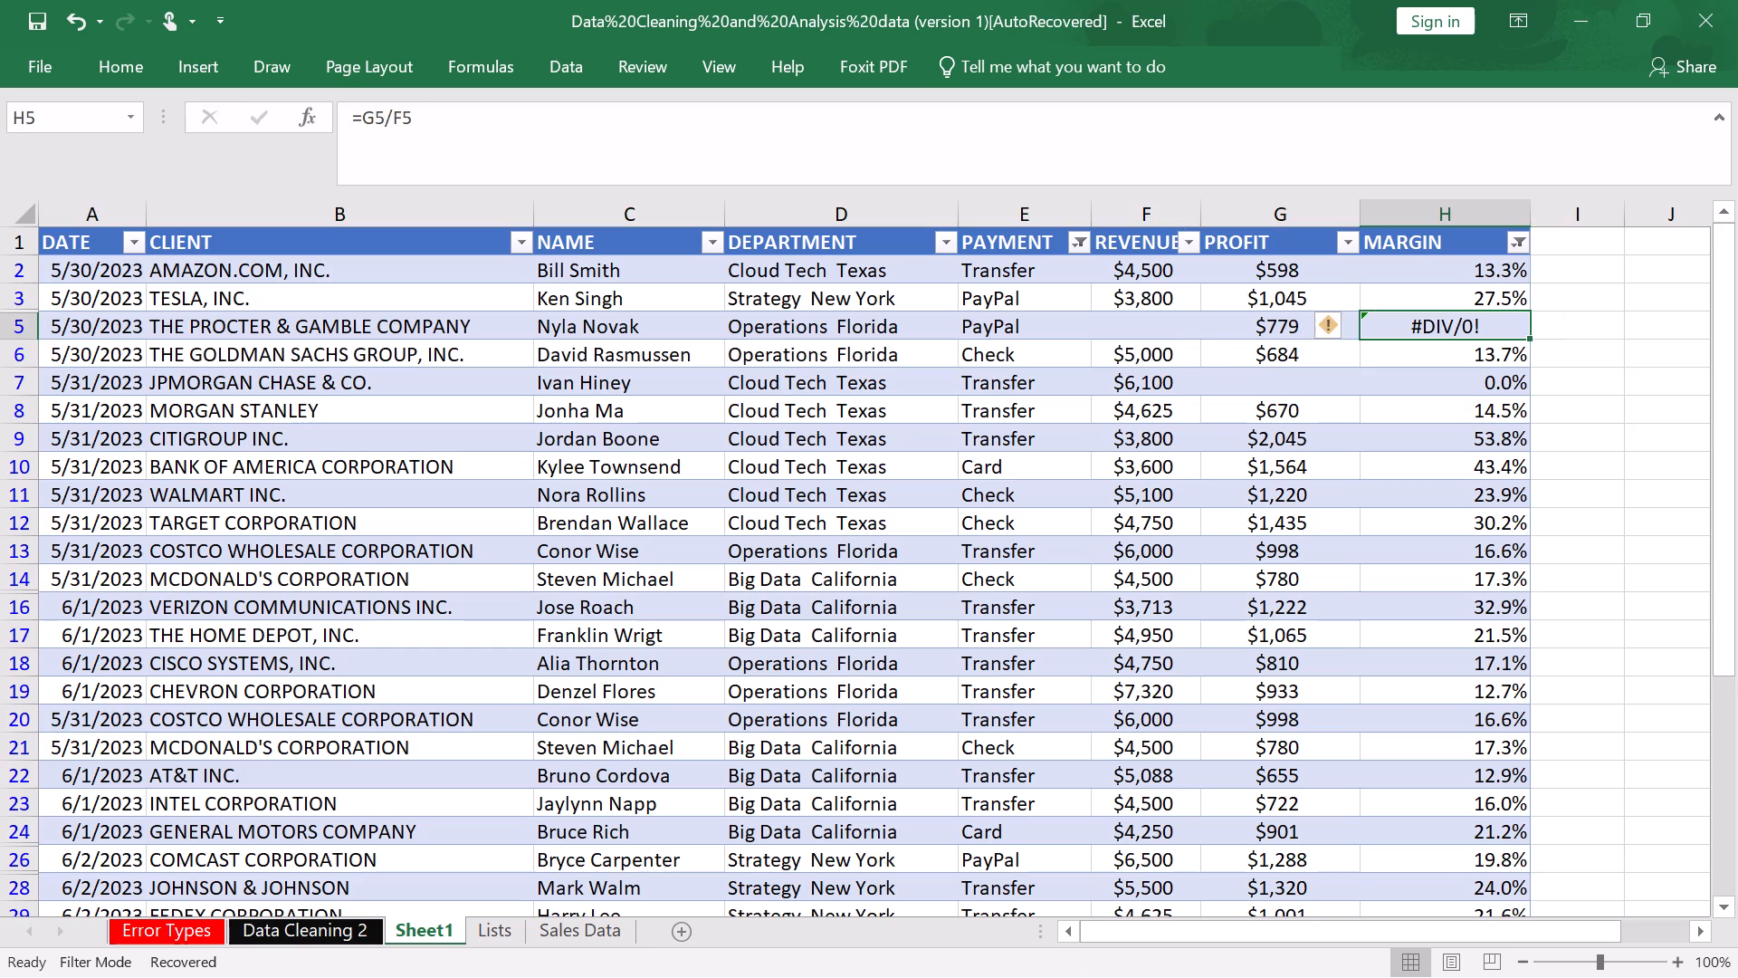
left_click(1159, 270)
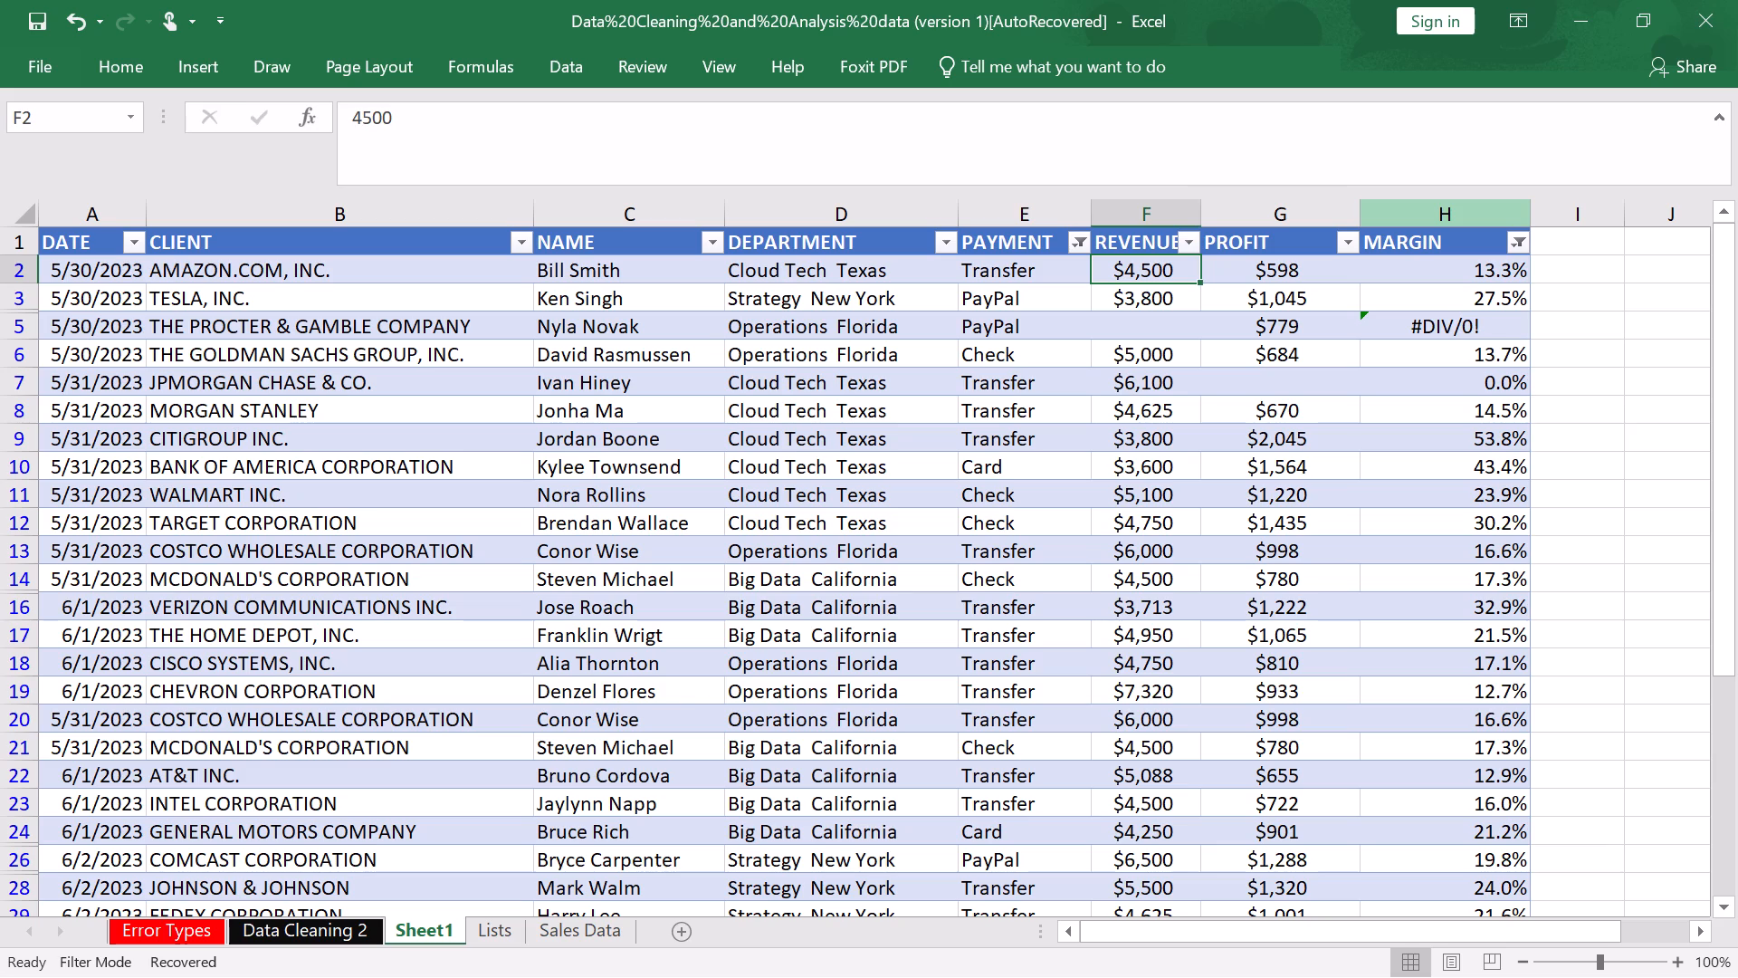
scroll(1460, 335, "down", 8)
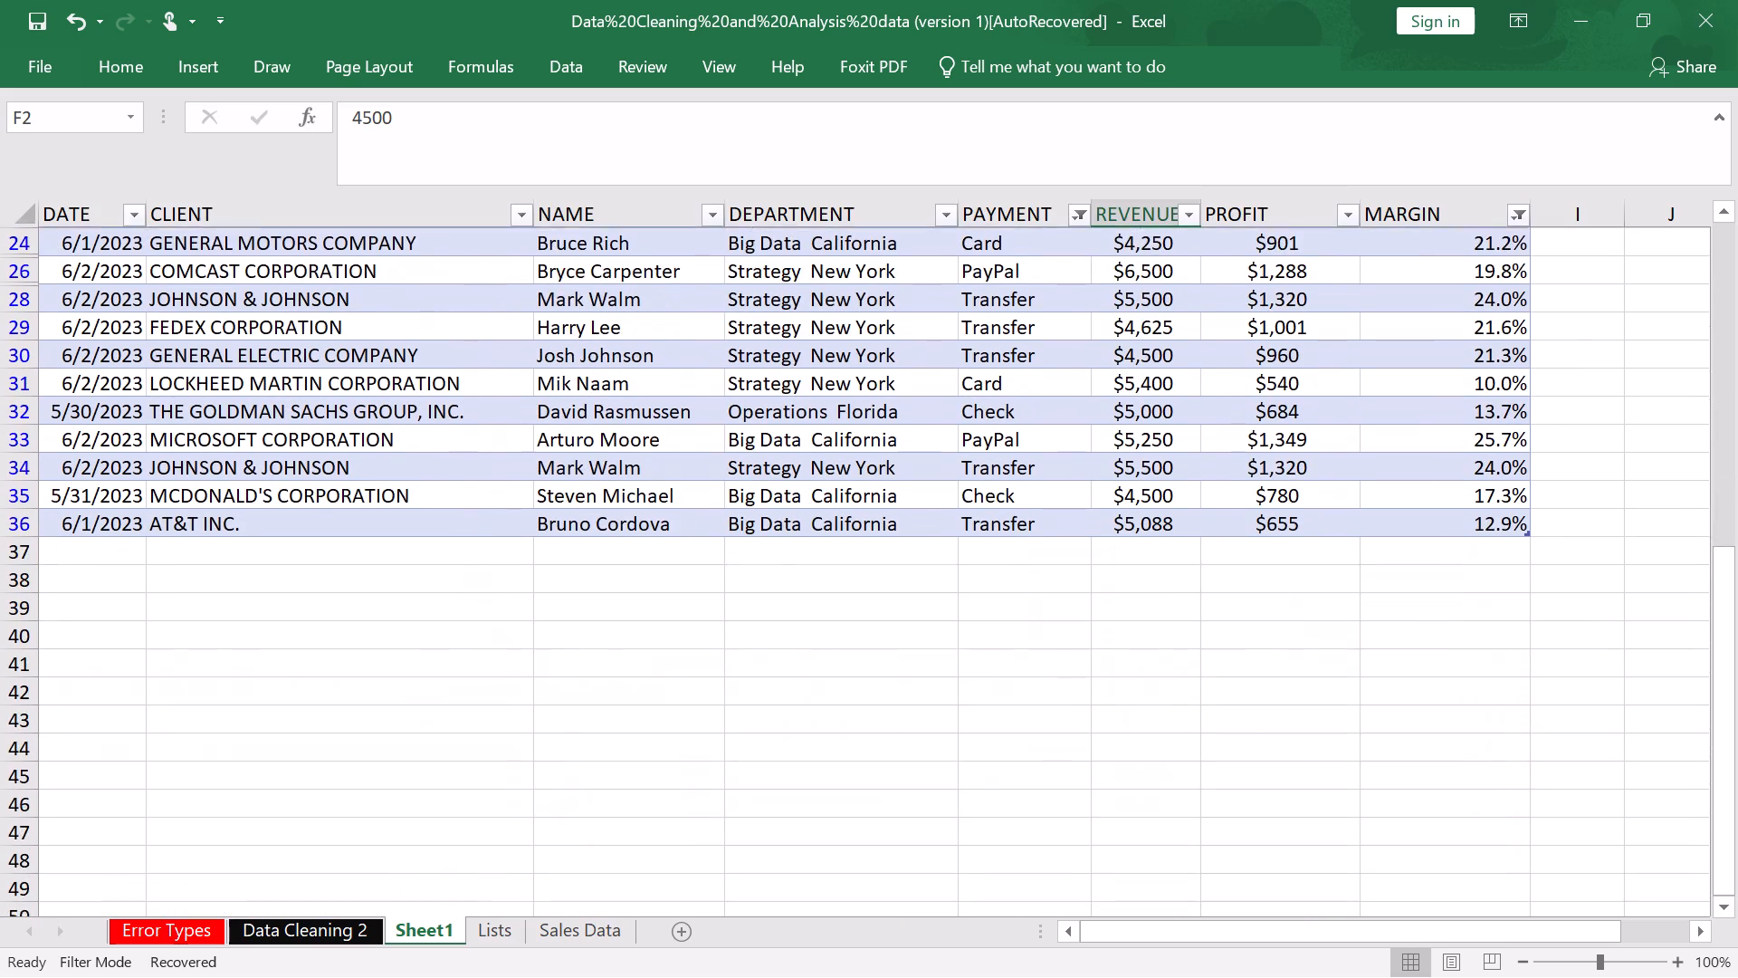
scroll(1461, 334, "up", 9)
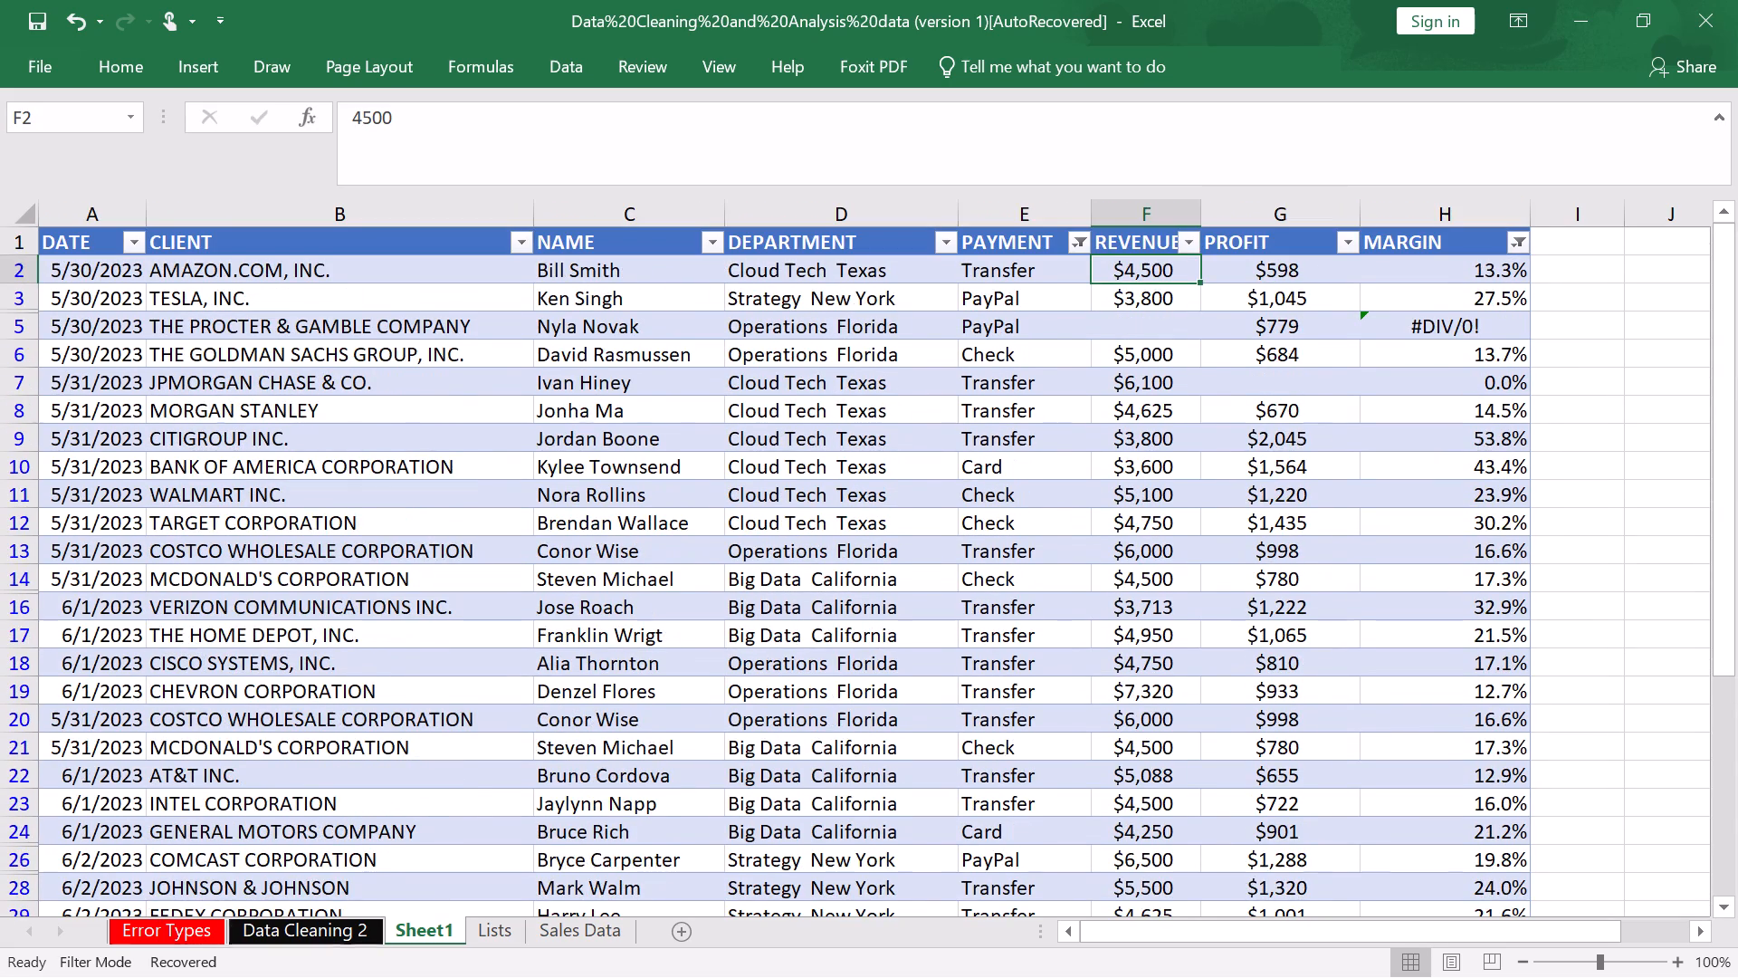
Include the #DIV/0! entries again in the MARGIN column filter on Sheet1.
left_click(1521, 239)
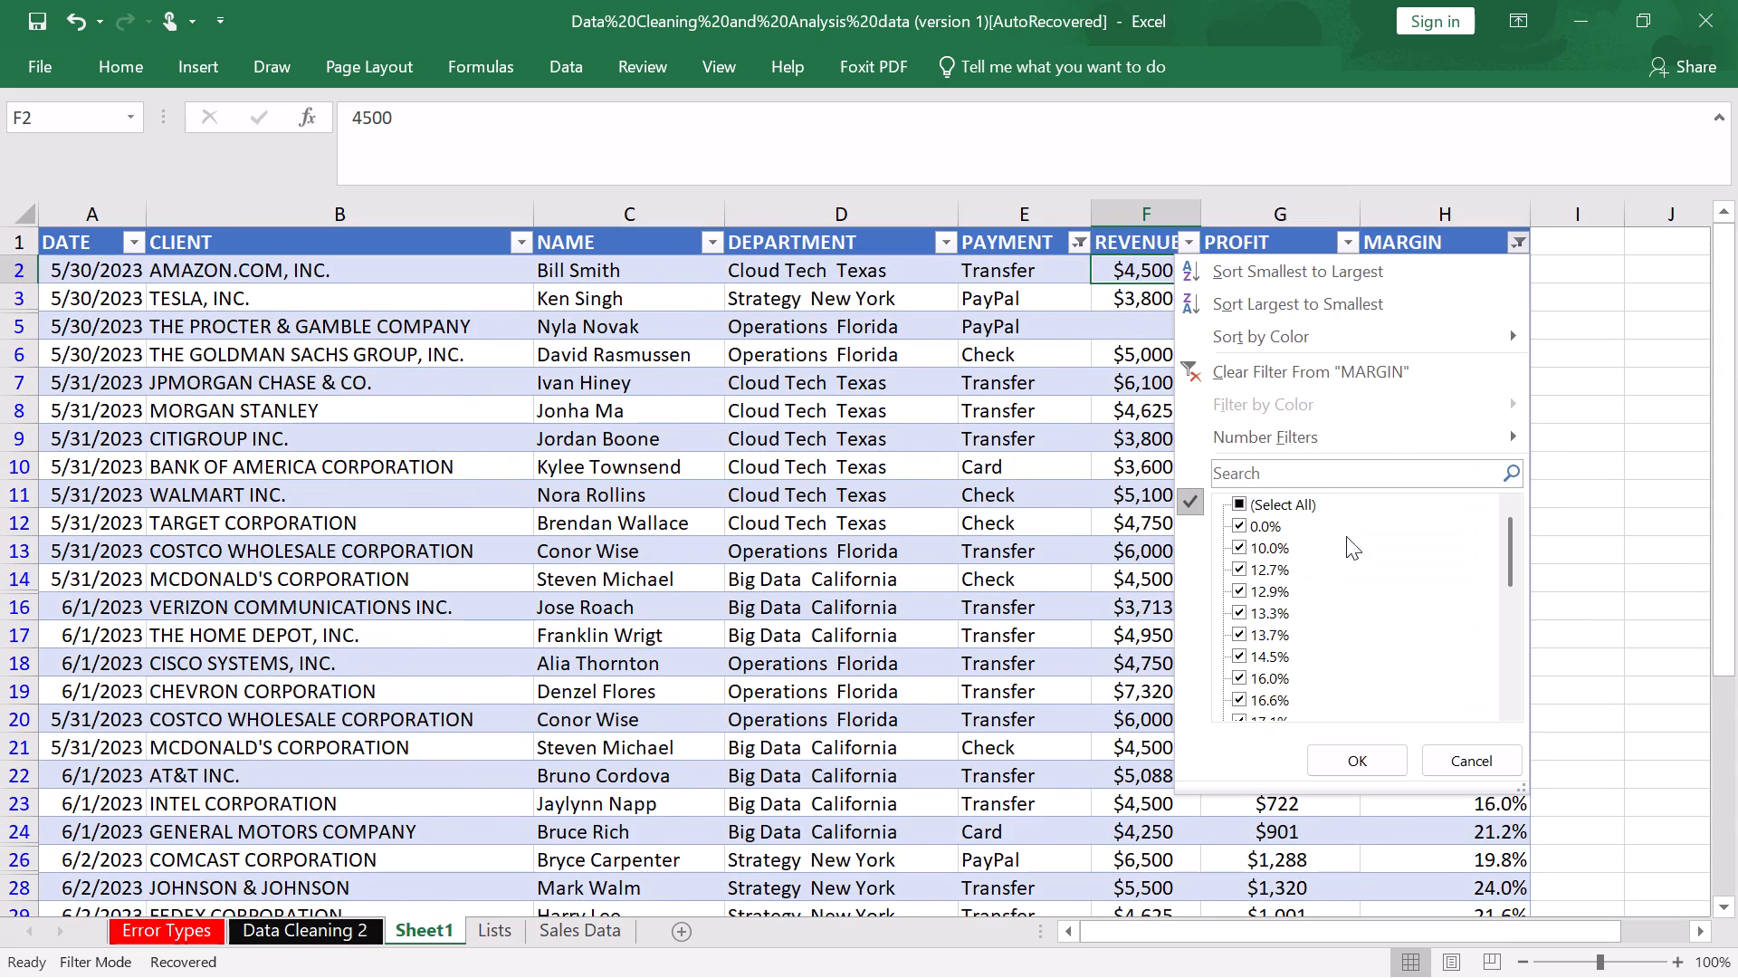
scroll(1281, 584, "down", 8)
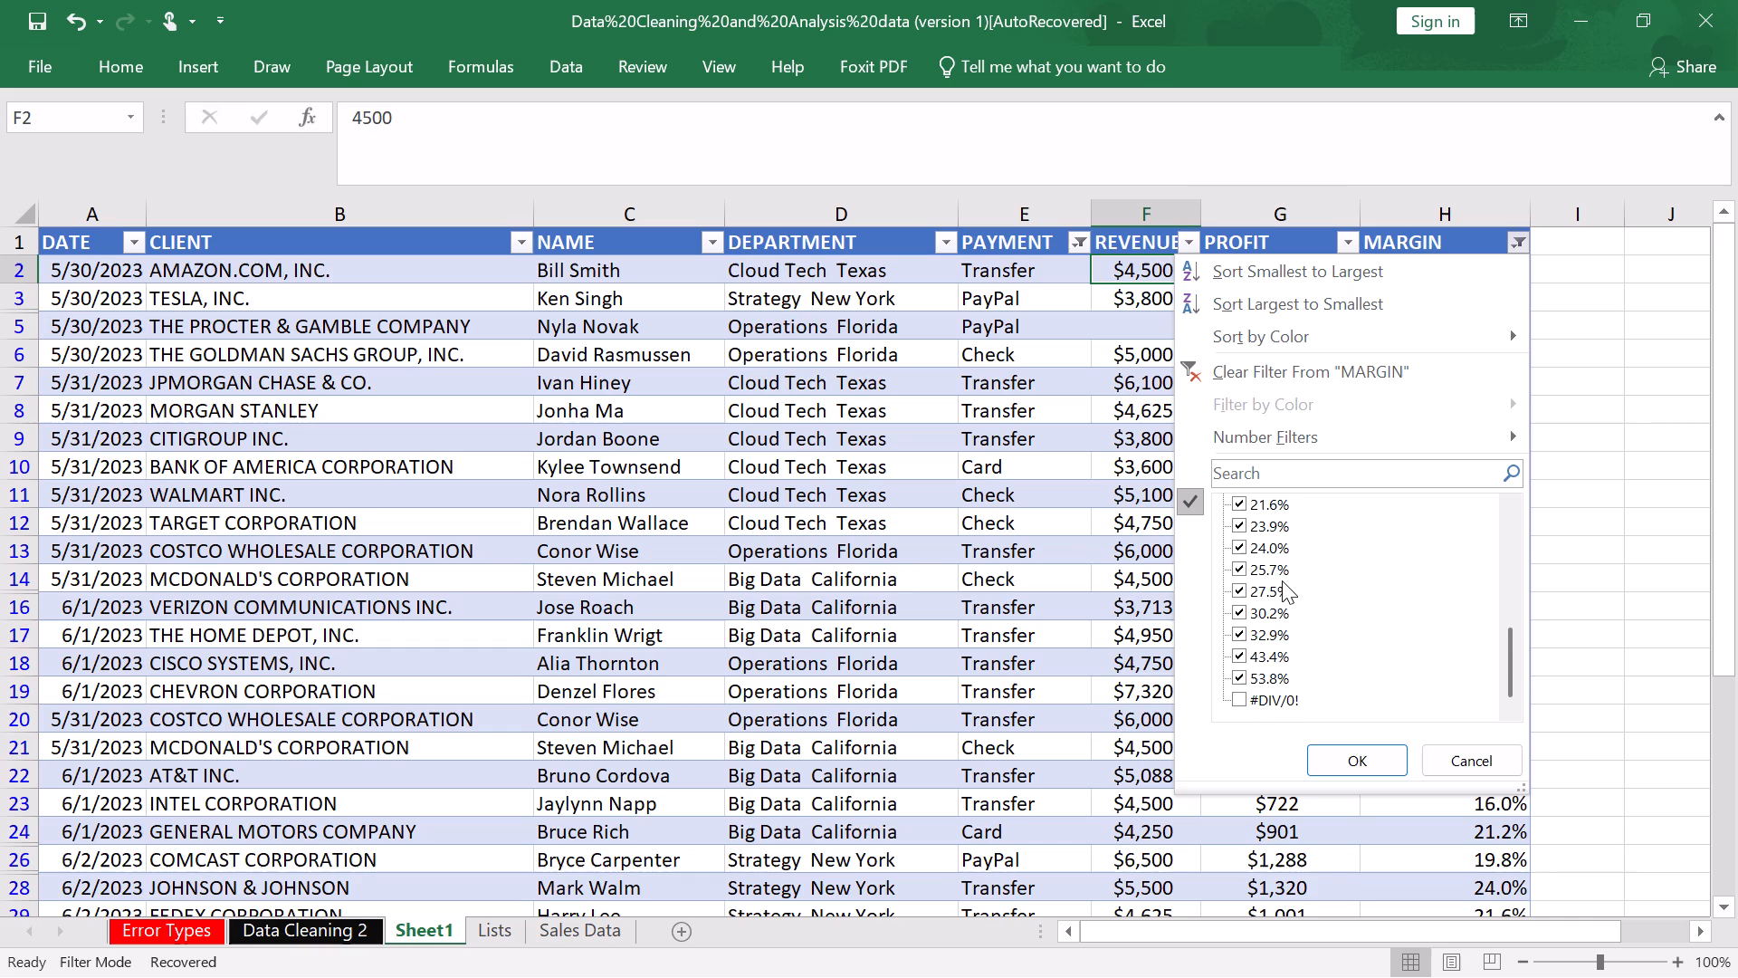
scroll(1282, 578, "down", 2)
left_click(1244, 698)
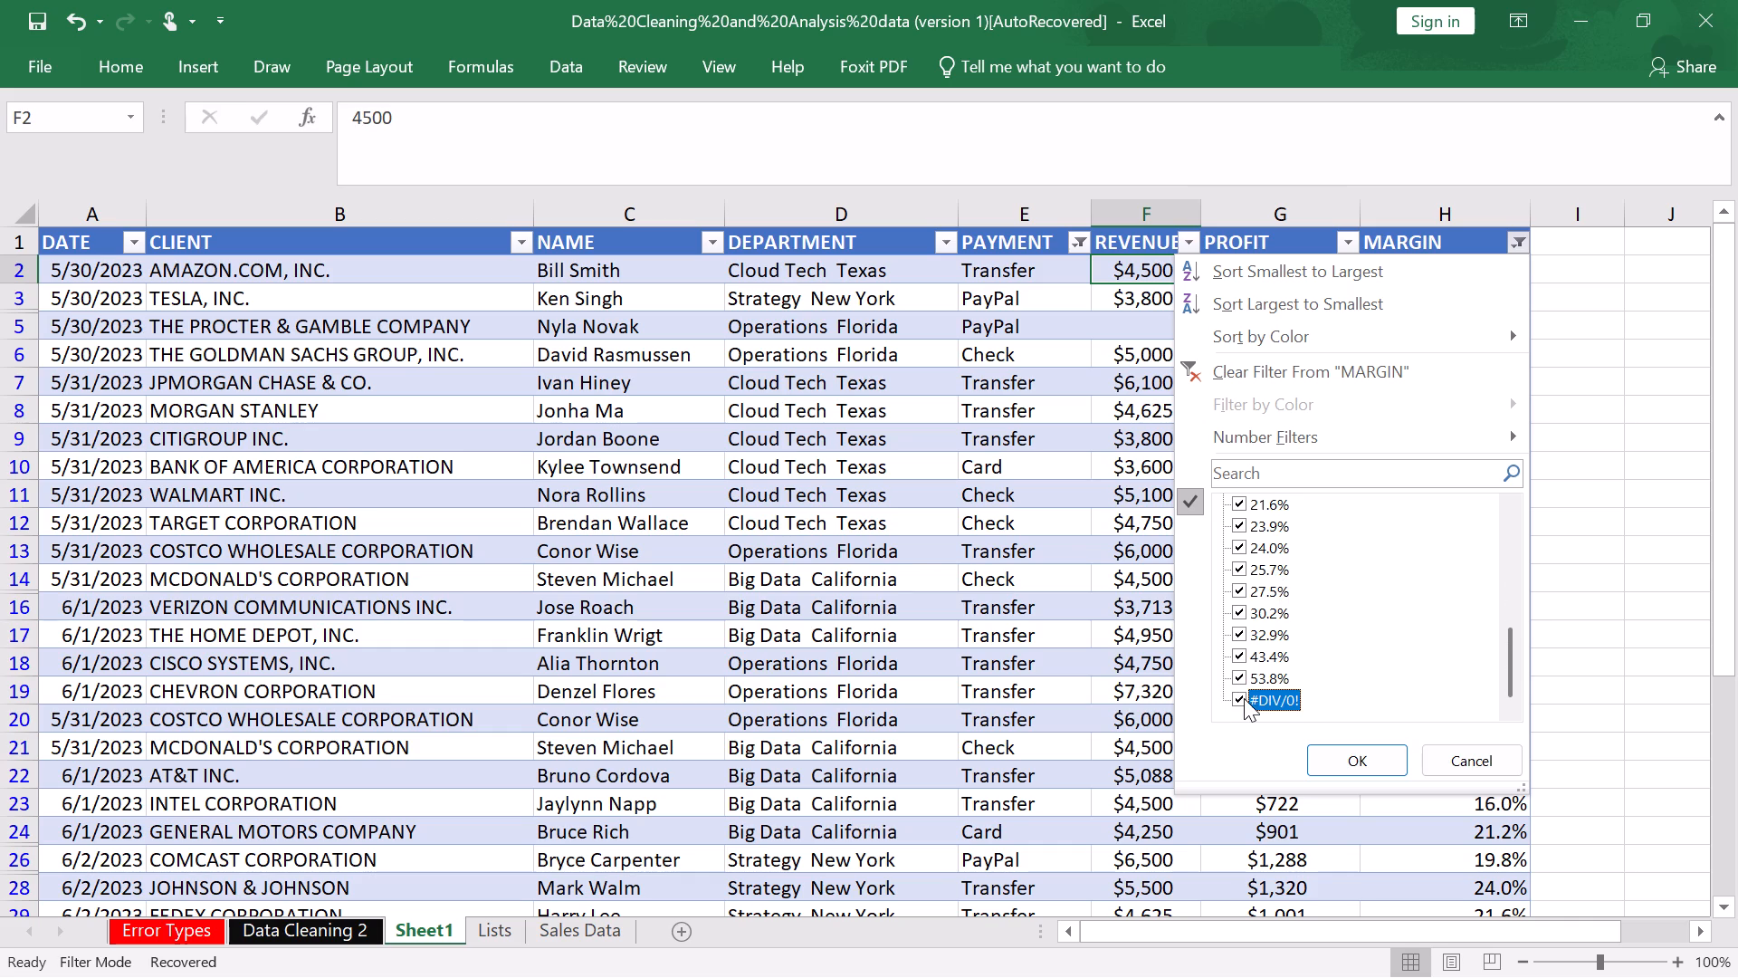
left_click(1355, 759)
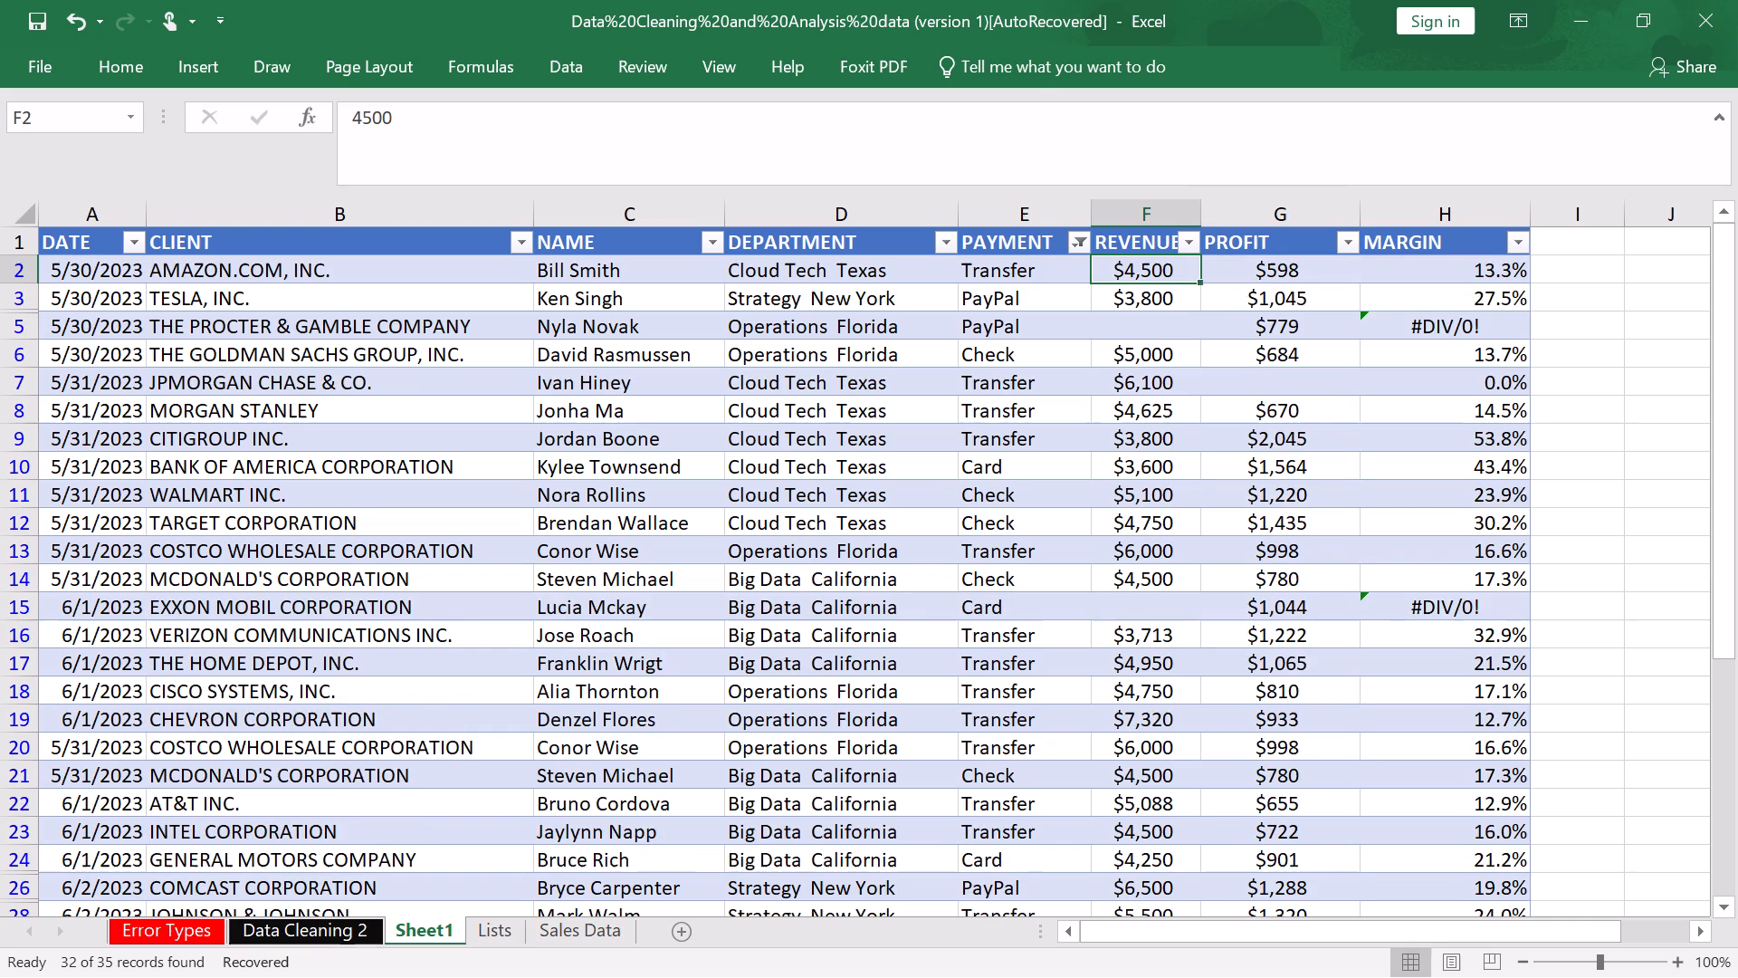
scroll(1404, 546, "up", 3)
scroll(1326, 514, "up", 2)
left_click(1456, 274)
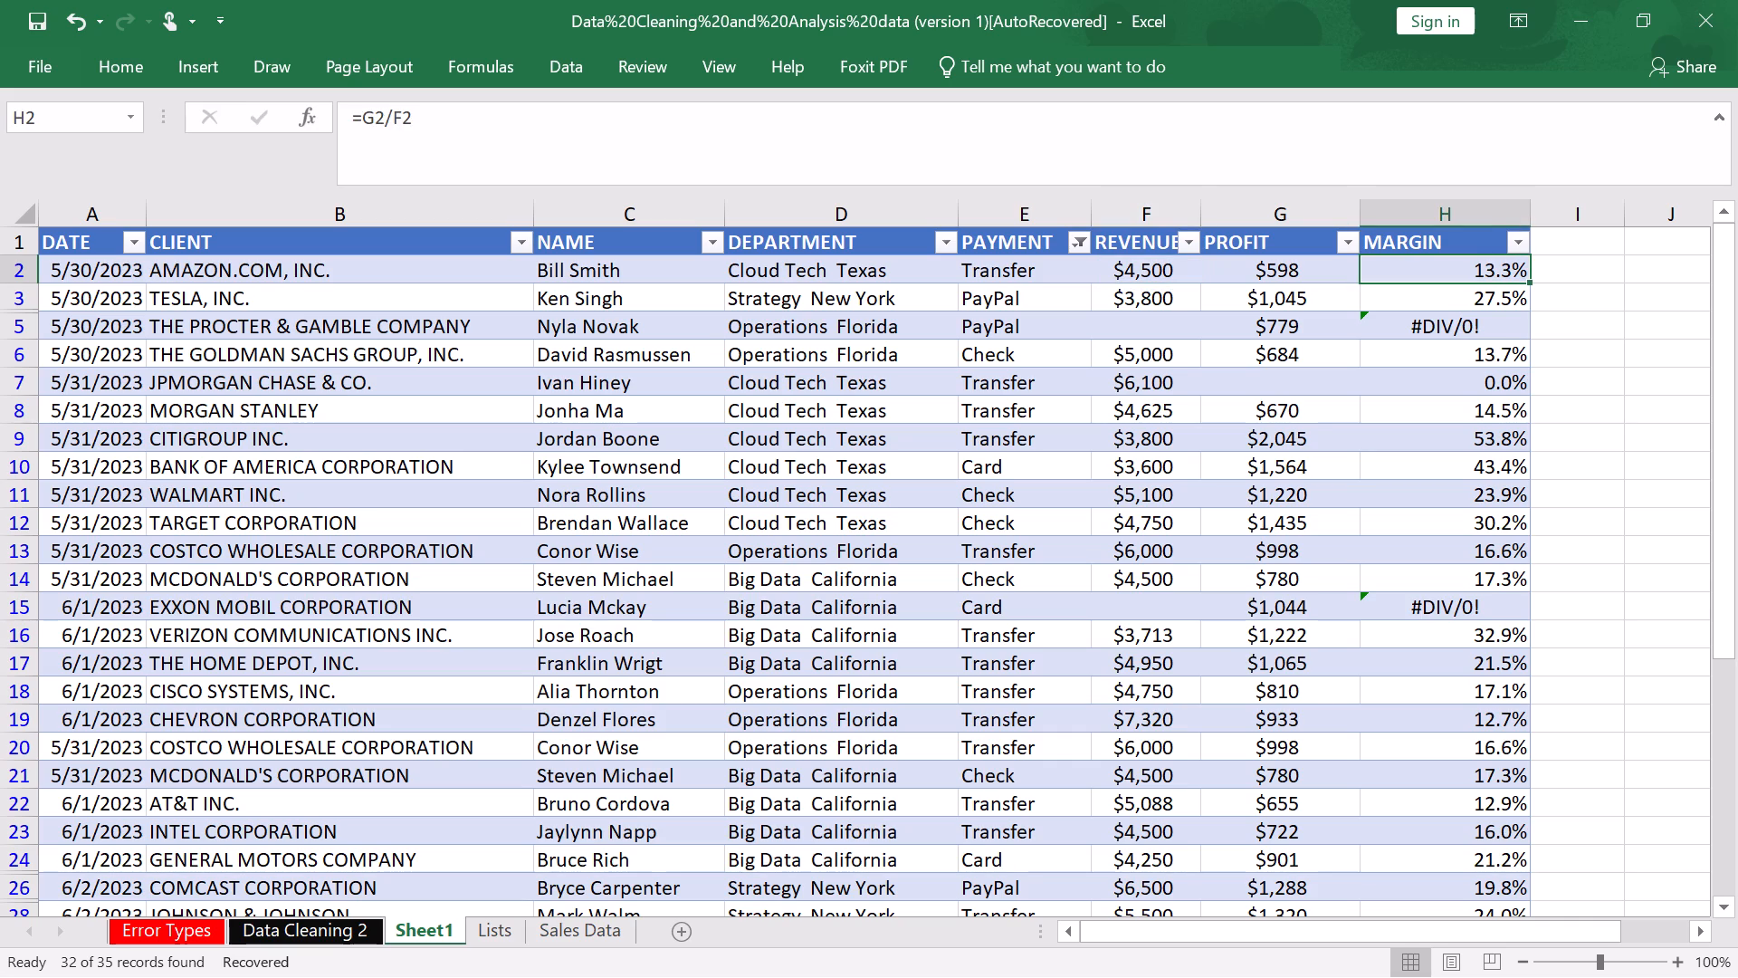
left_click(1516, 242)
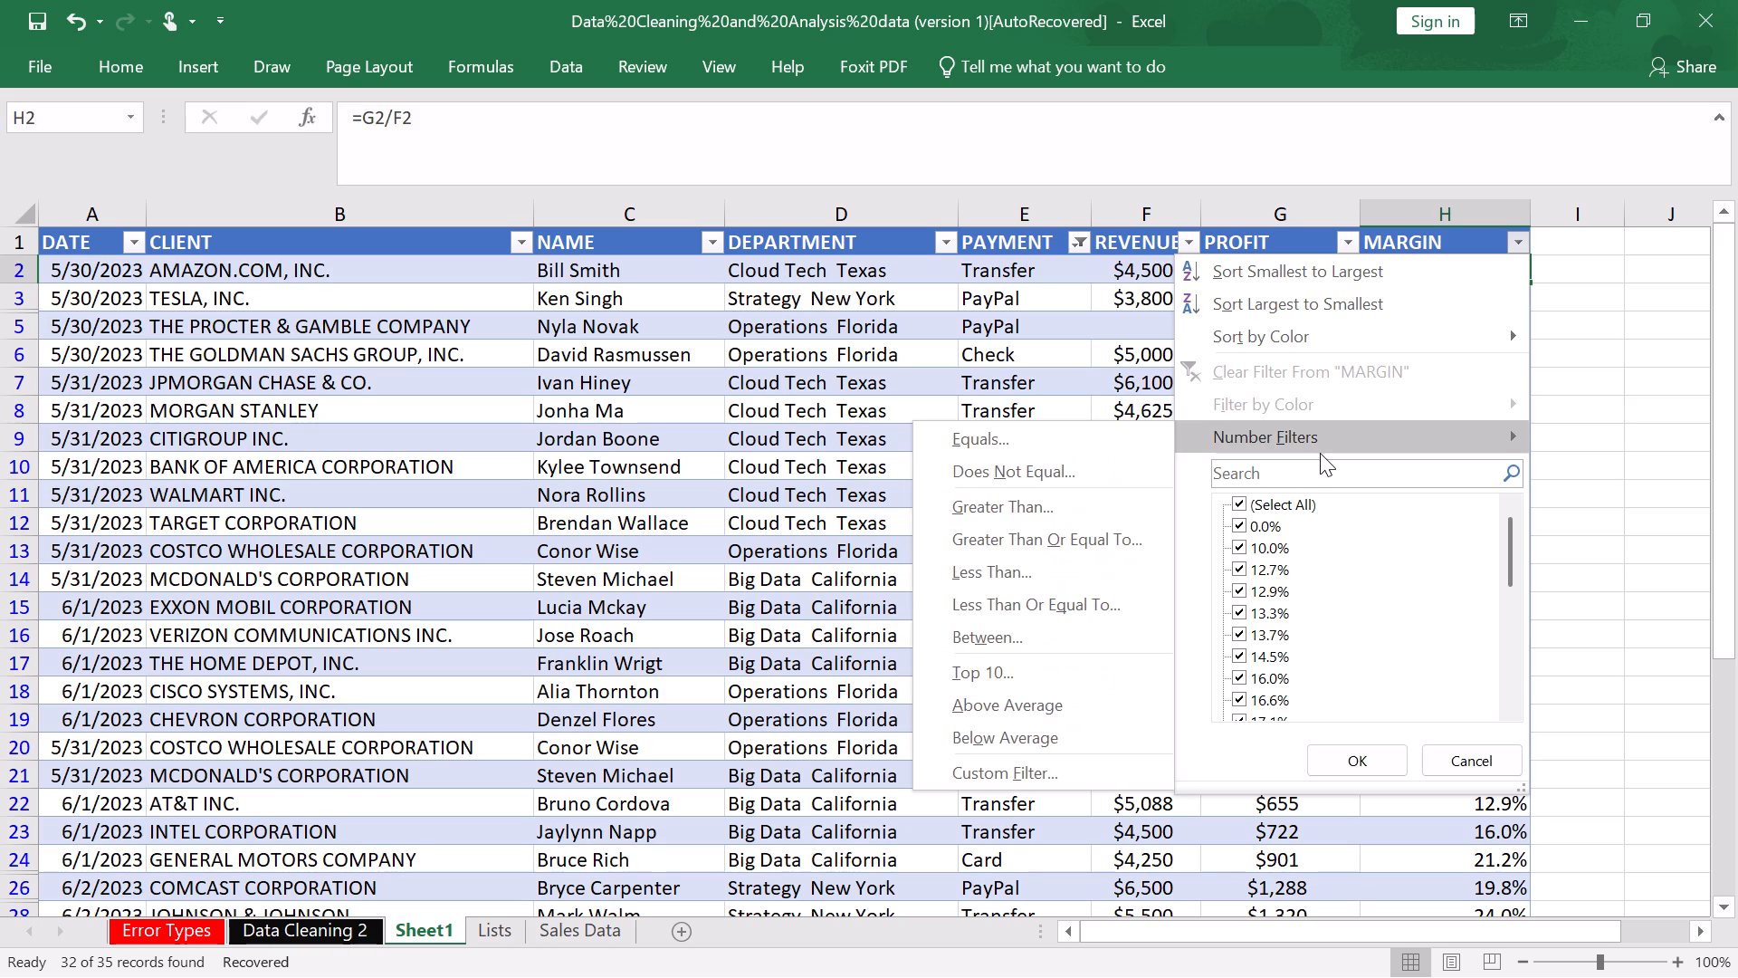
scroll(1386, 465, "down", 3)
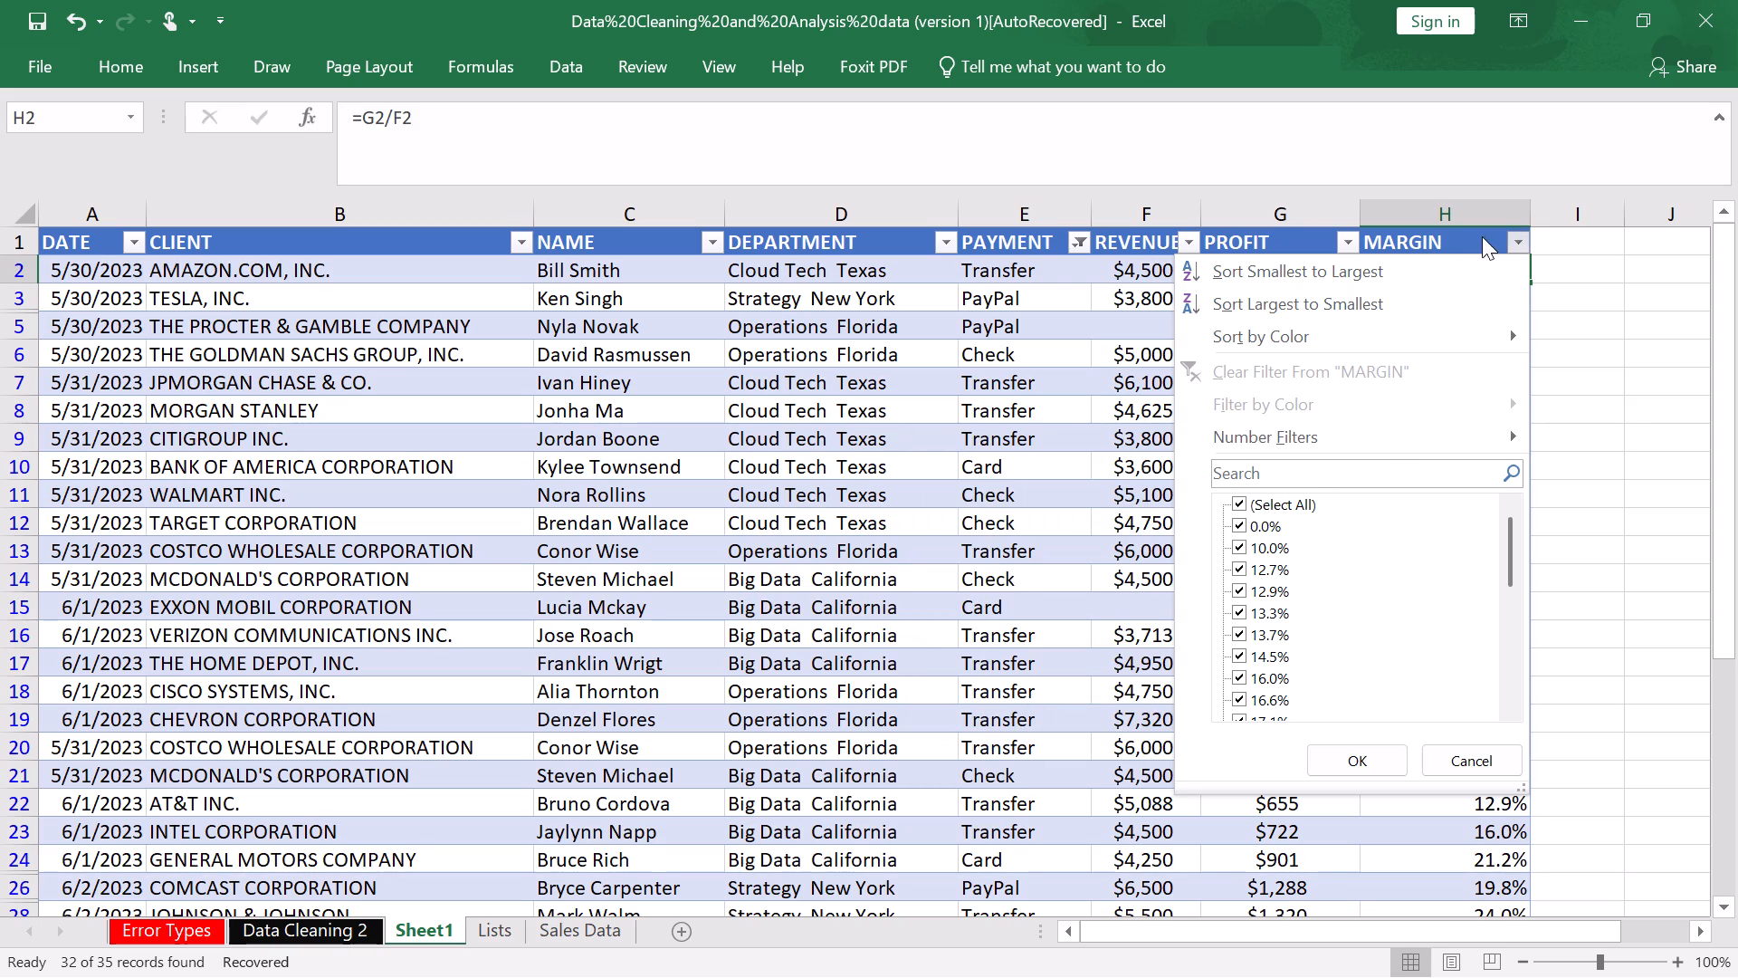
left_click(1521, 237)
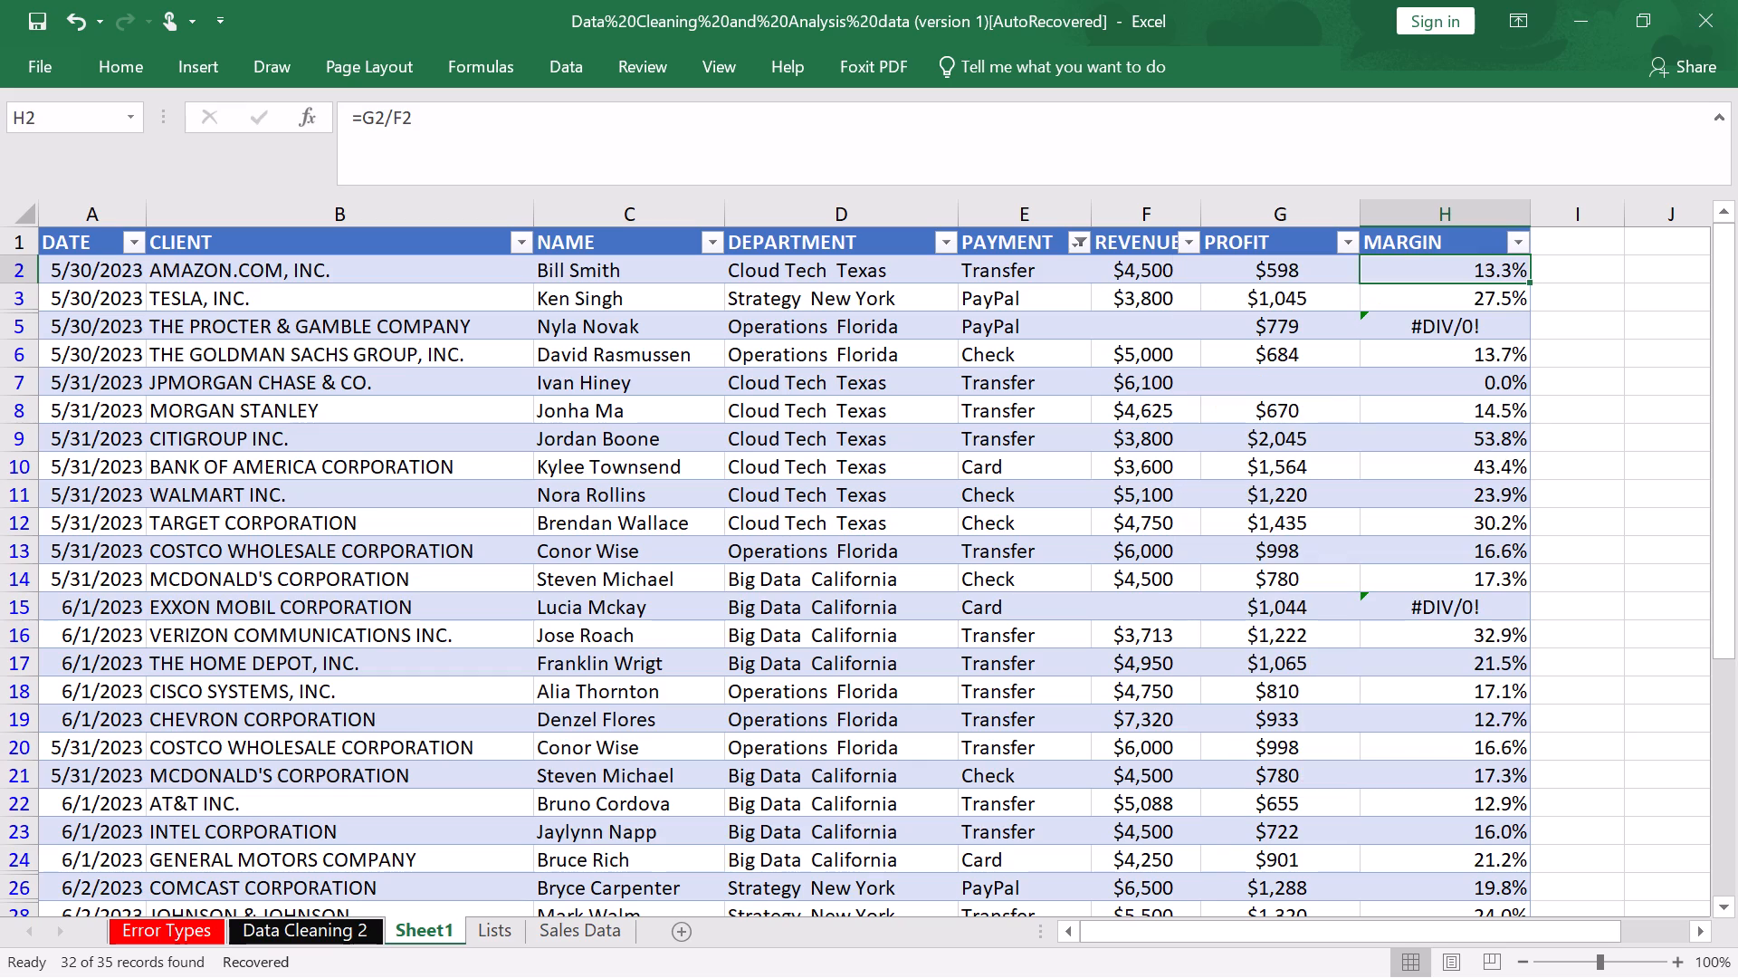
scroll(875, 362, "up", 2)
Save the workbook in the Documents folder as an Excel Workbook named Excel Data Cleaning.
key("ctrl+s")
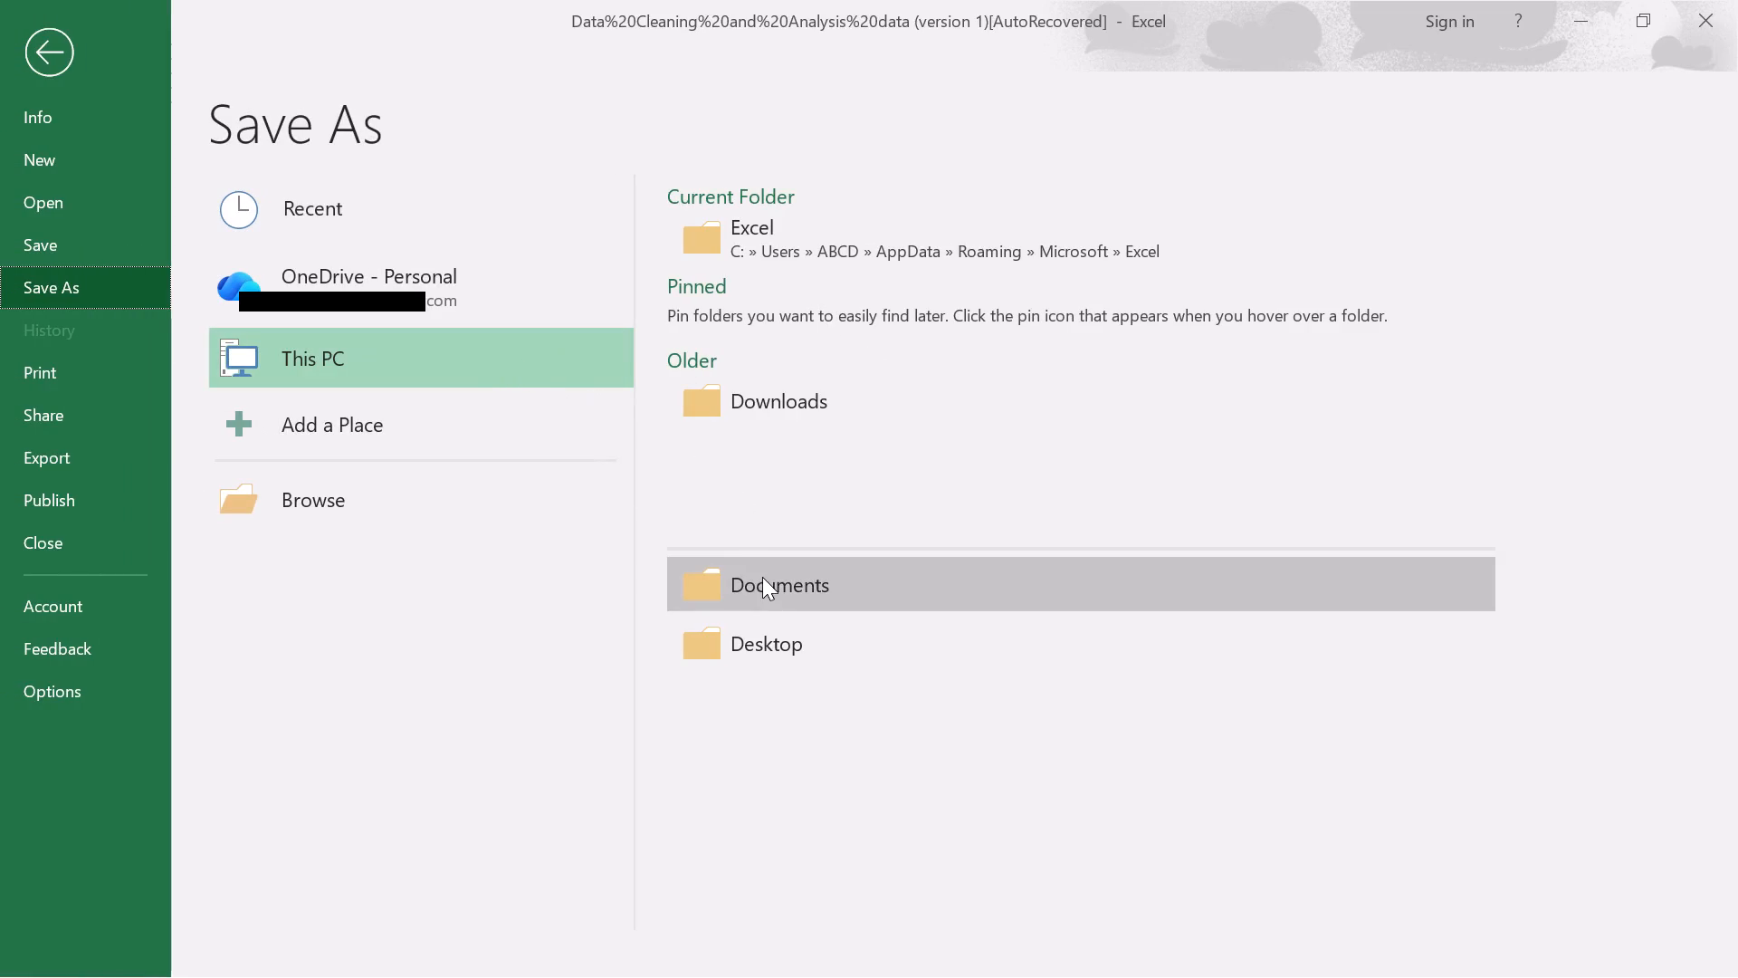
left_click(787, 579)
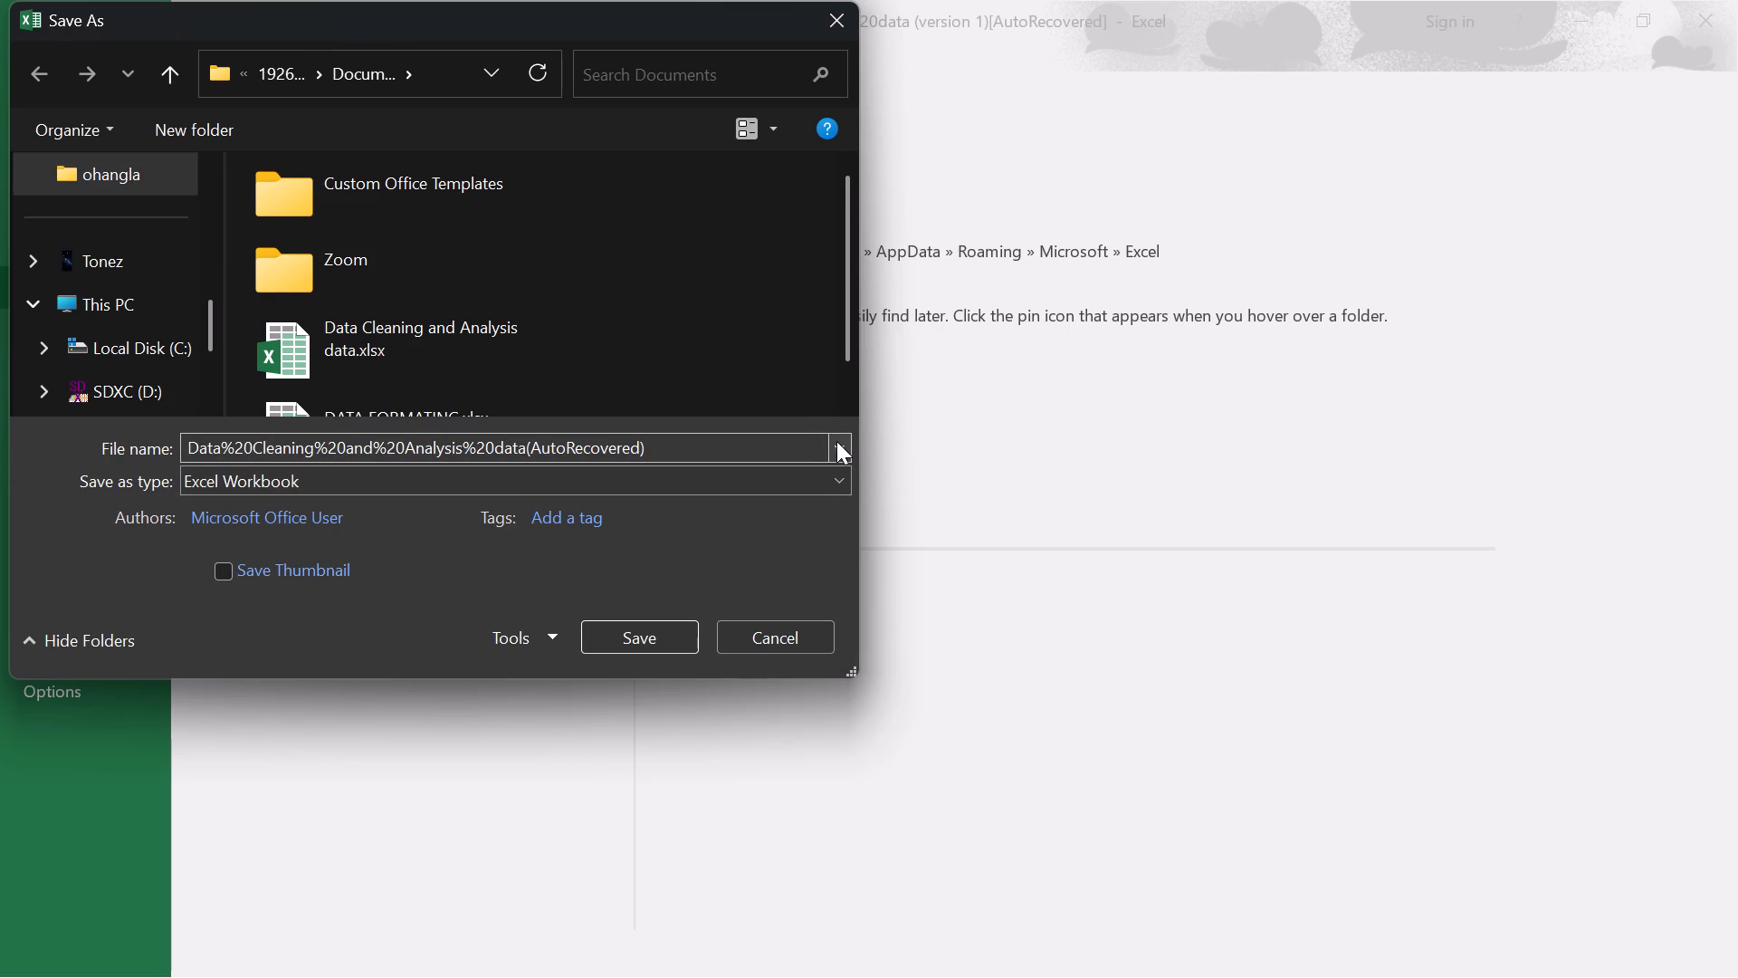
left_click(706, 445)
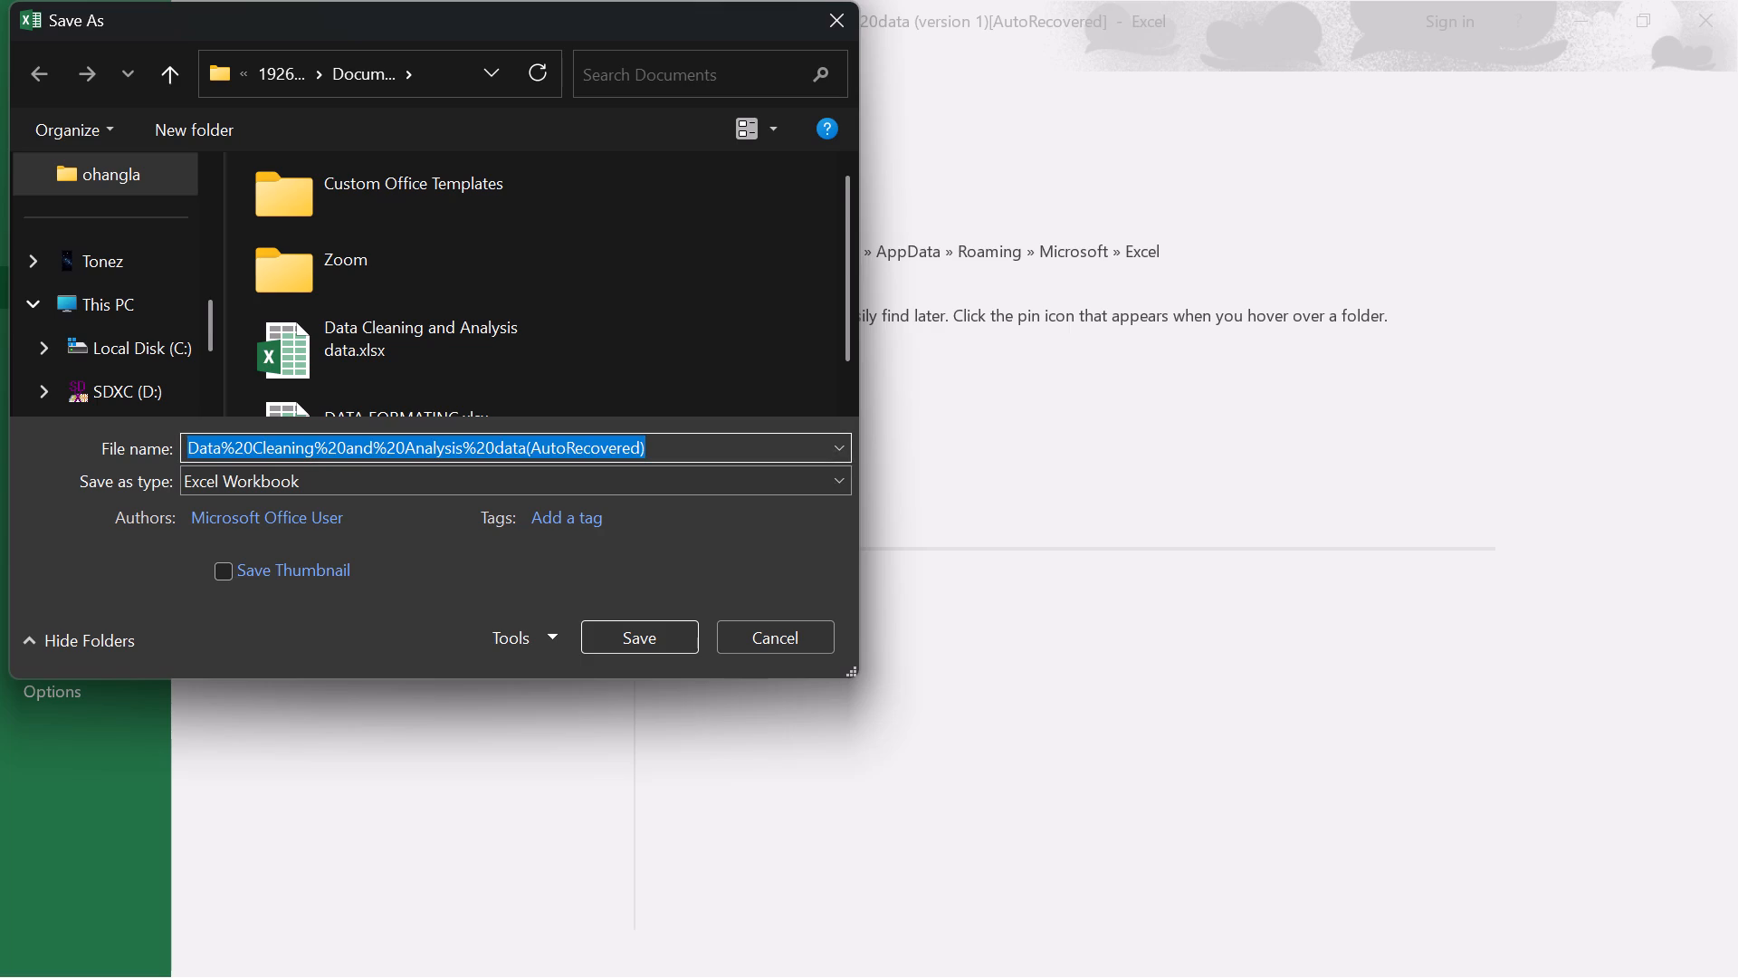
key("BackSpace")
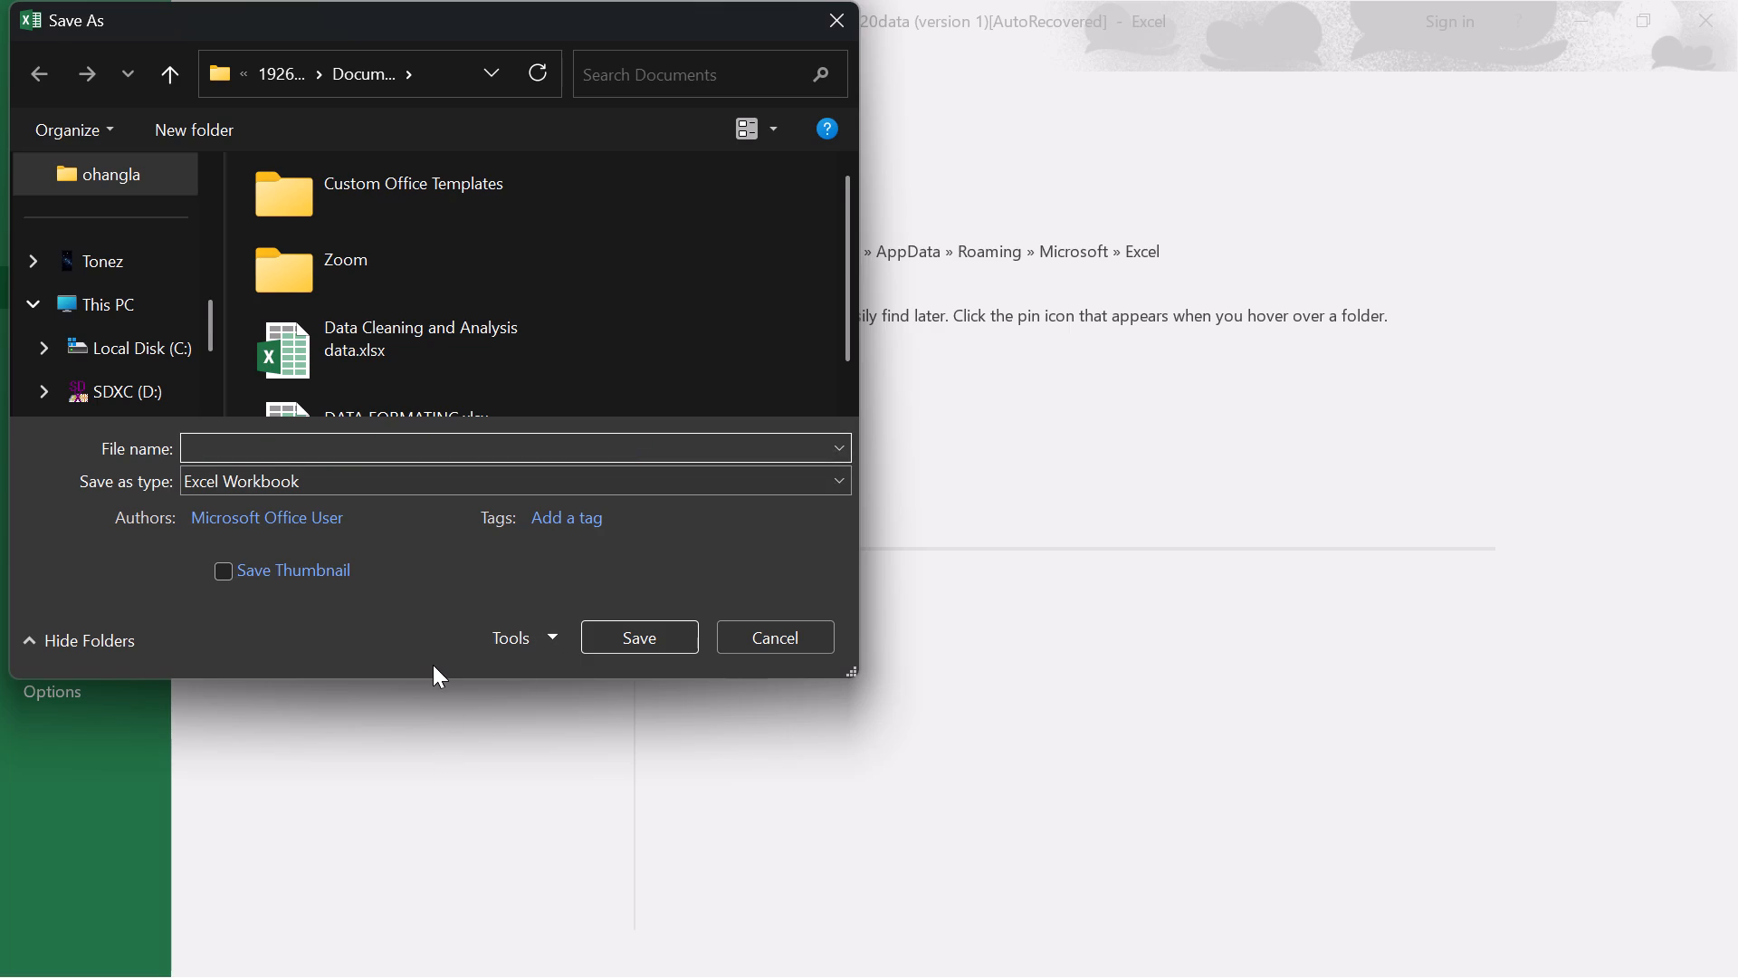
key("e")
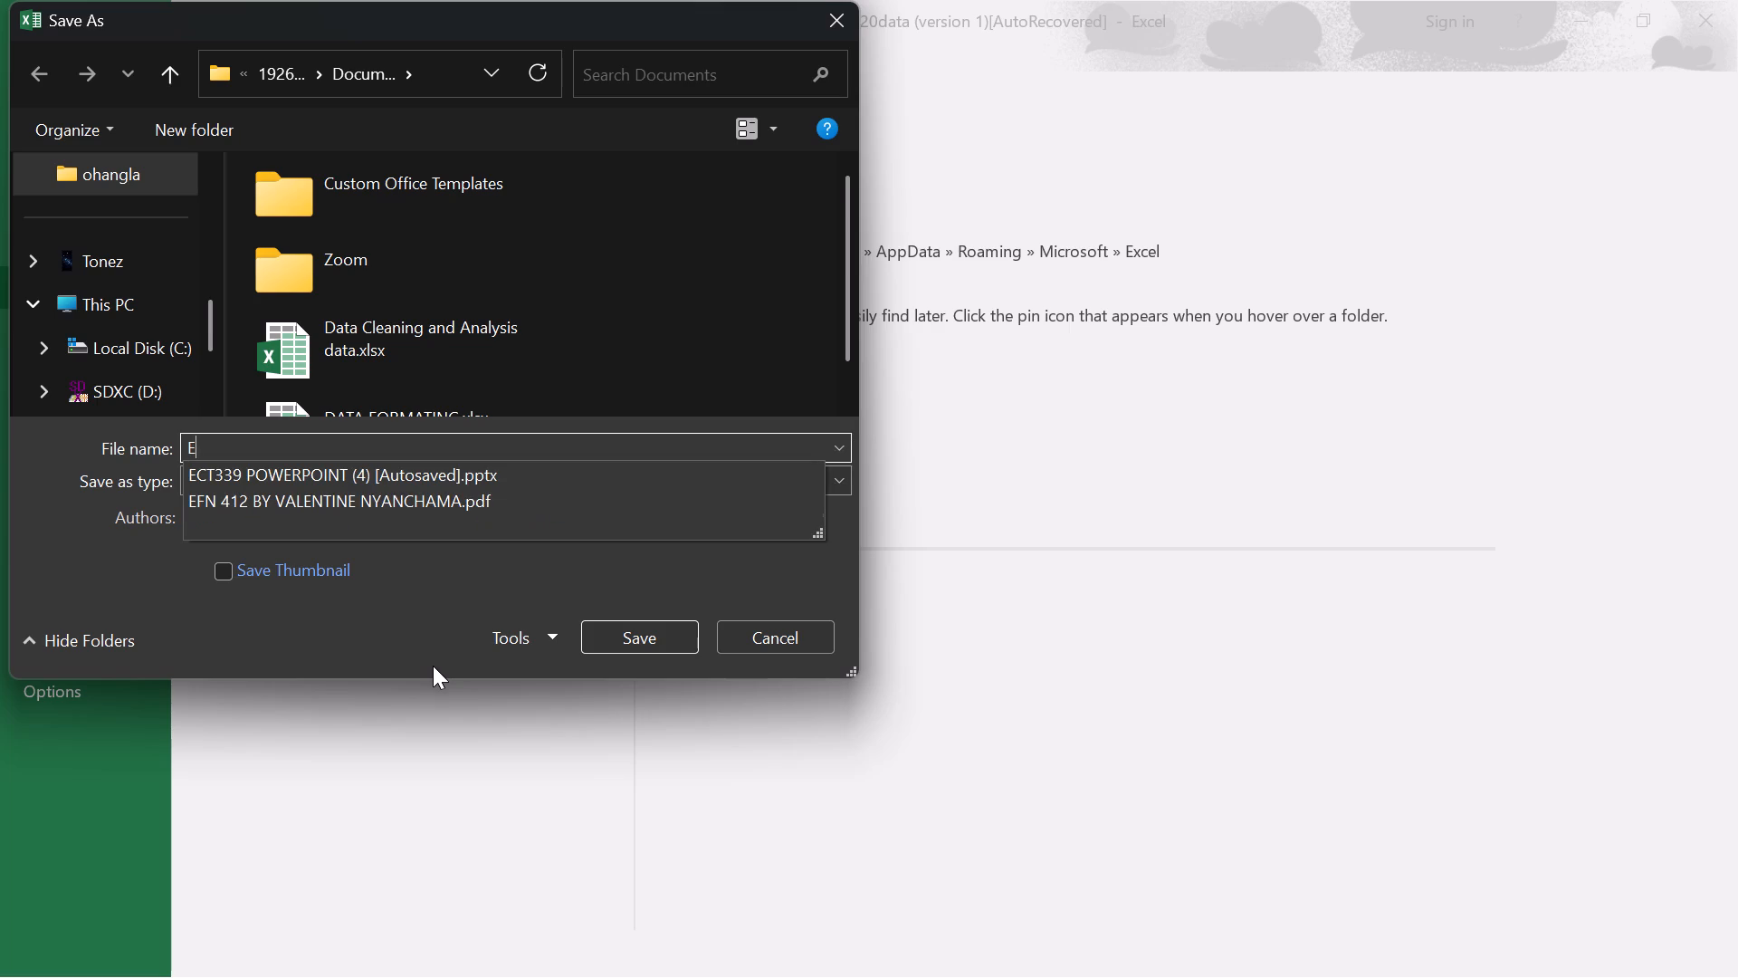
key("x")
type("cel")
key("space")
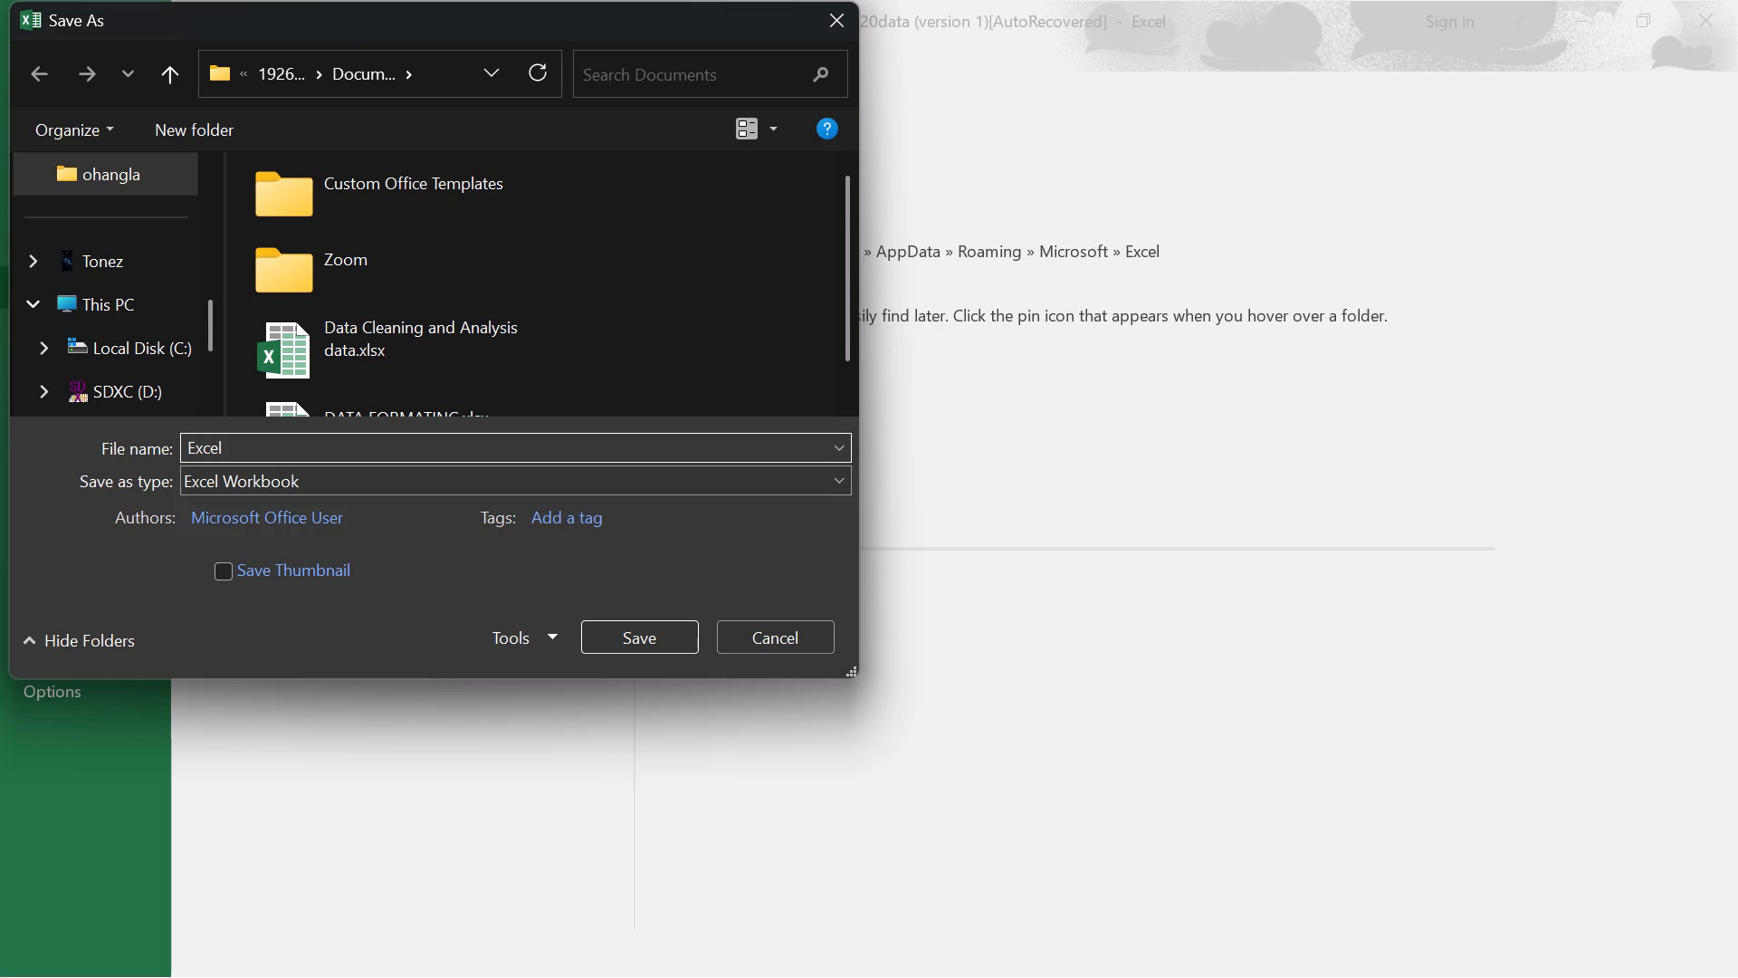
type("ata")
key("space")
type("c")
key("BackSpace")
key("c")
type("lea")
key("n")
type("ing")
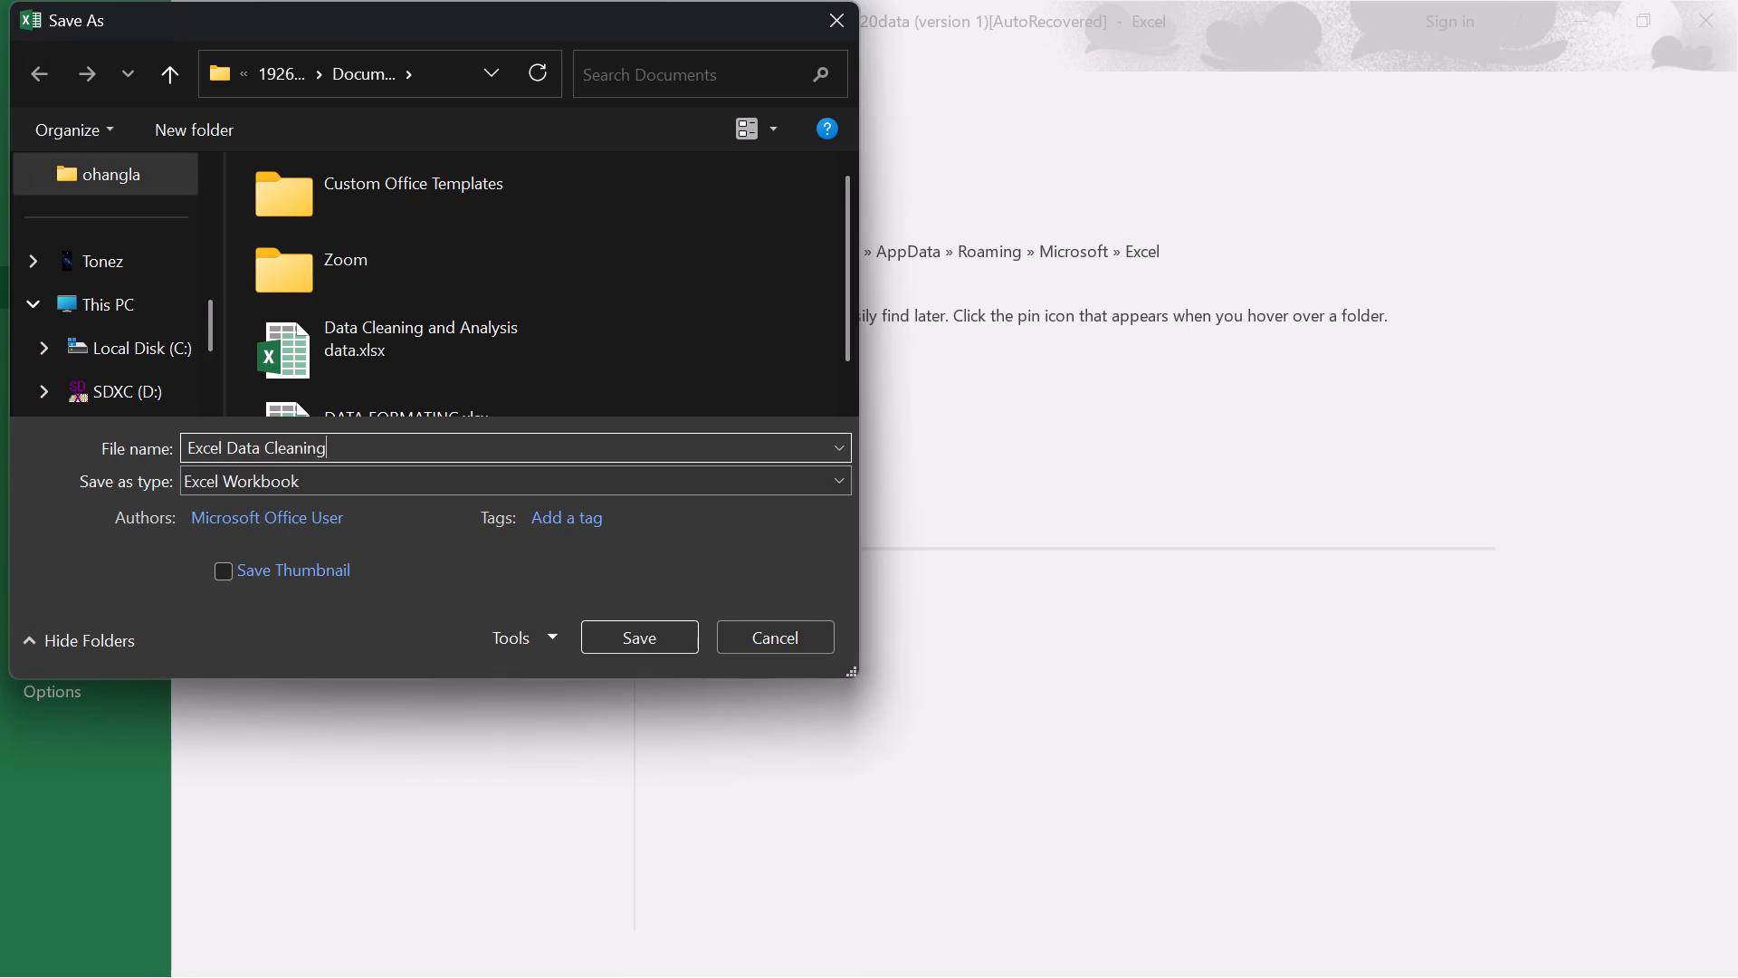
left_click(635, 637)
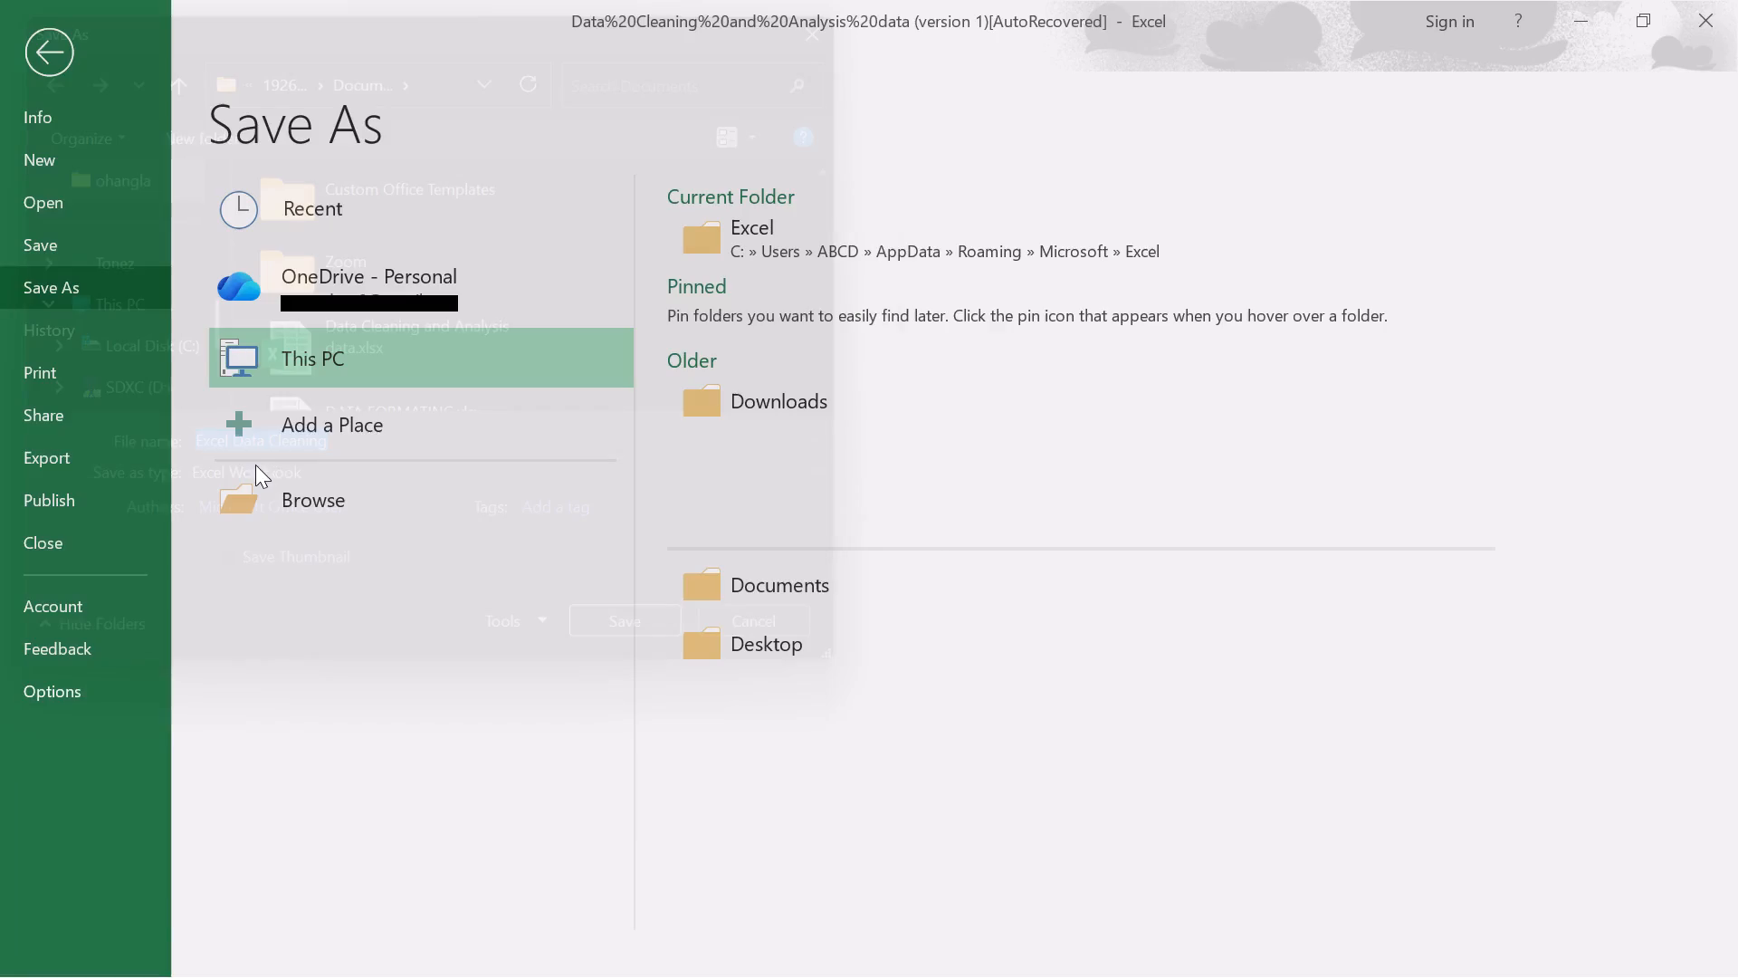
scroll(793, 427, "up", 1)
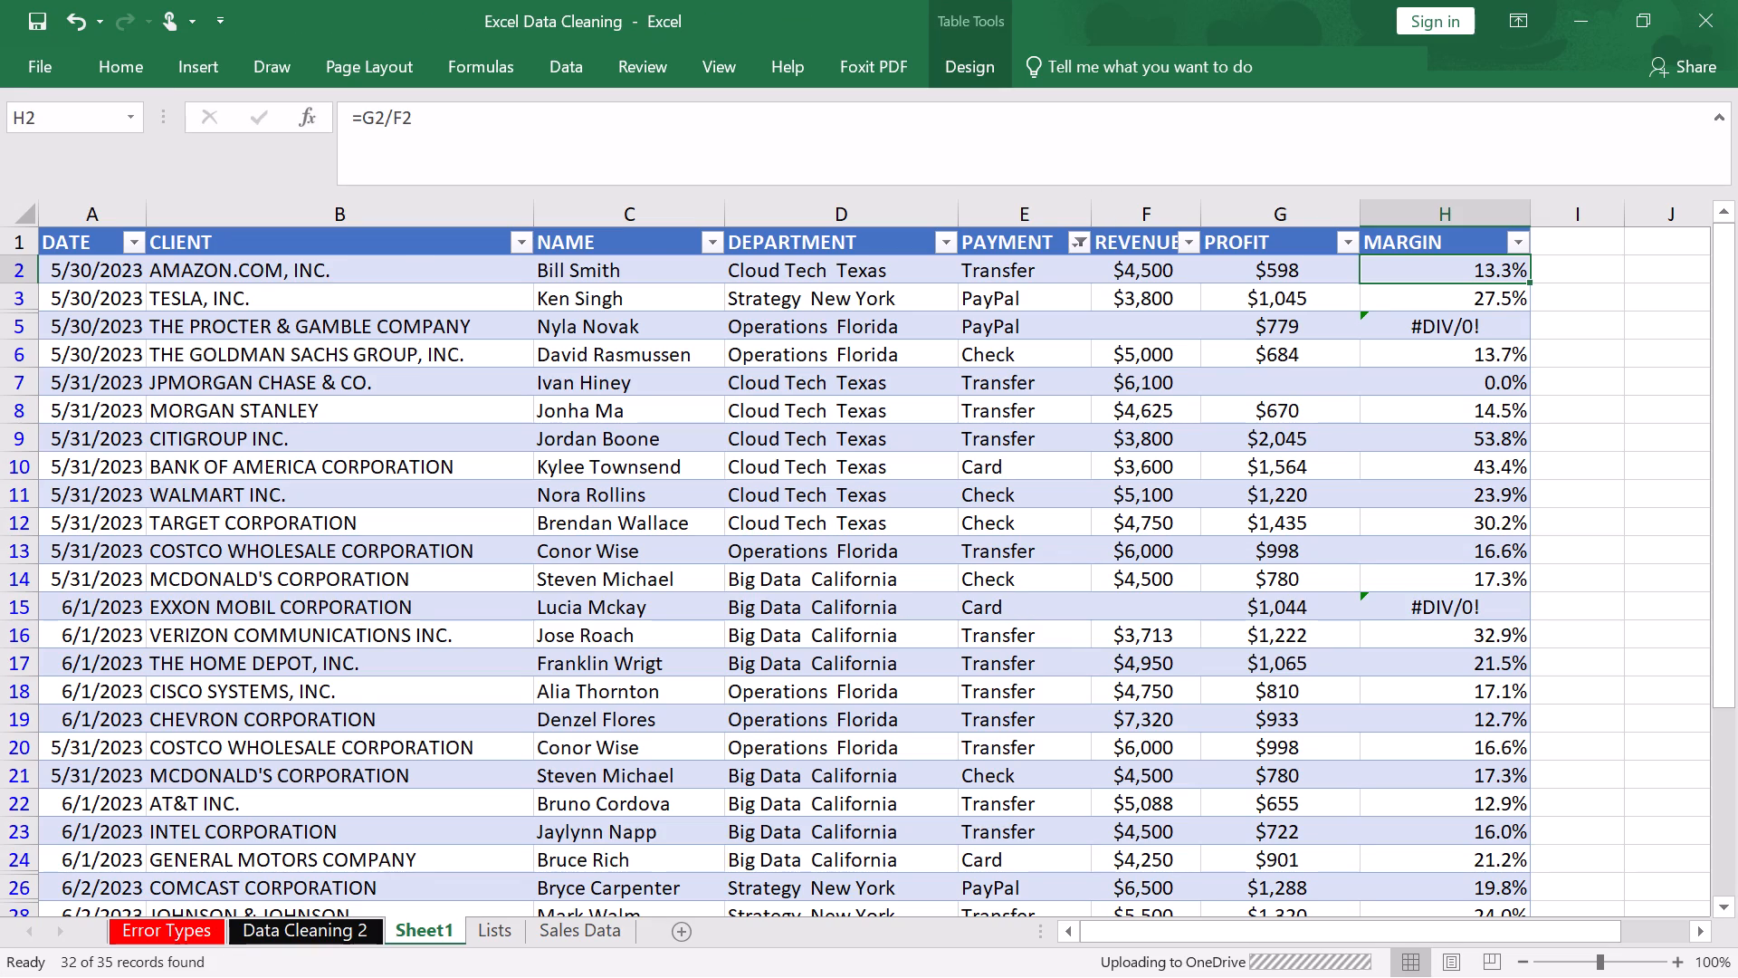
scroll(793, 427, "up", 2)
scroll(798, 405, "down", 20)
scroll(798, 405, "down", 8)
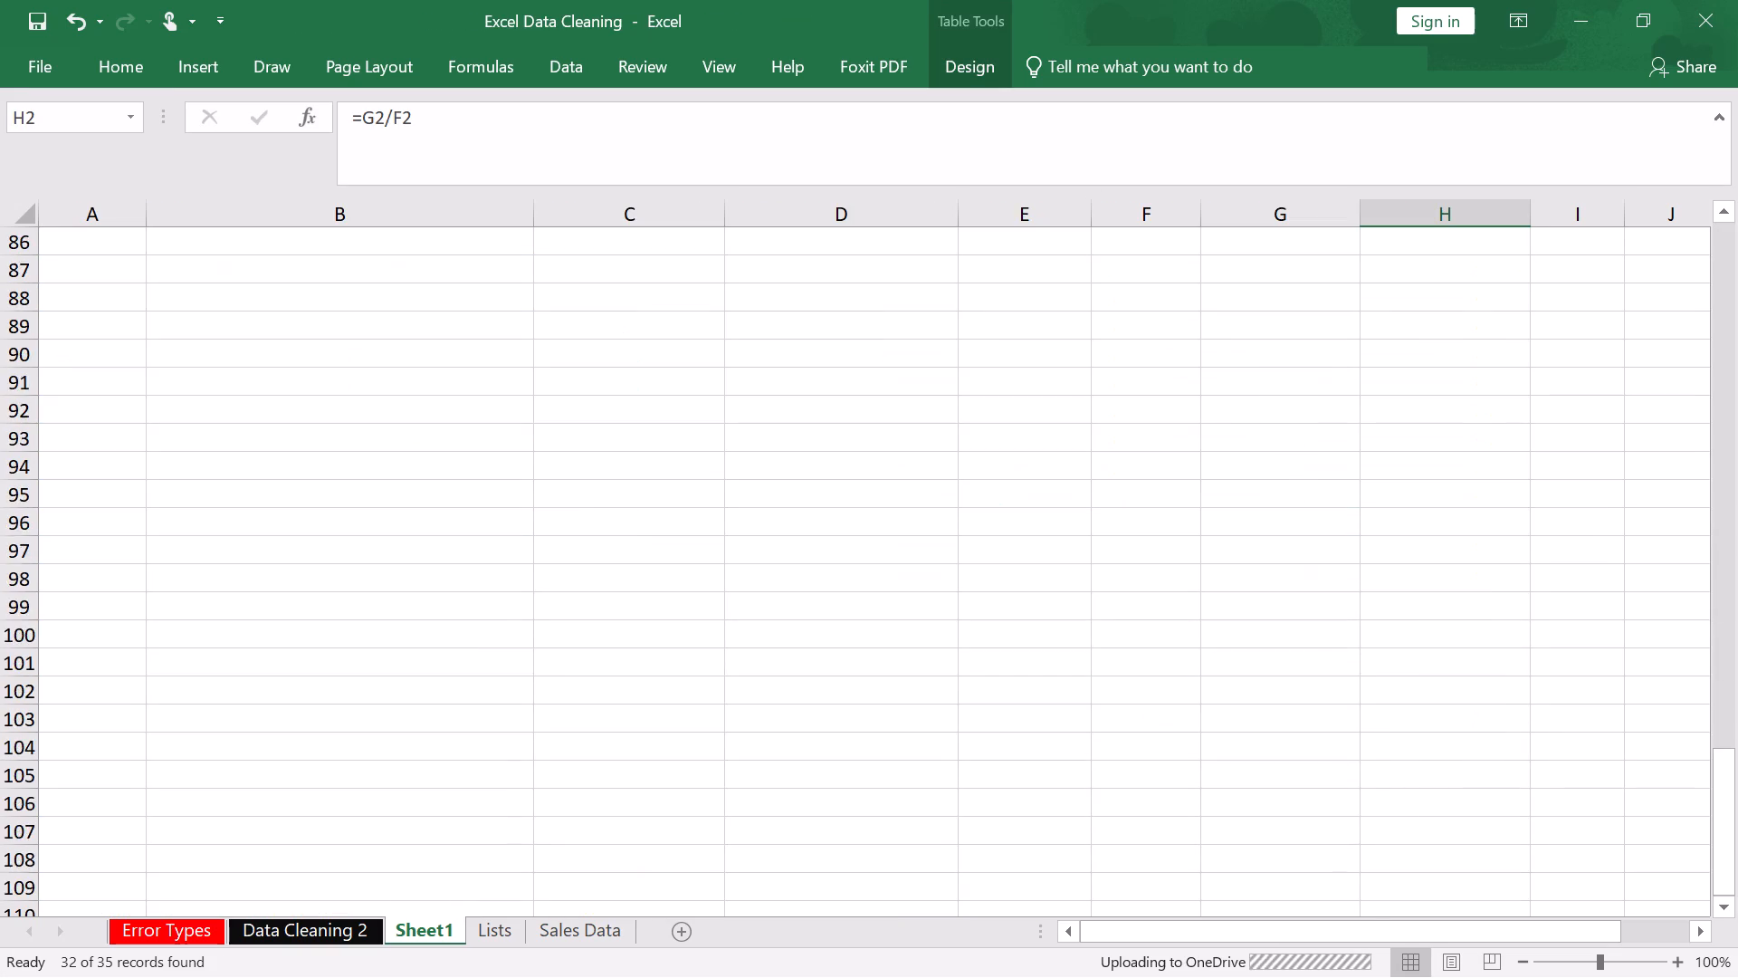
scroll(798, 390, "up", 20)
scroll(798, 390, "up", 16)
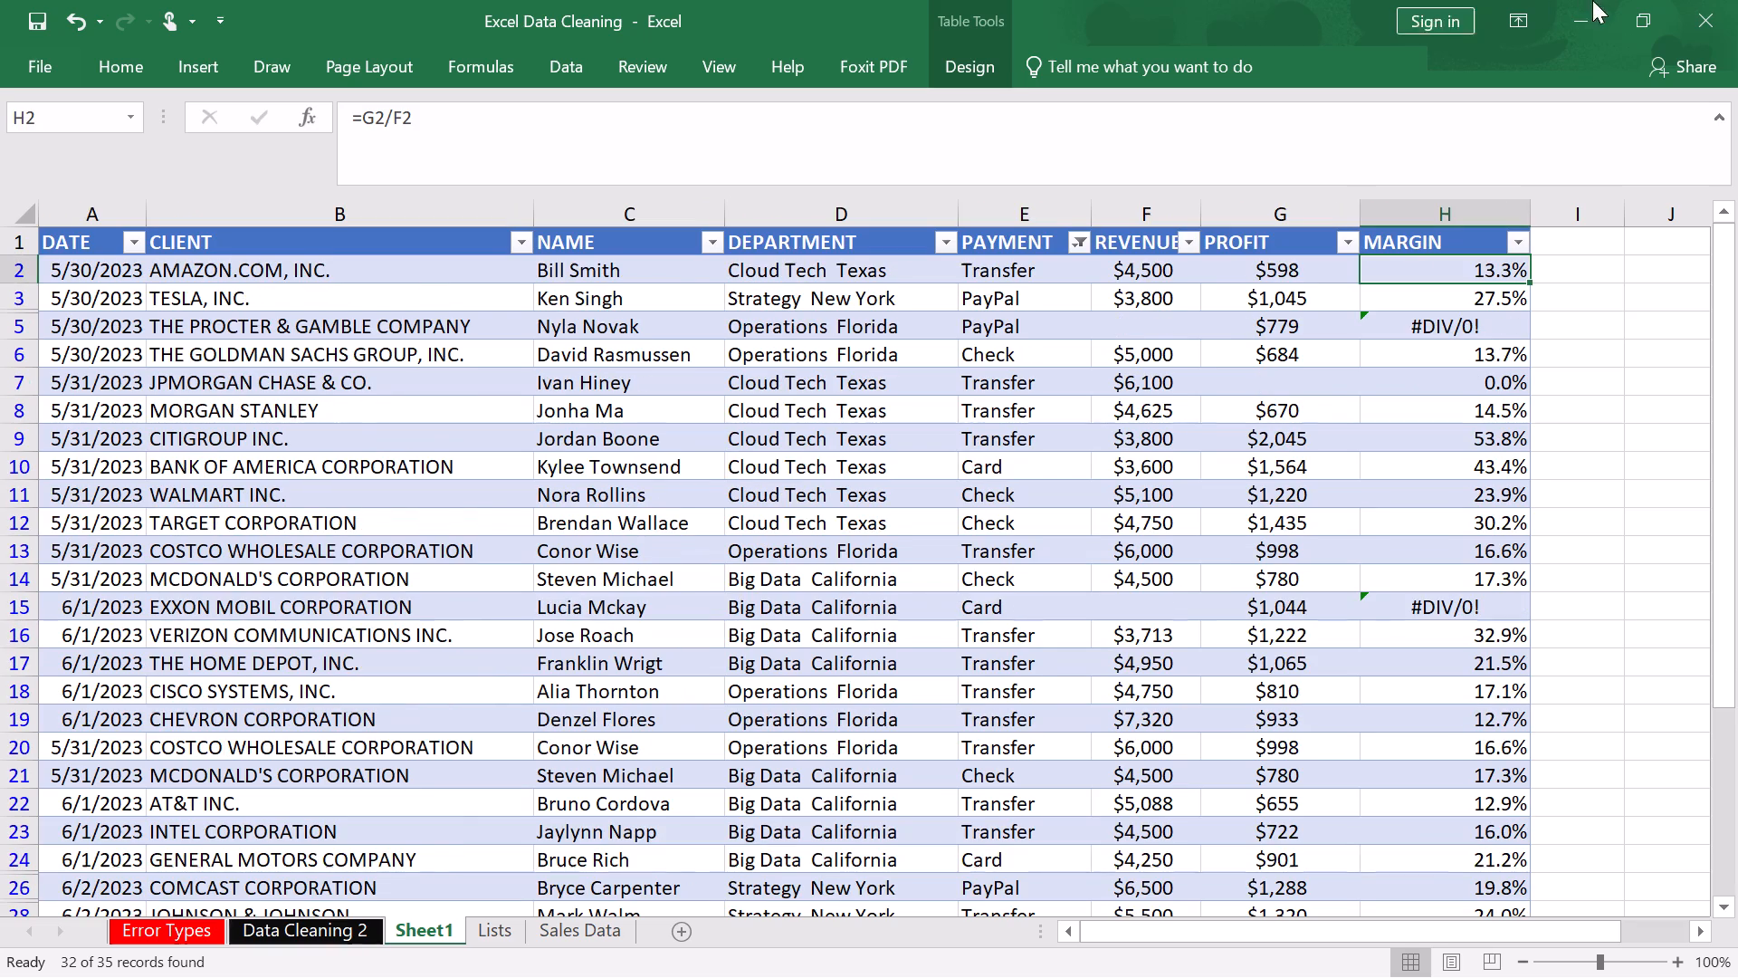
Minimise the Excel Data Cleaning and Data Cleaning and Analysis data workbooks to return to the Documents folder in File Explorer.
left_click(1595, 19)
scroll(914, 588, "up", 4)
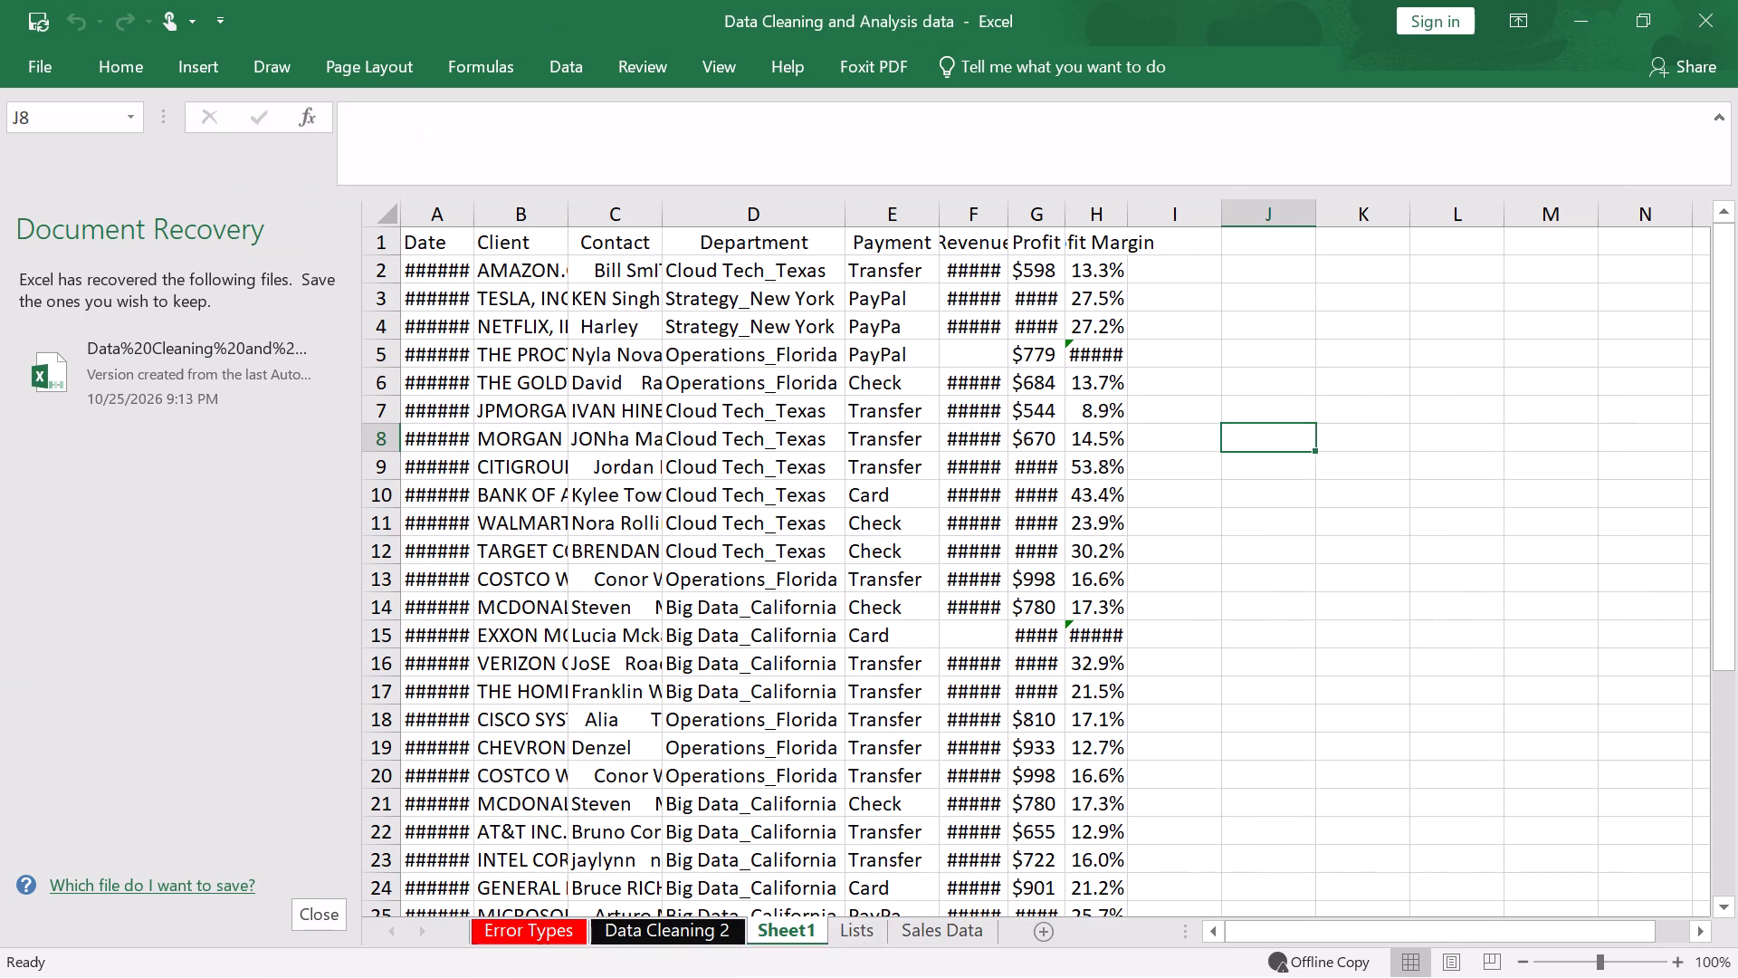
scroll(912, 576, "up", 6)
scroll(908, 561, "down", 20)
scroll(908, 561, "down", 8)
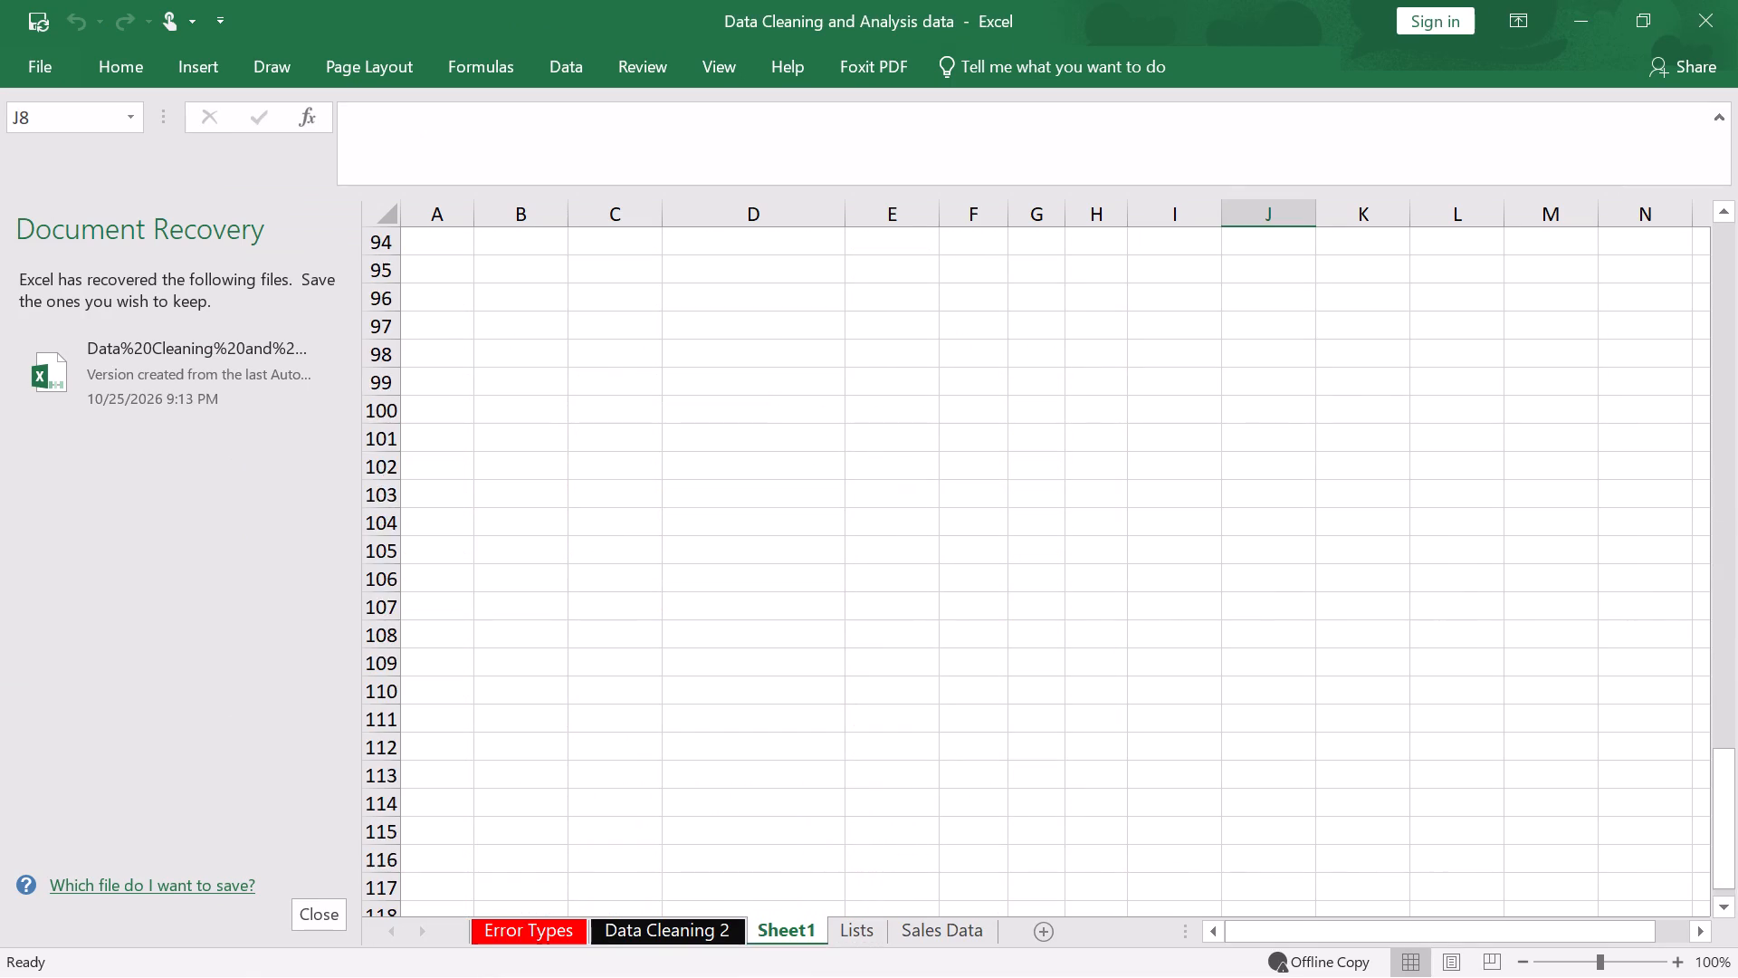
scroll(910, 537, "down", 20)
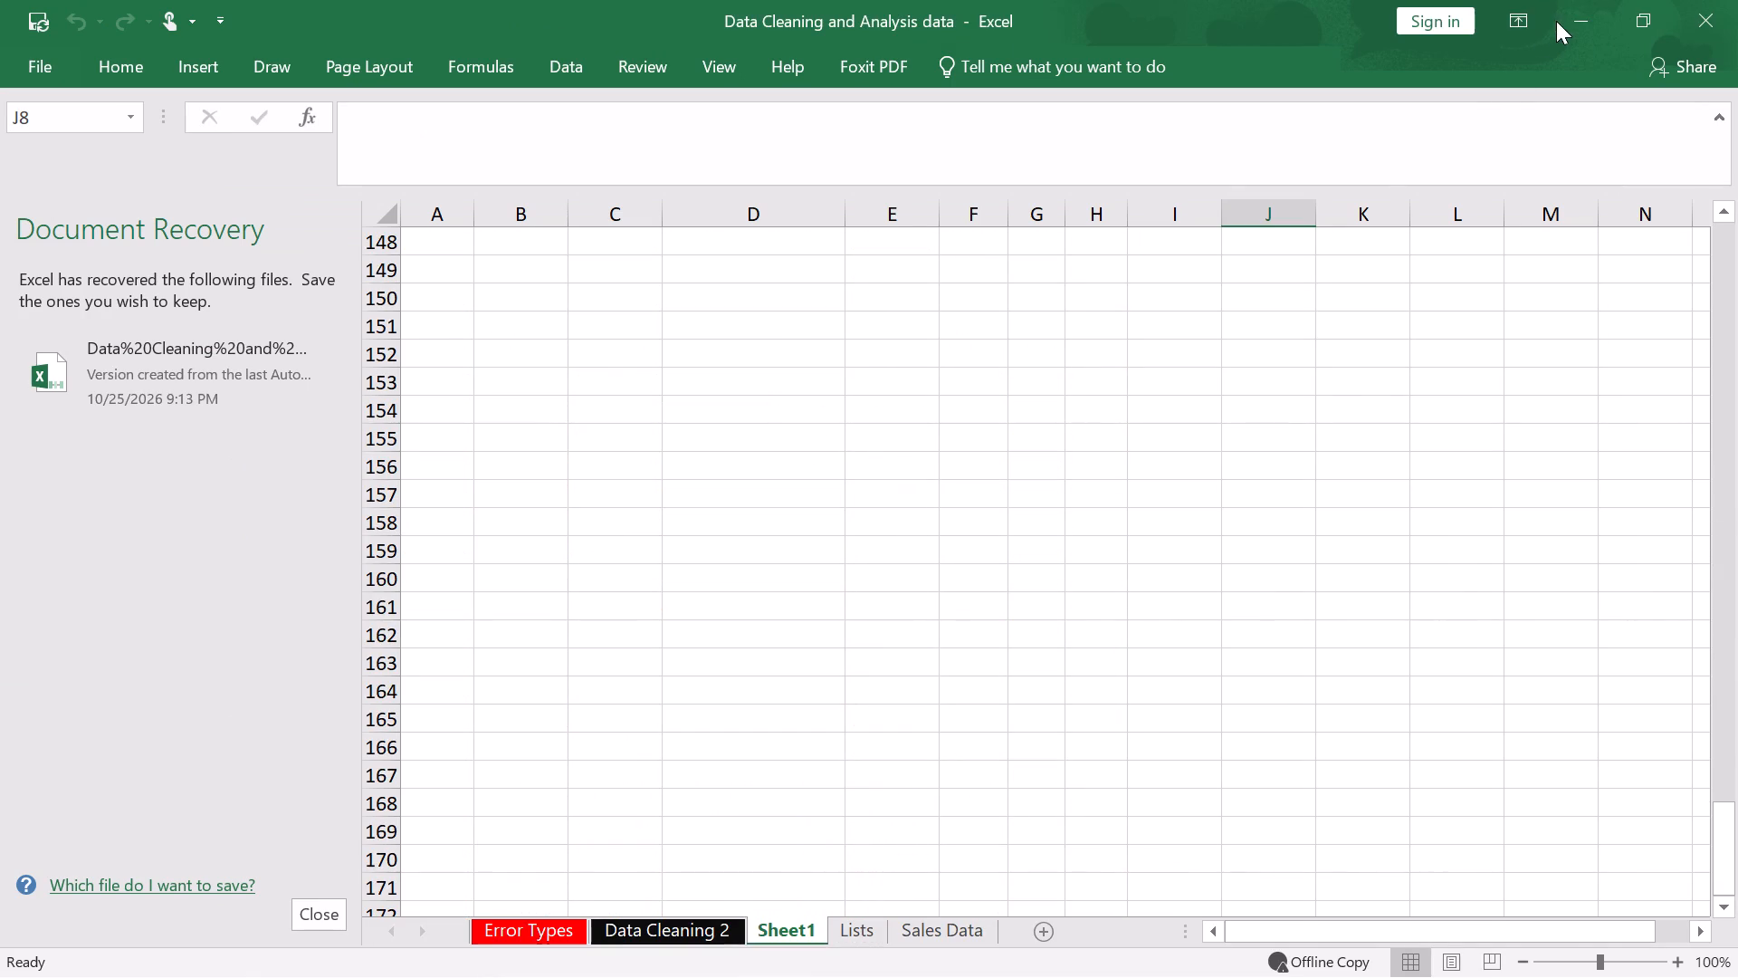
left_click(1560, 18)
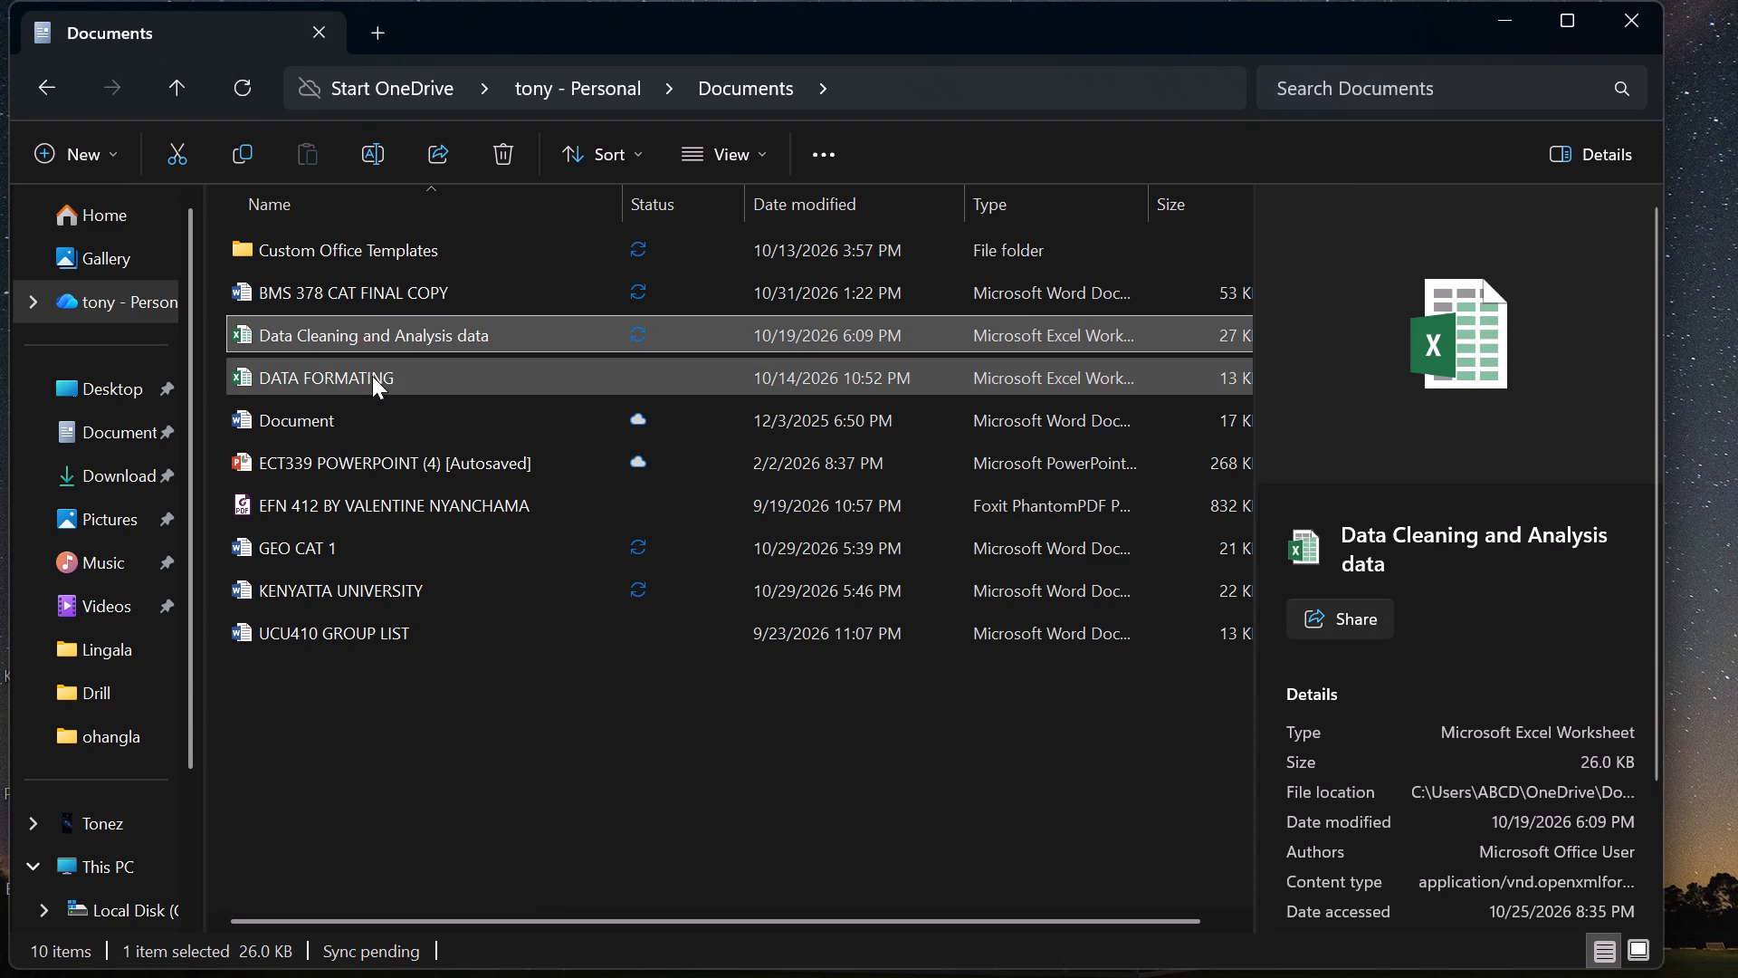
scroll(374, 375, "up", 4)
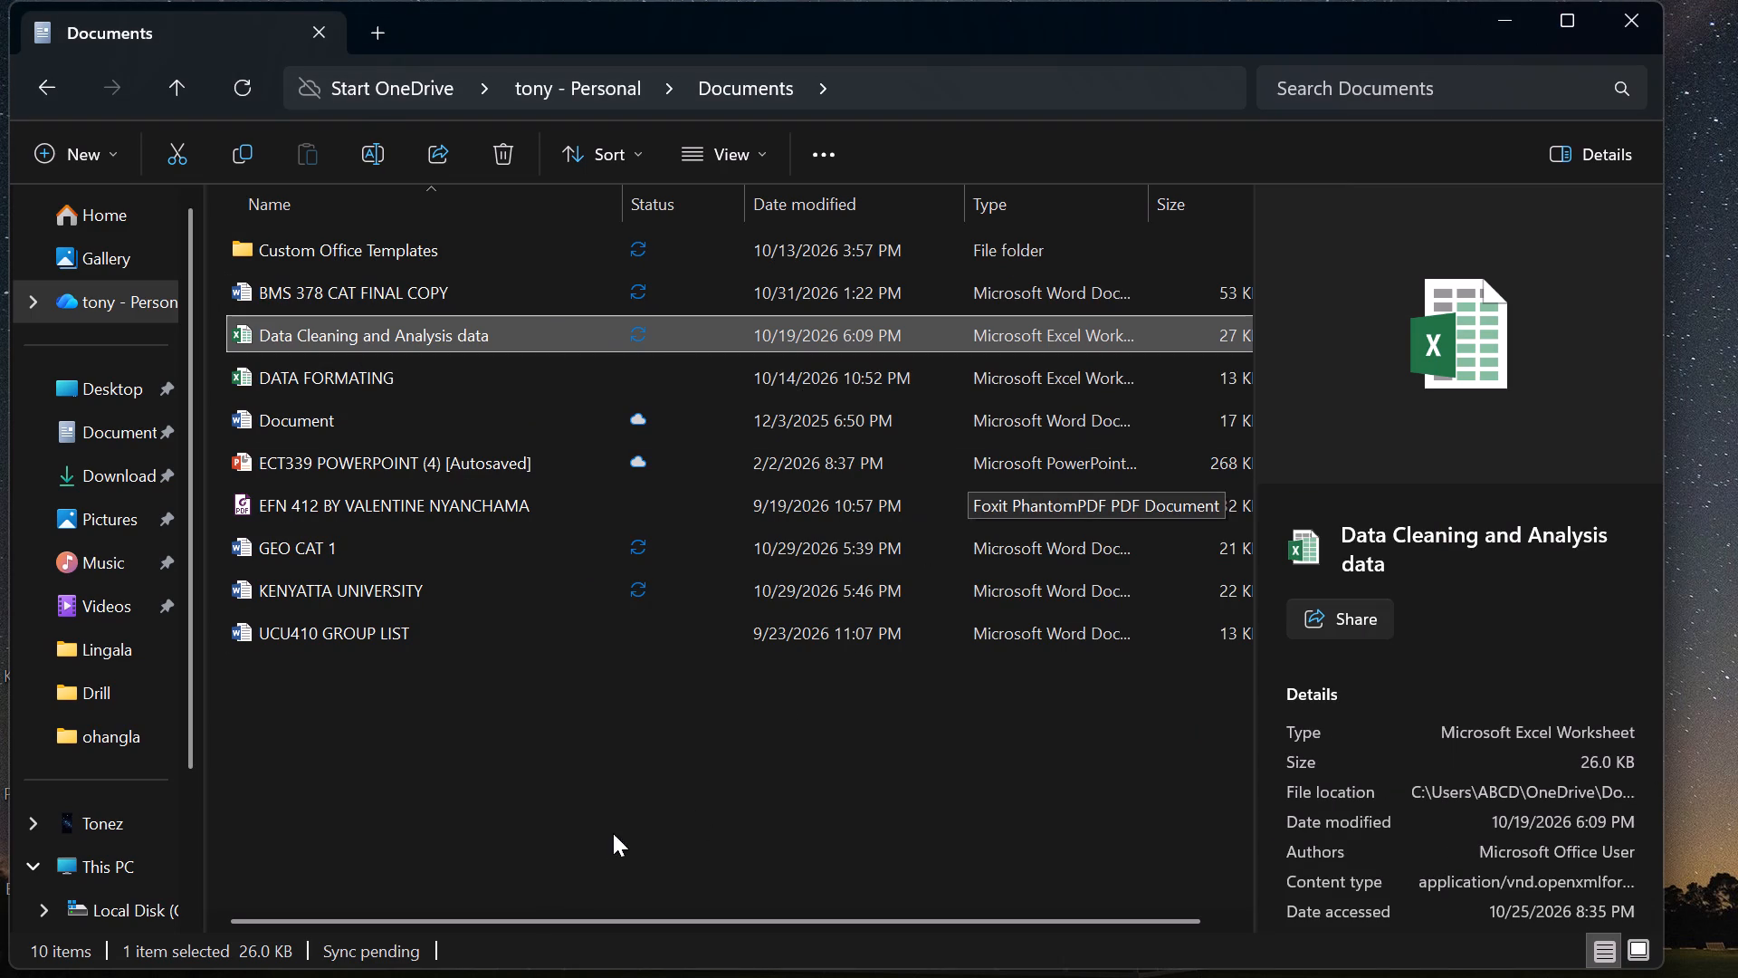
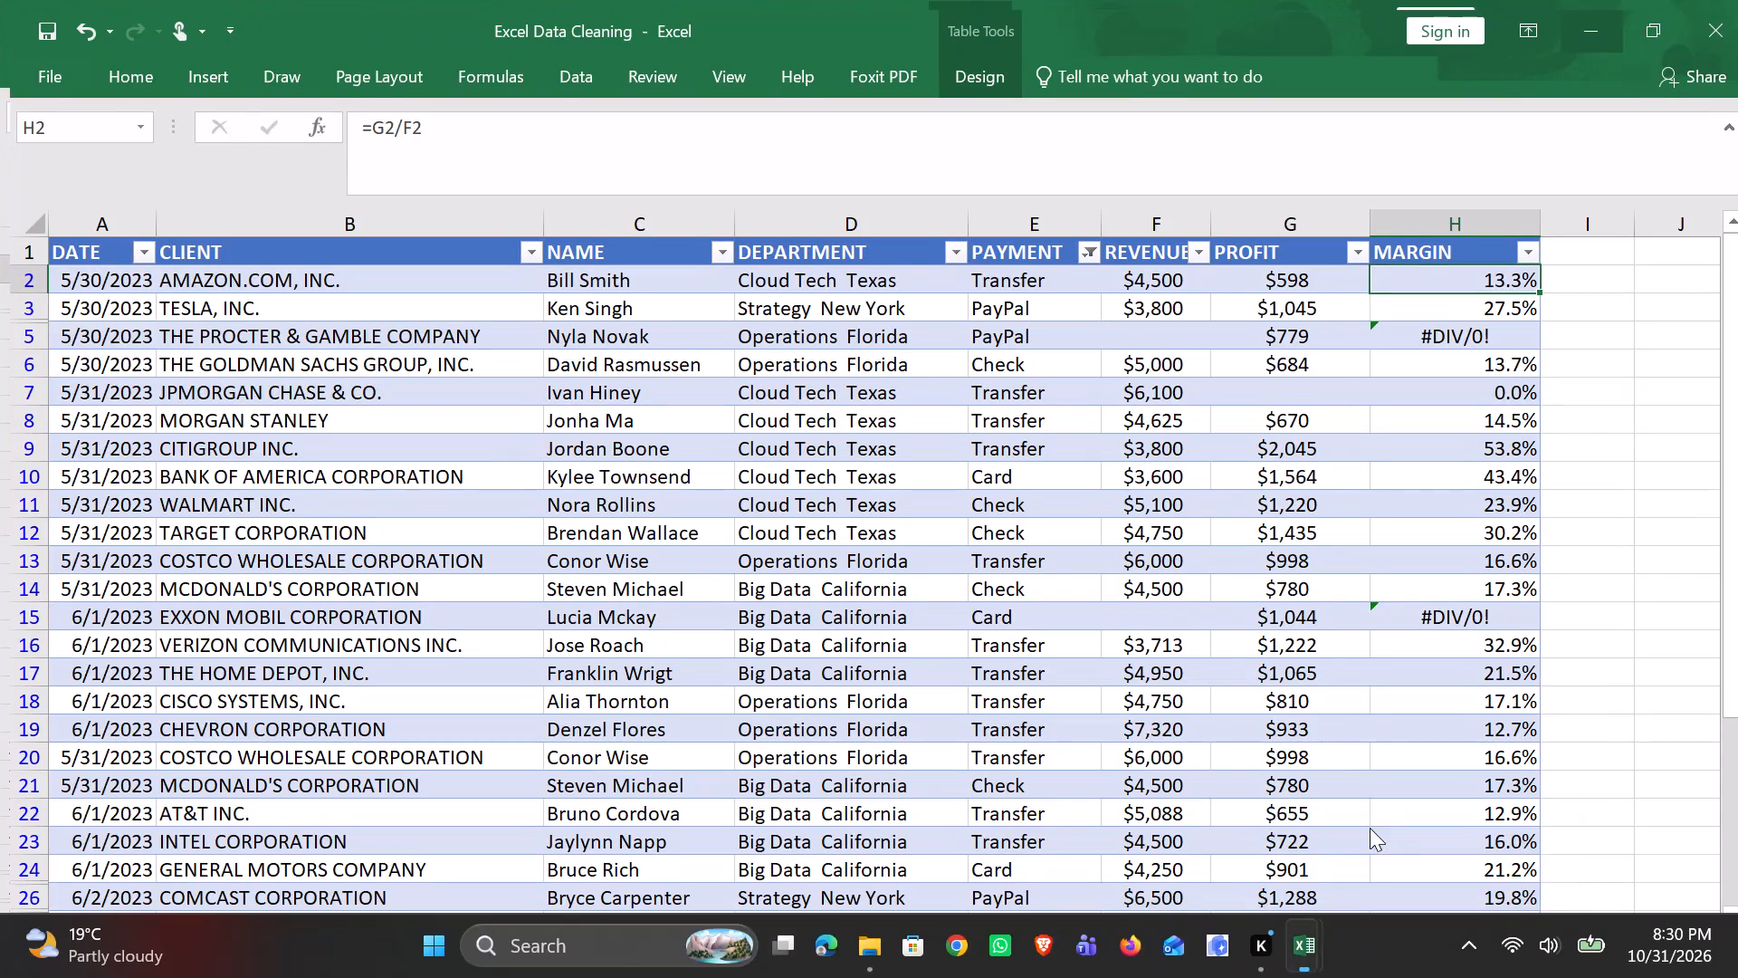
Look over the full range of filtered client records on Sheet1, from the first row to the last.
scroll(1007, 684, "up", 4)
scroll(955, 634, "down", 5)
scroll(694, 712, "down", 1)
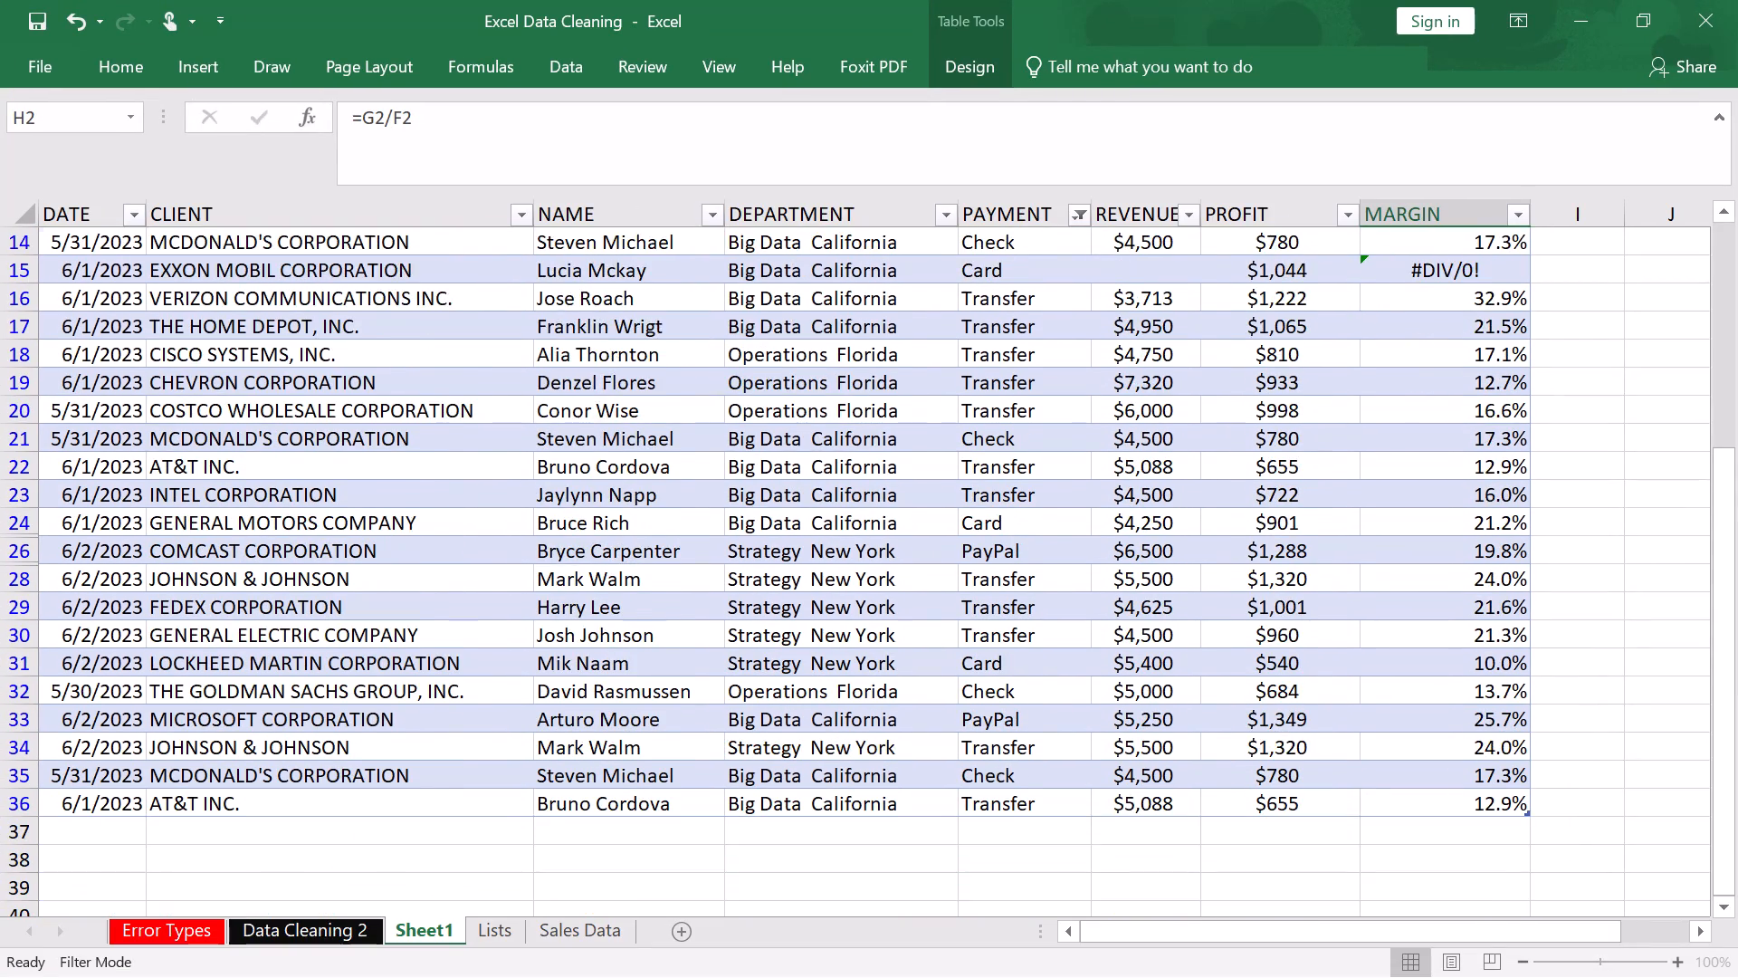
scroll(532, 710, "up", 2)
scroll(532, 710, "down", 2)
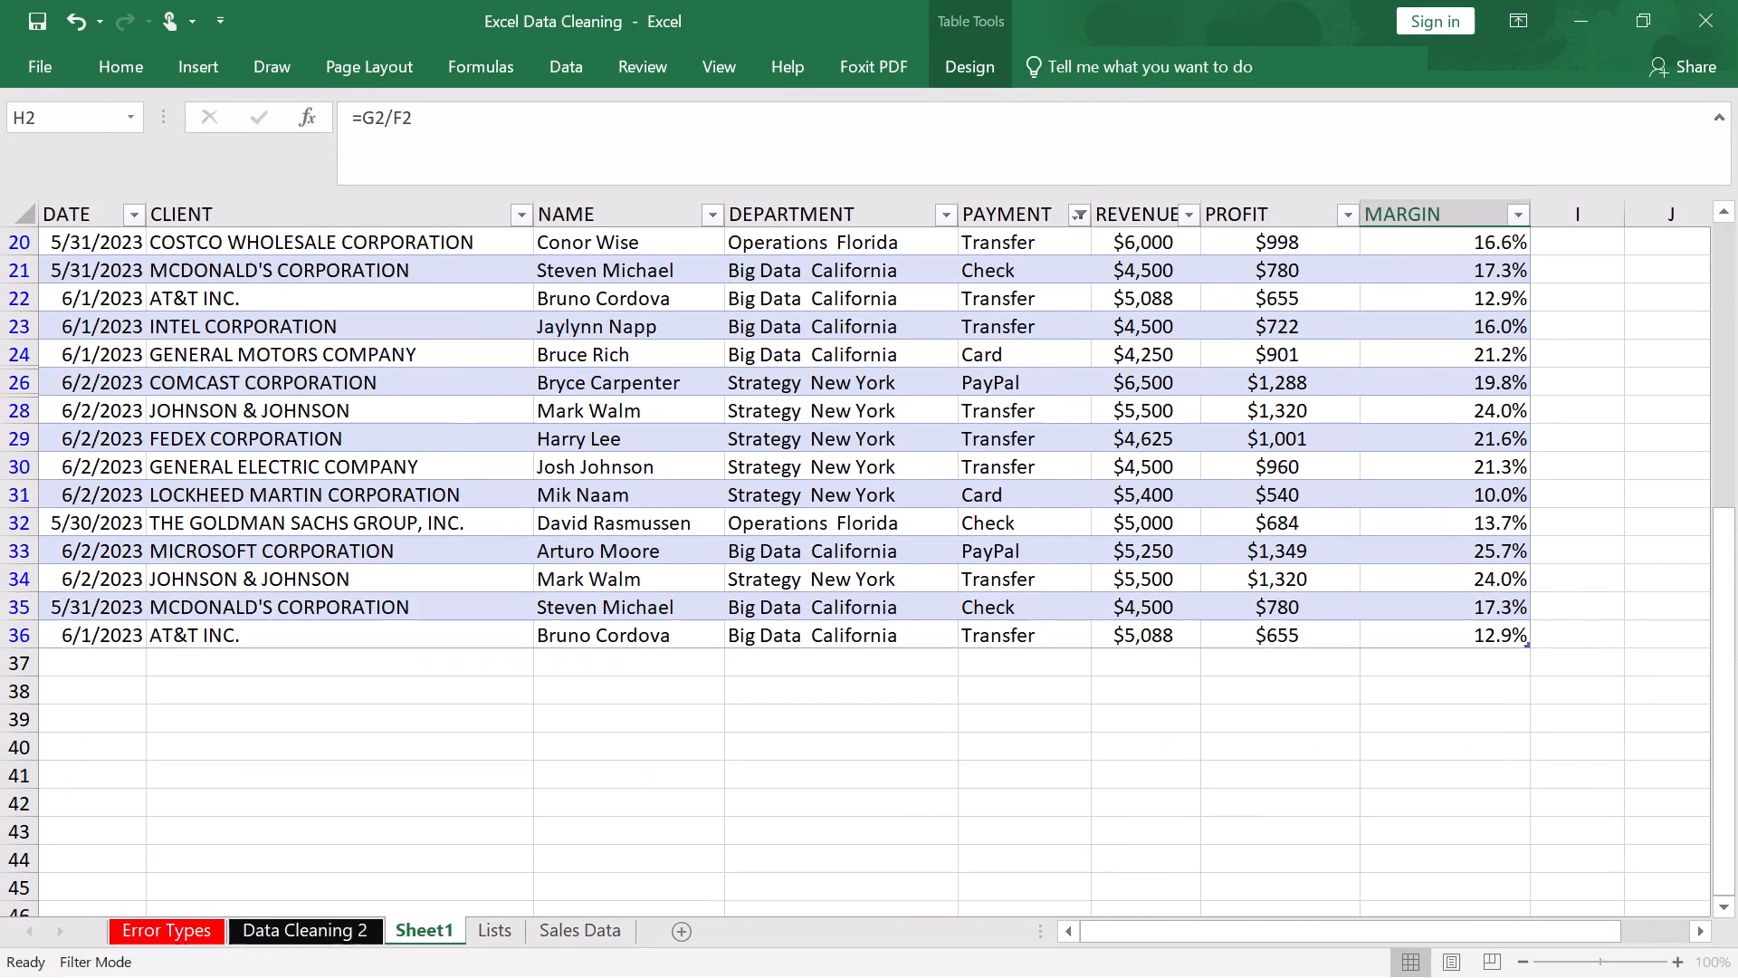
scroll(532, 710, "down", 1)
scroll(532, 710, "up", 8)
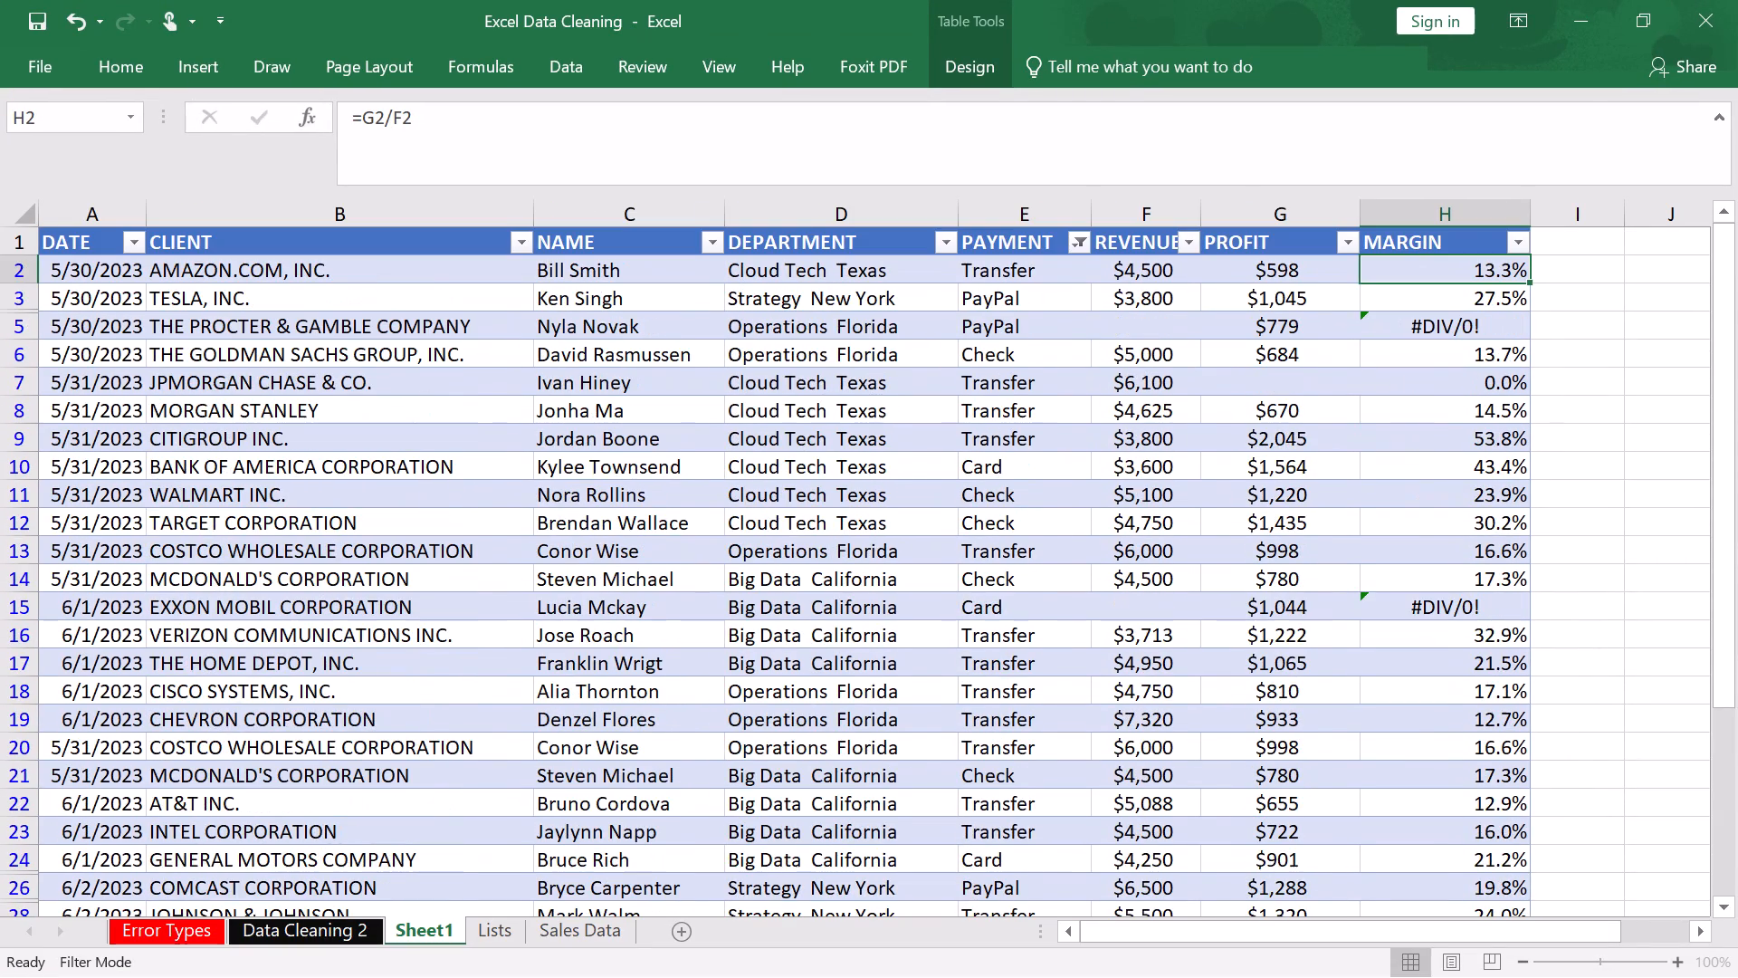
scroll(536, 710, "up", 6)
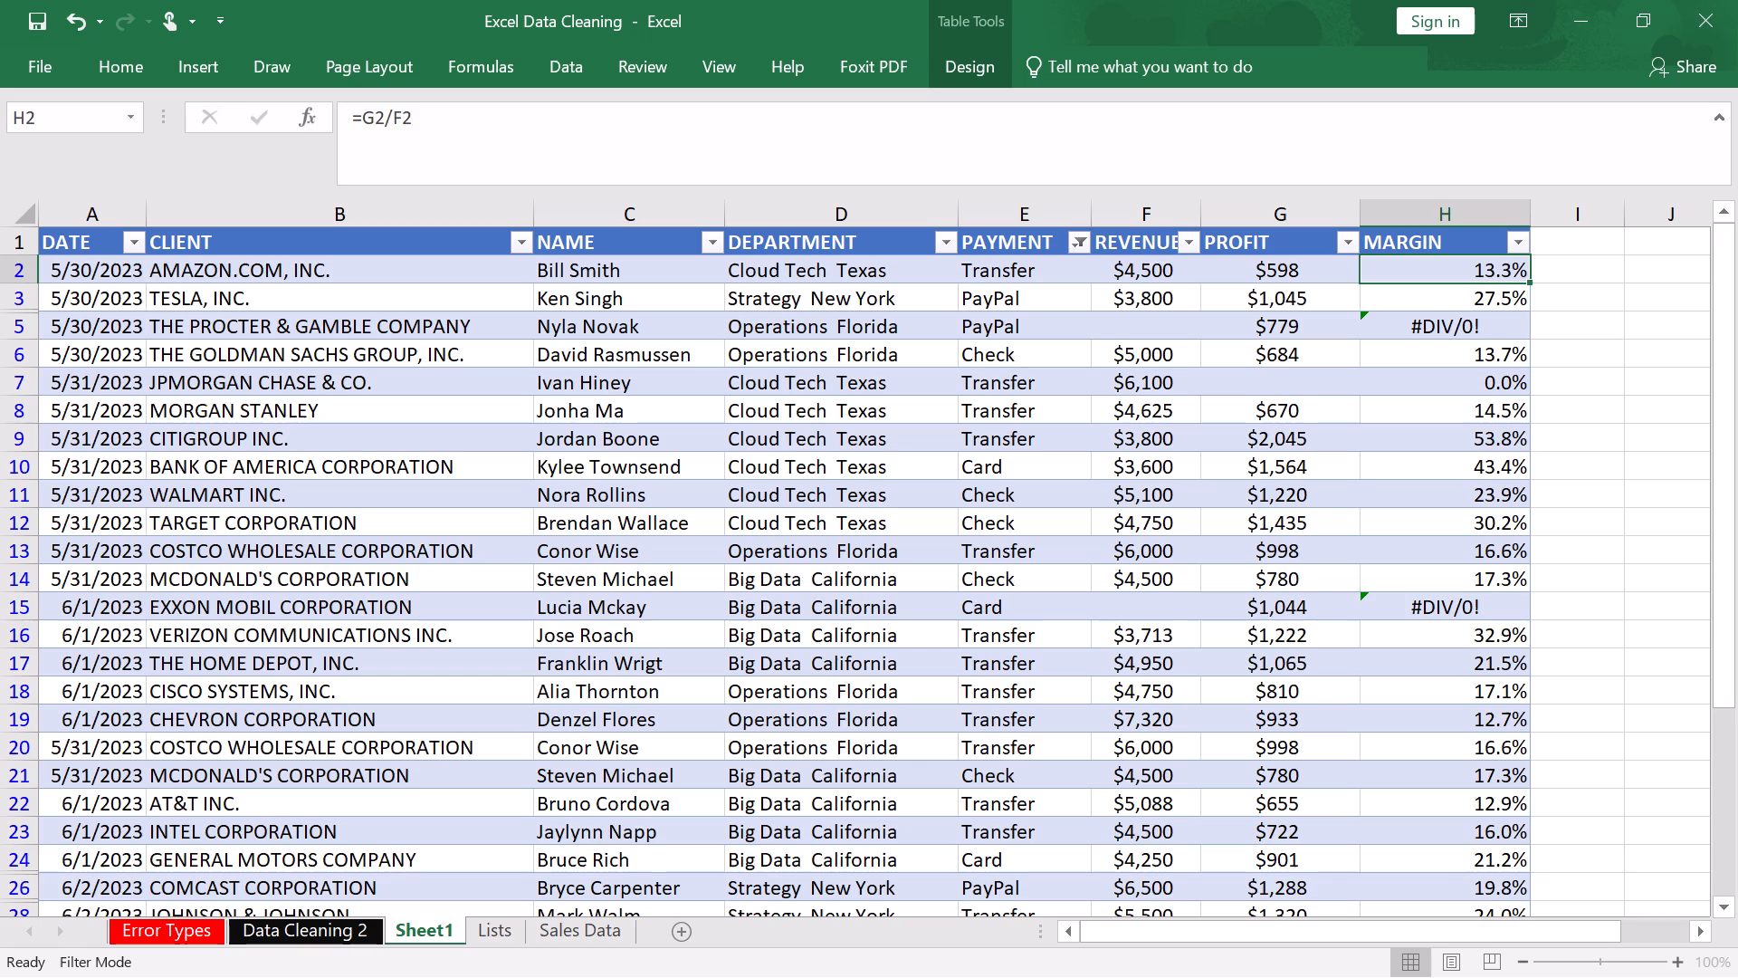
Examine the cleaned DATE, NAME, DEPARTMENT, PAYMENT and REVENUE entries in the Sheet1 table.
left_click(103, 270)
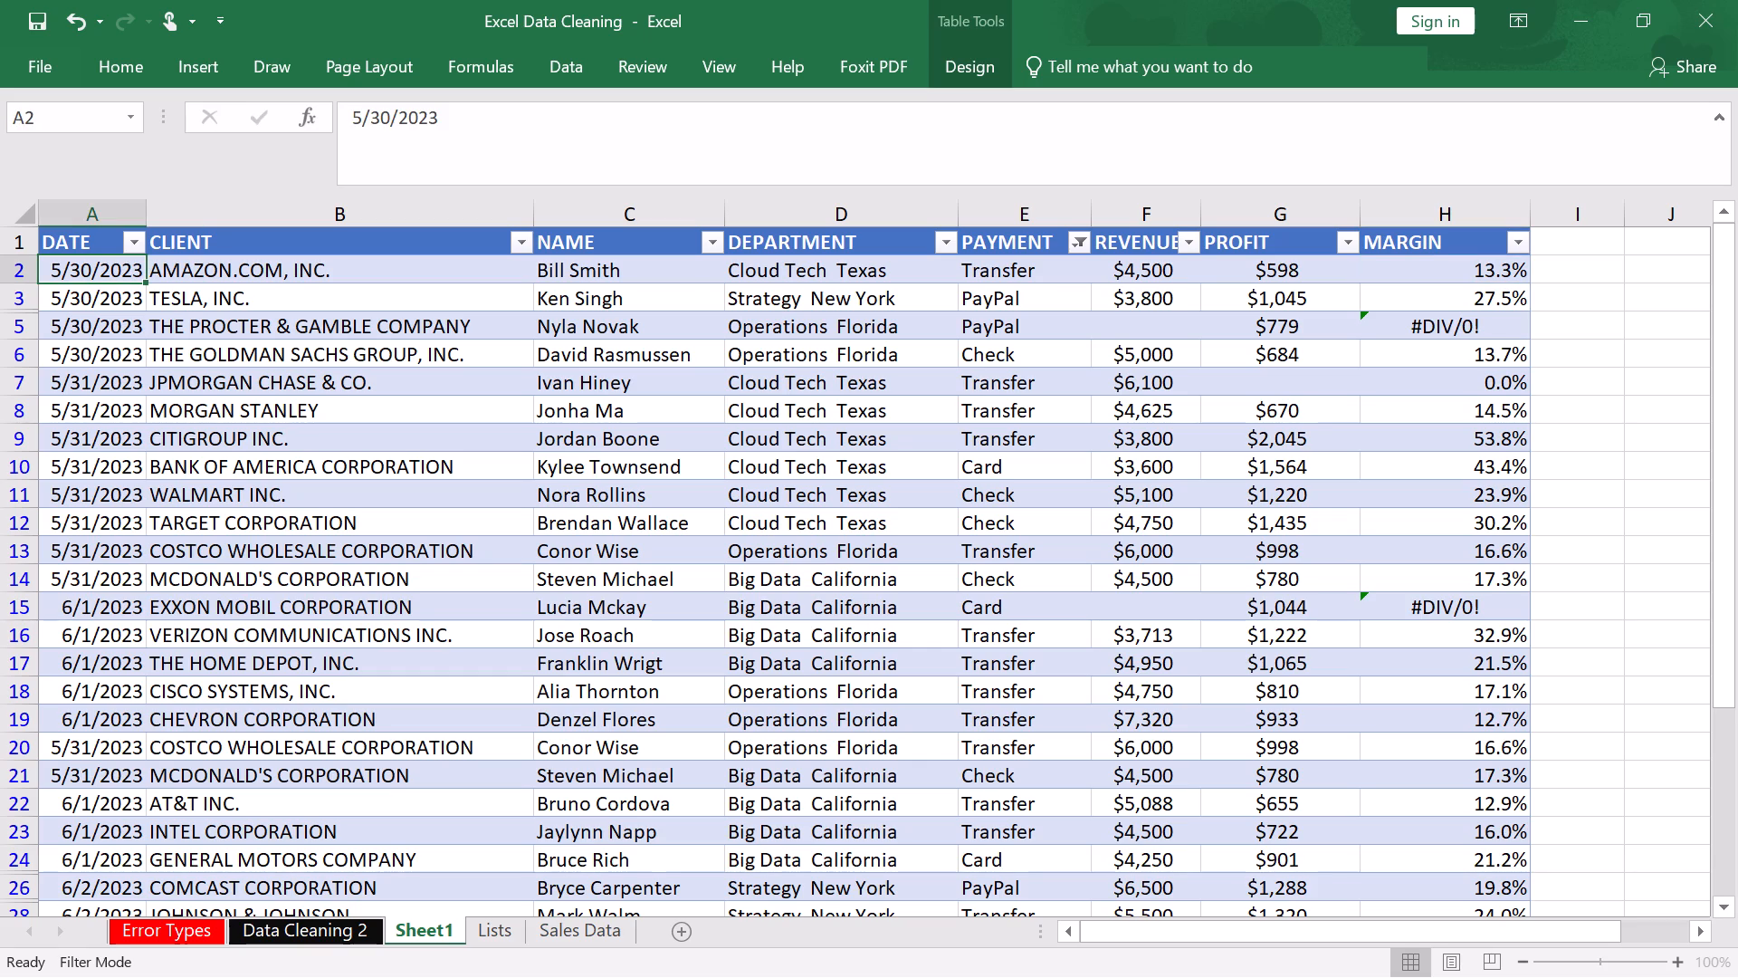
left_click(578, 277)
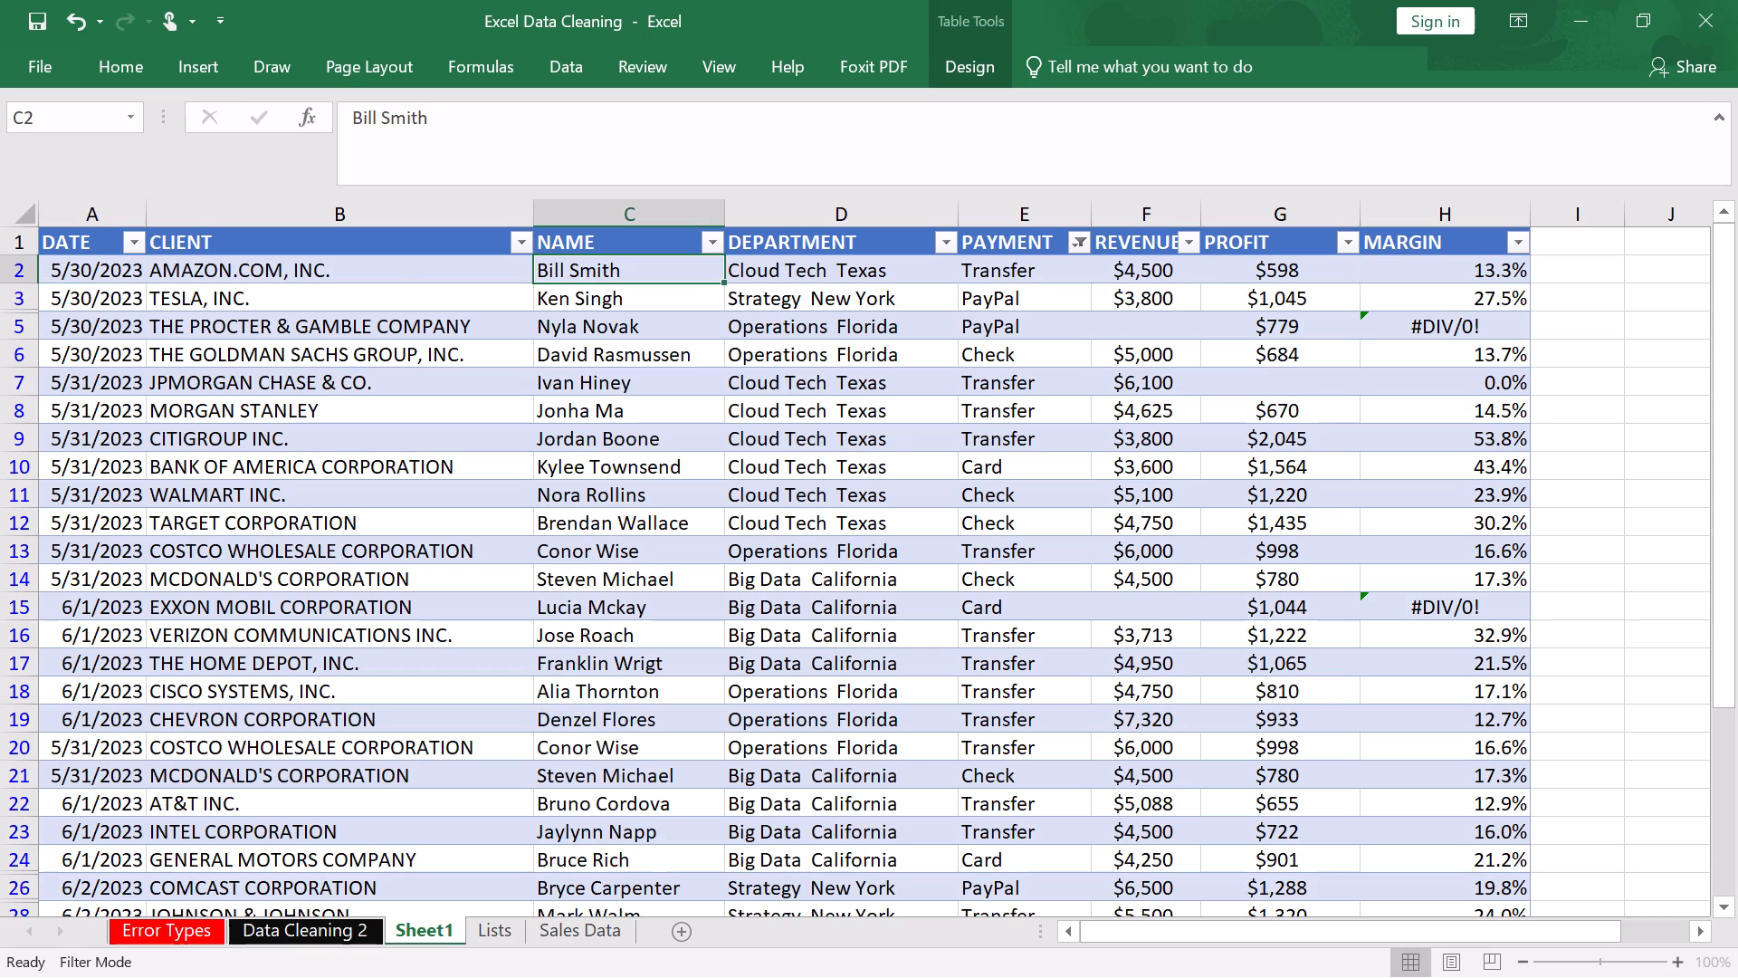
left_click(668, 309)
left_click(784, 273)
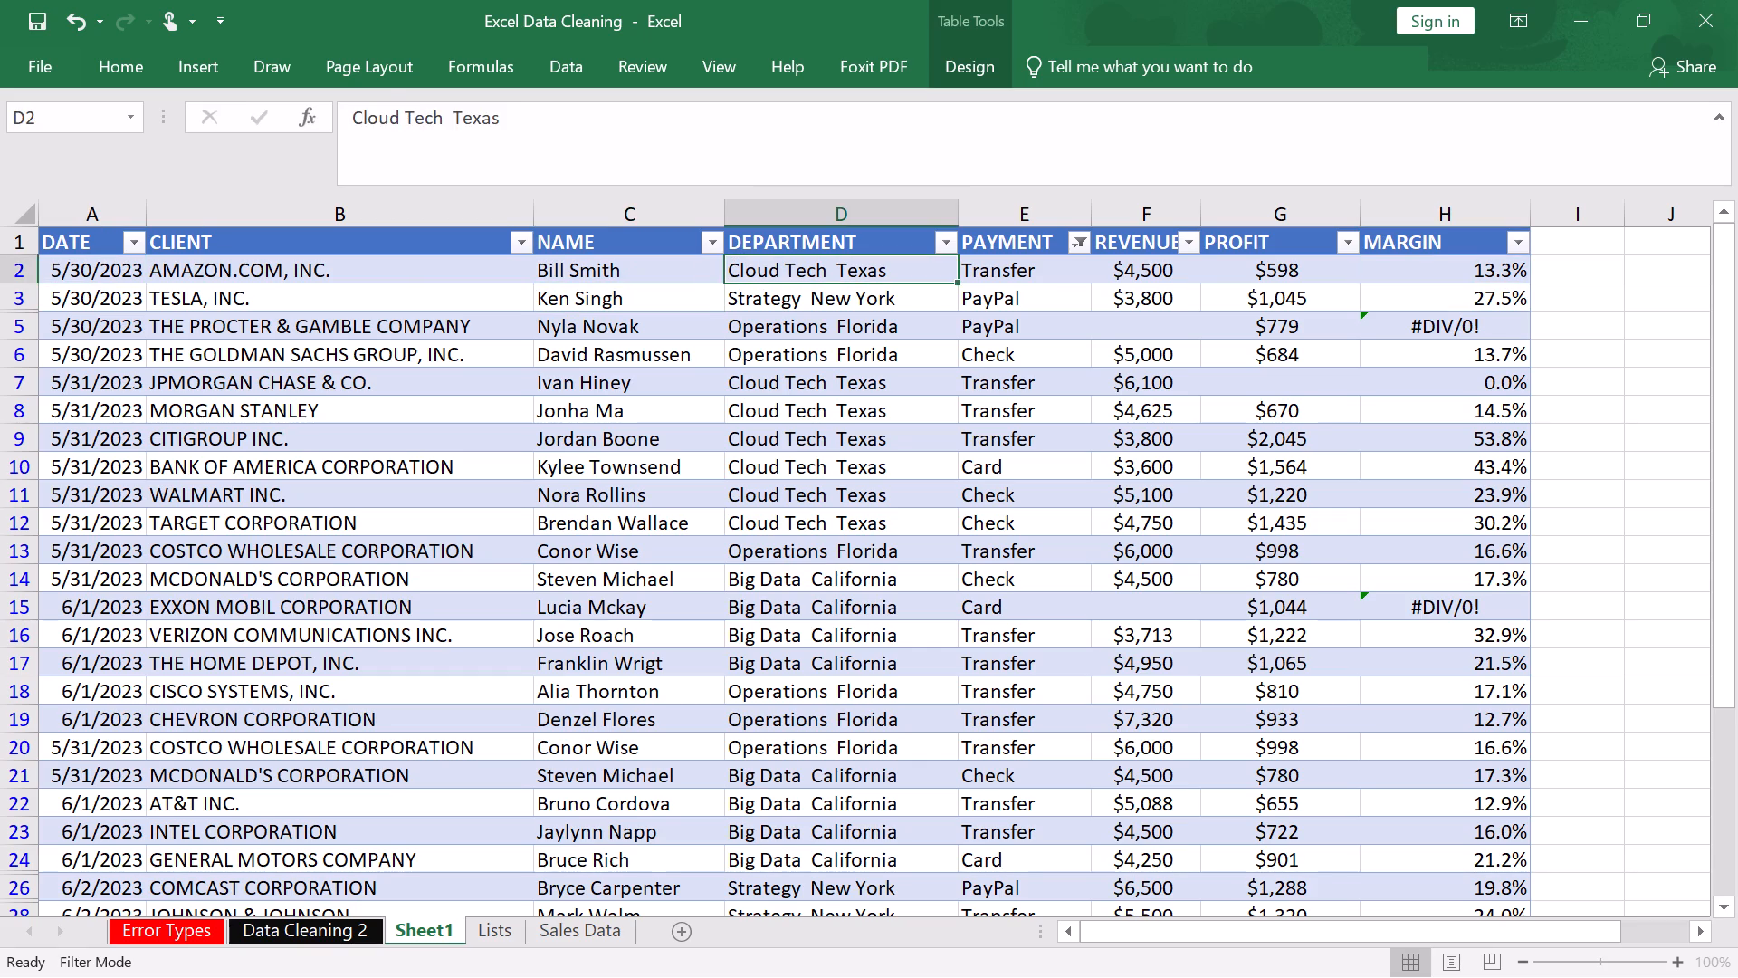
left_click(810, 309)
left_click(675, 299)
left_click(645, 283)
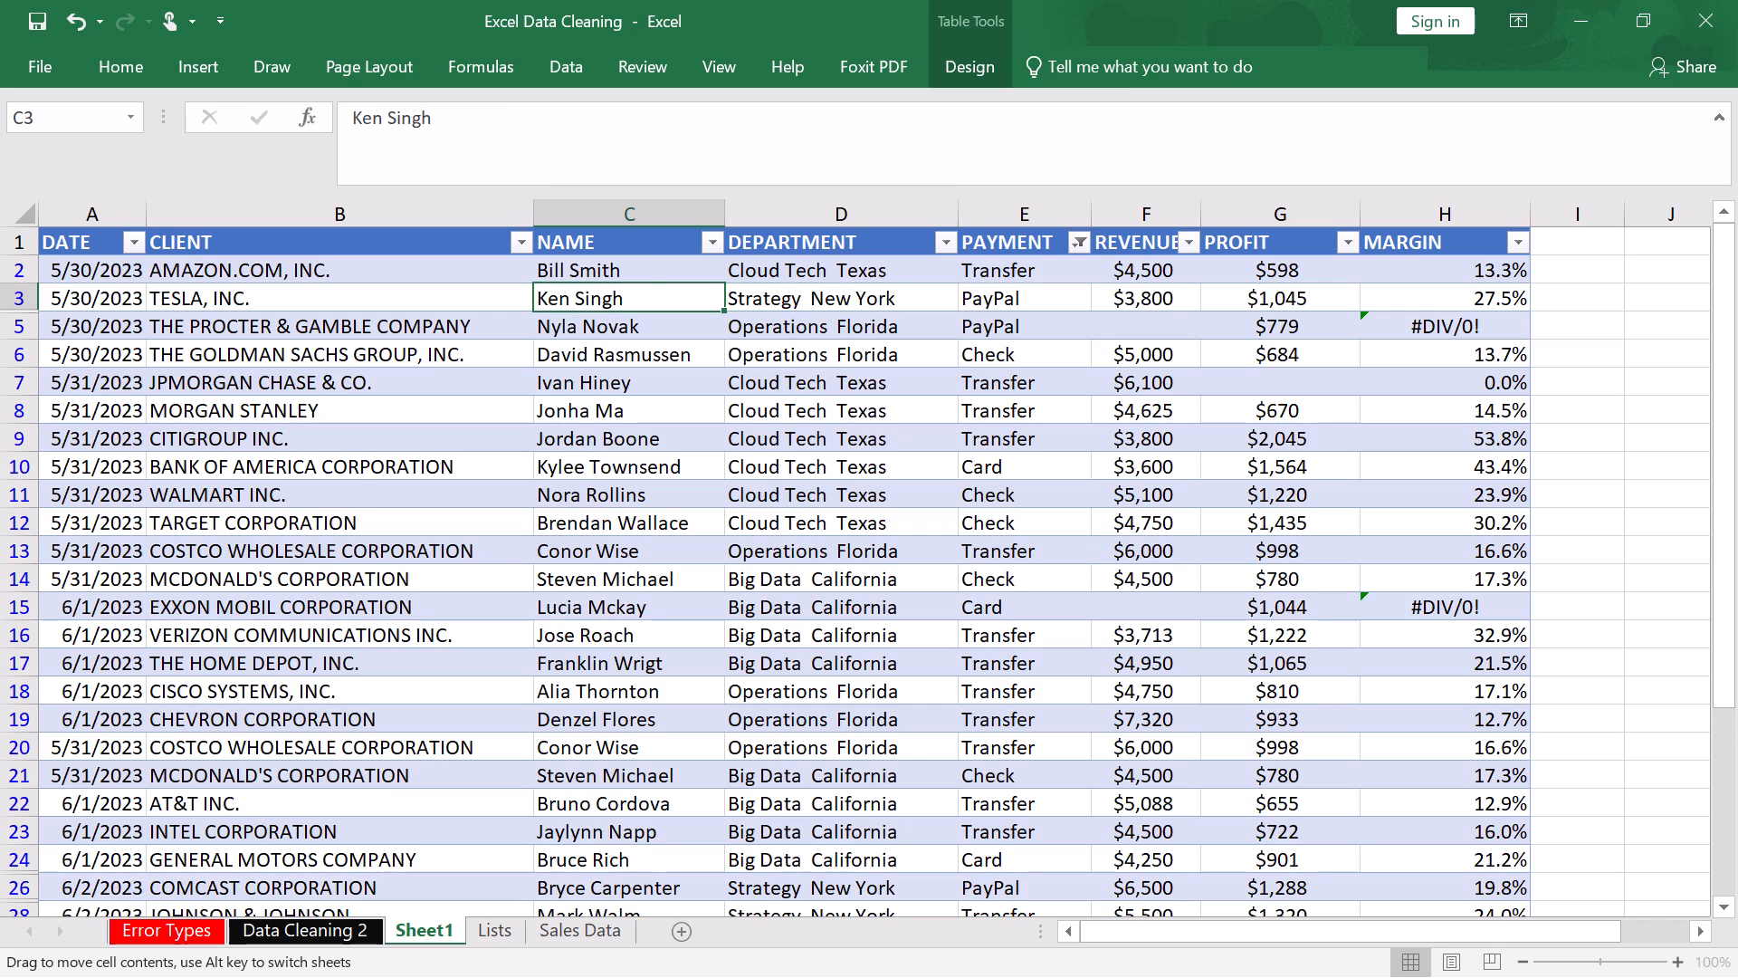
left_click(919, 276)
left_click(915, 312)
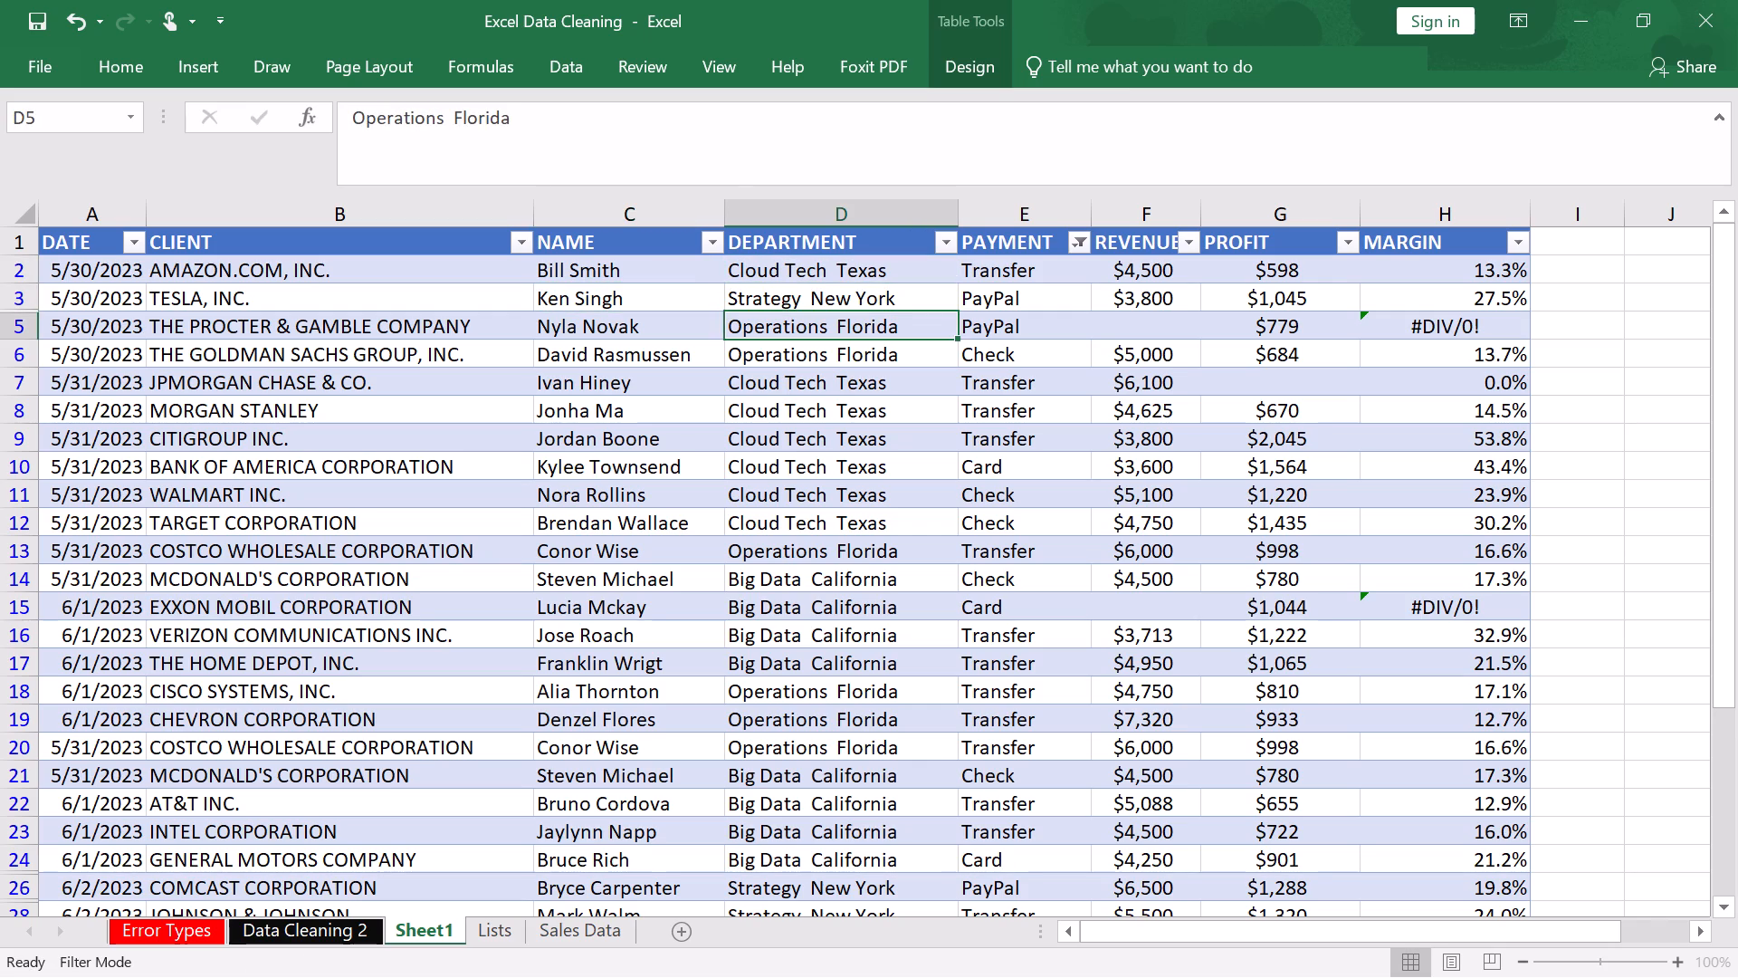
left_click(1032, 276)
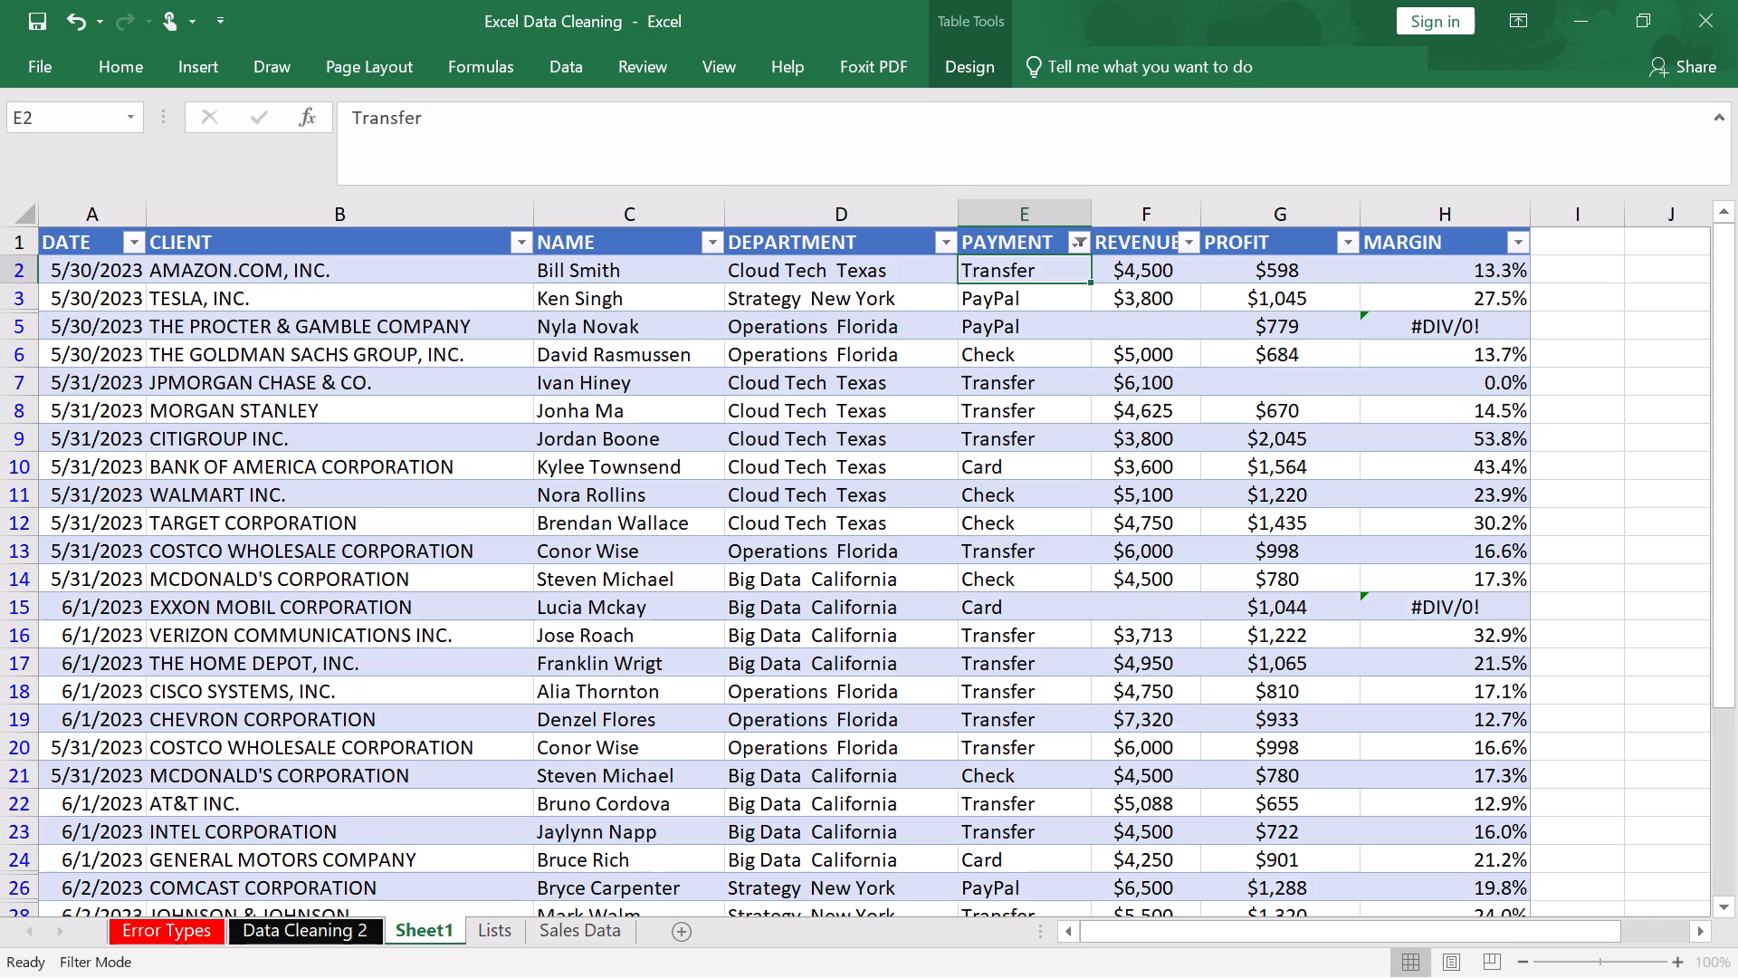
left_click(1053, 319)
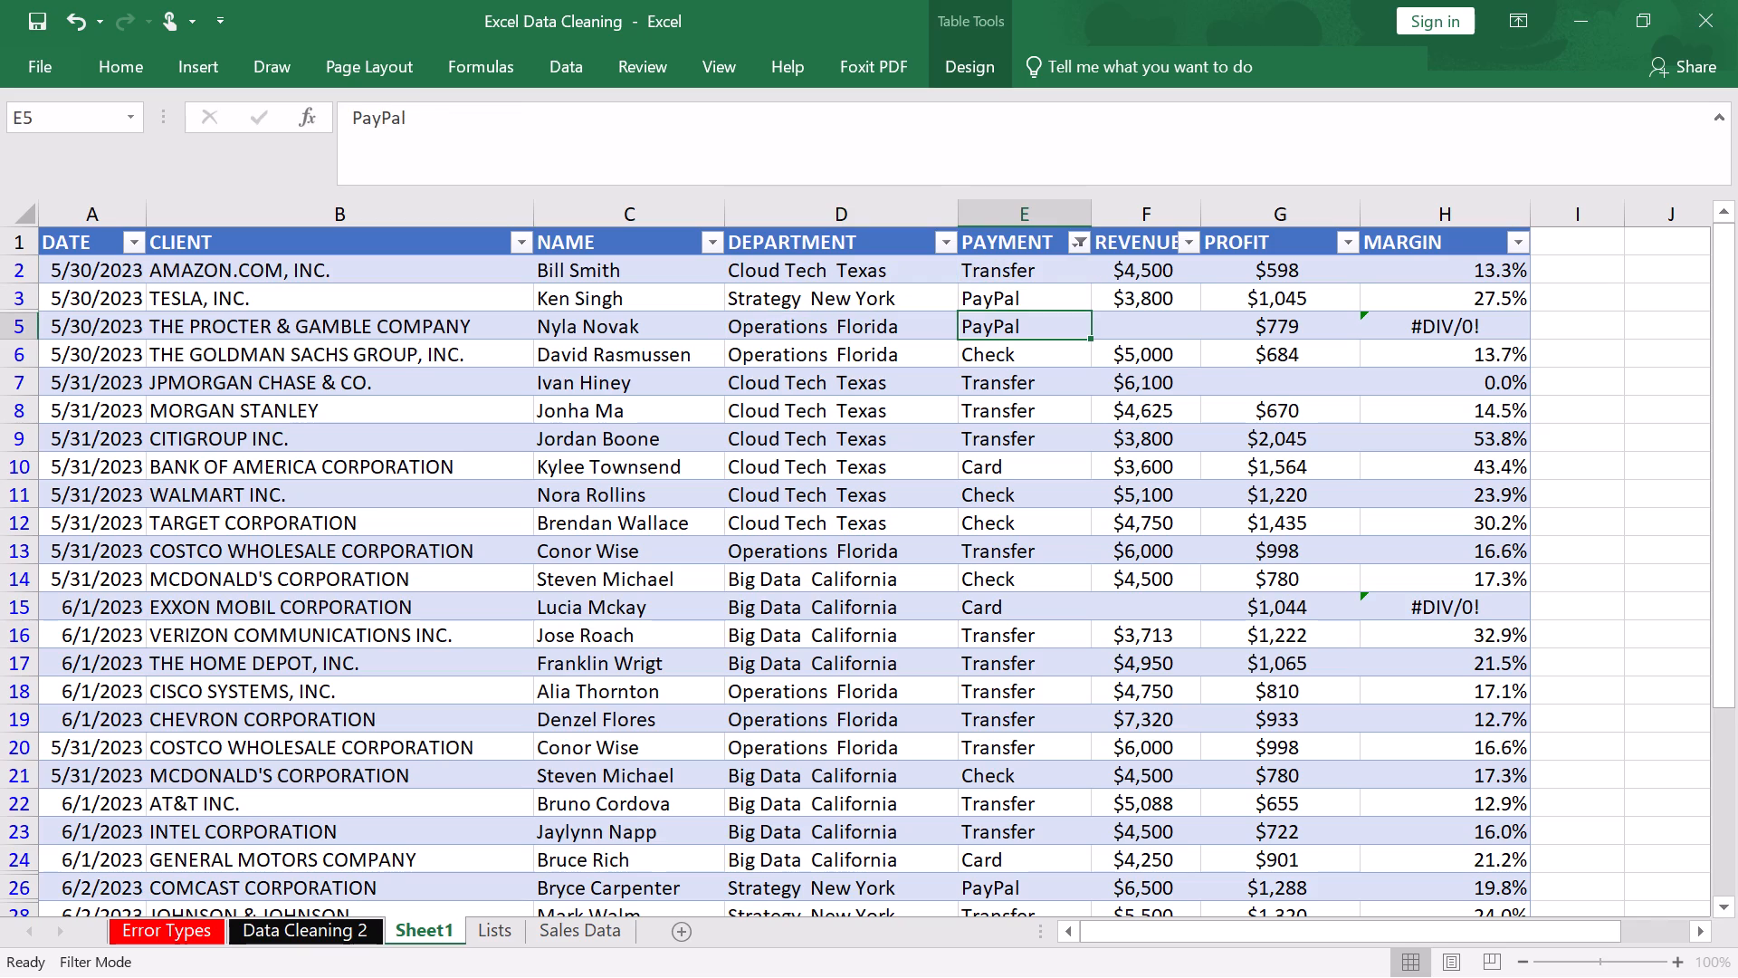
left_click(1146, 264)
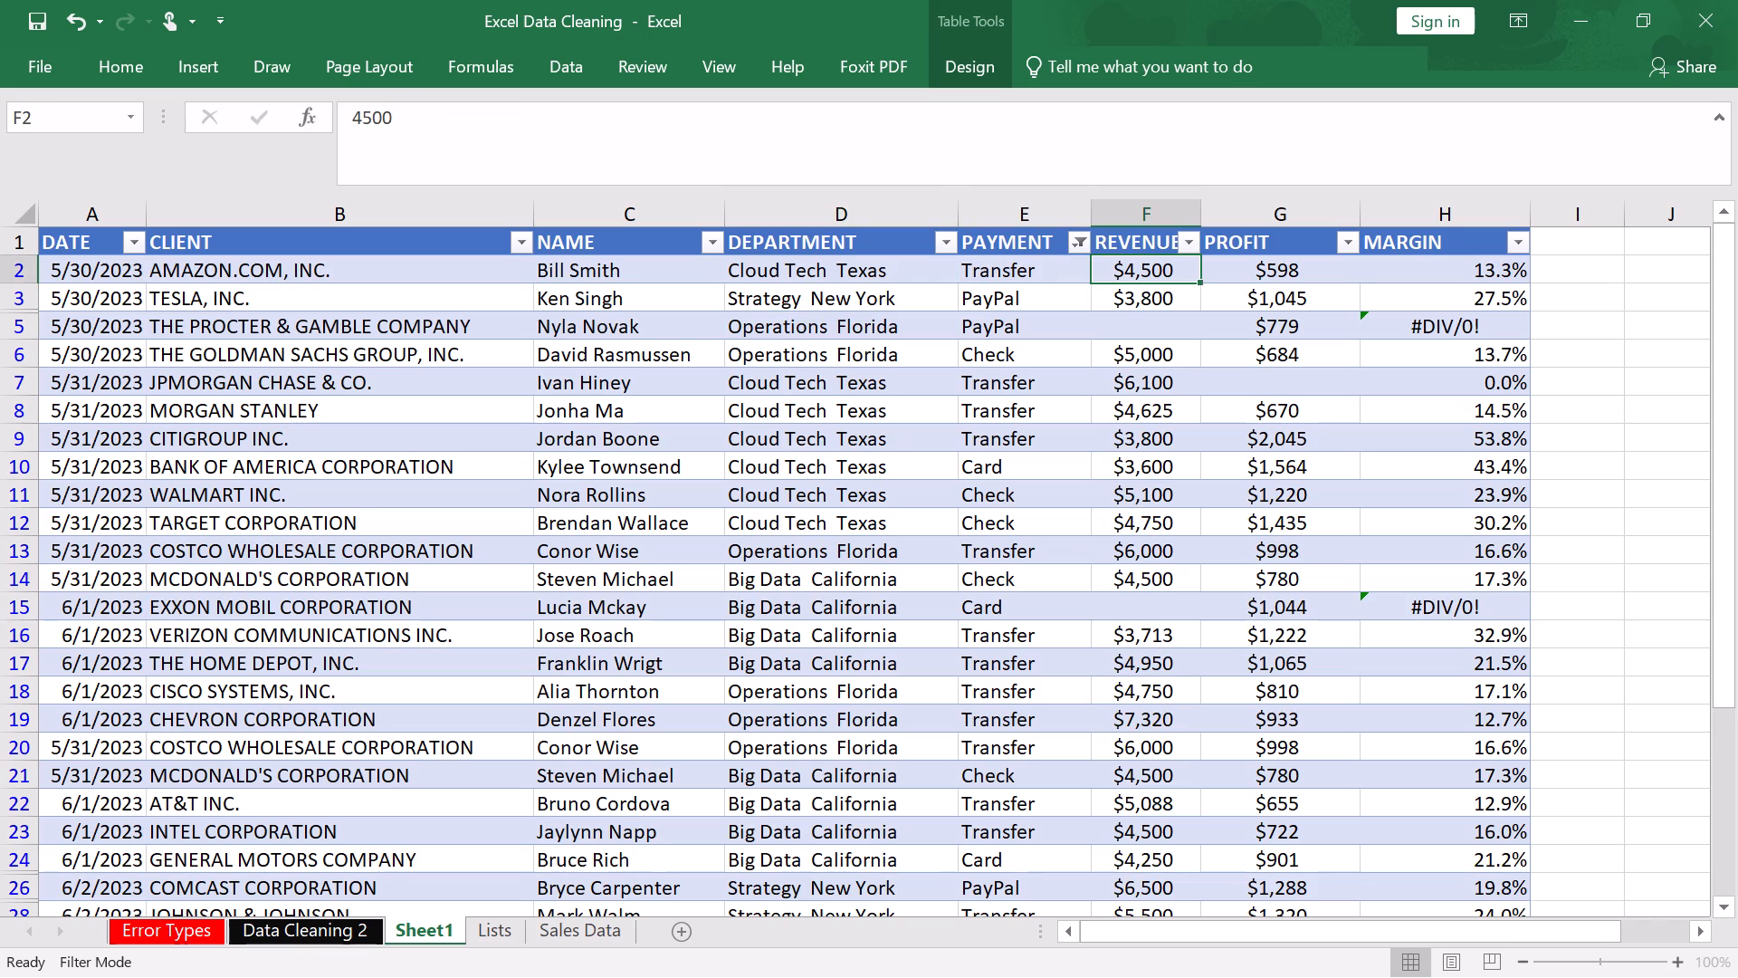
scroll(1145, 368, "down", 9)
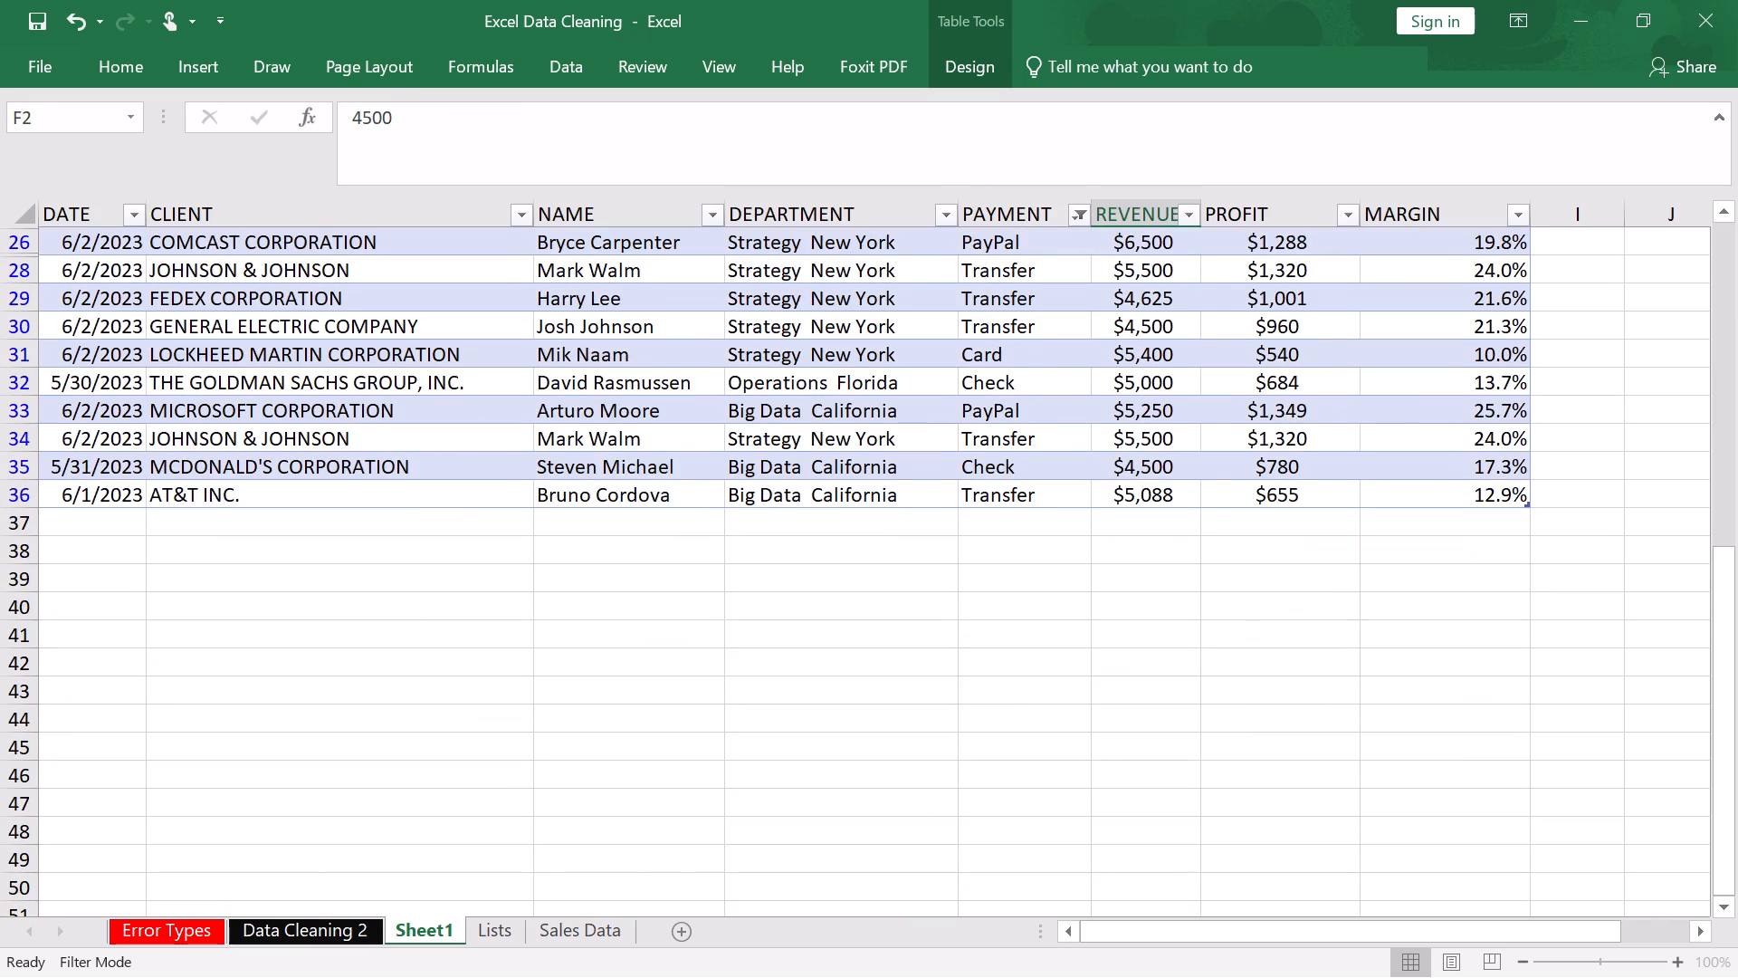
scroll(1150, 359, "up", 11)
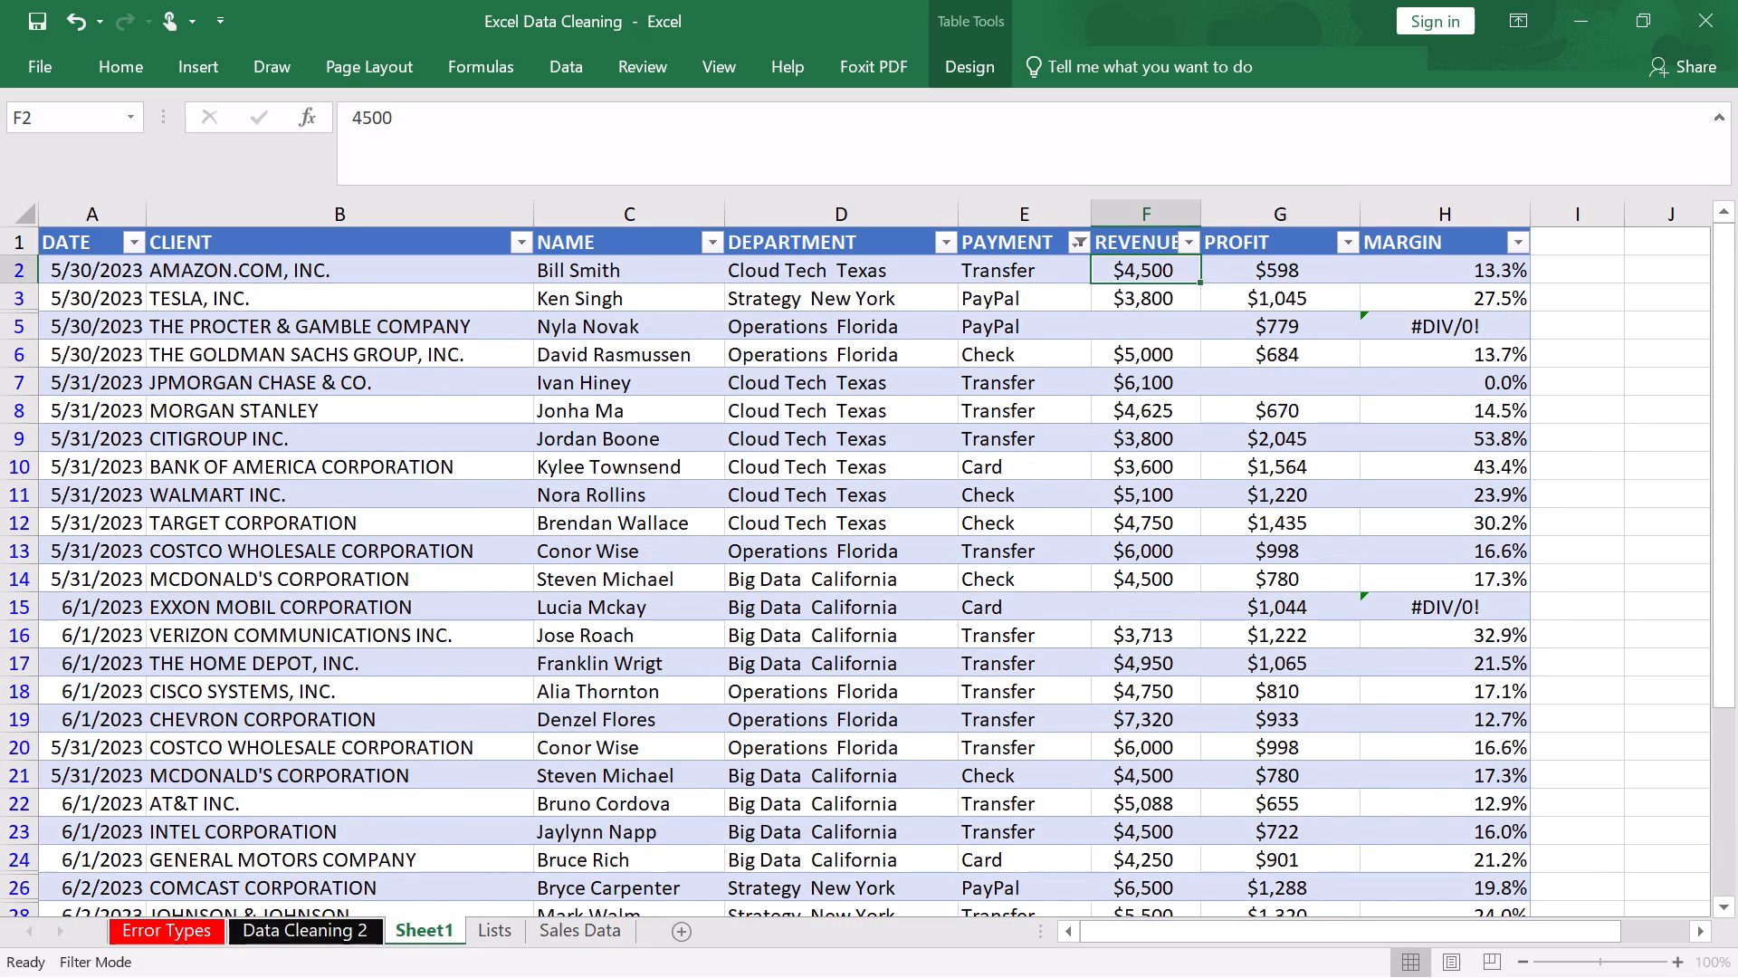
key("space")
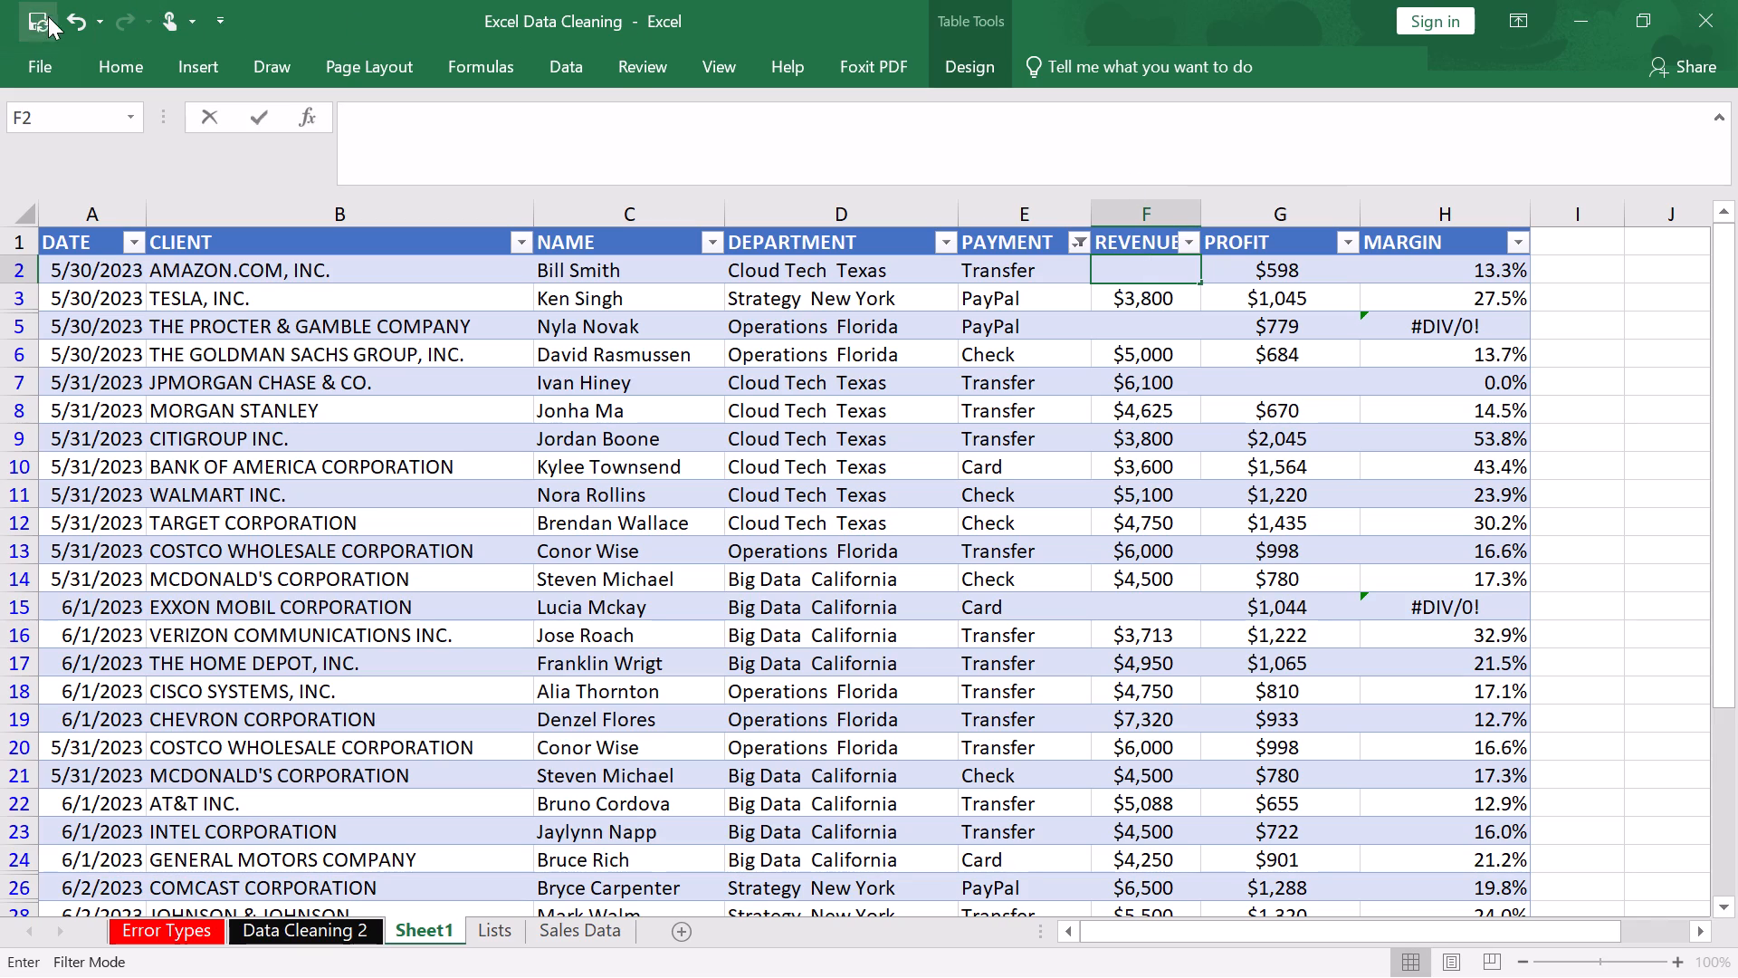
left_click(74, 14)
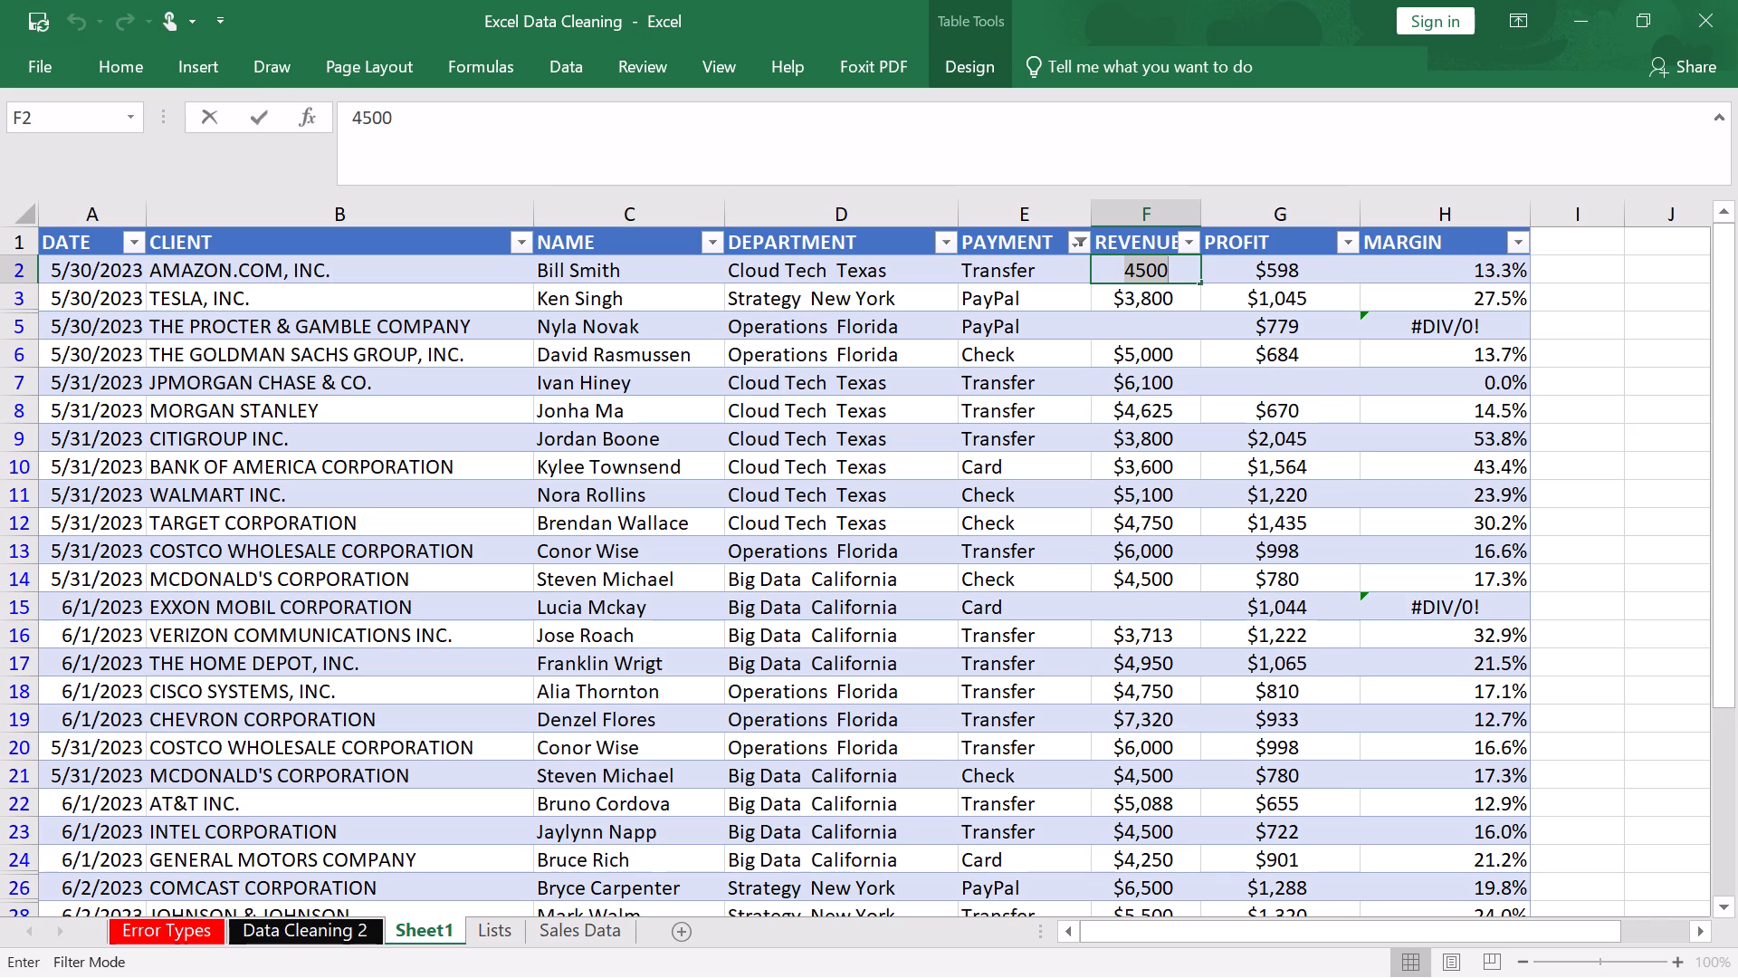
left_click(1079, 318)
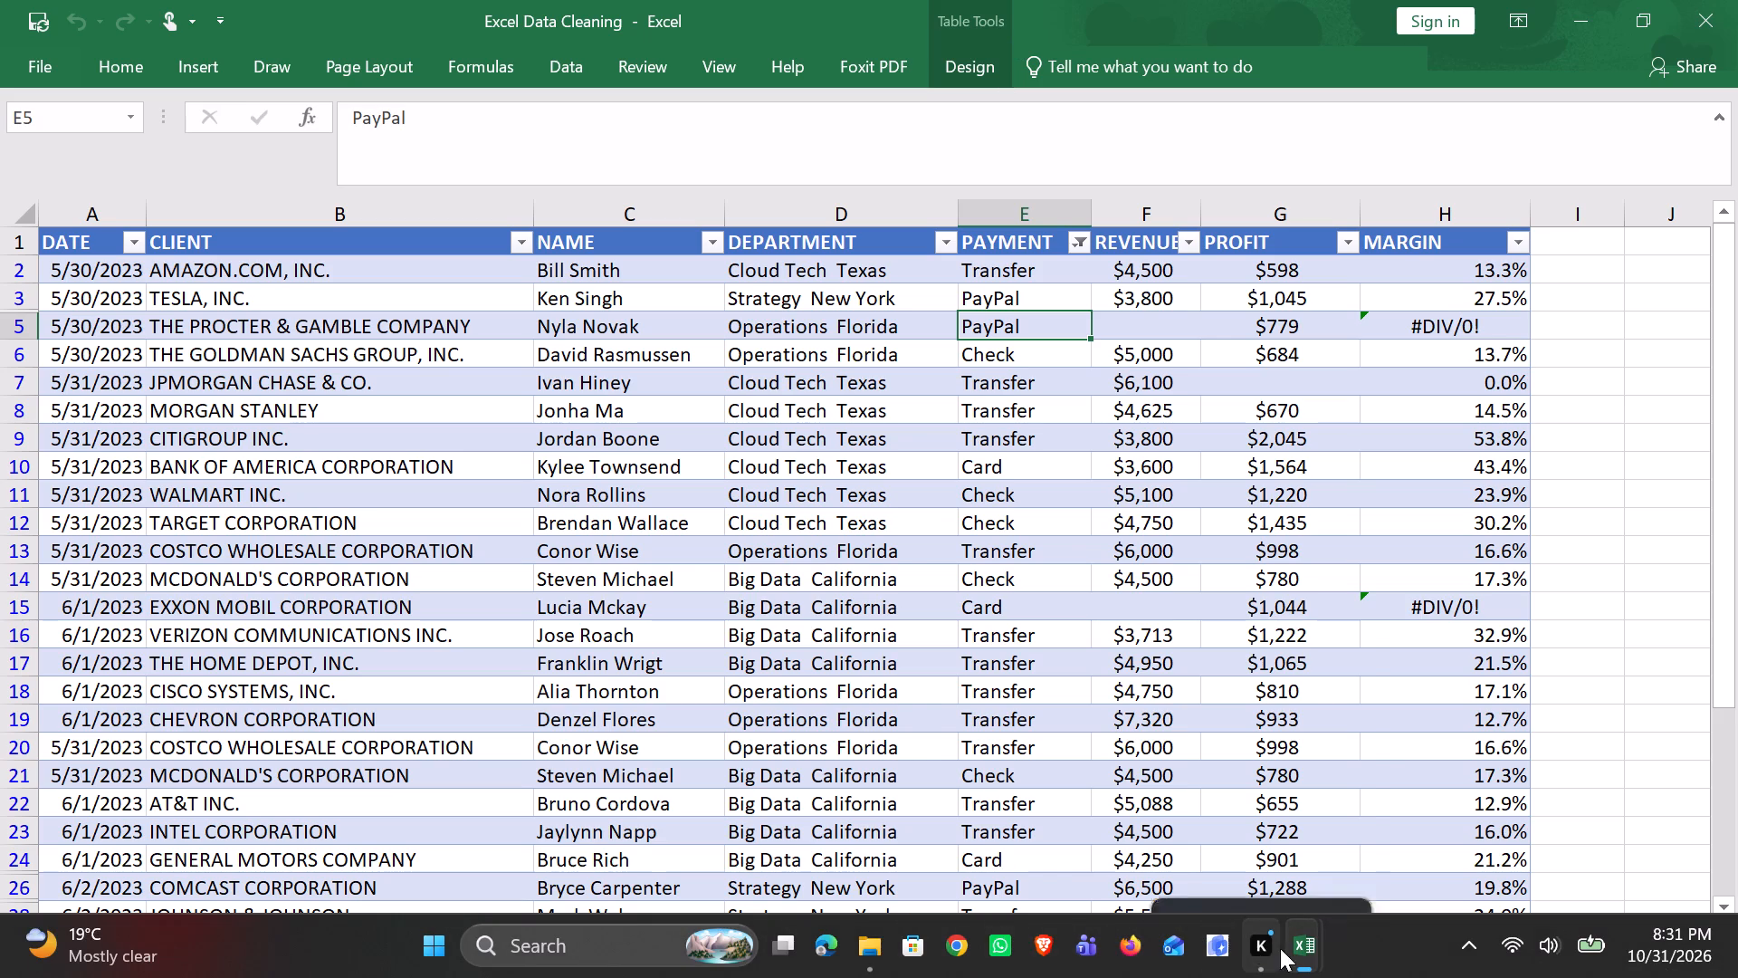
left_click(1046, 944)
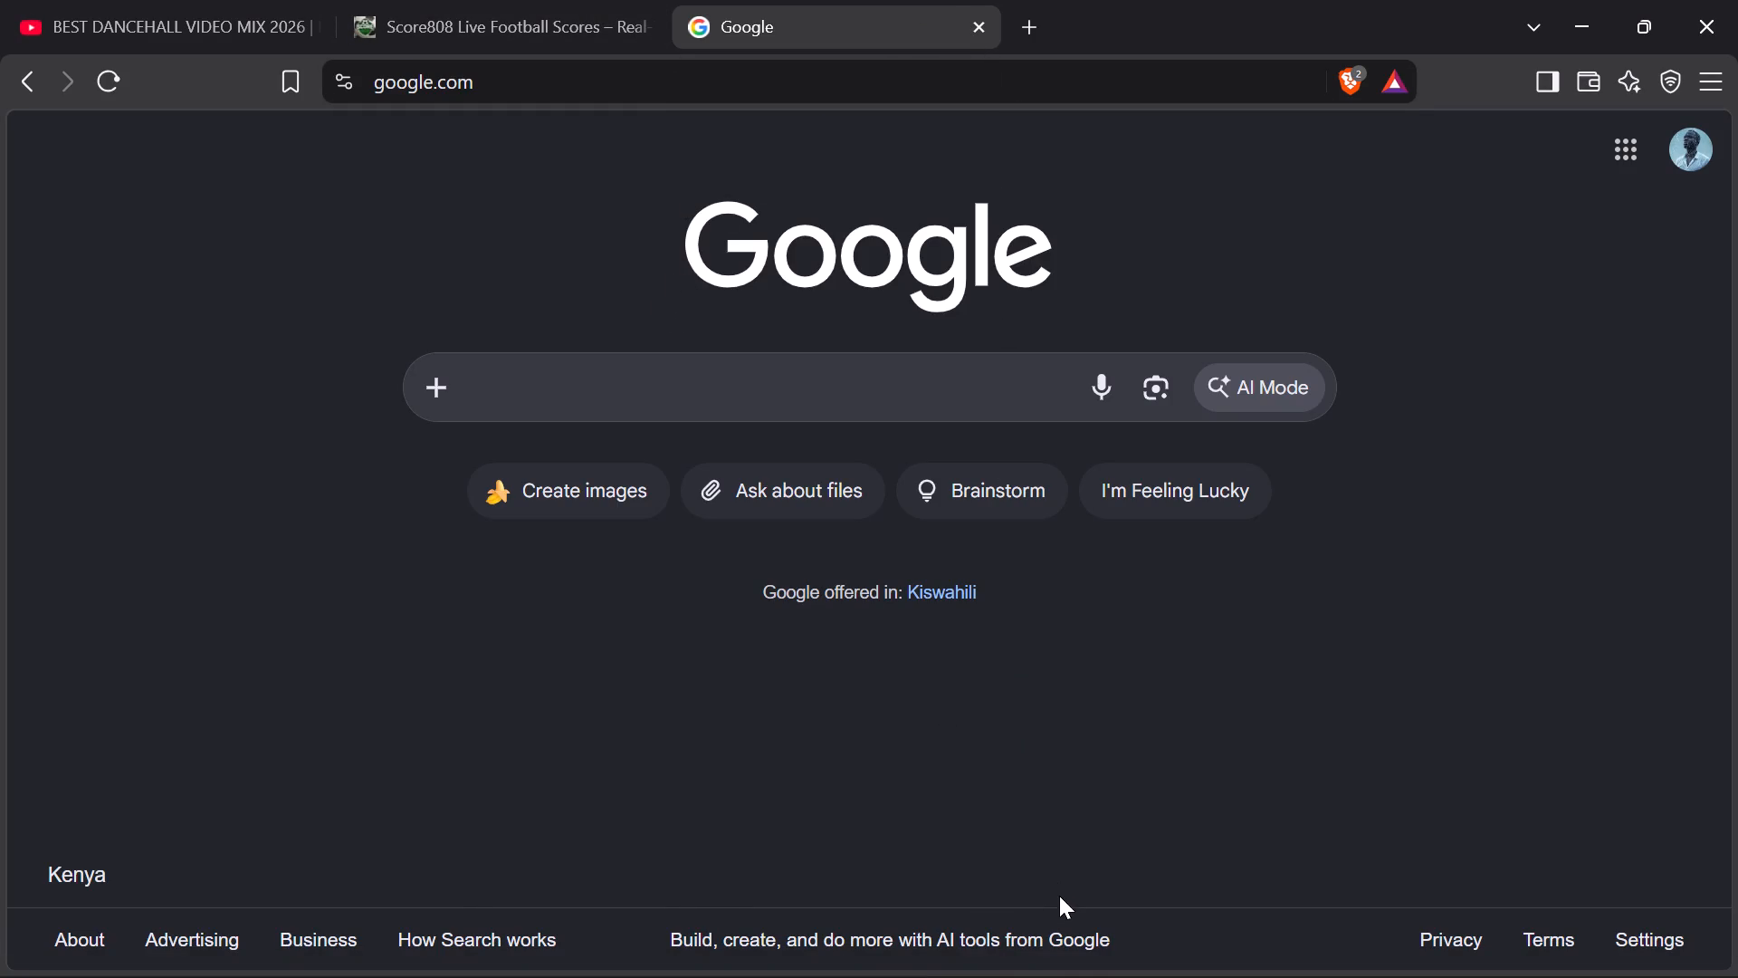
left_click(1040, 944)
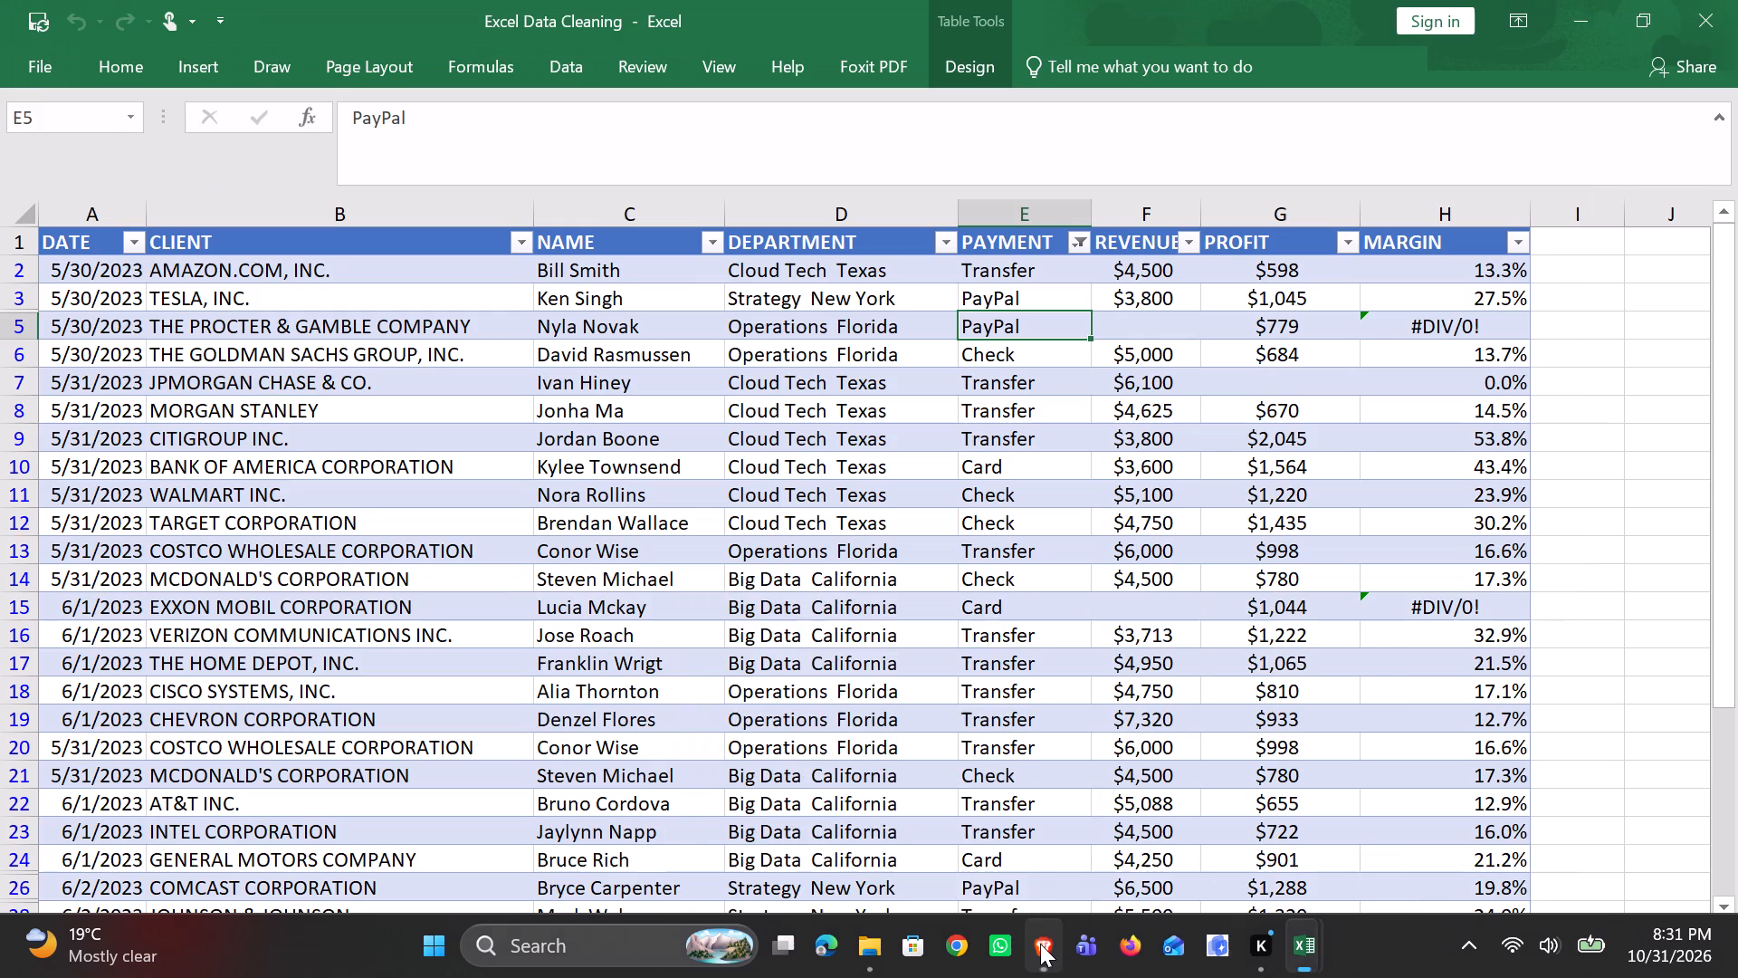
left_click(1040, 944)
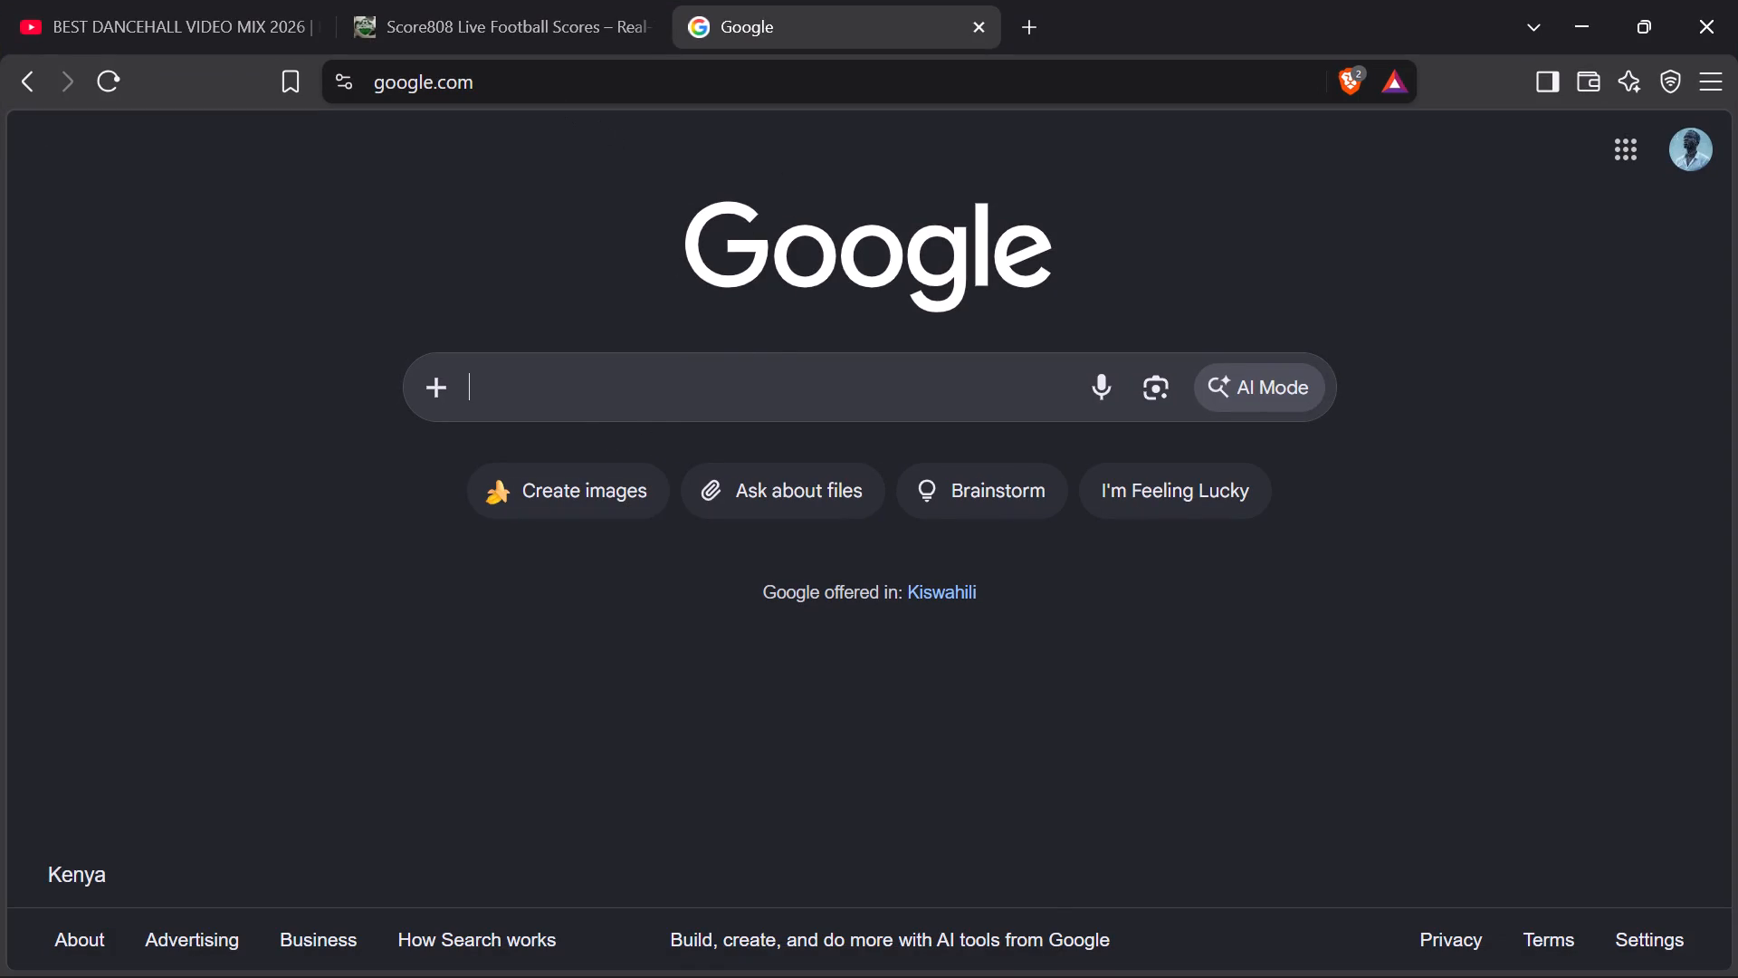
left_click(337, 84)
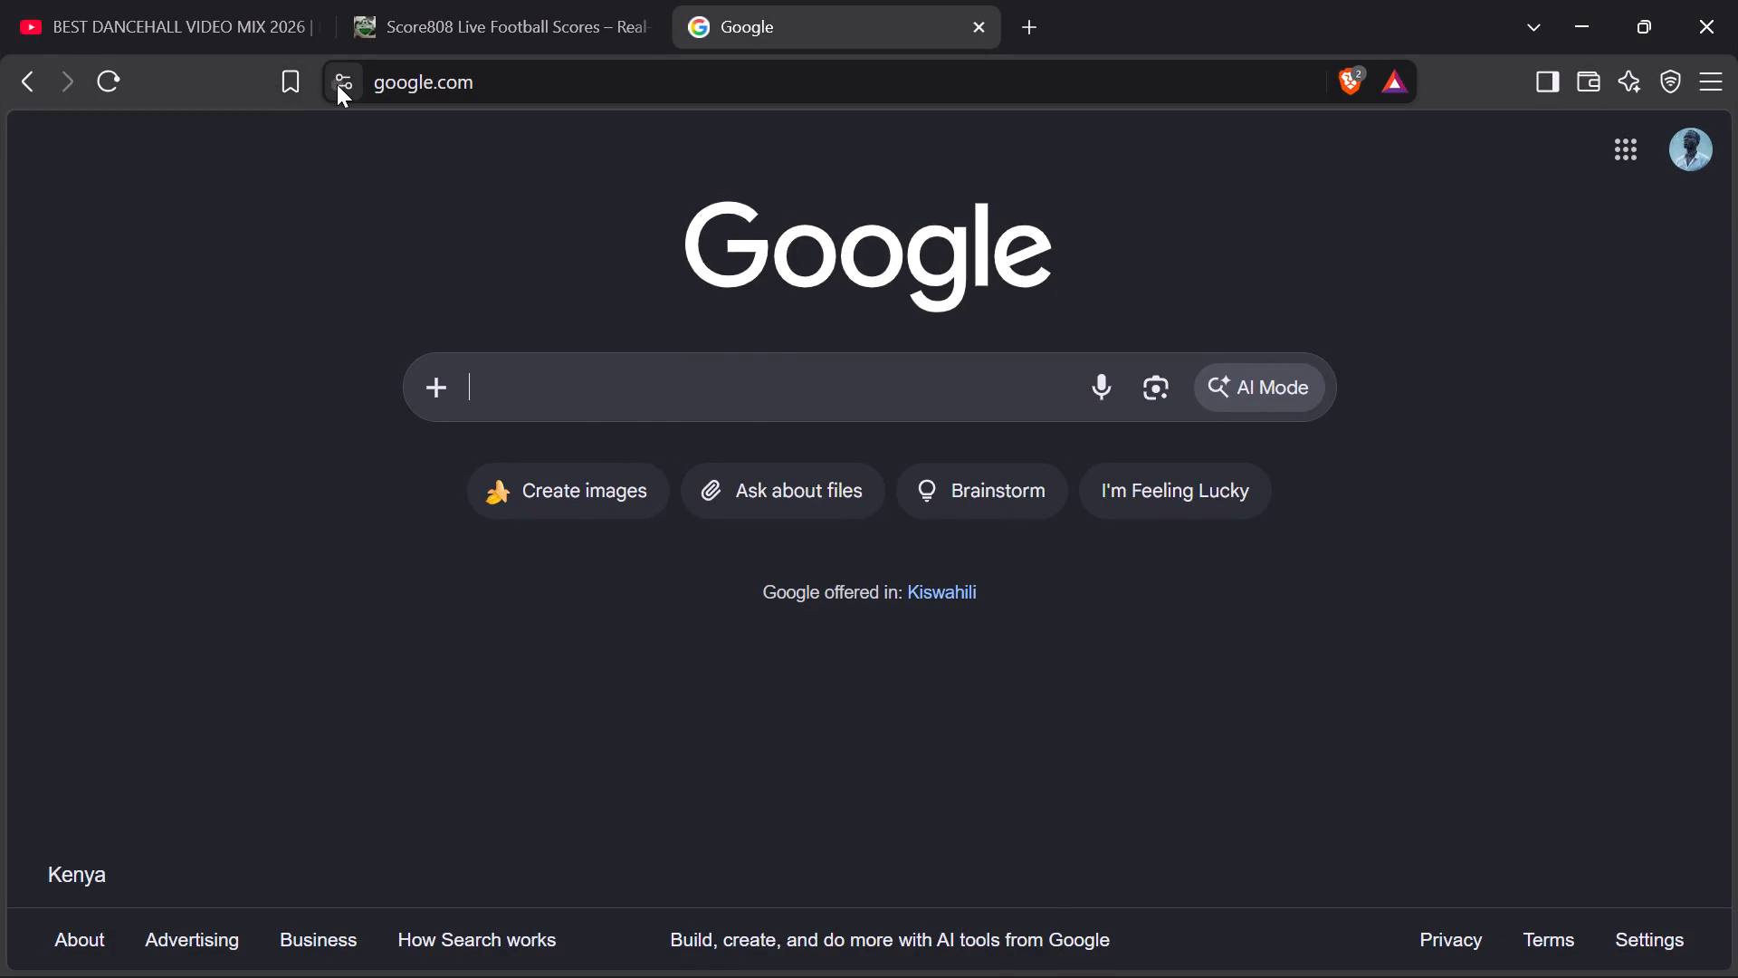
left_click(337, 84)
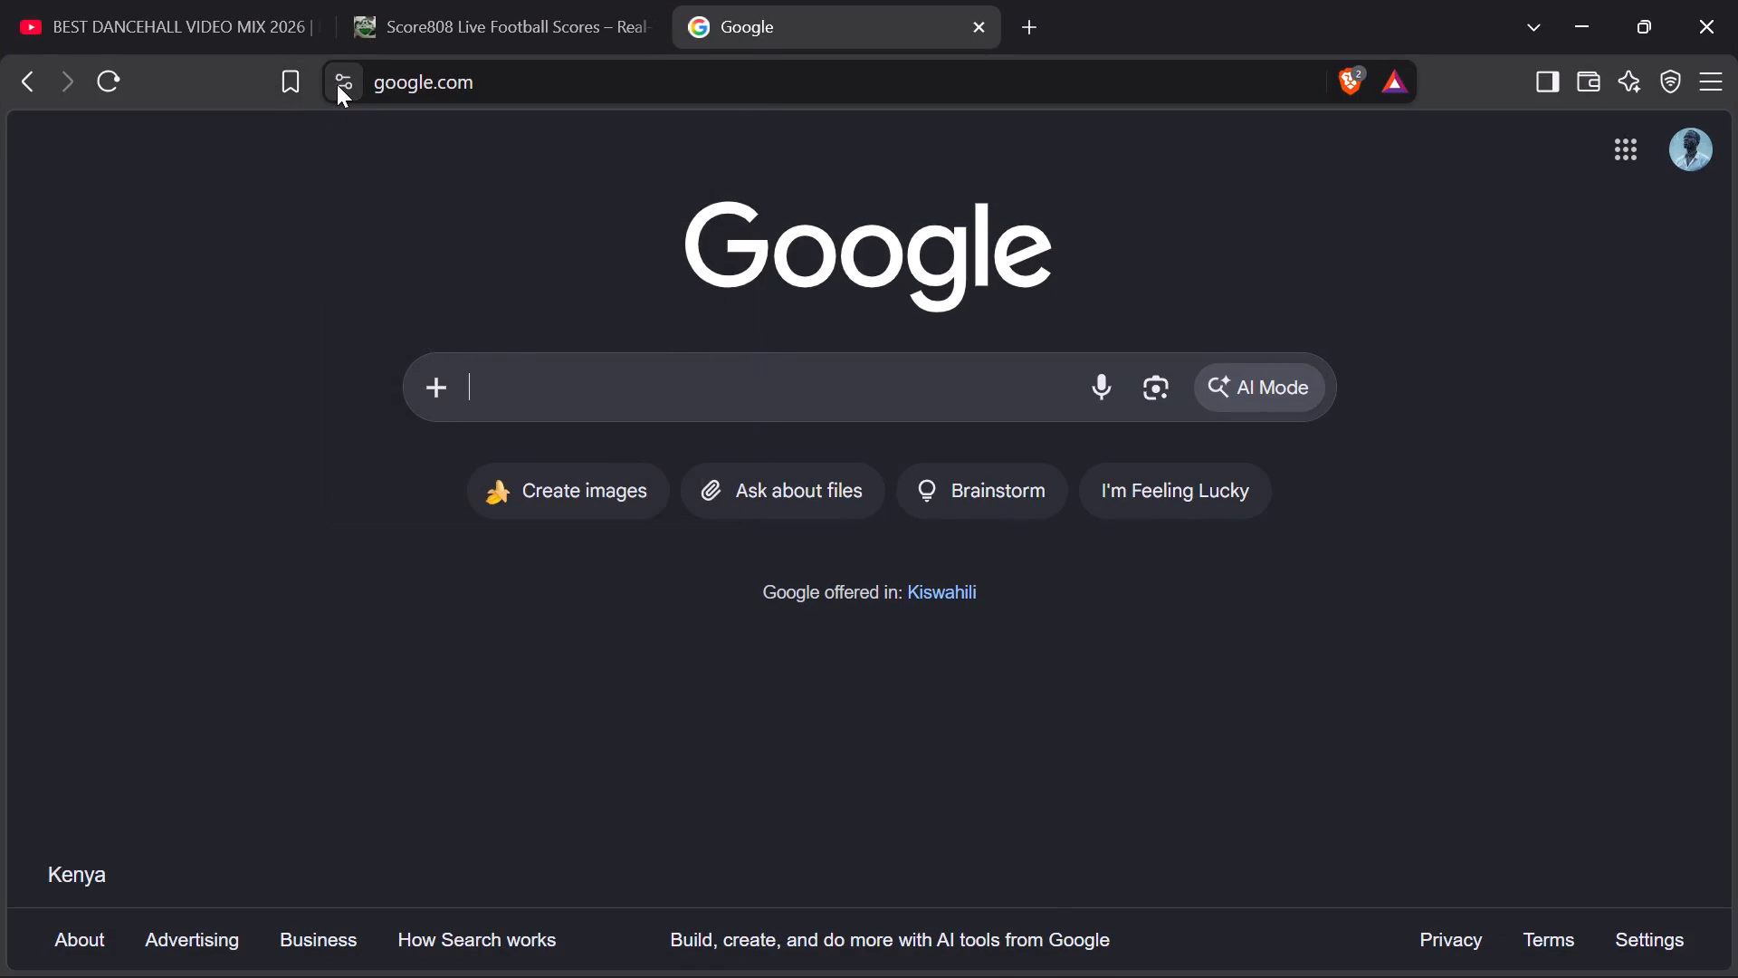
left_click(337, 84)
left_click(431, 494)
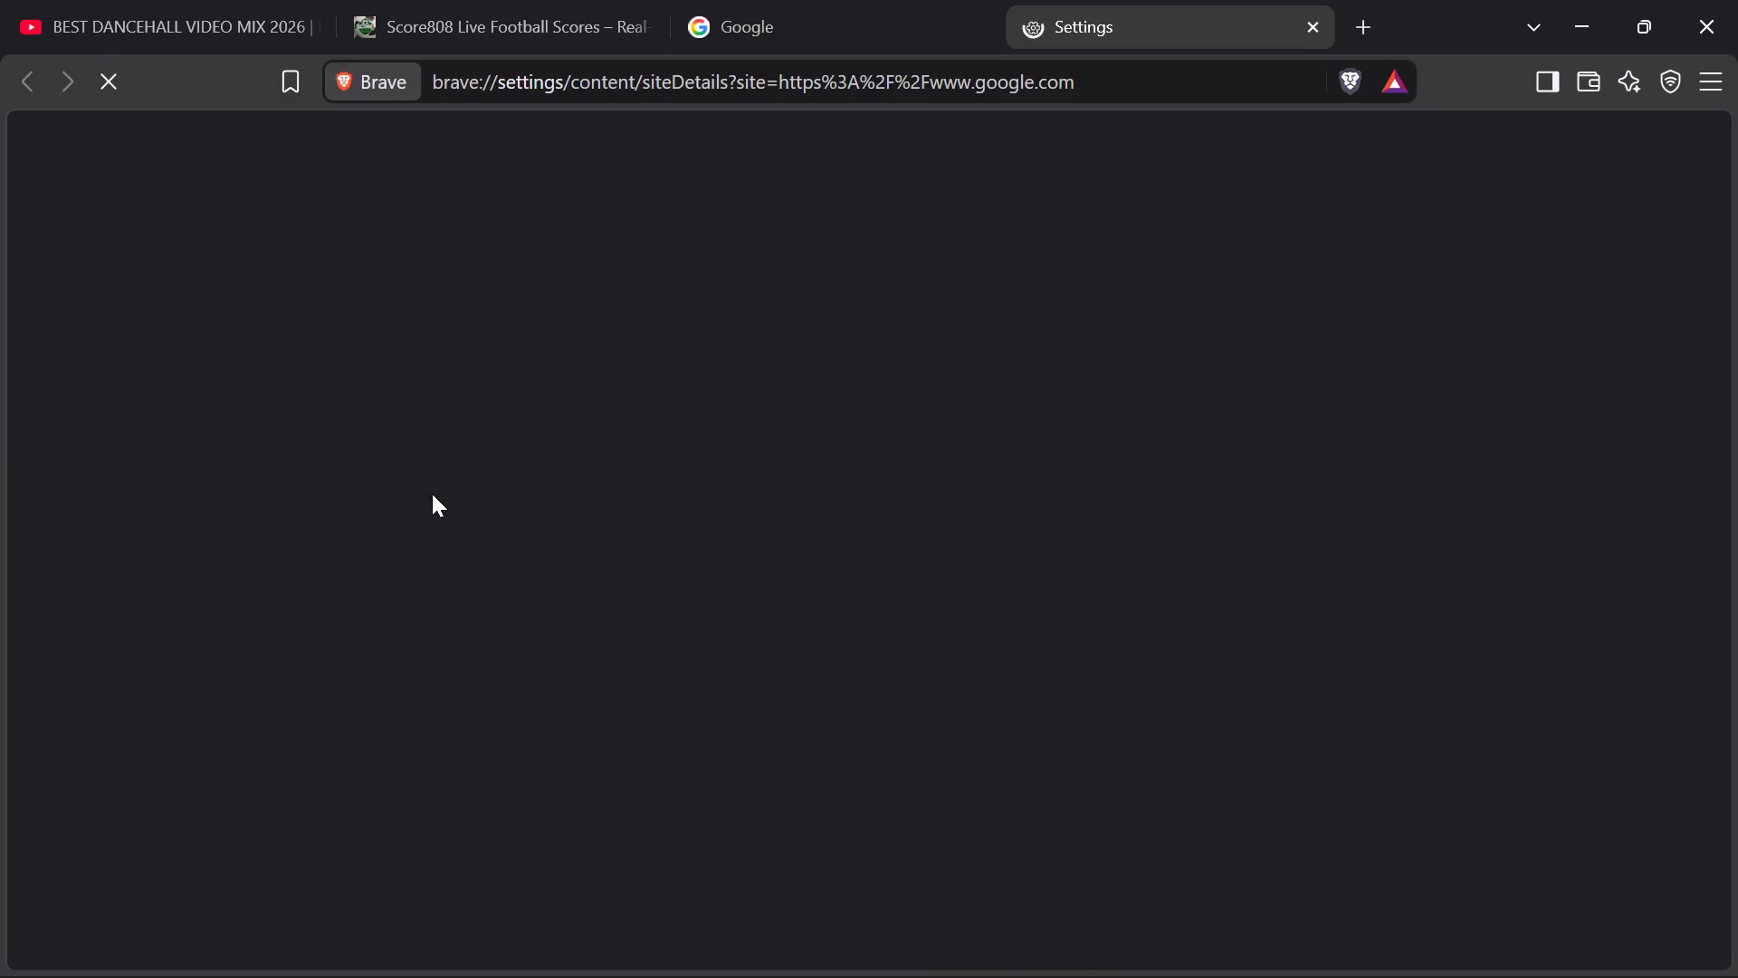
Examine Brave's System settings, including the VPN, memory and power options.
scroll(127, 632, "down", 13)
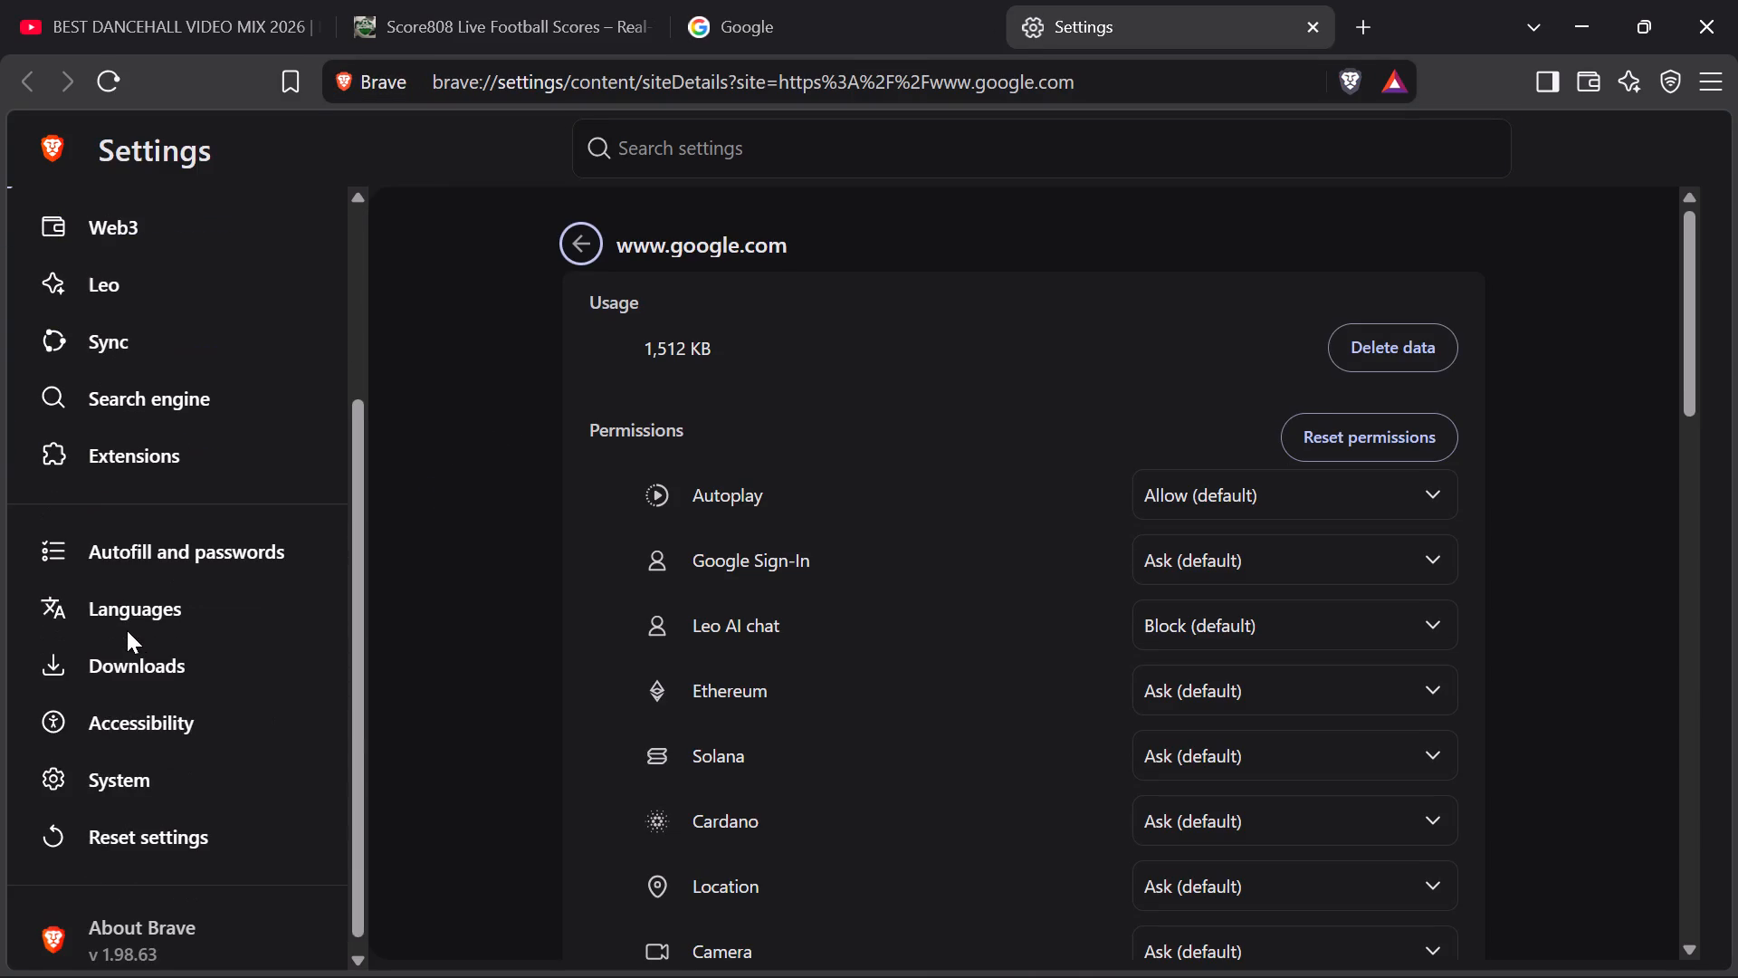
left_click(113, 773)
scroll(665, 493, "up", 4)
scroll(758, 392, "down", 5)
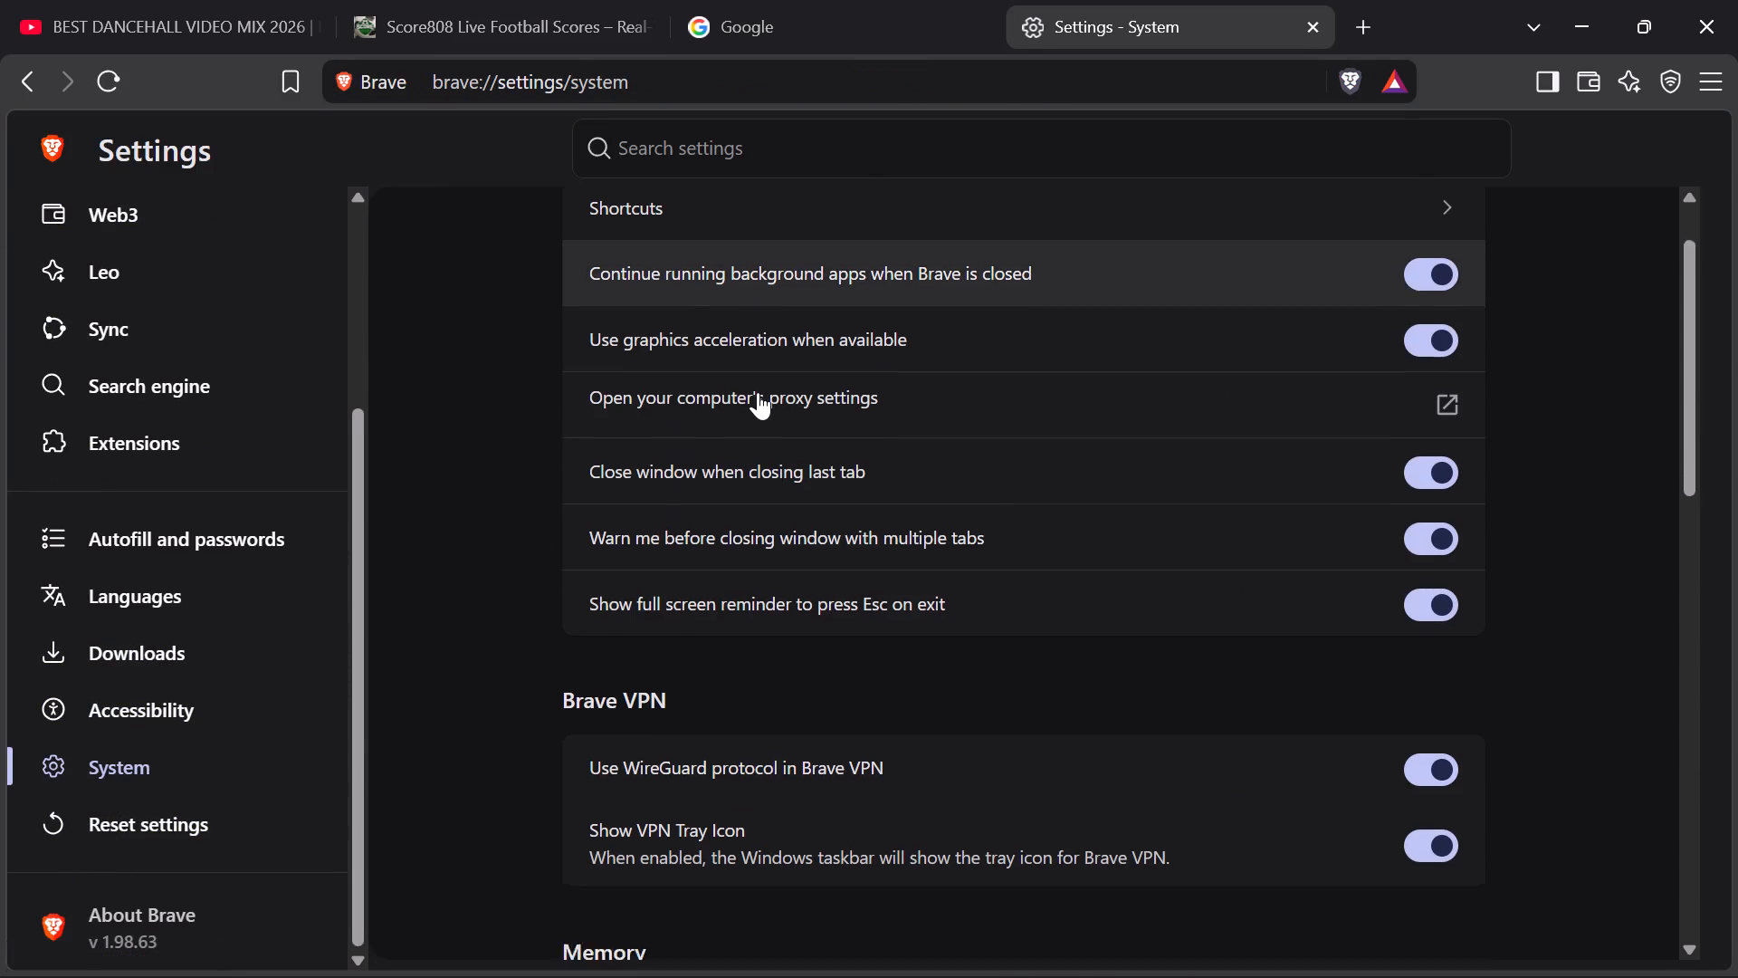
scroll(758, 392, "down", 9)
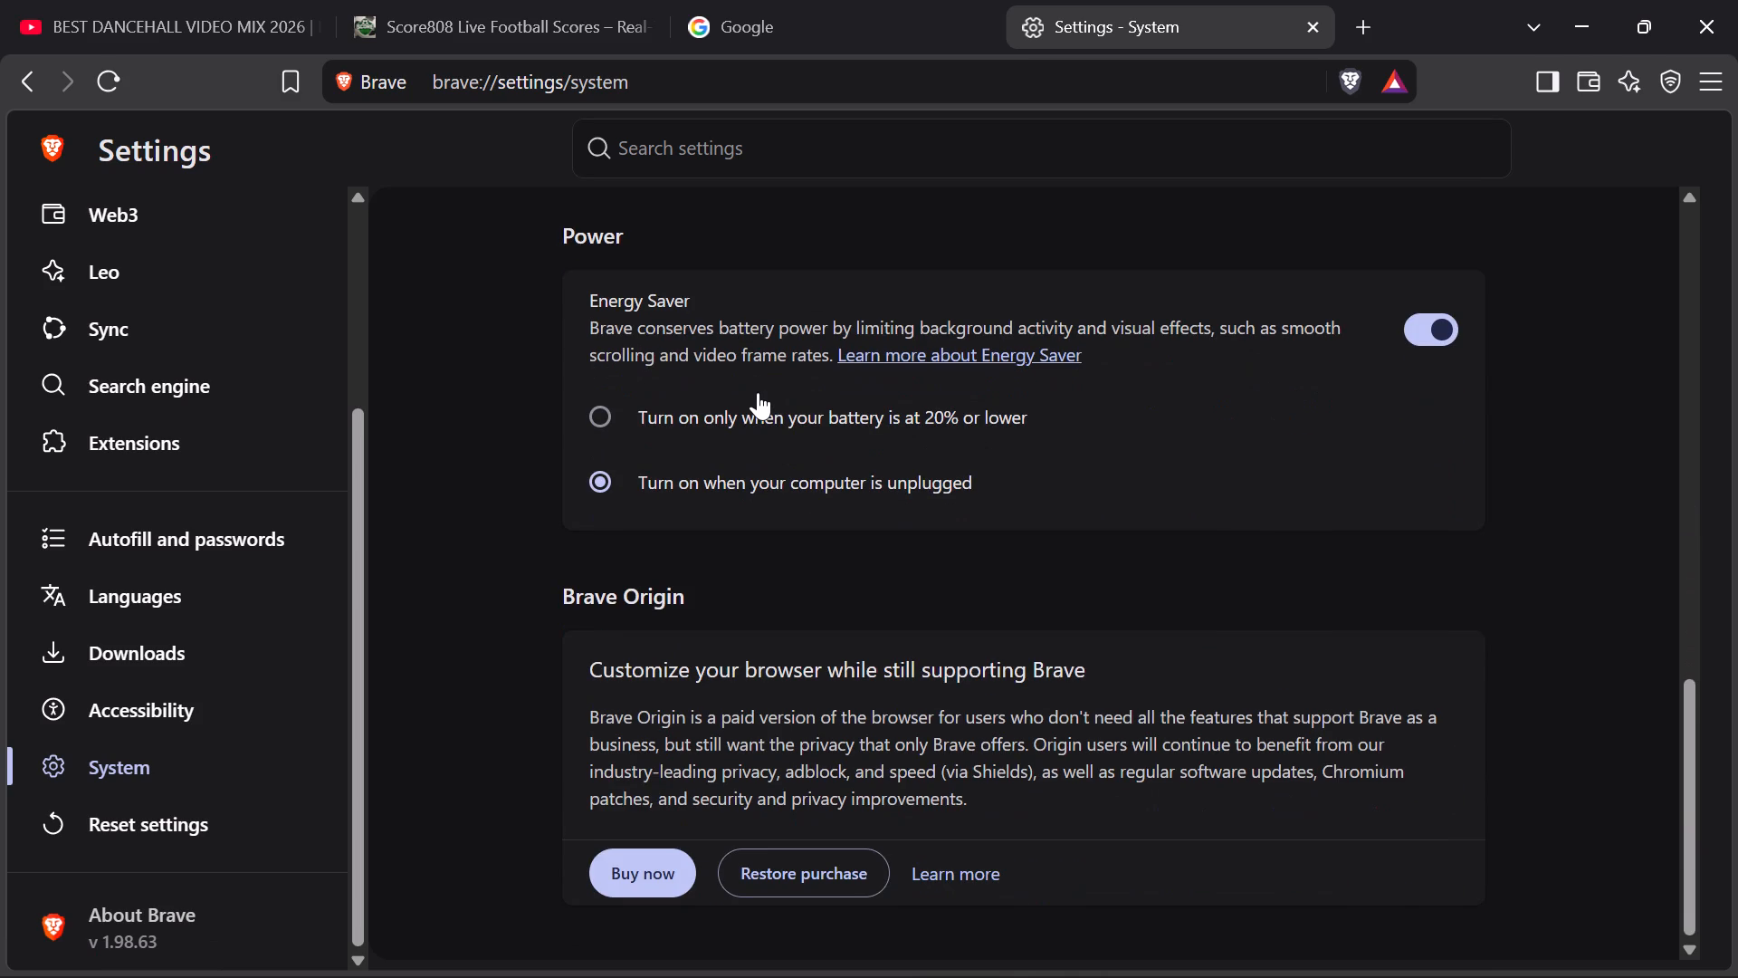
scroll(758, 392, "up", 2)
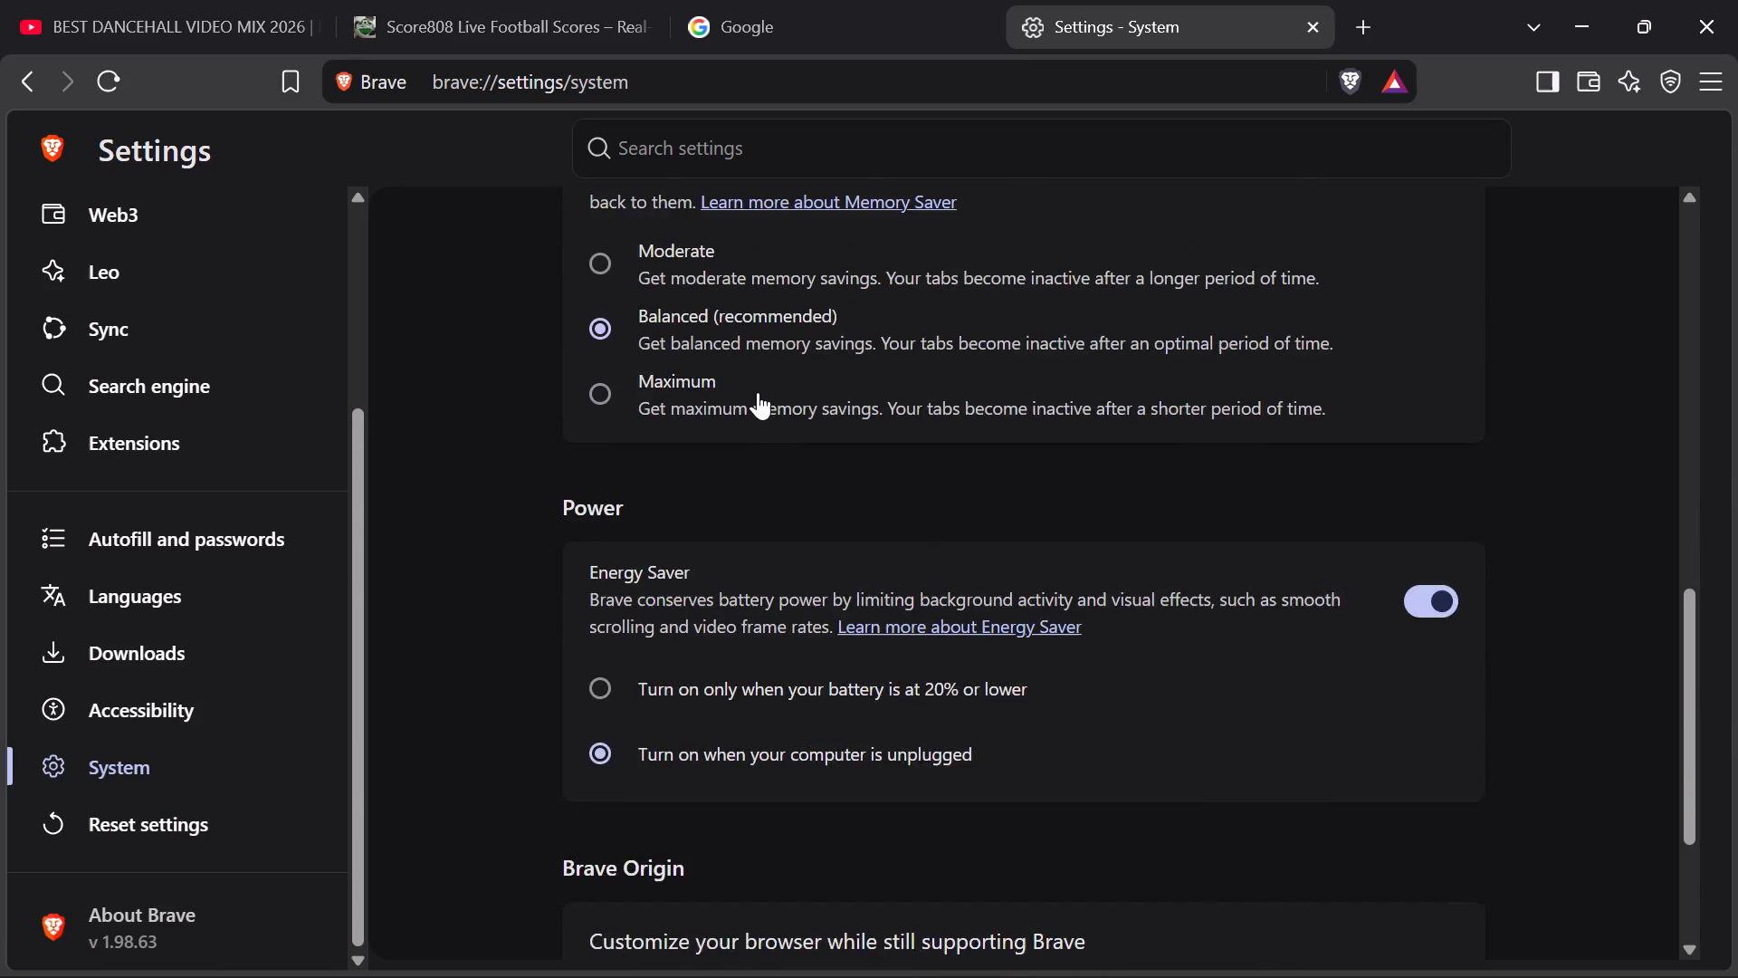
scroll(758, 392, "up", 14)
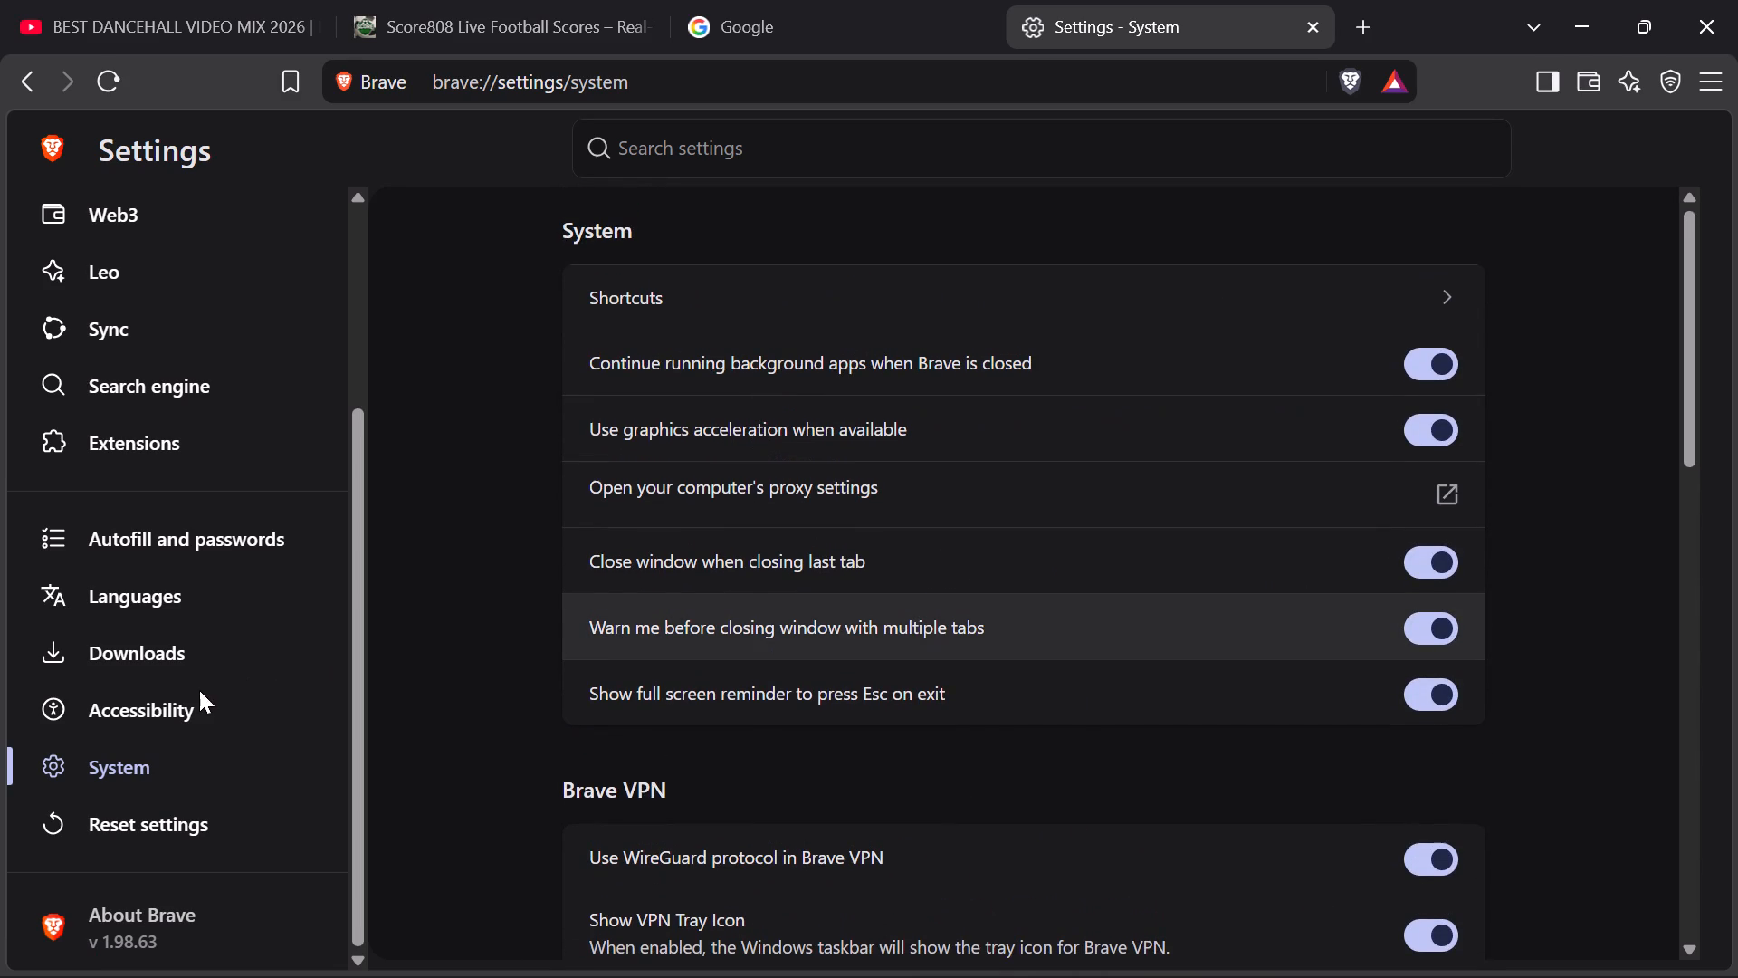
Examine Brave's Accessibility, Downloads, Search engine and Extensions settings in turn.
left_click(171, 705)
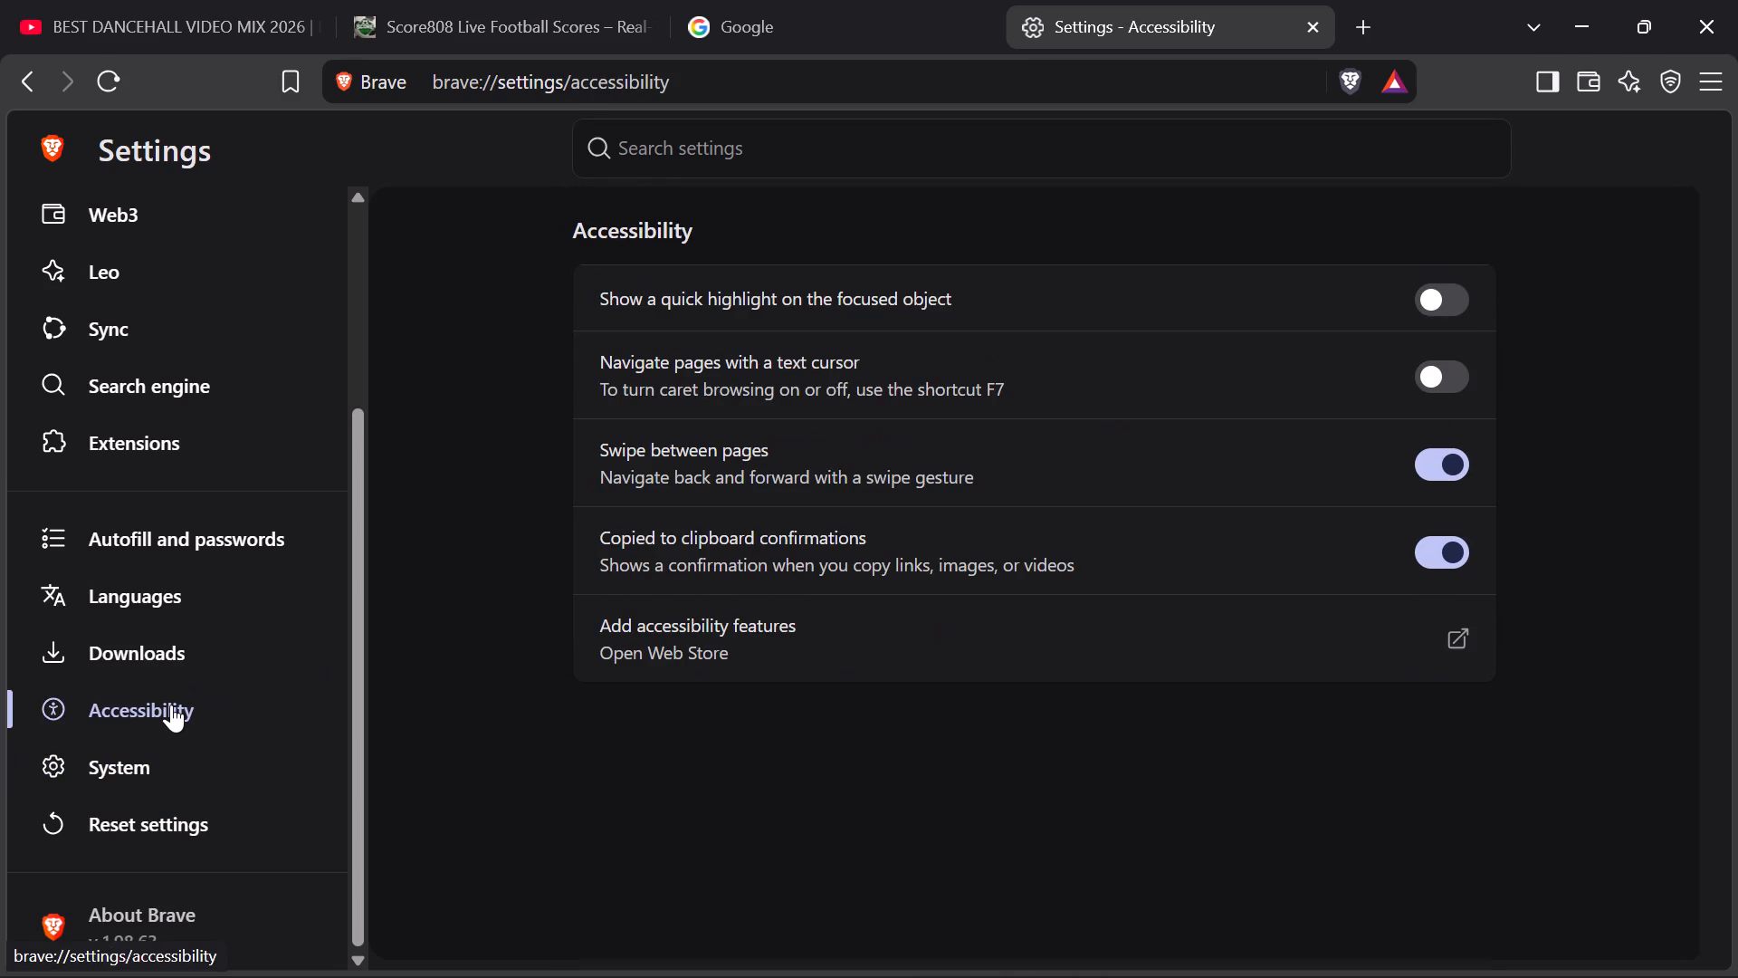
scroll(738, 566, "up", 2)
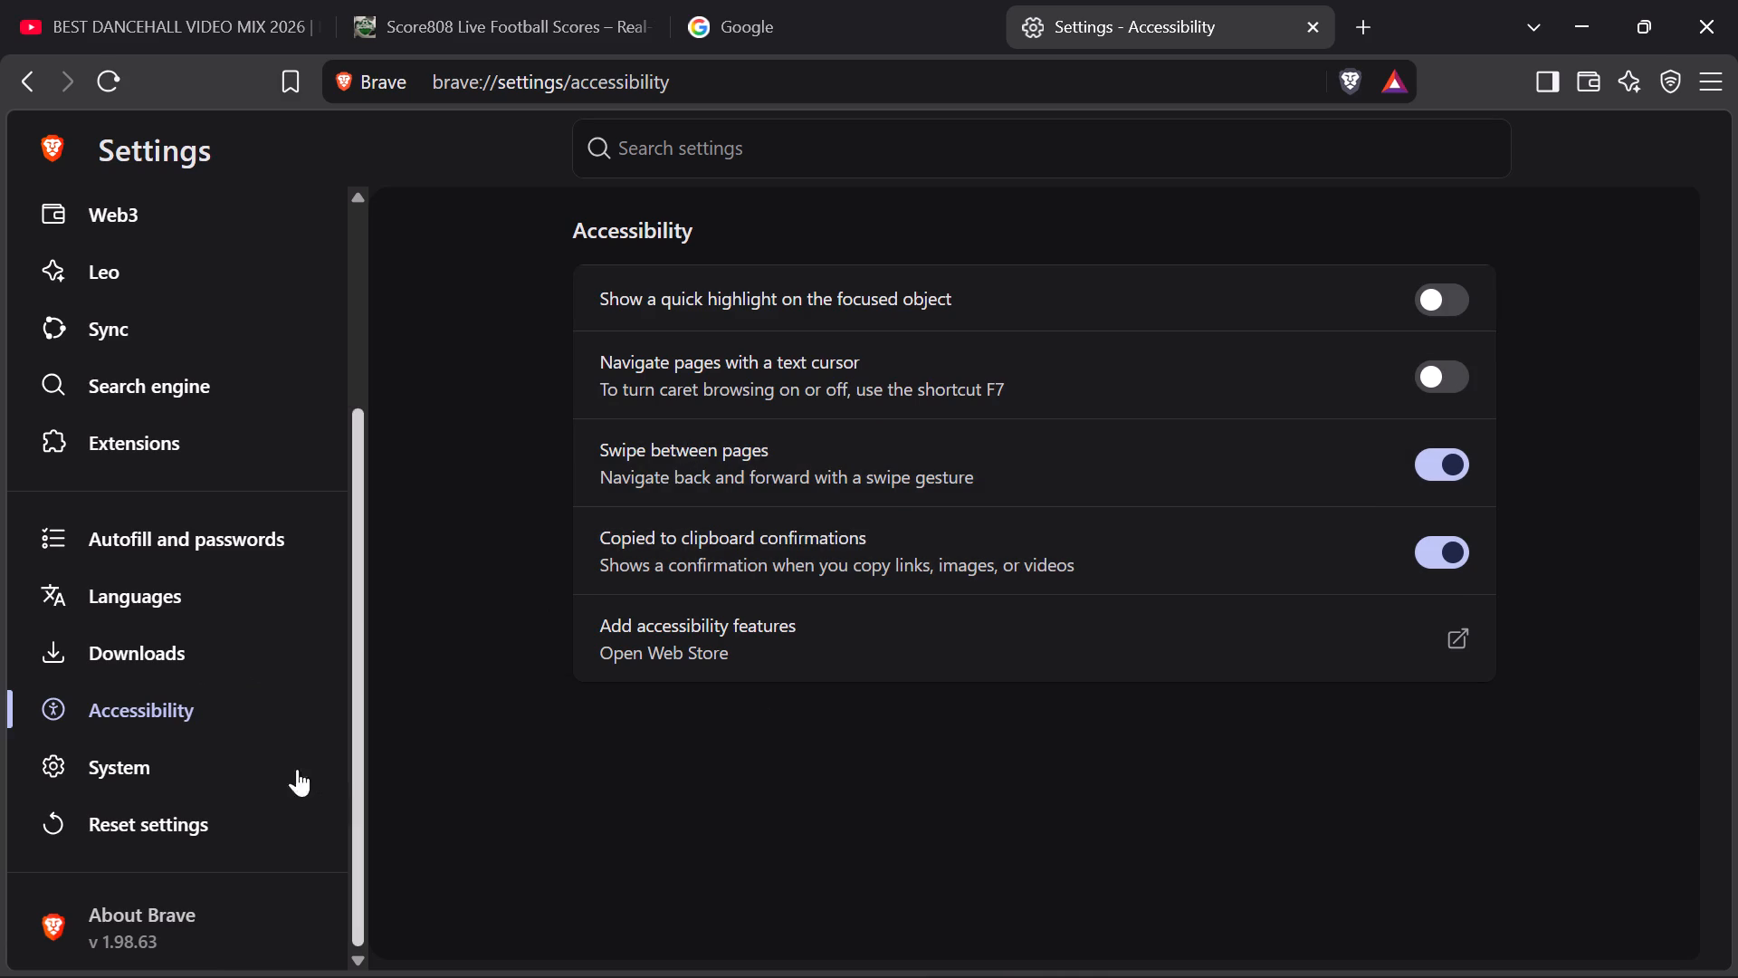
left_click(156, 662)
scroll(677, 565, "up", 2)
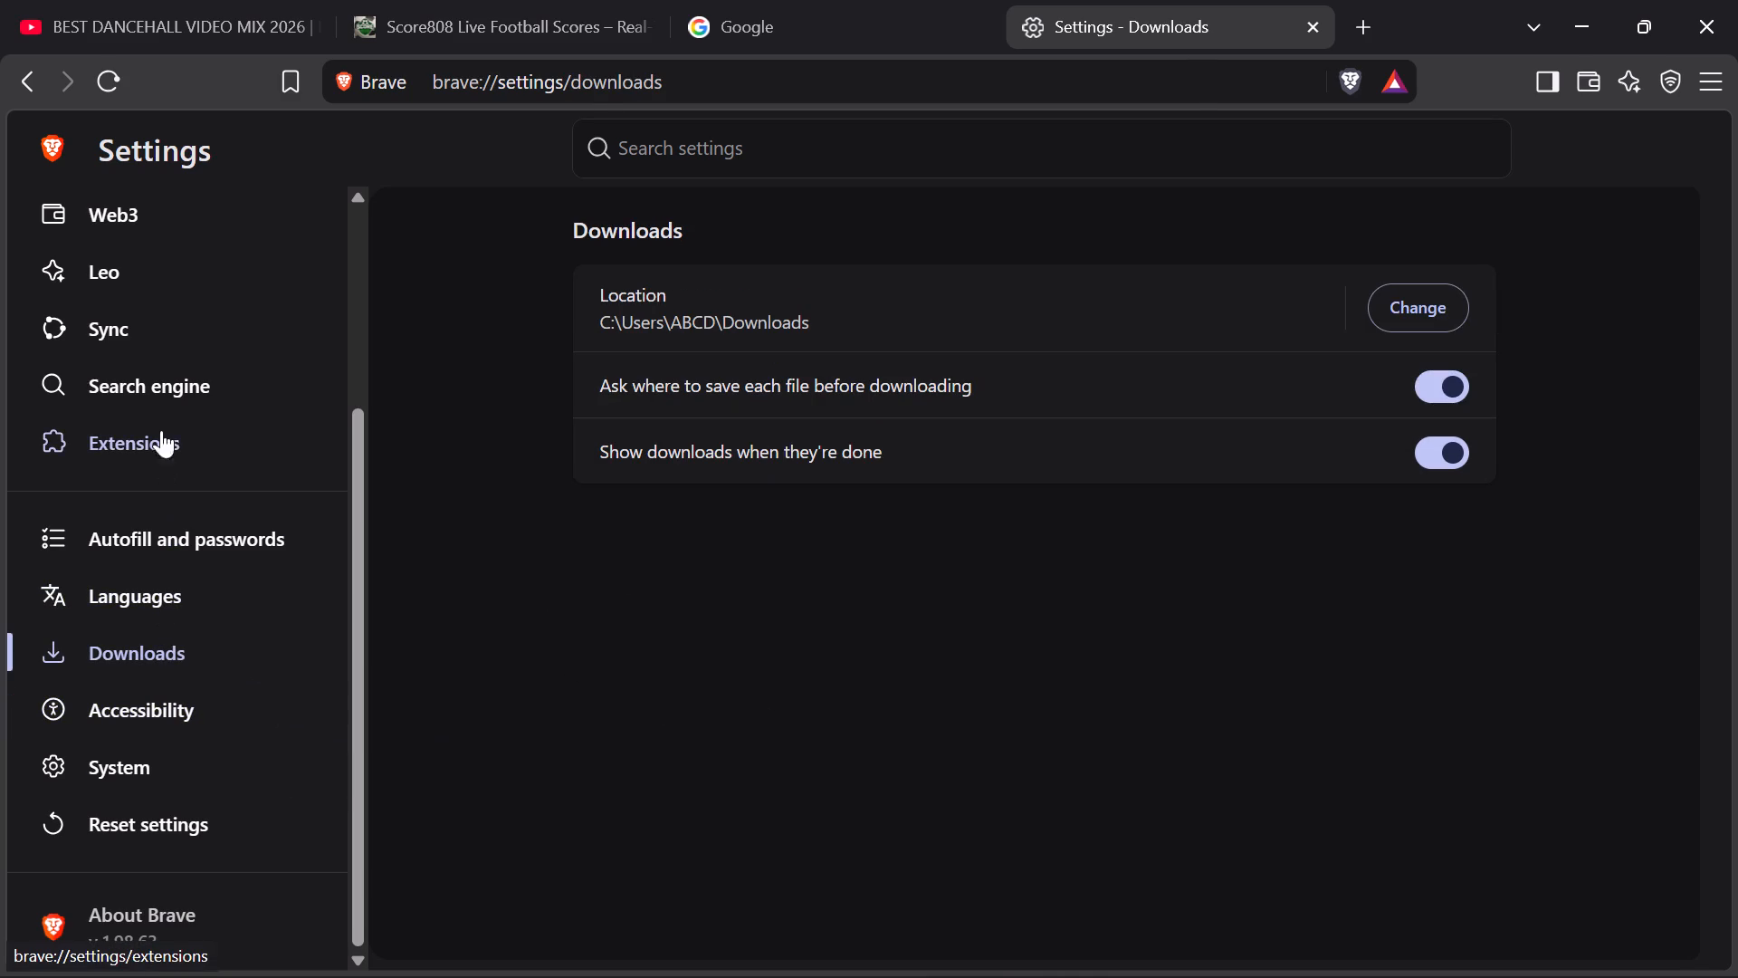
left_click(175, 388)
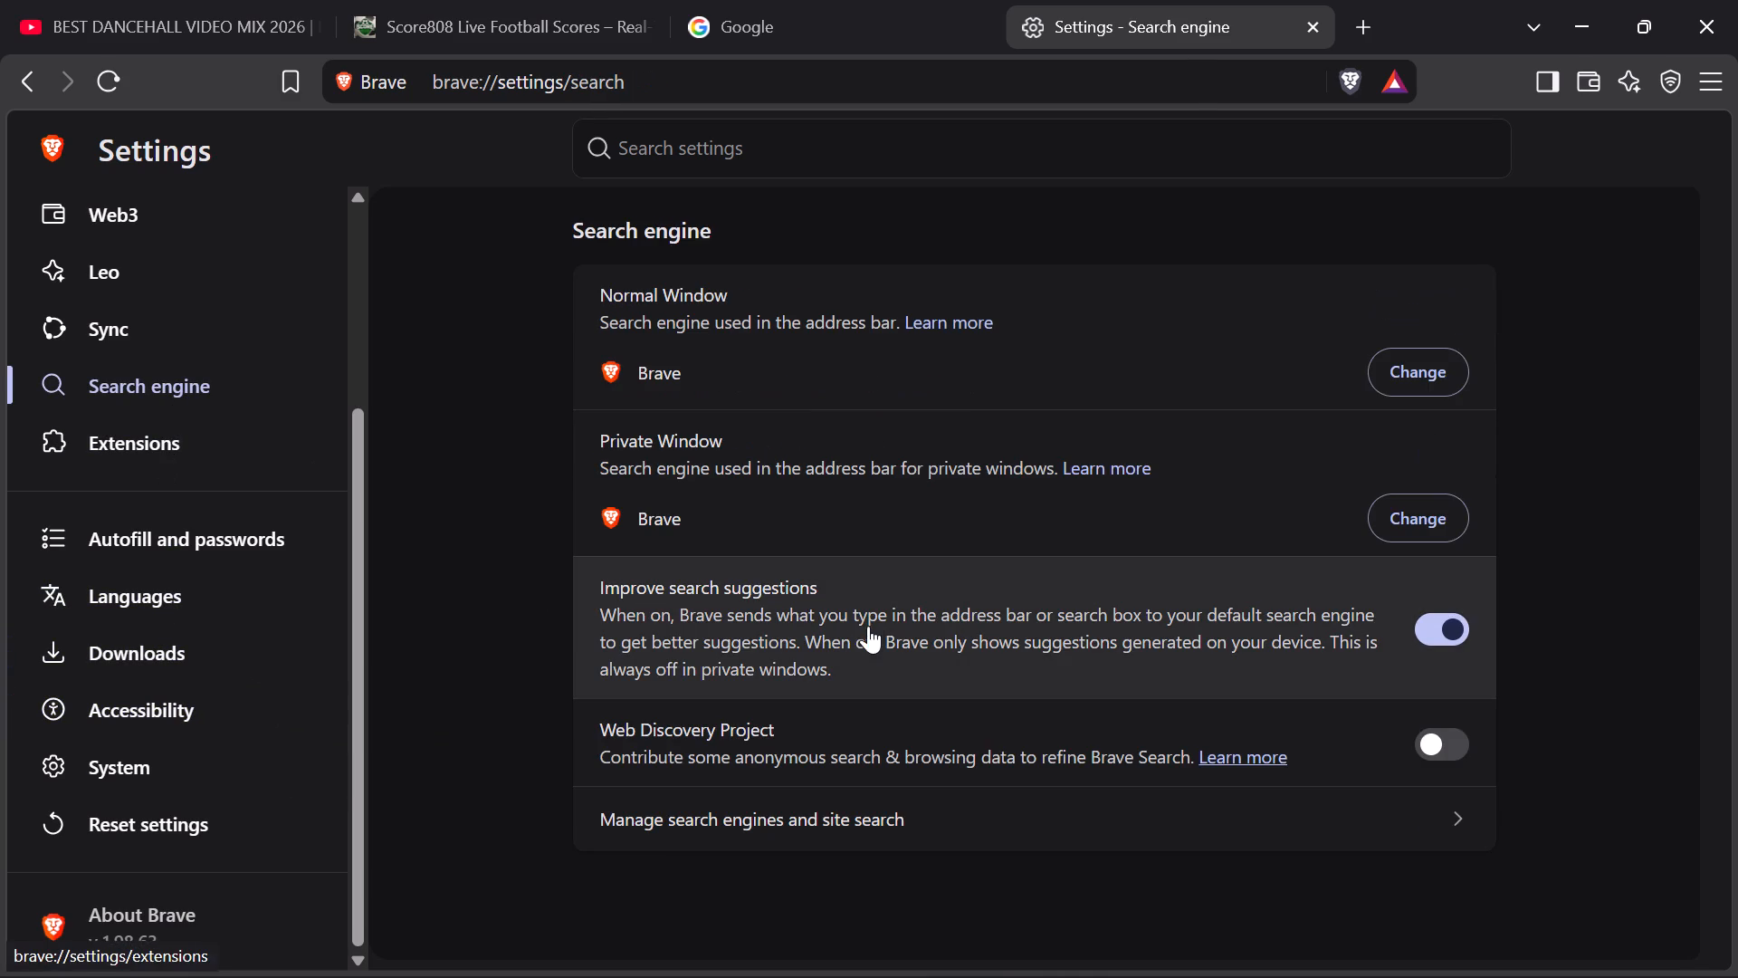
scroll(872, 621, "up", 4)
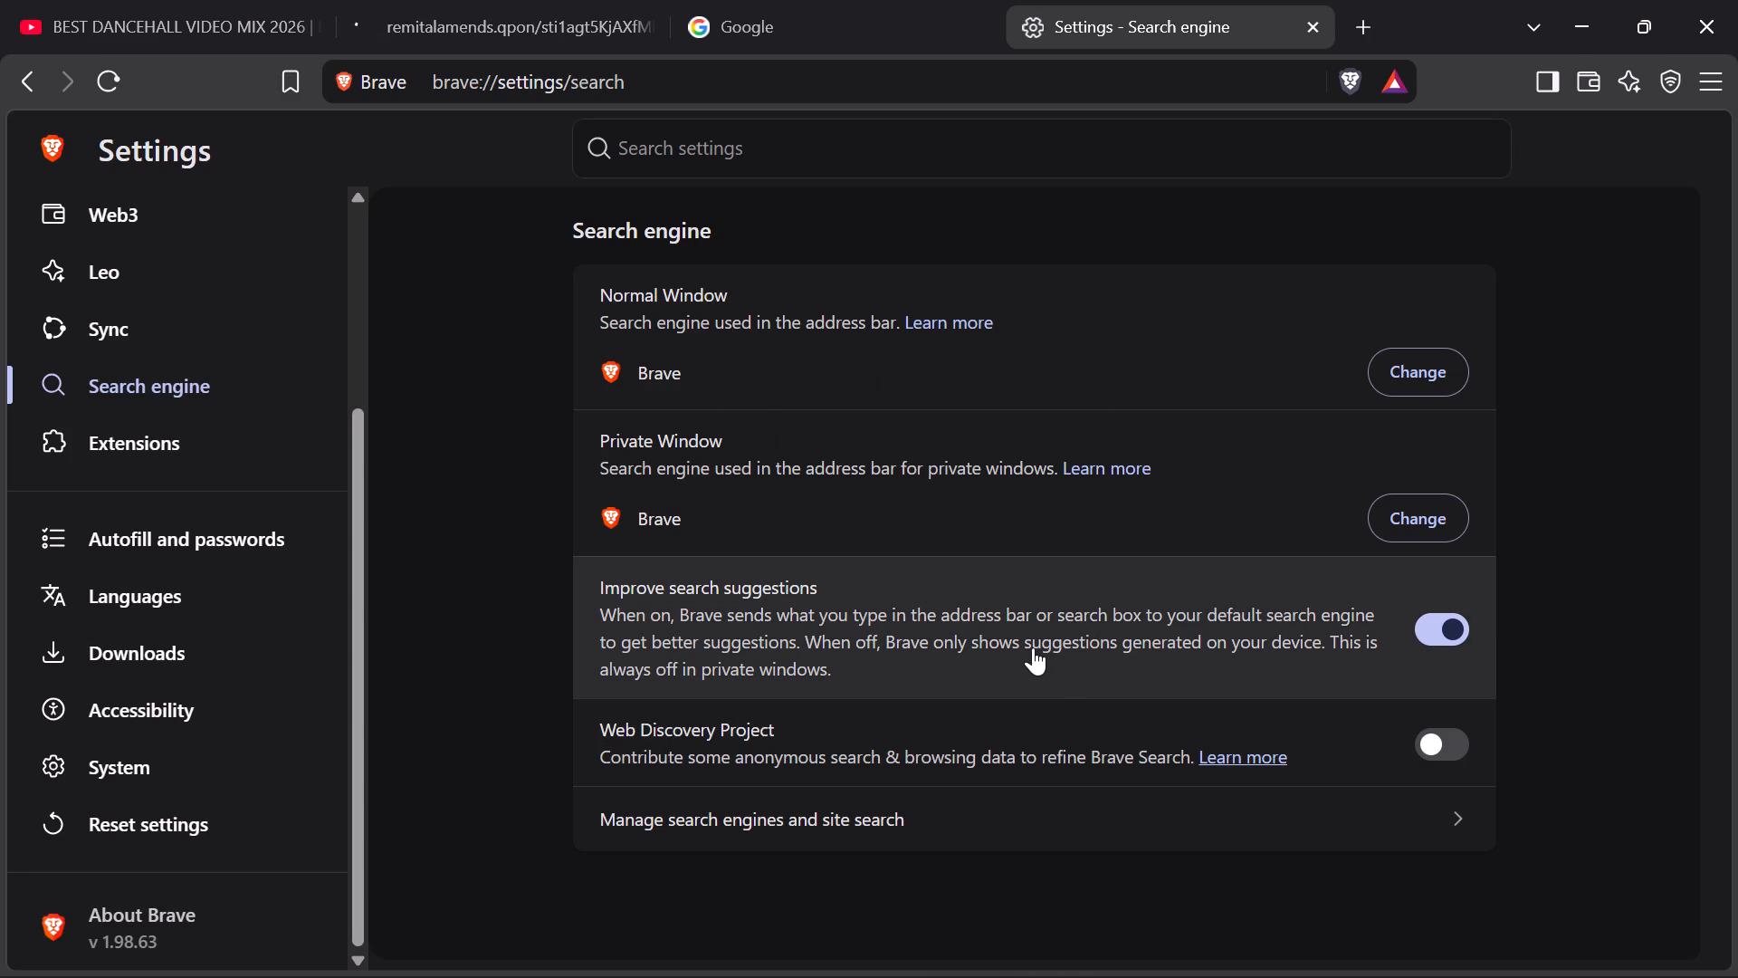
left_click(151, 437)
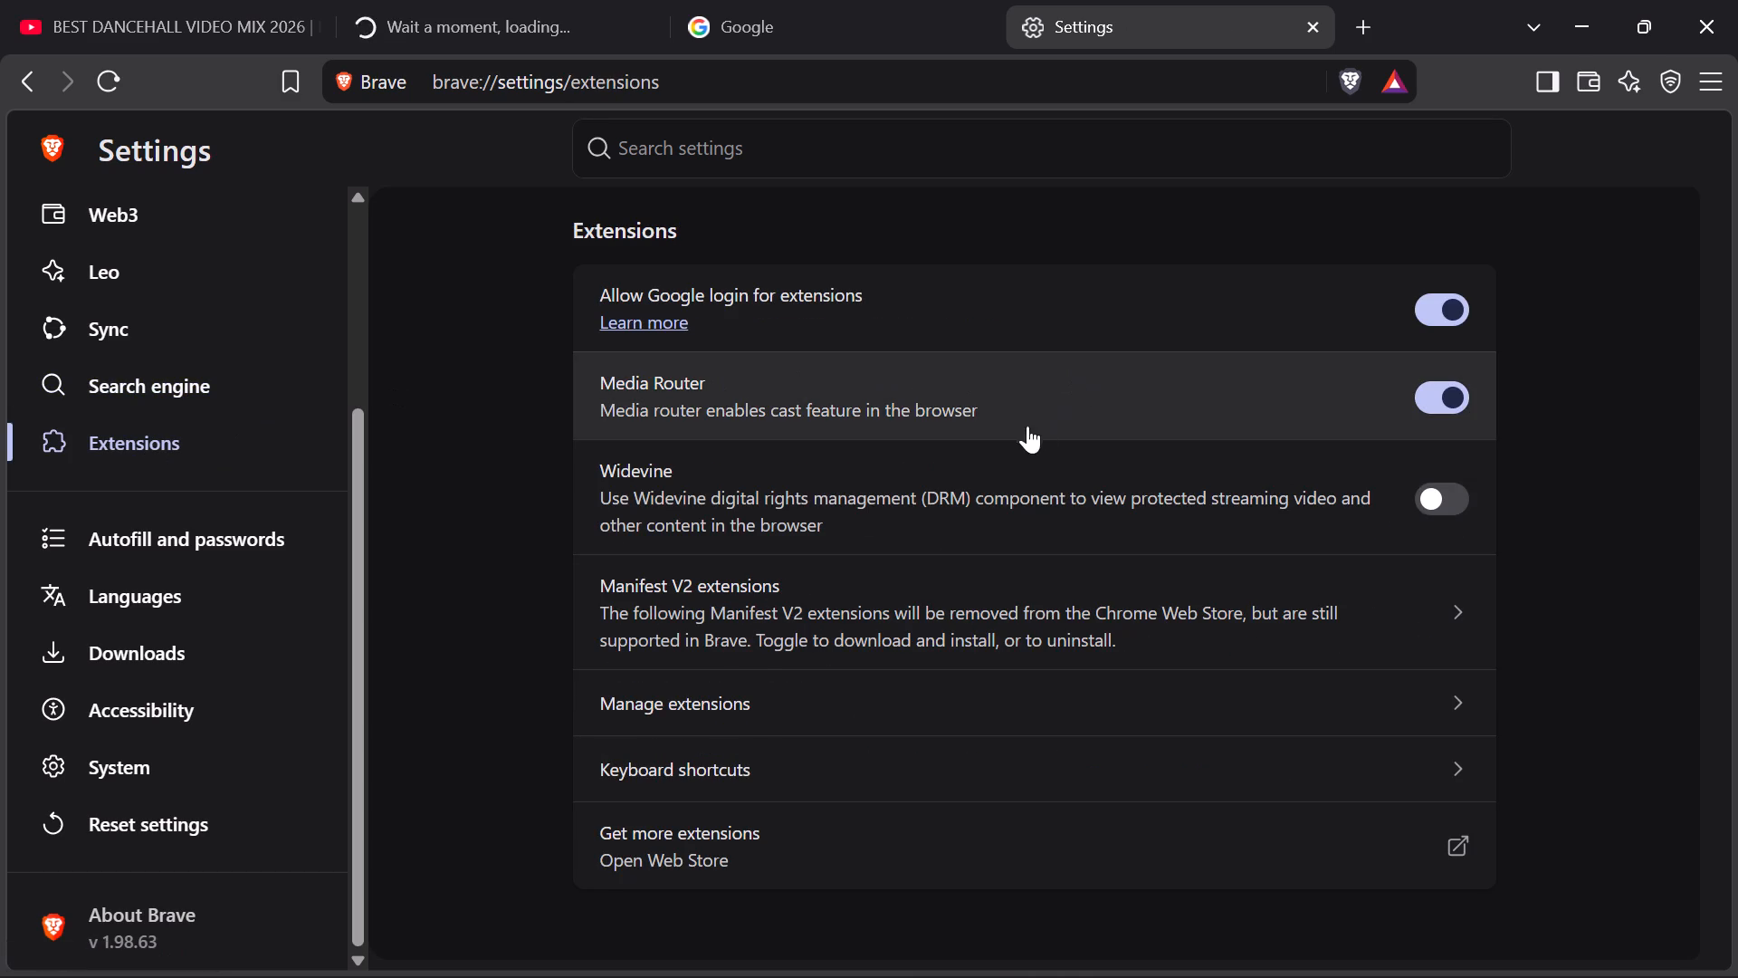
scroll(965, 429, "up", 2)
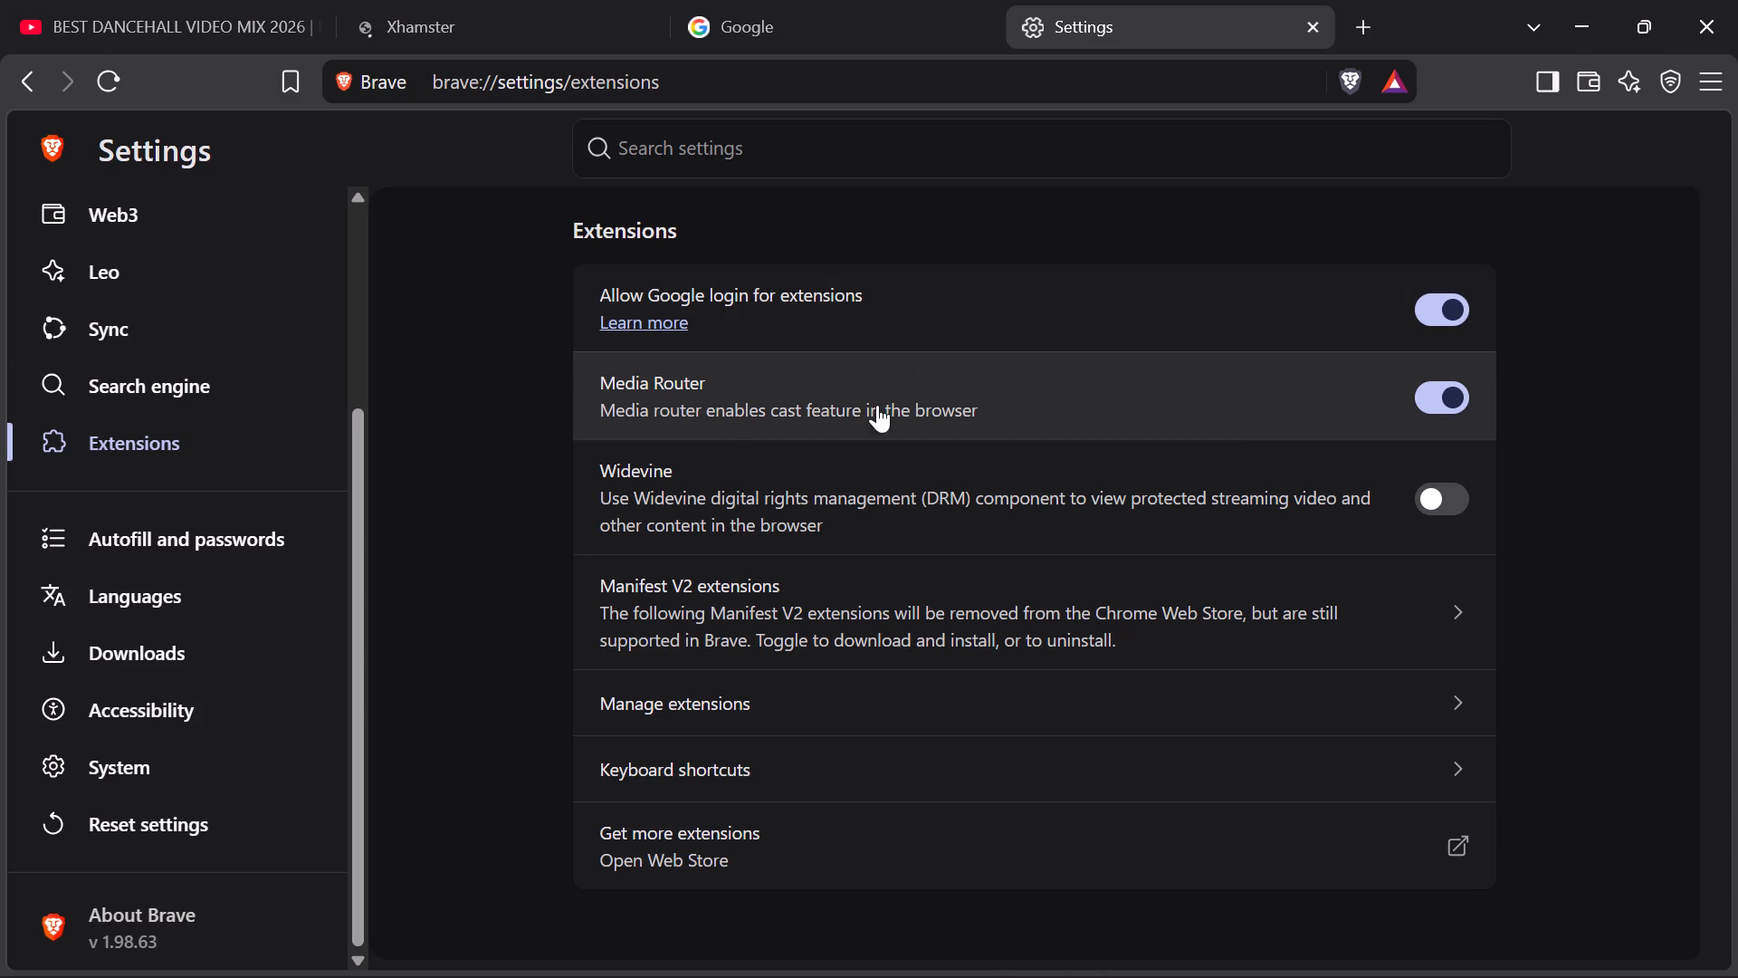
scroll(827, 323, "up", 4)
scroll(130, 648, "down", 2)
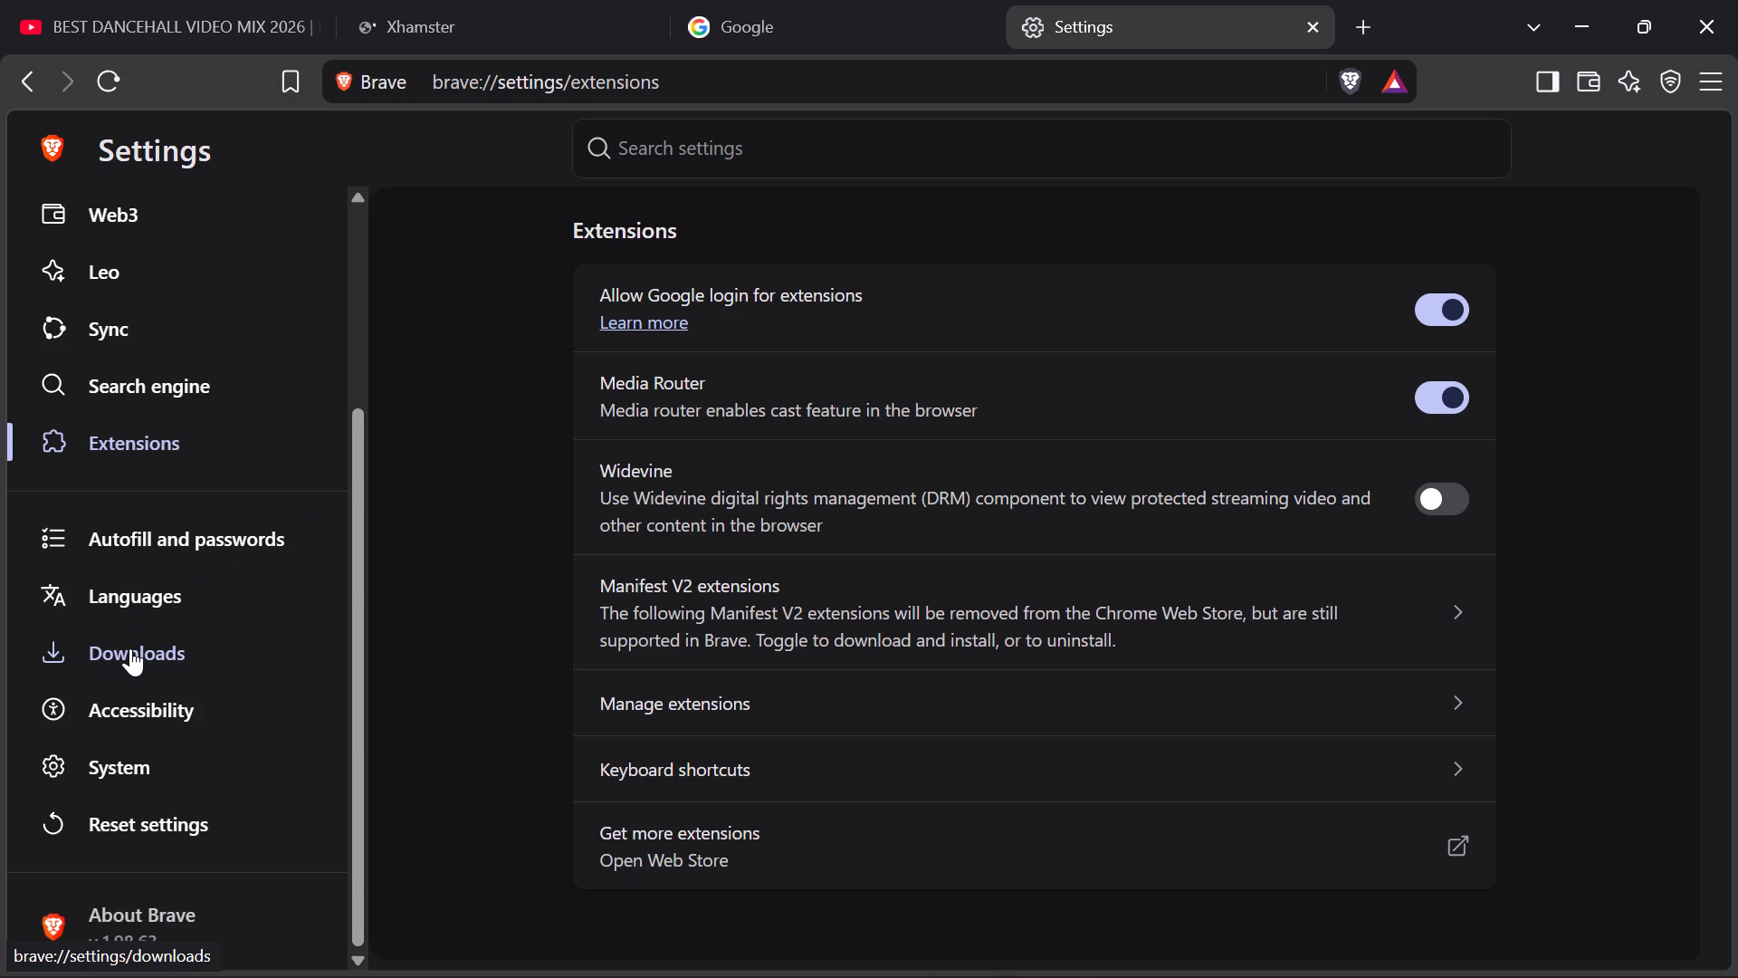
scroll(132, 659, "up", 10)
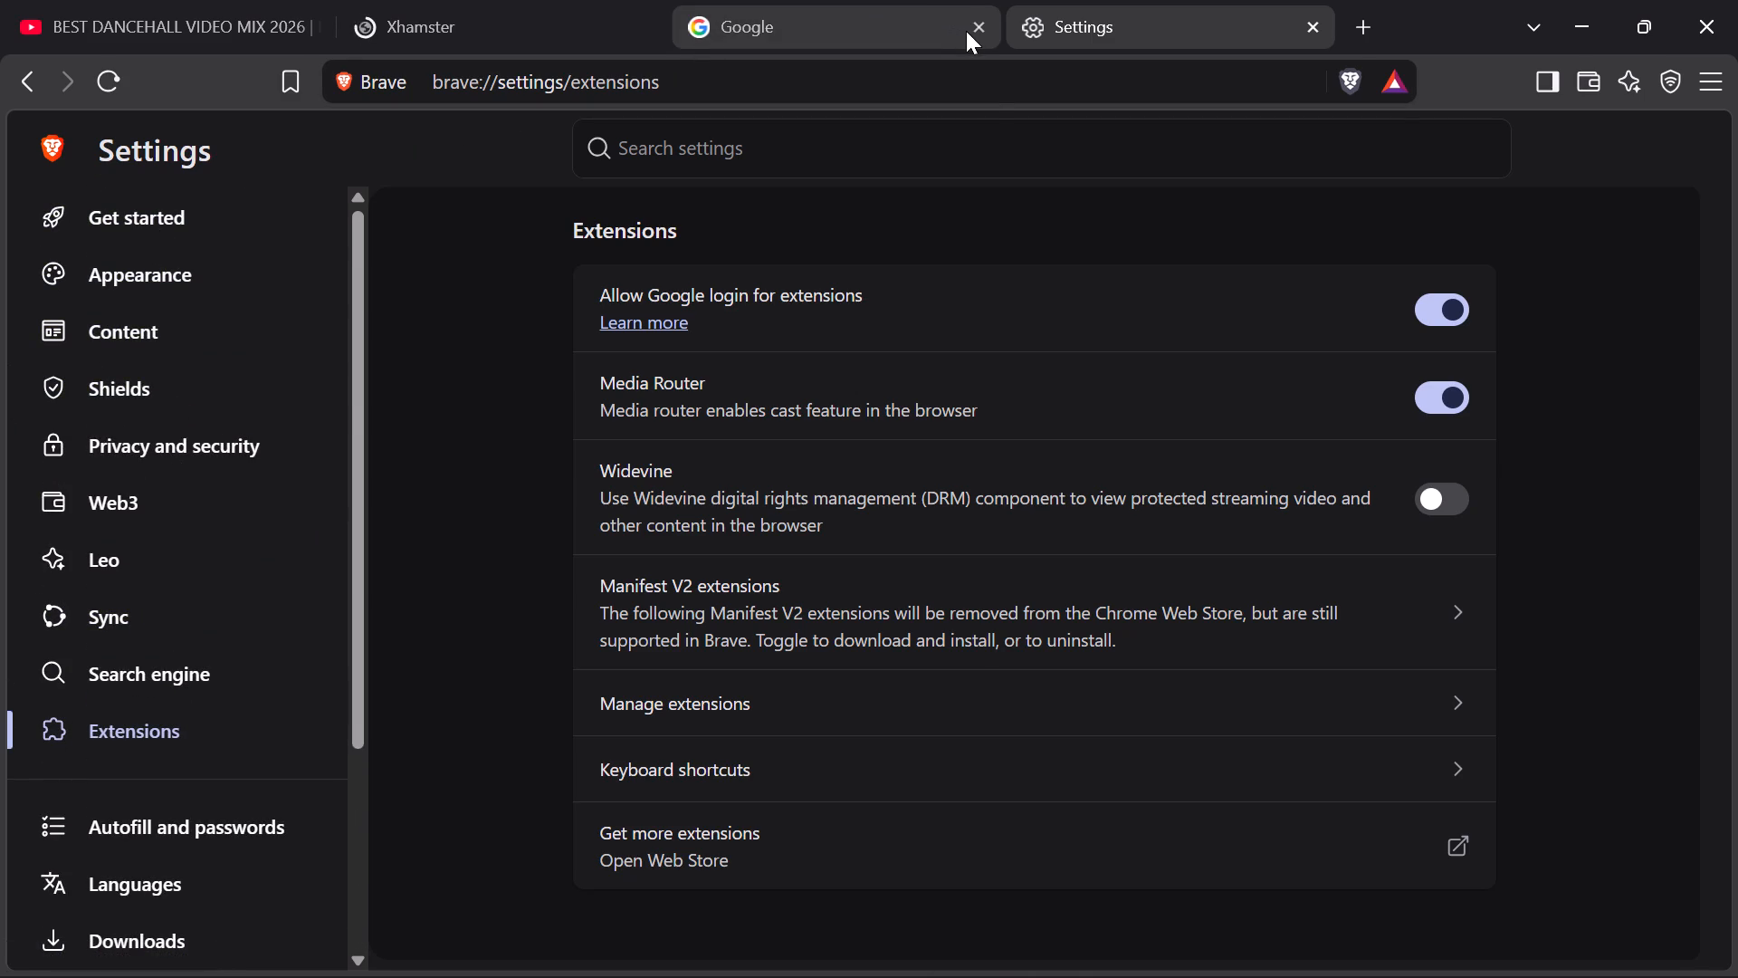
Close the browser tab next to YouTube that is still loading.
left_click(500, 33)
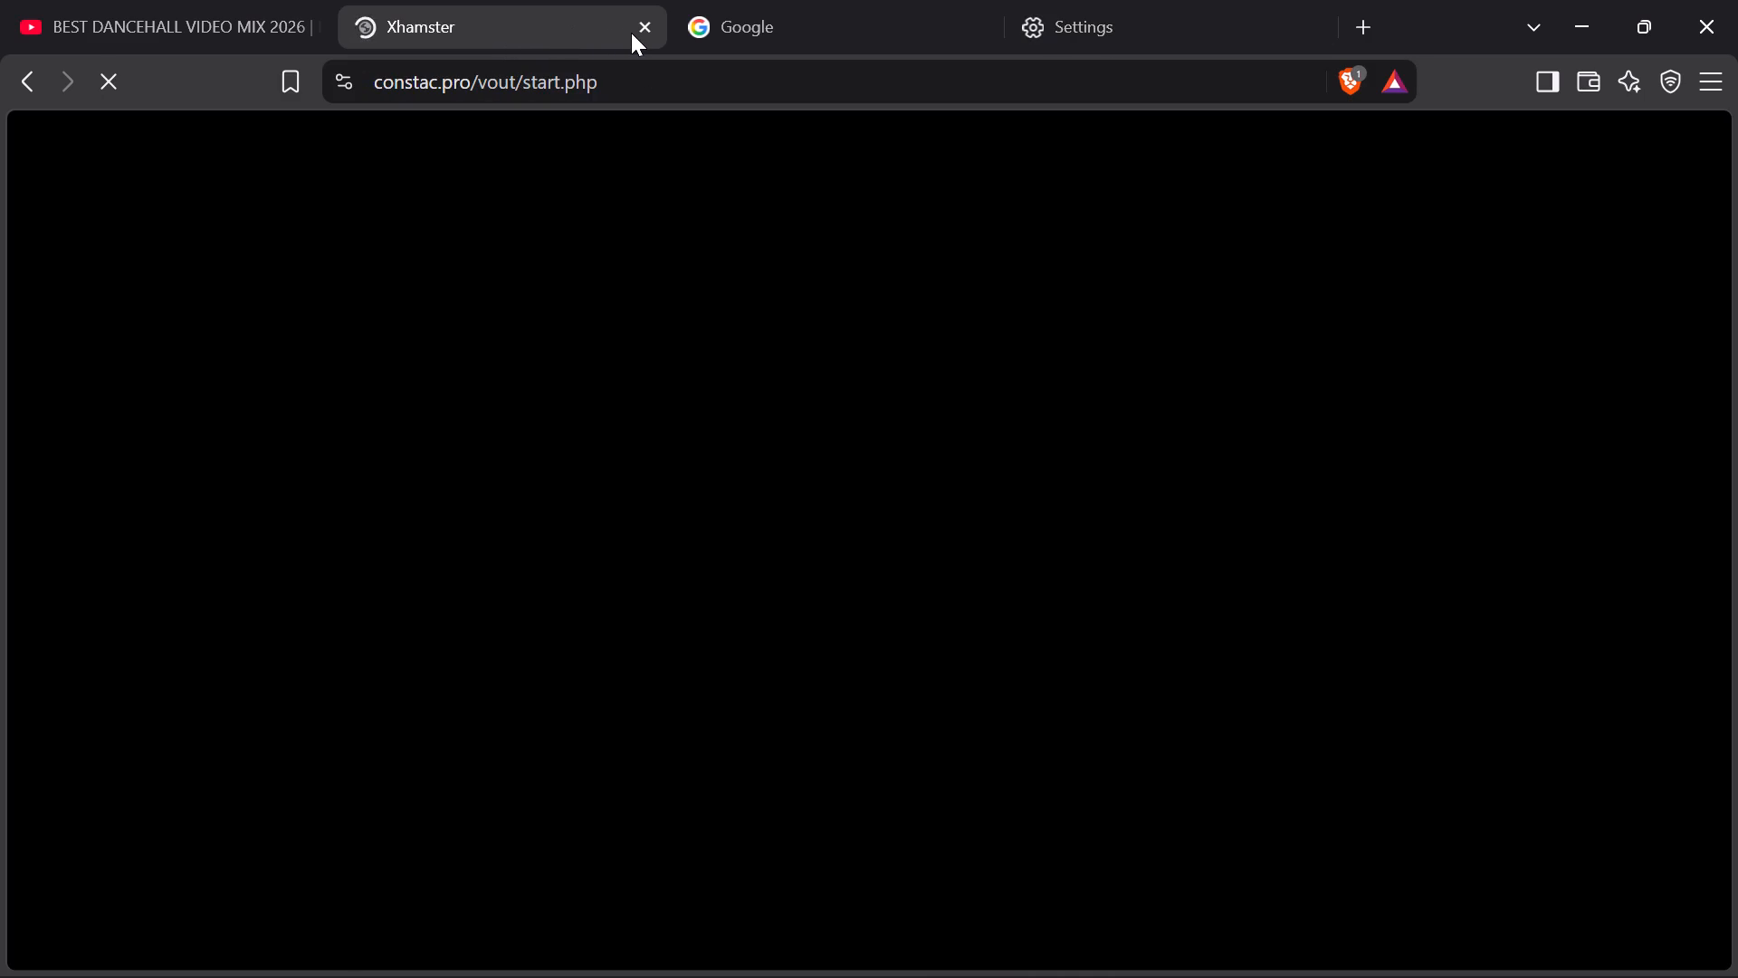
left_click(646, 31)
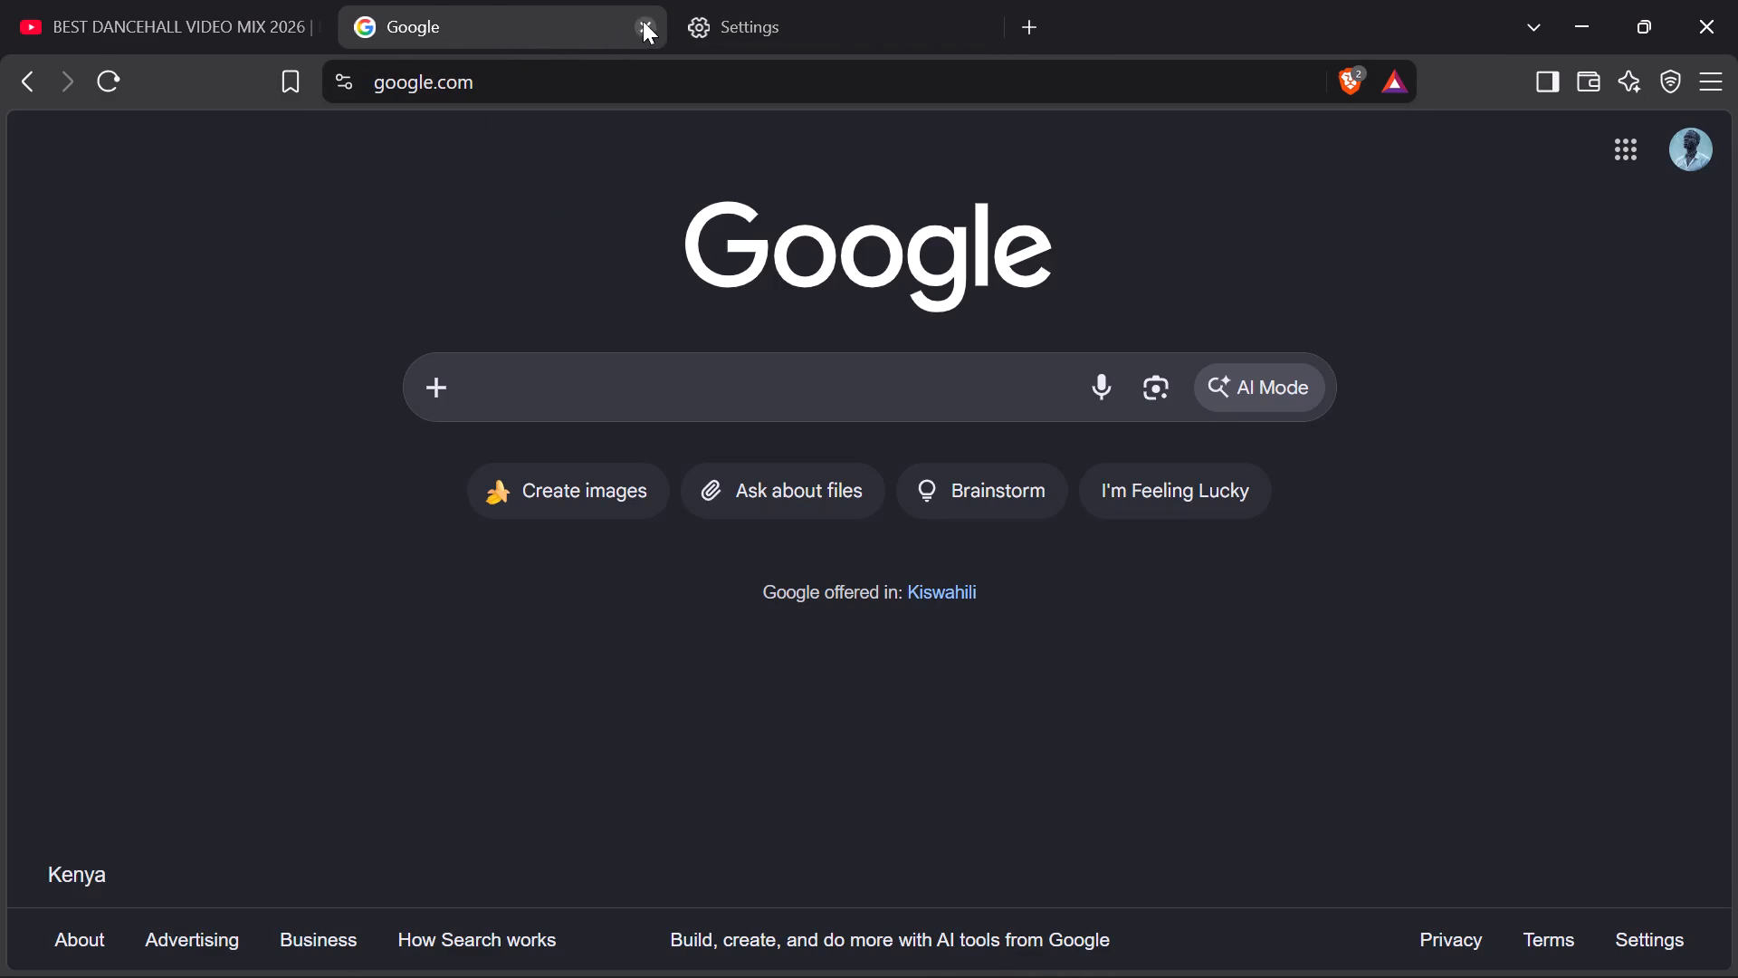
Turn off Allow Google login for extensions in Brave's Extensions settings.
left_click(744, 23)
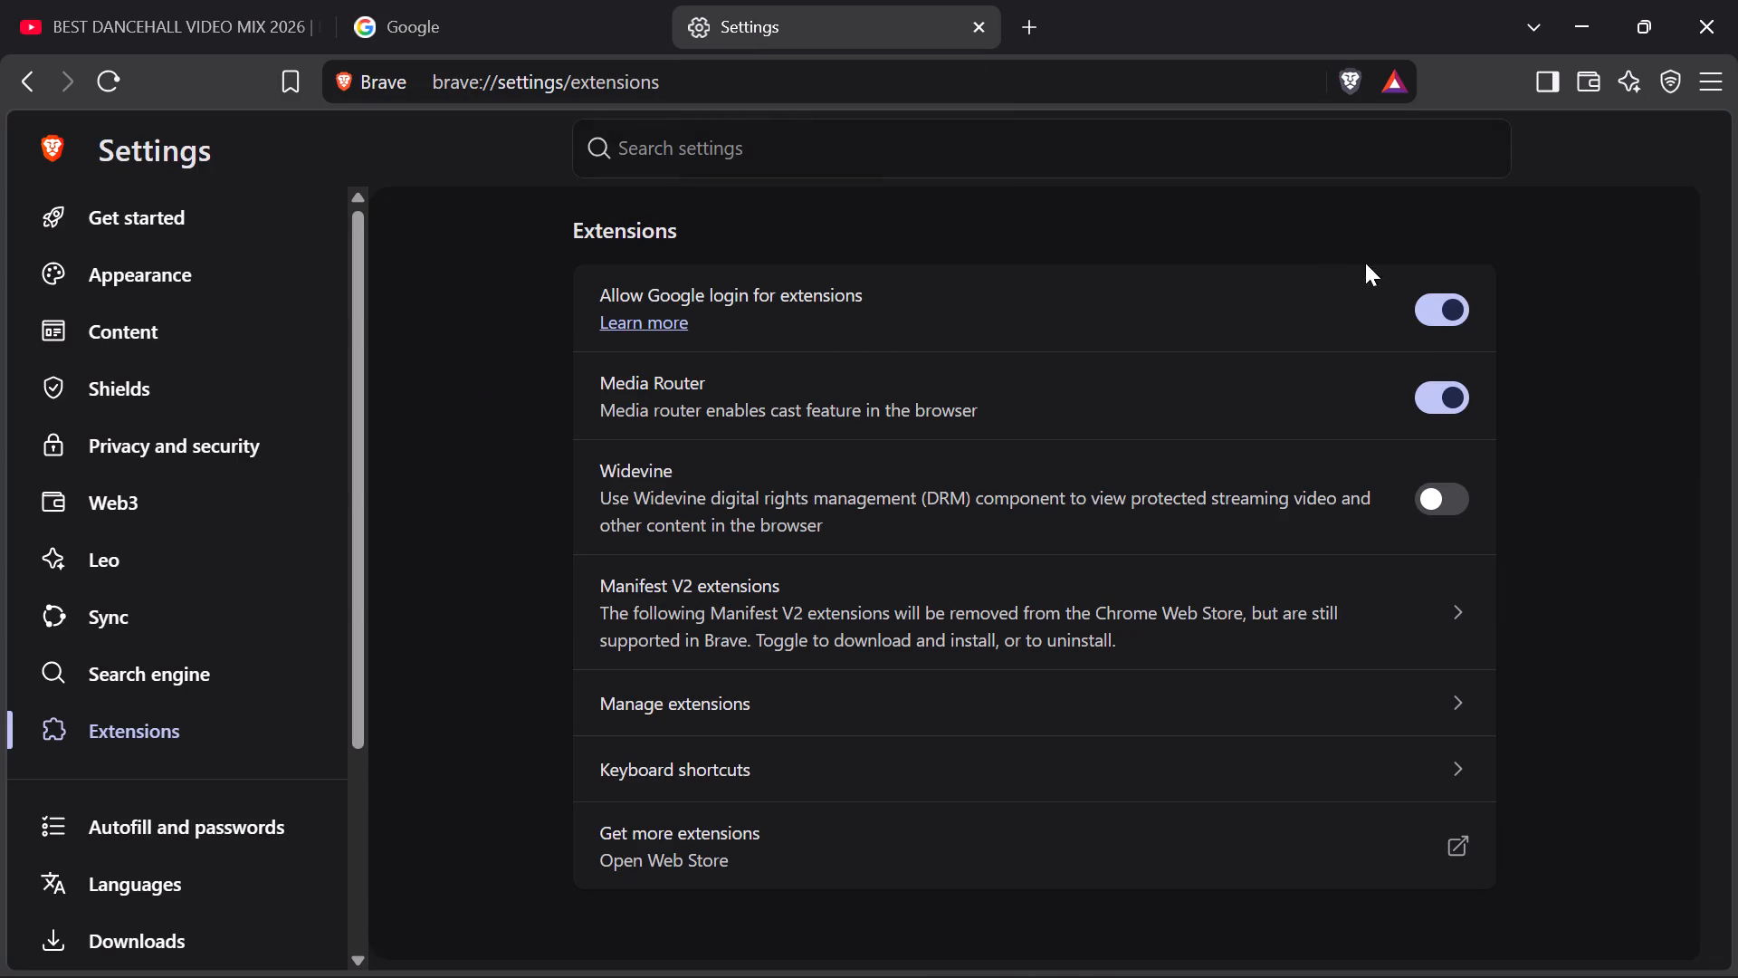
left_click(1447, 292)
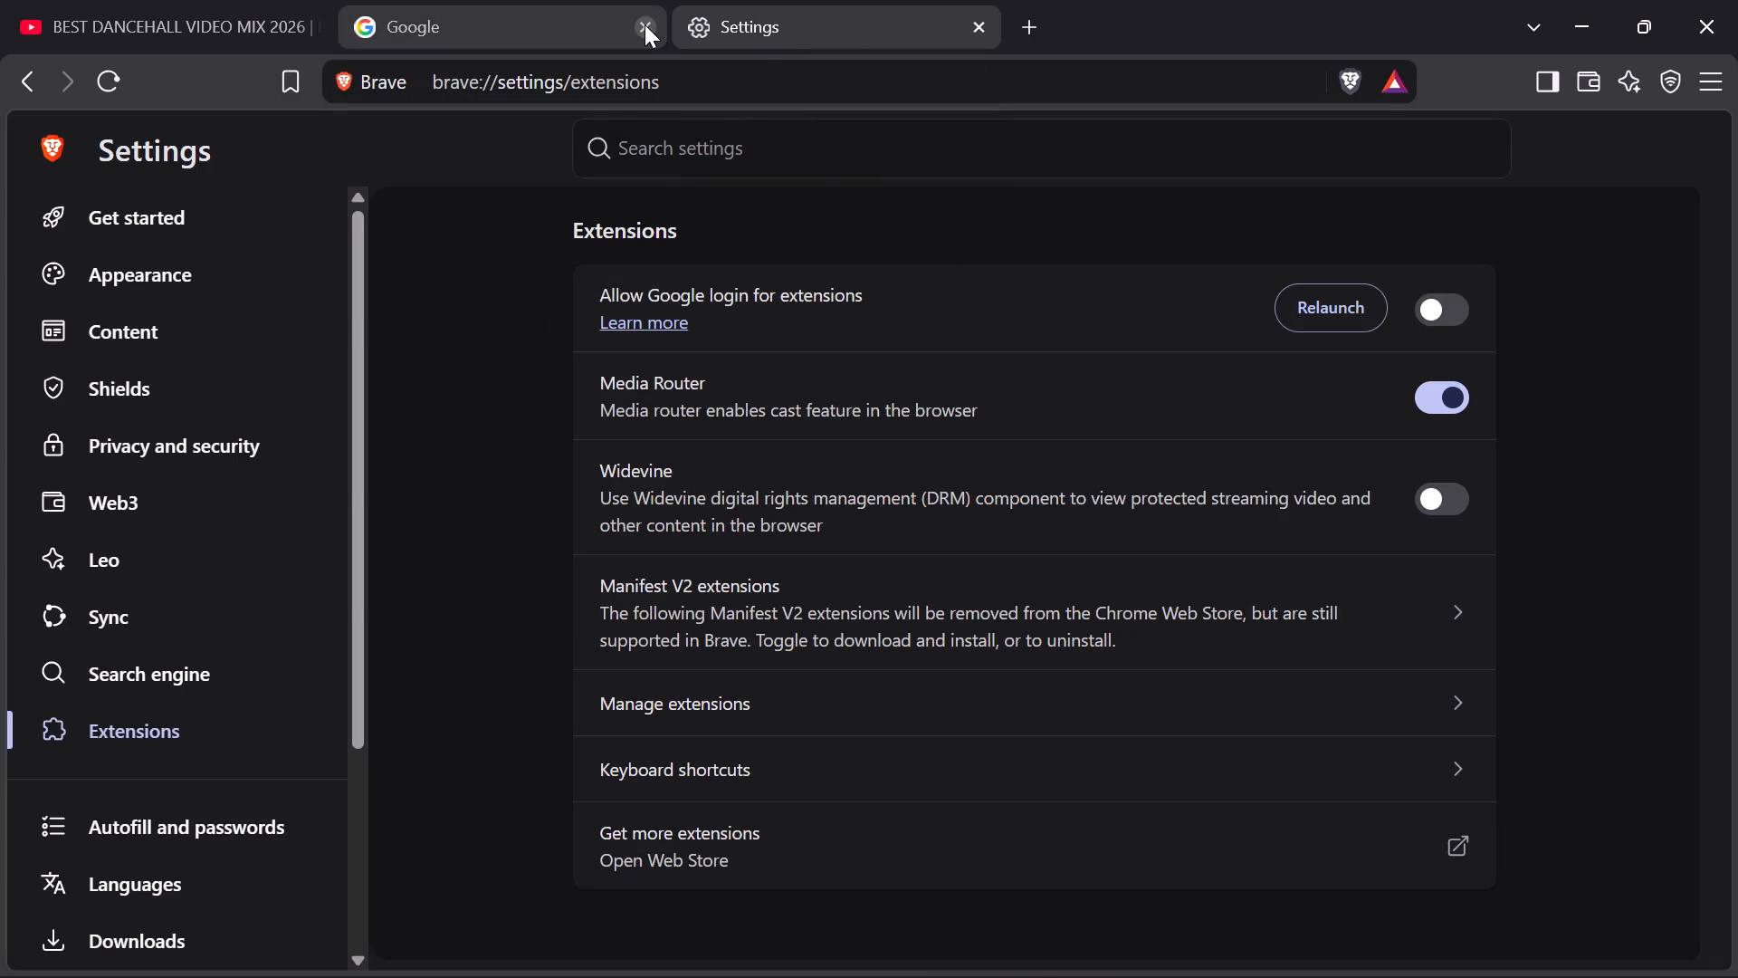
Close the Google and Settings tabs so that only the YouTube tab stays open.
left_click(645, 24)
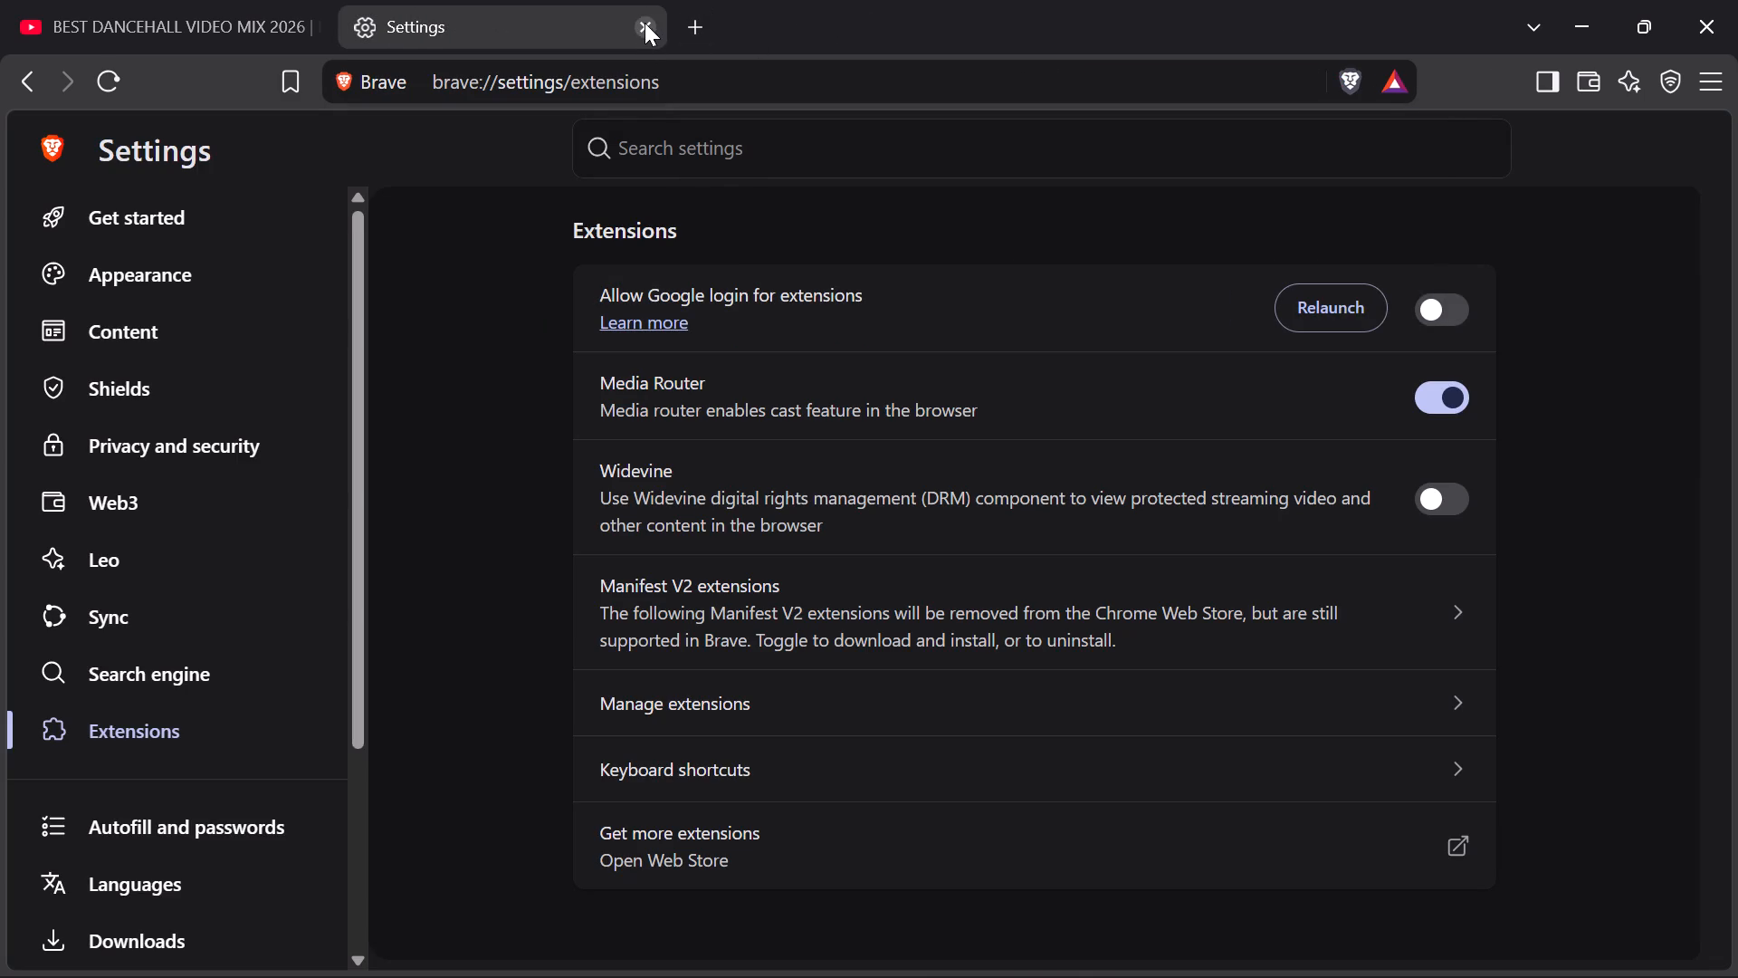
left_click(651, 20)
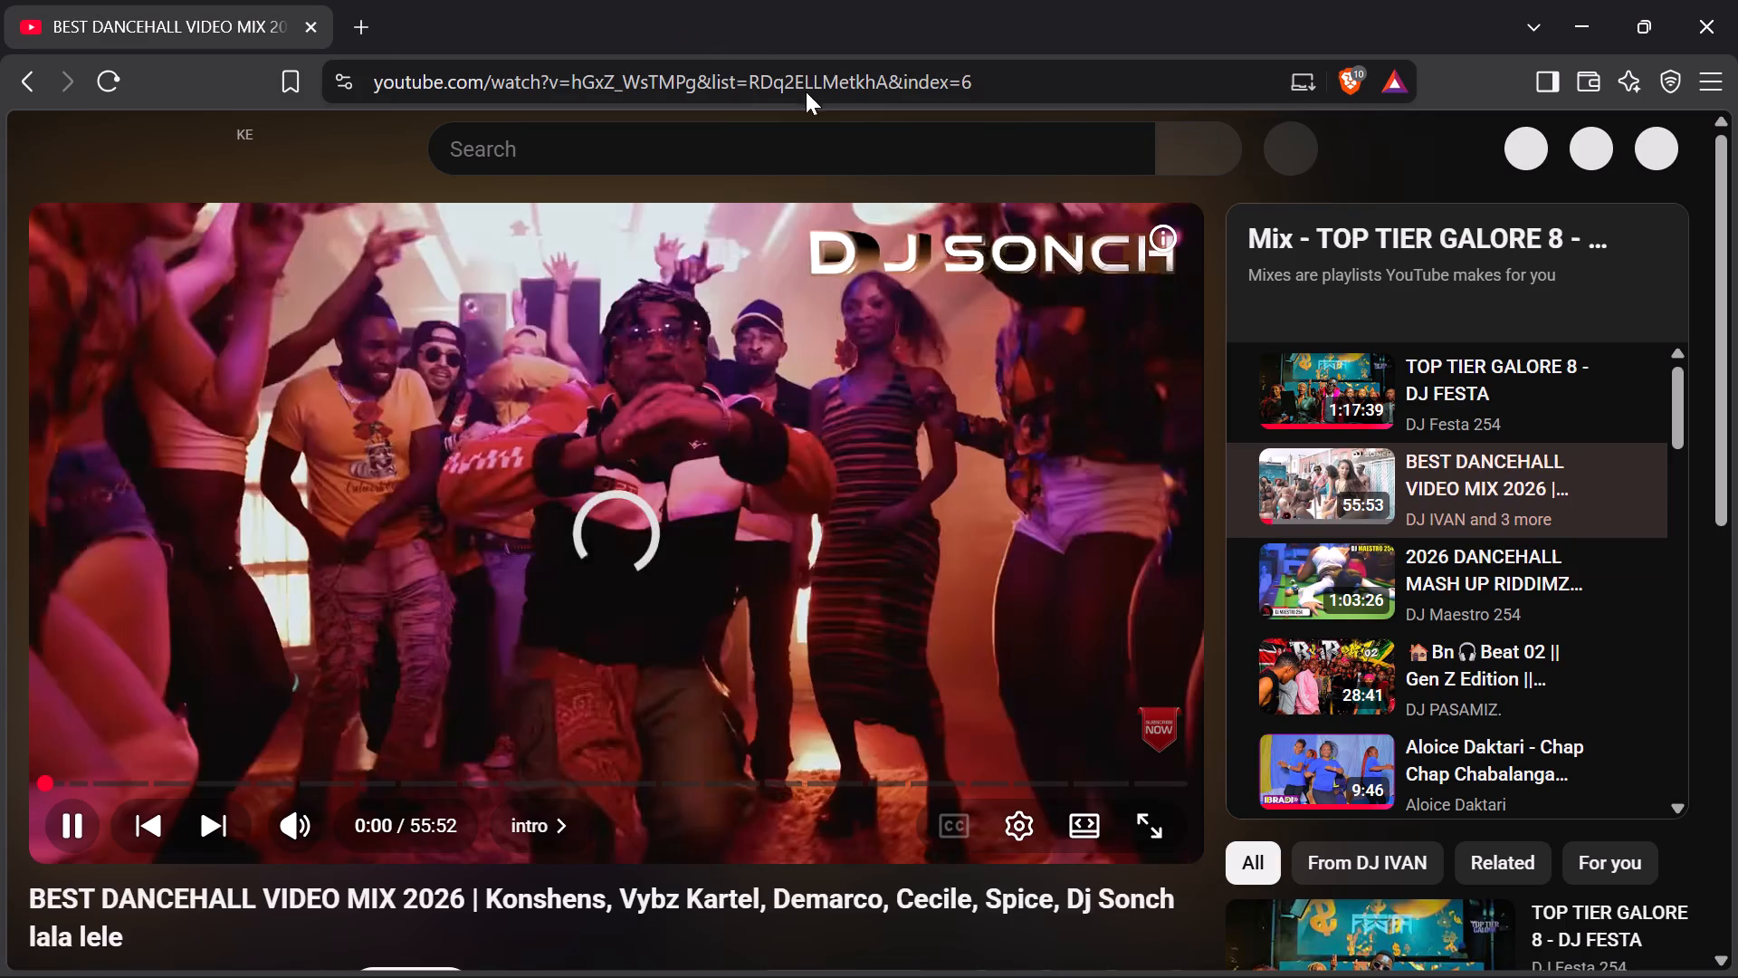
Toggle playback of the dancehall mix video on YouTube.
left_click(587, 509)
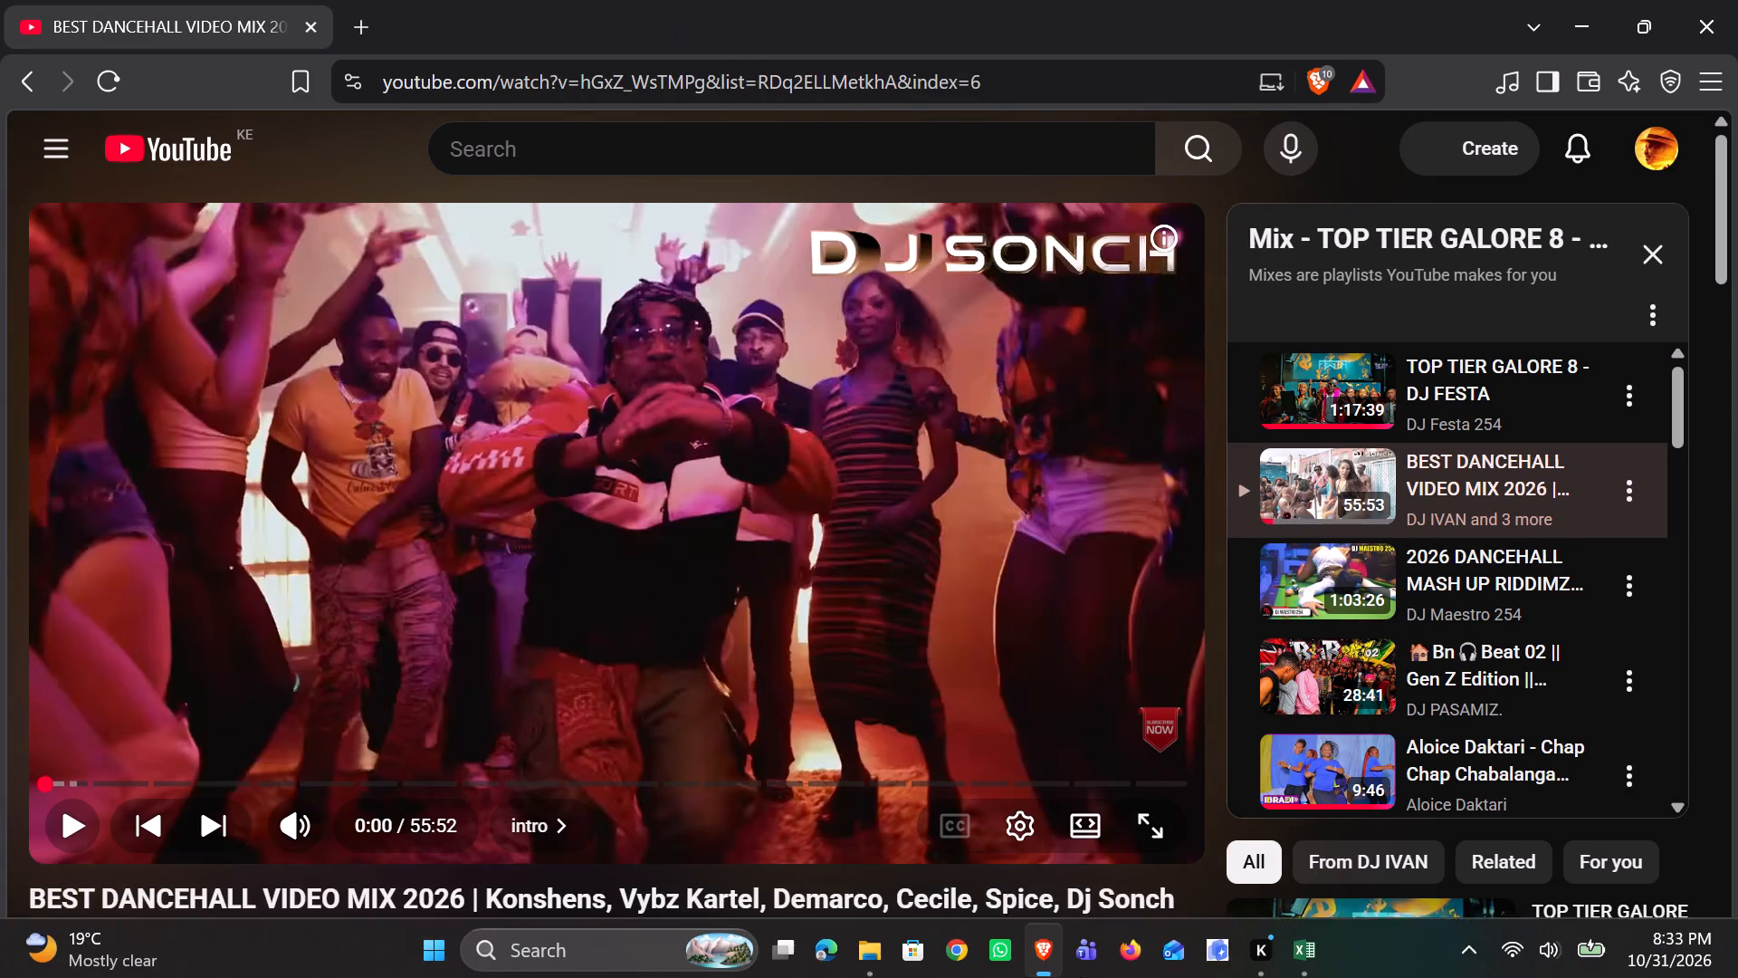
Switch to the Data Cleaning and Analysis data workbook in Excel.
left_click(1303, 947)
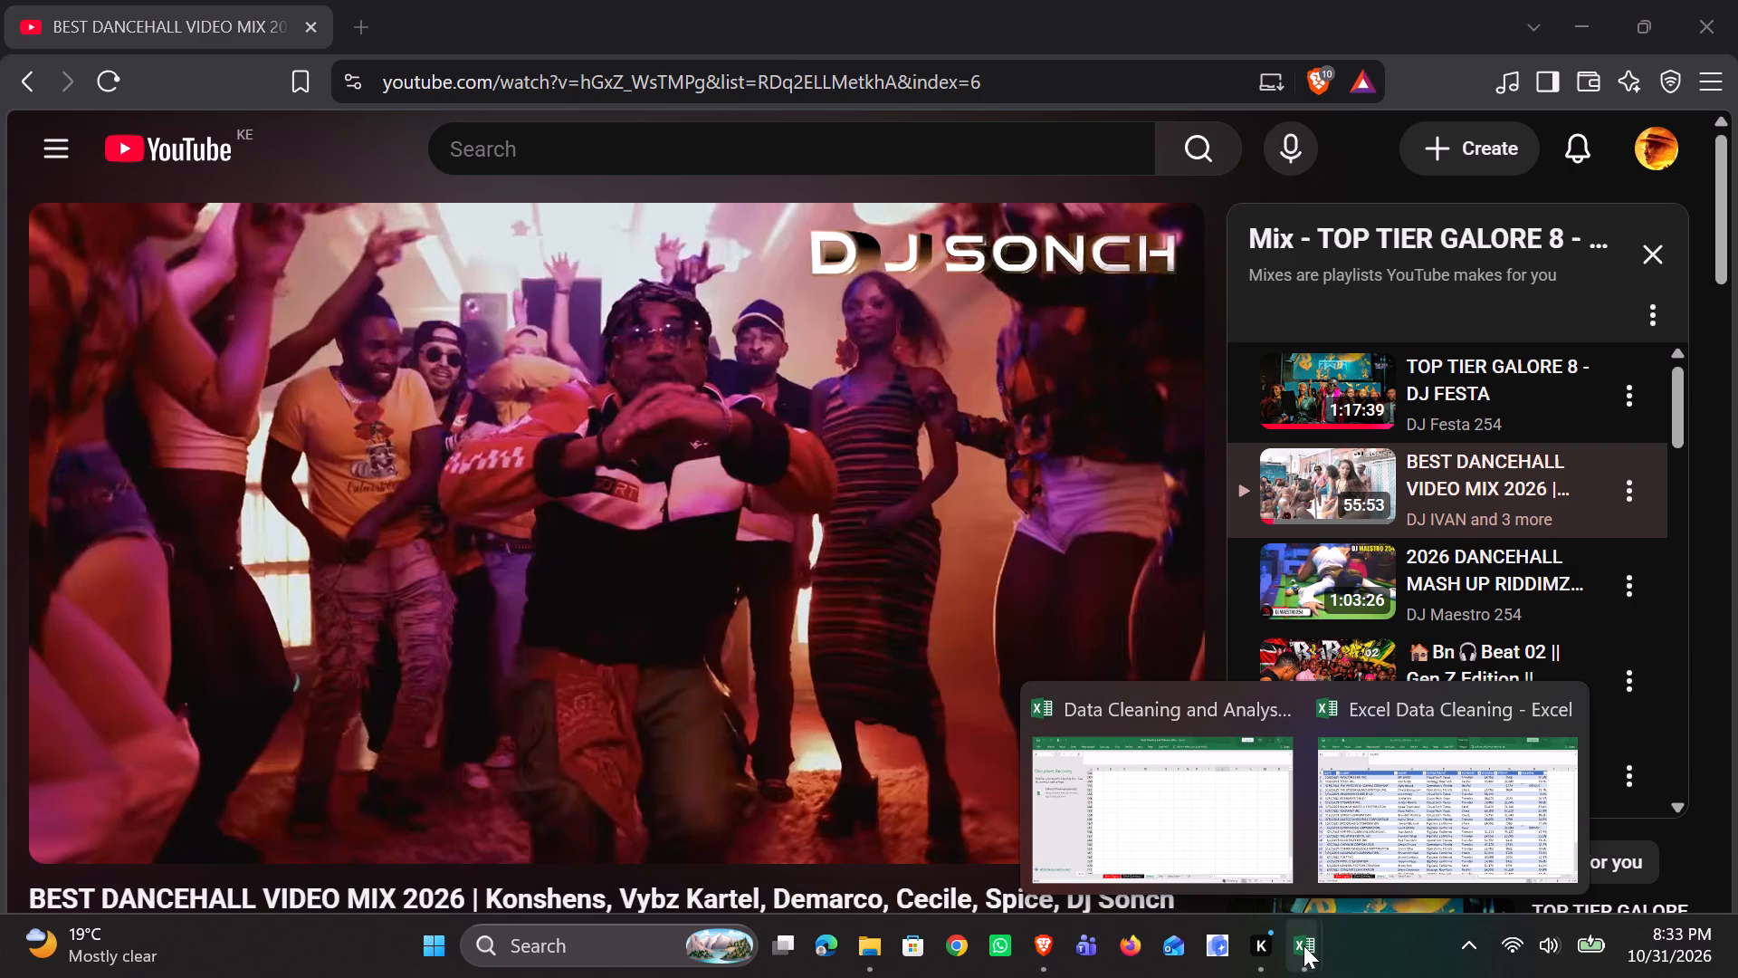
left_click(1303, 945)
left_click(1225, 815)
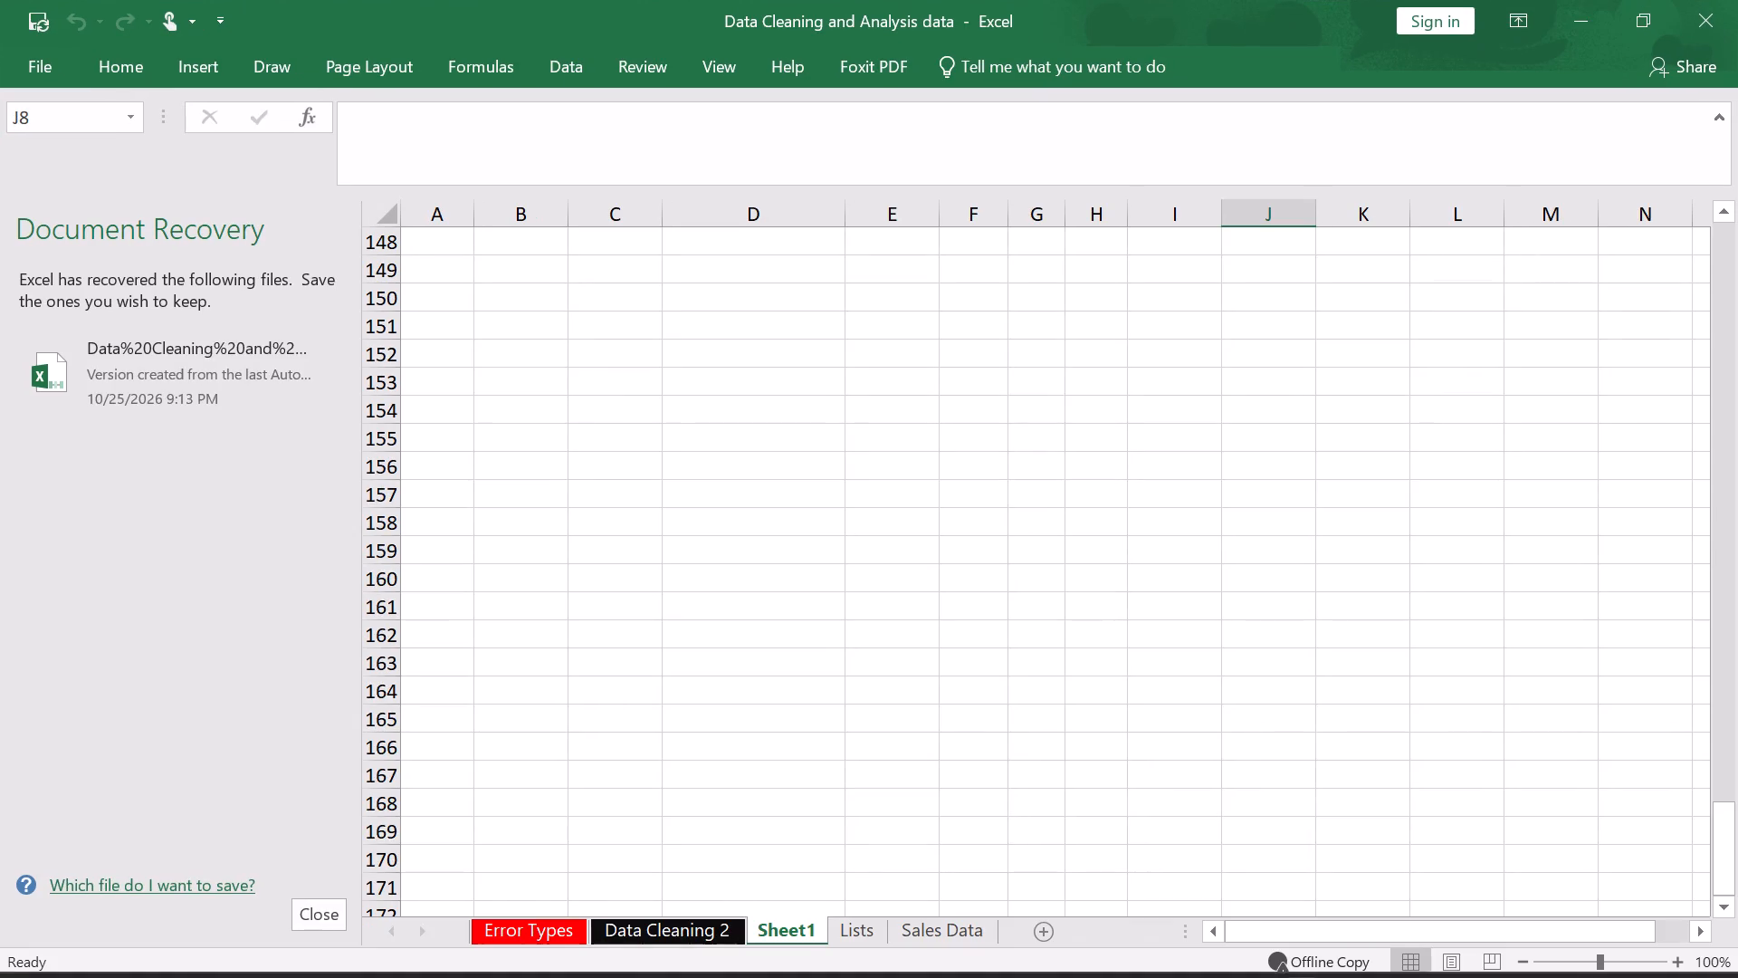
Look over Sheet1 and the Lists sheet of the workbook.
scroll(956, 647, "up", 20)
scroll(956, 647, "up", 3)
scroll(930, 569, "up", 6)
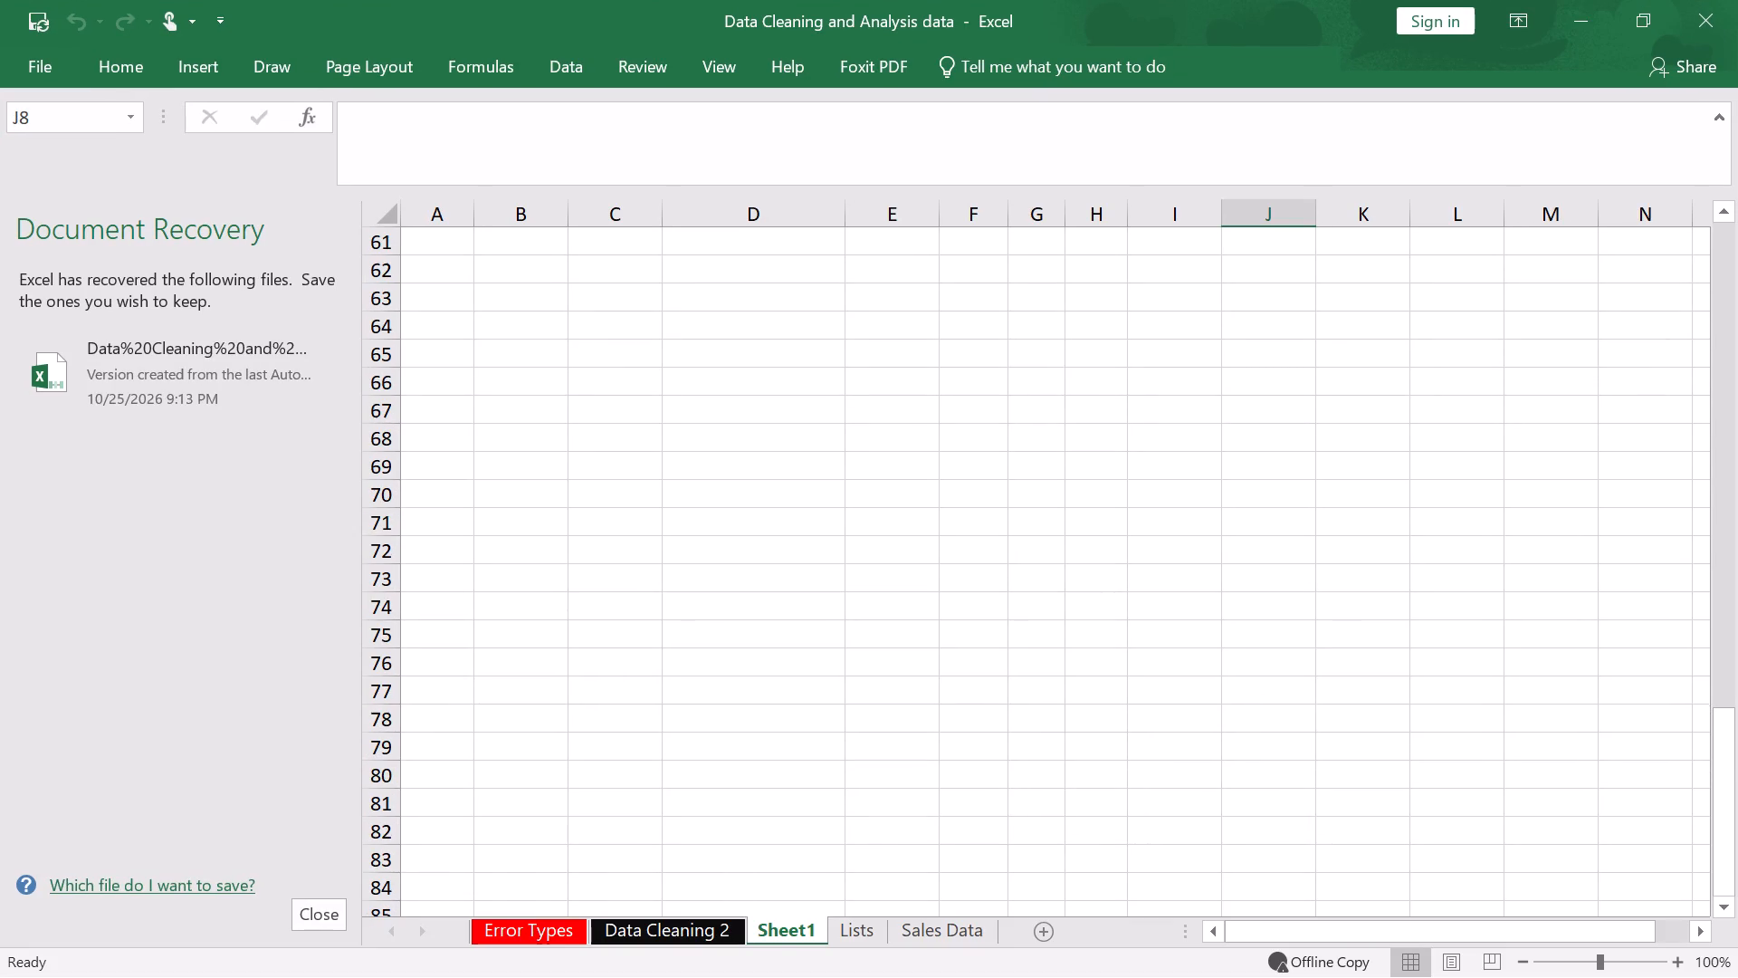
left_click(865, 925)
scroll(486, 398, "up", 3)
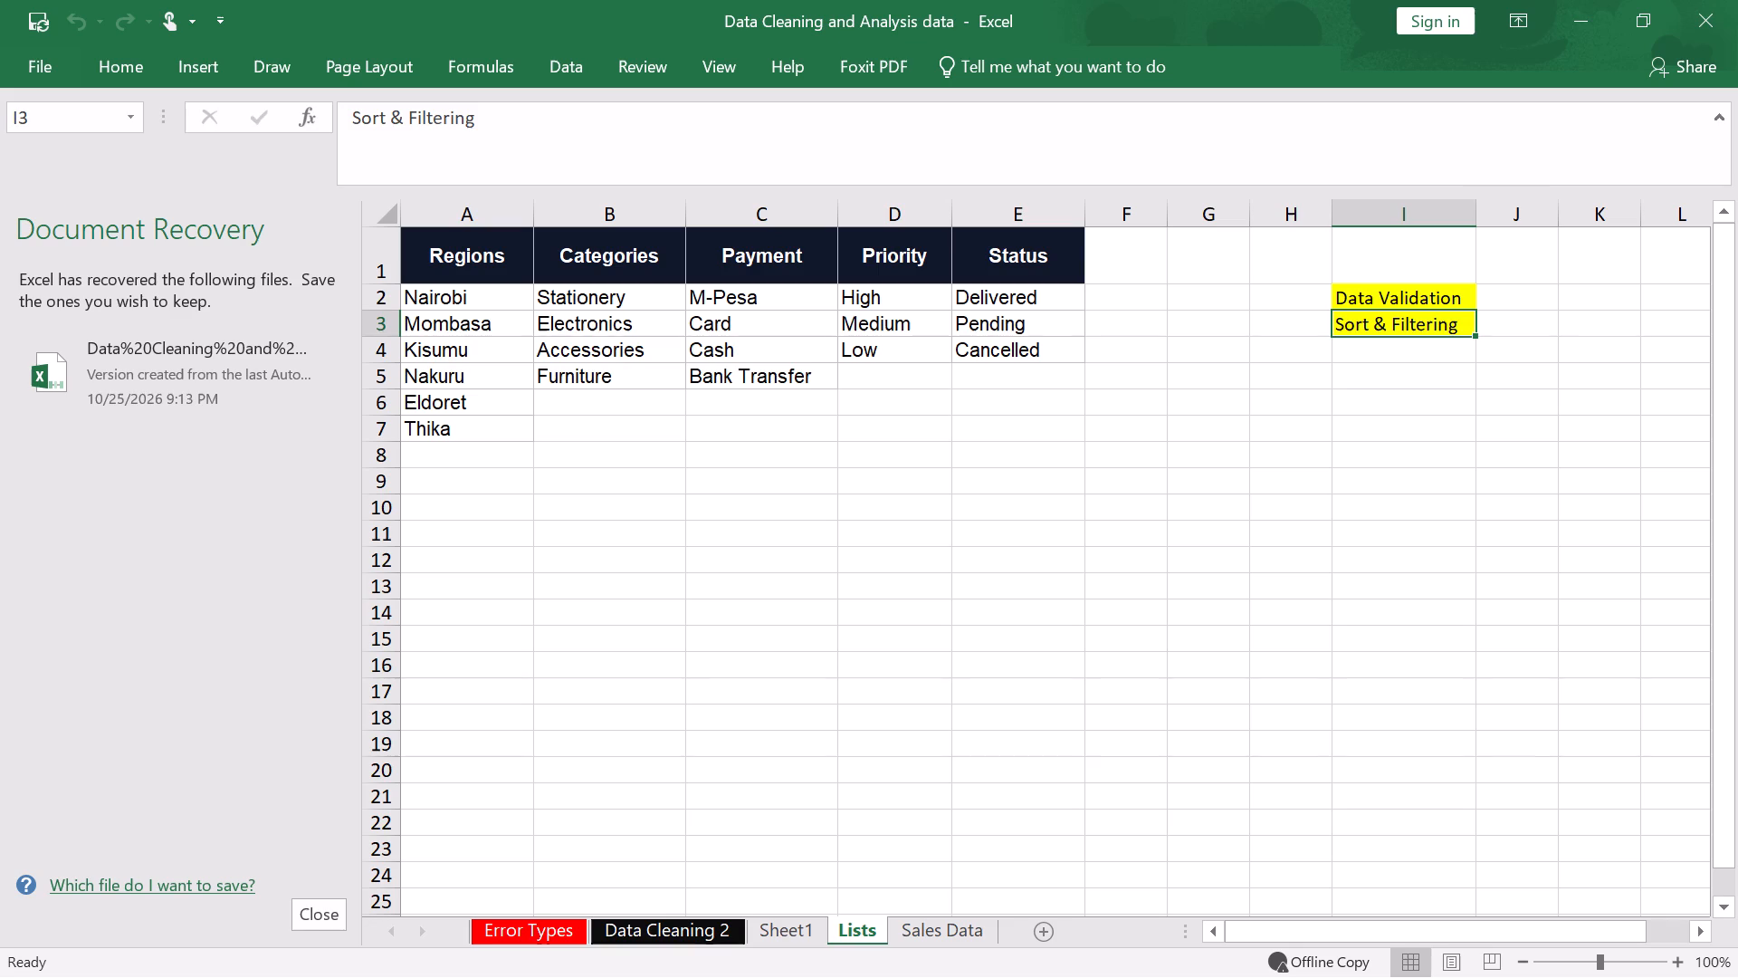
Open the Sales Data sheet and dismiss the Document Recovery pane.
left_click(976, 931)
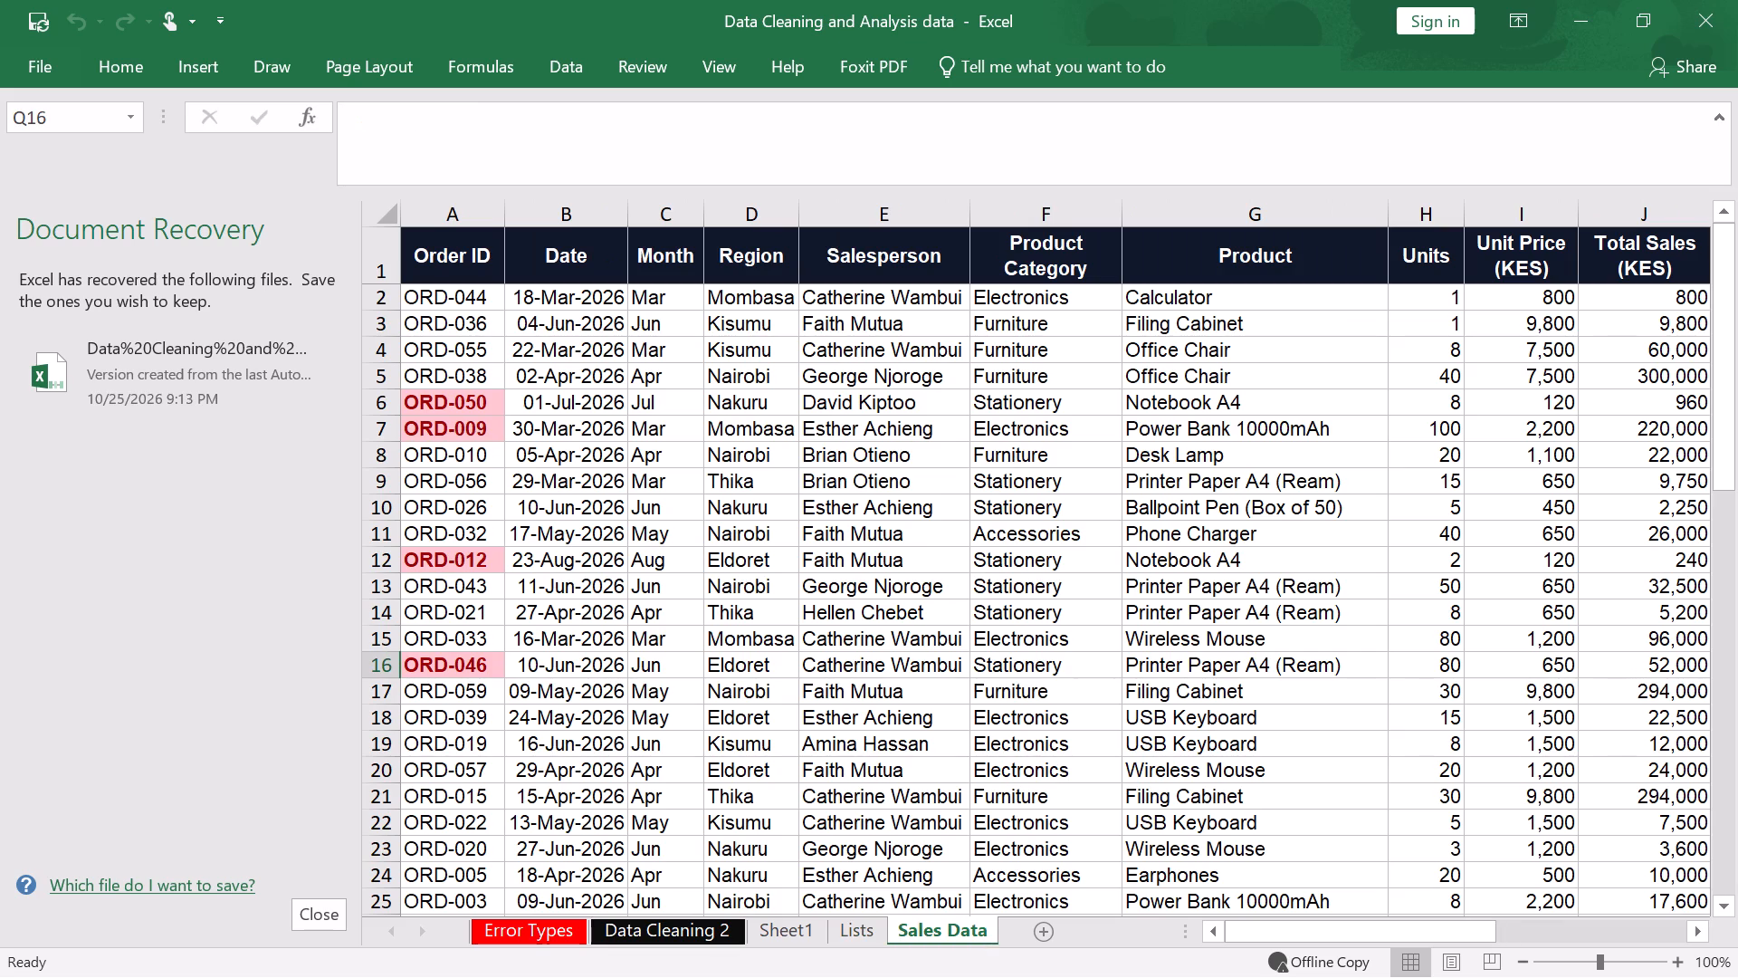
left_click(328, 916)
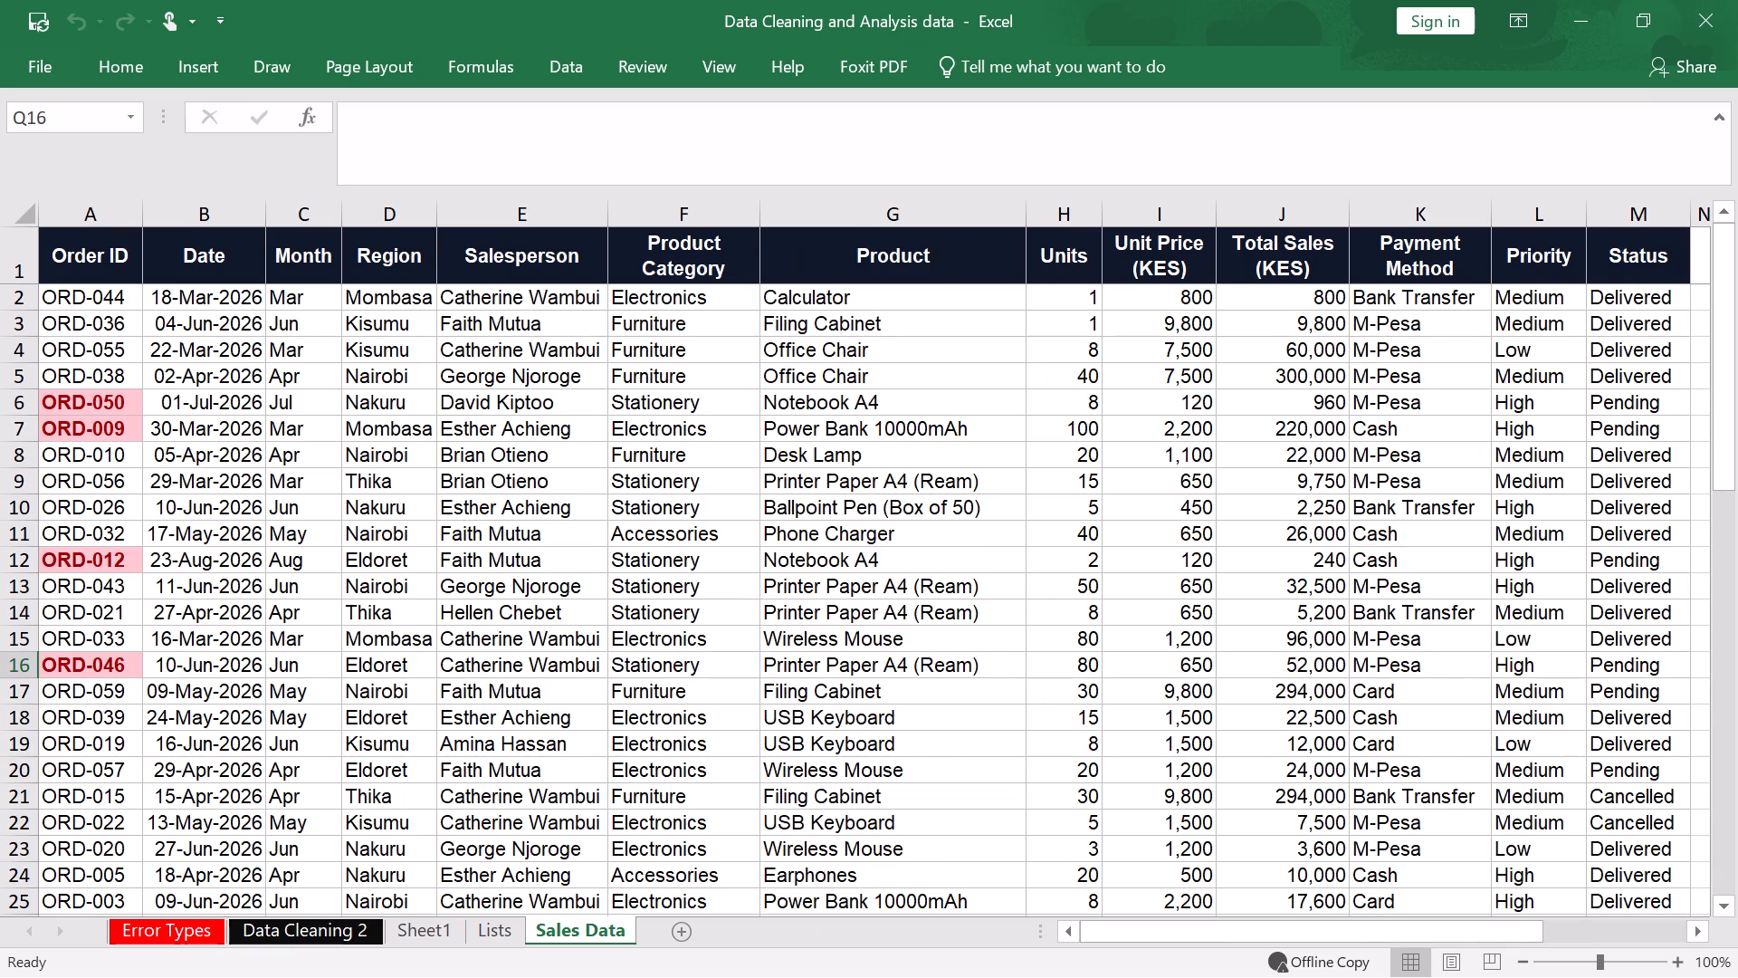
Examine the order records on the Sales Data sheet from the first row to the end of the data.
scroll(757, 475, "up", 4)
scroll(760, 468, "down", 12)
scroll(769, 448, "down", 10)
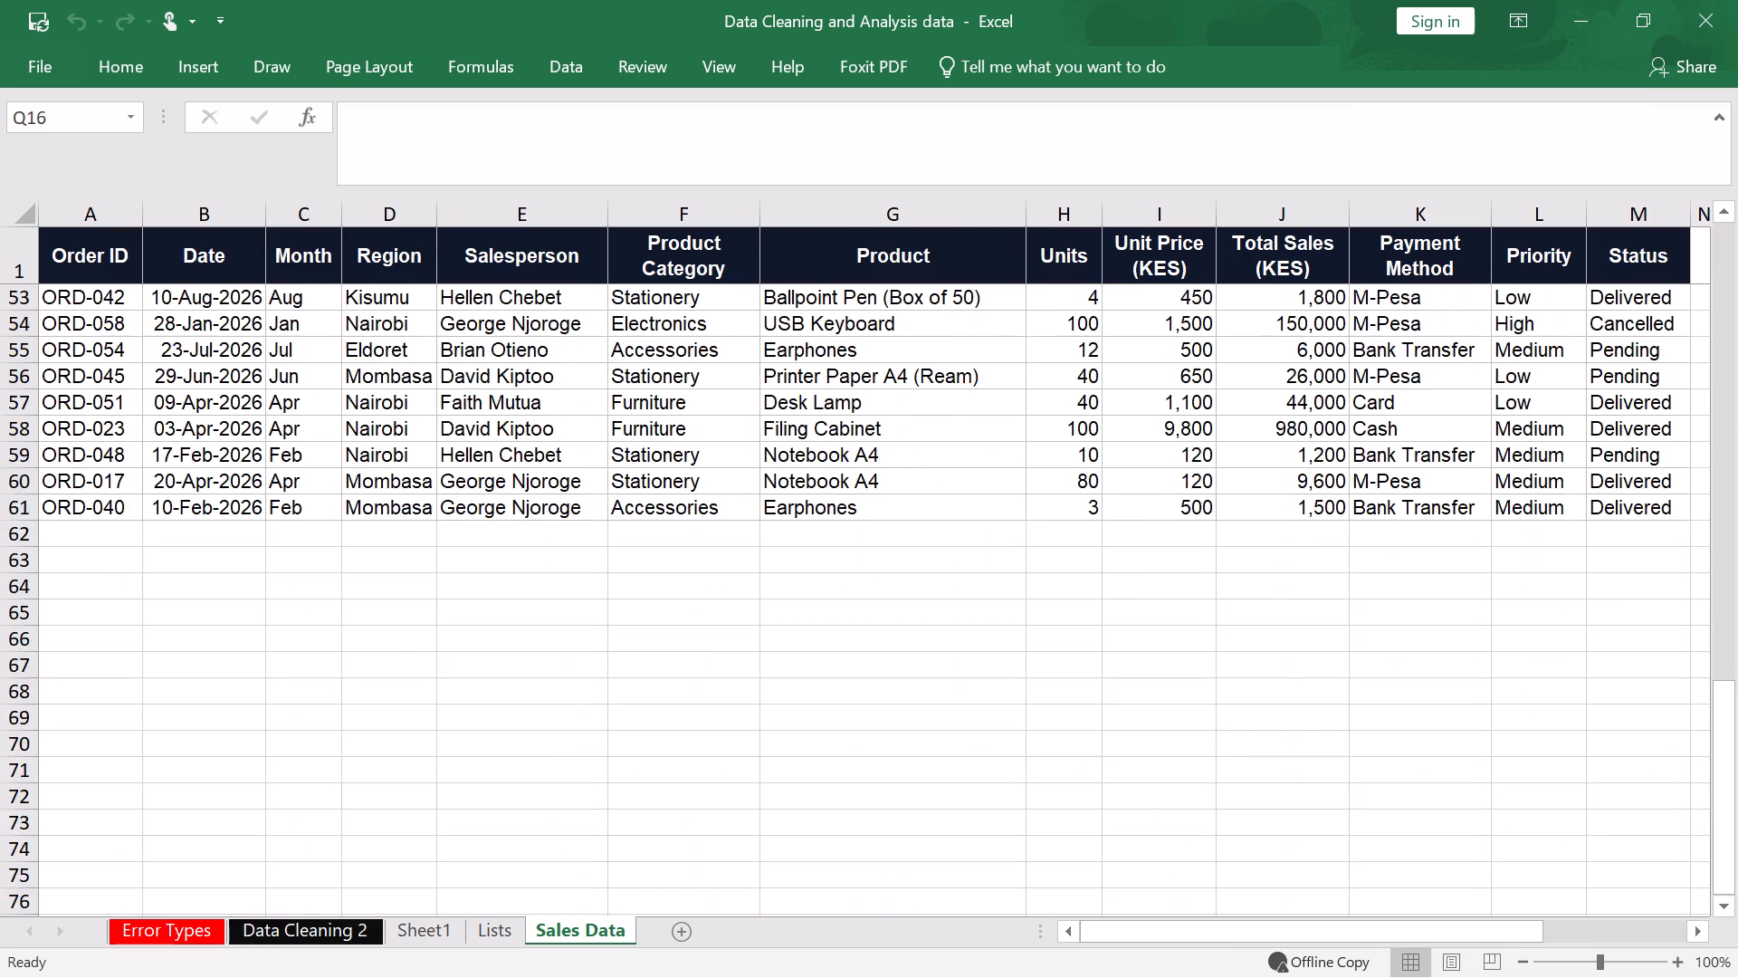
scroll(769, 452, "down", 1)
scroll(769, 449, "up", 20)
scroll(769, 449, "up", 17)
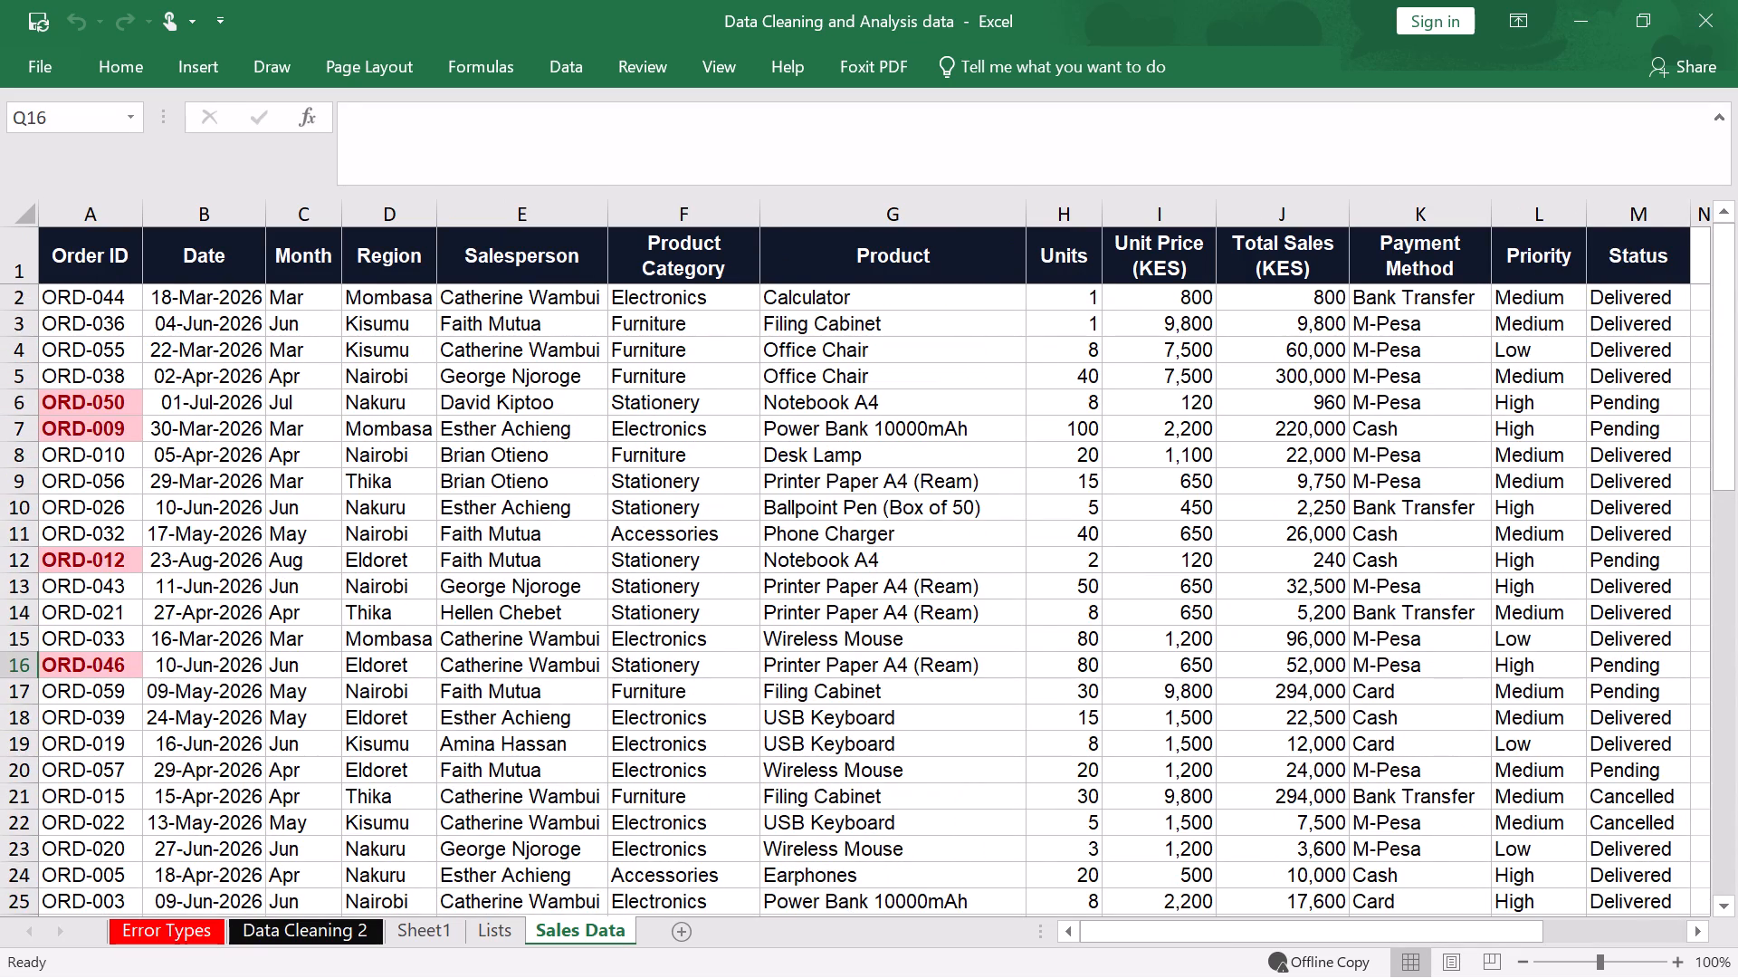
scroll(1644, 554, "up", 5)
scroll(1644, 482, "down", 20)
scroll(1644, 482, "down", 7)
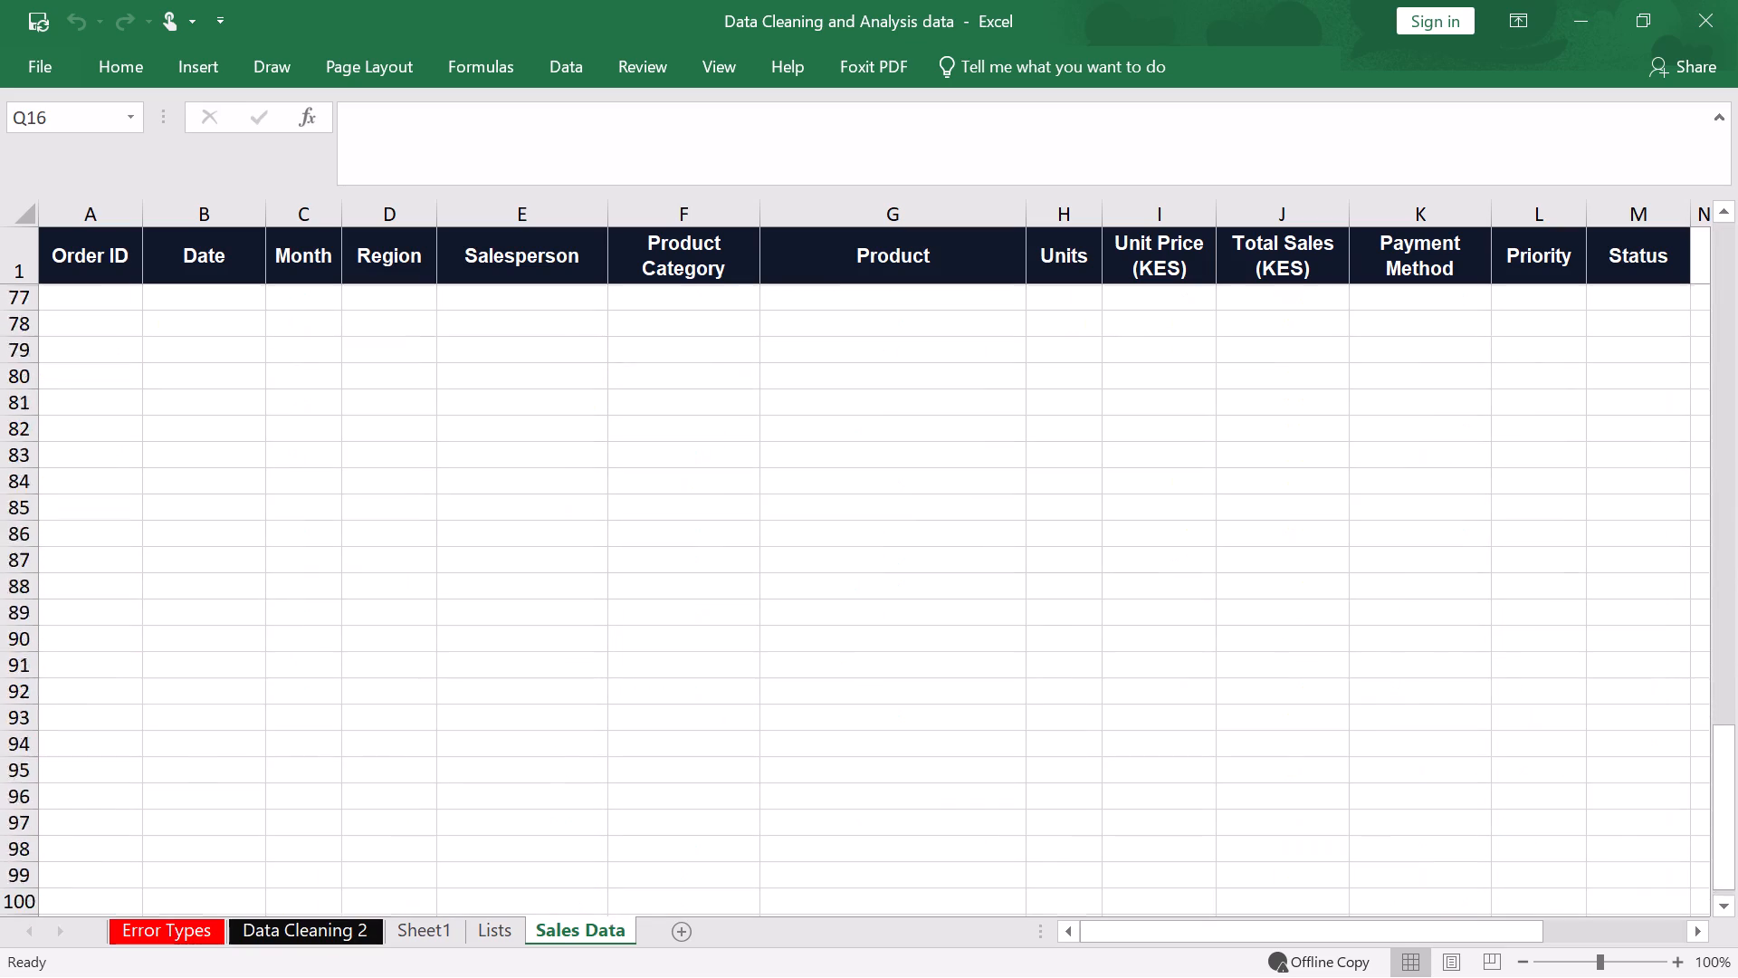
scroll(1660, 428, "up", 20)
scroll(1660, 428, "up", 15)
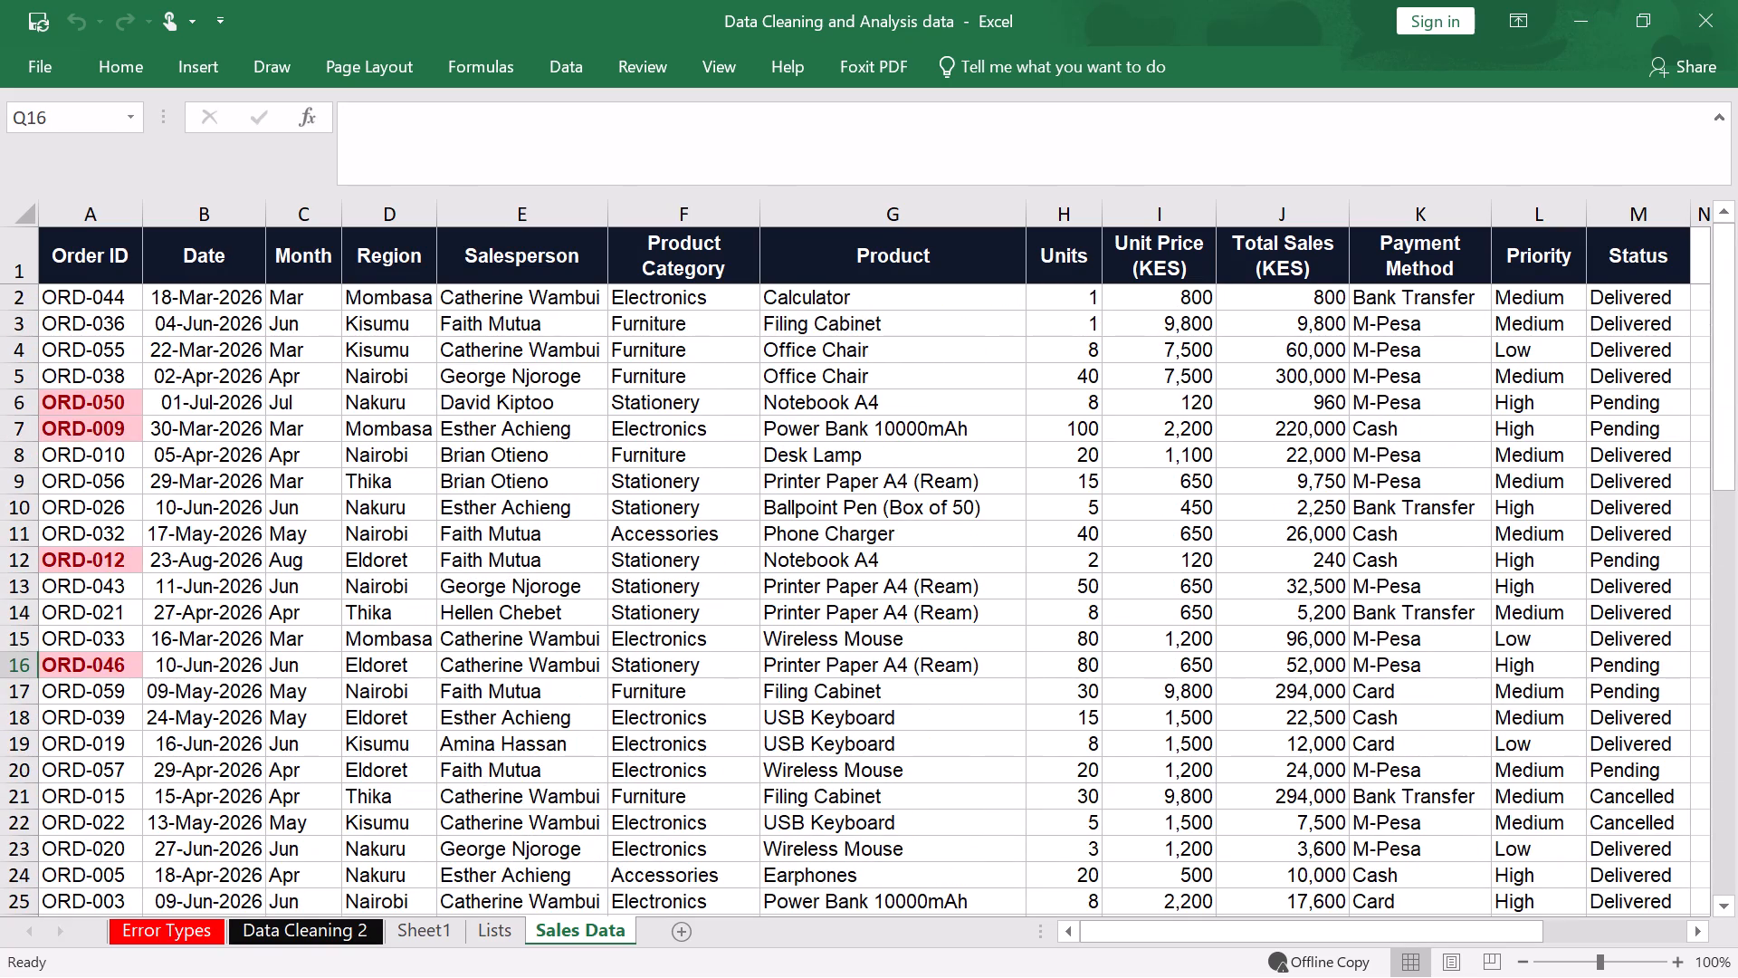
scroll(1641, 395, "up", 12)
scroll(135, 561, "down", 2)
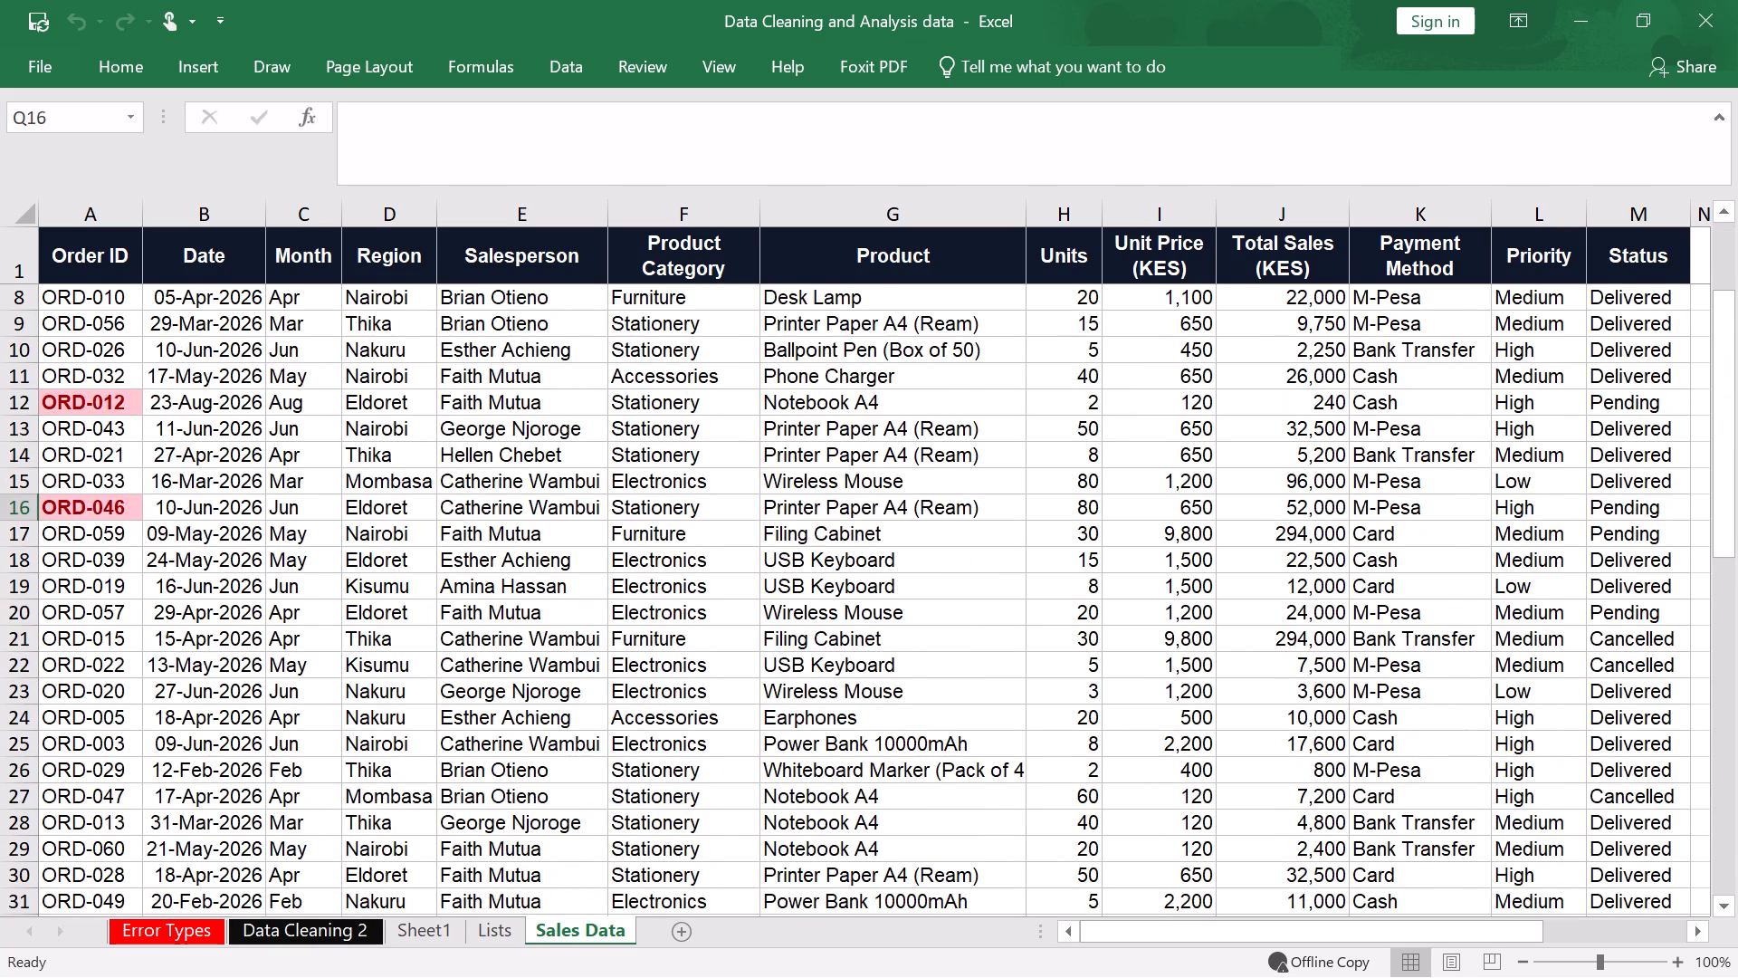
scroll(136, 566, "down", 15)
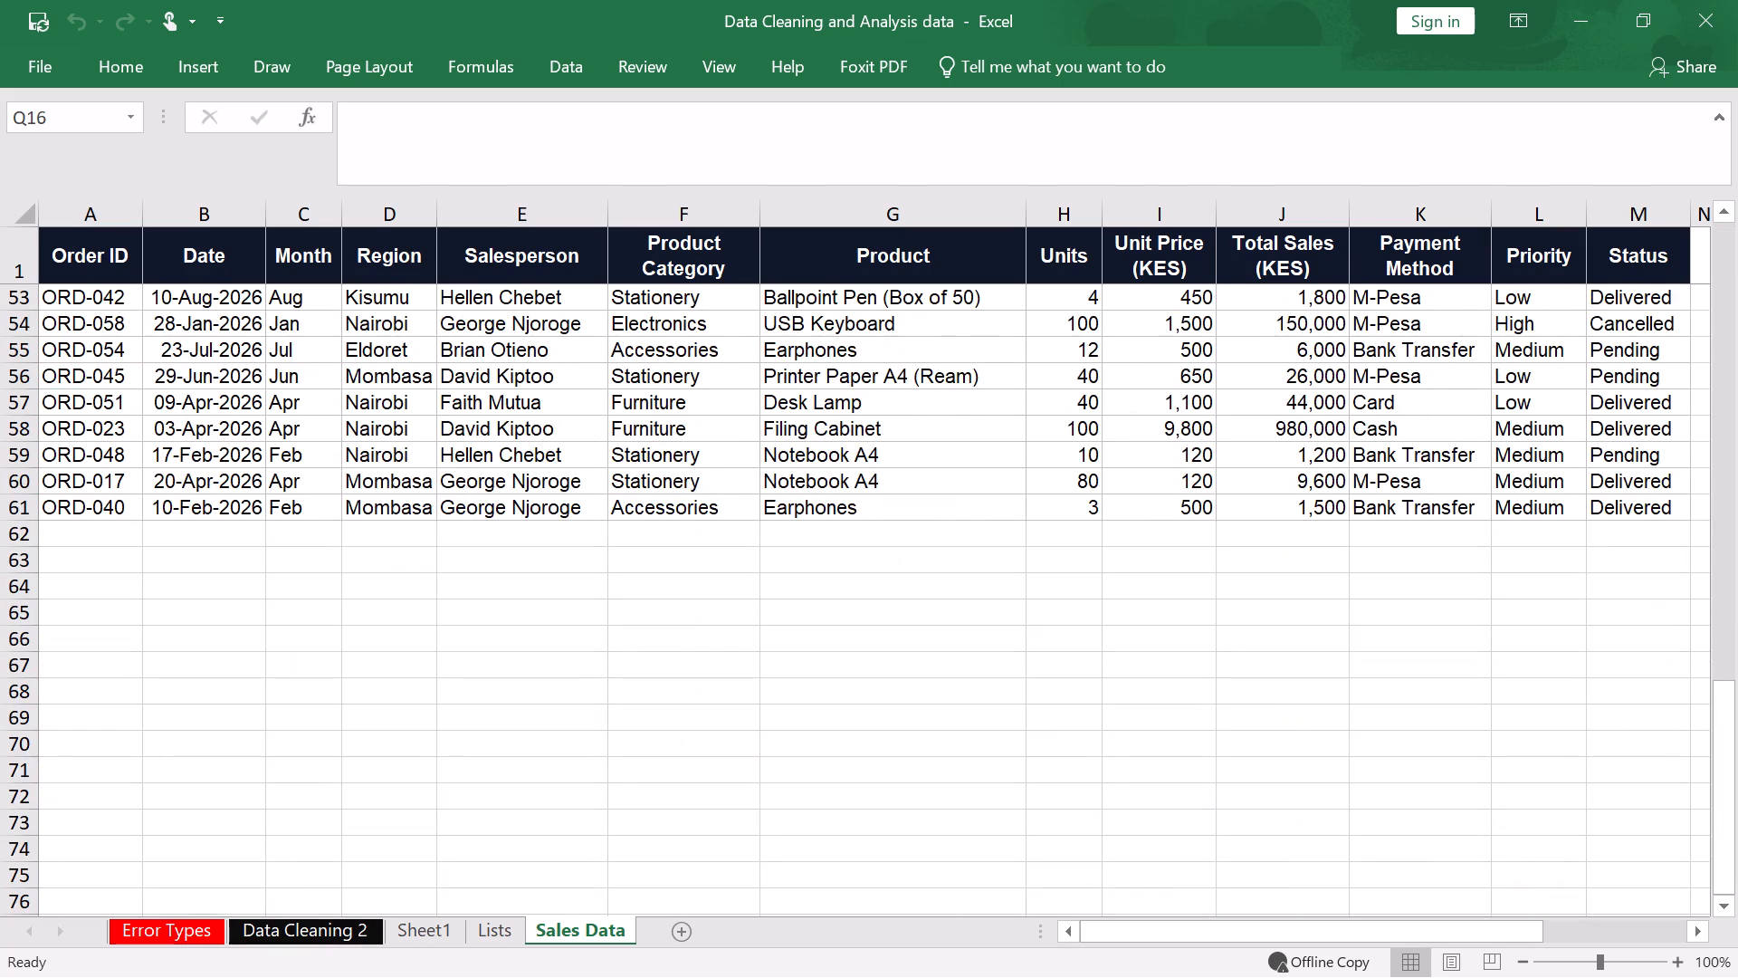
scroll(164, 509, "down", 3)
scroll(170, 479, "up", 20)
scroll(170, 479, "up", 7)
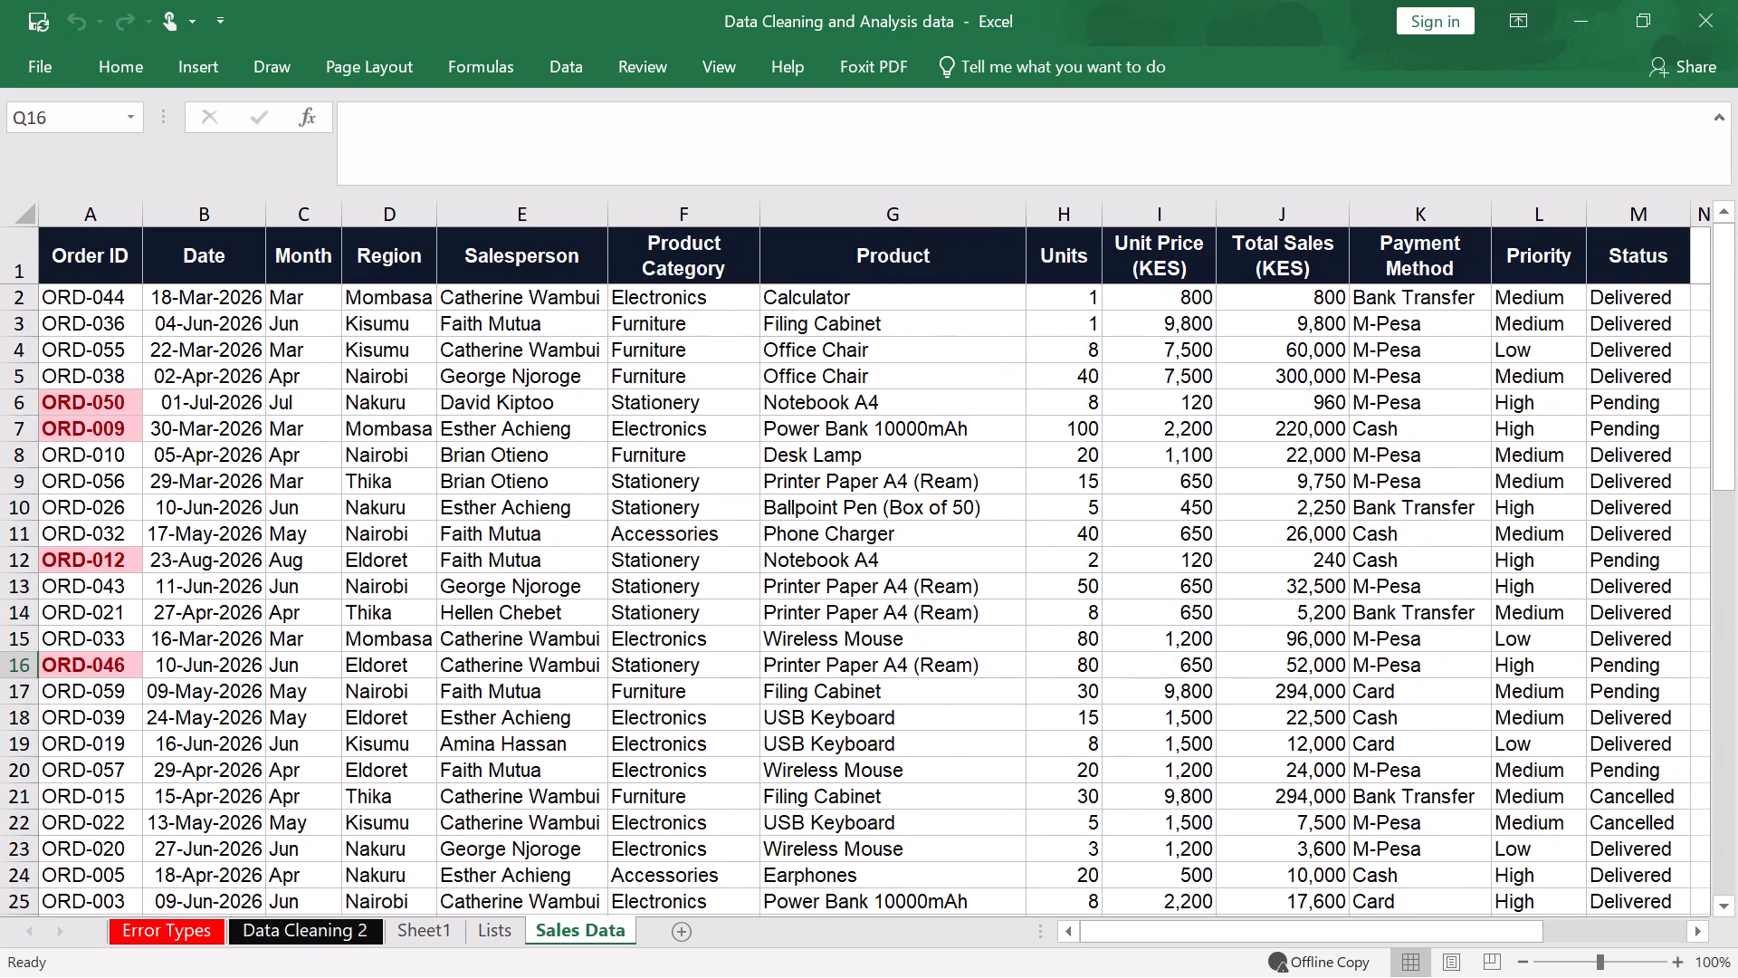
scroll(207, 418, "up", 4)
Look through the Lists, Data Cleaning 2 and Sheet1 sheets in turn.
left_click(486, 939)
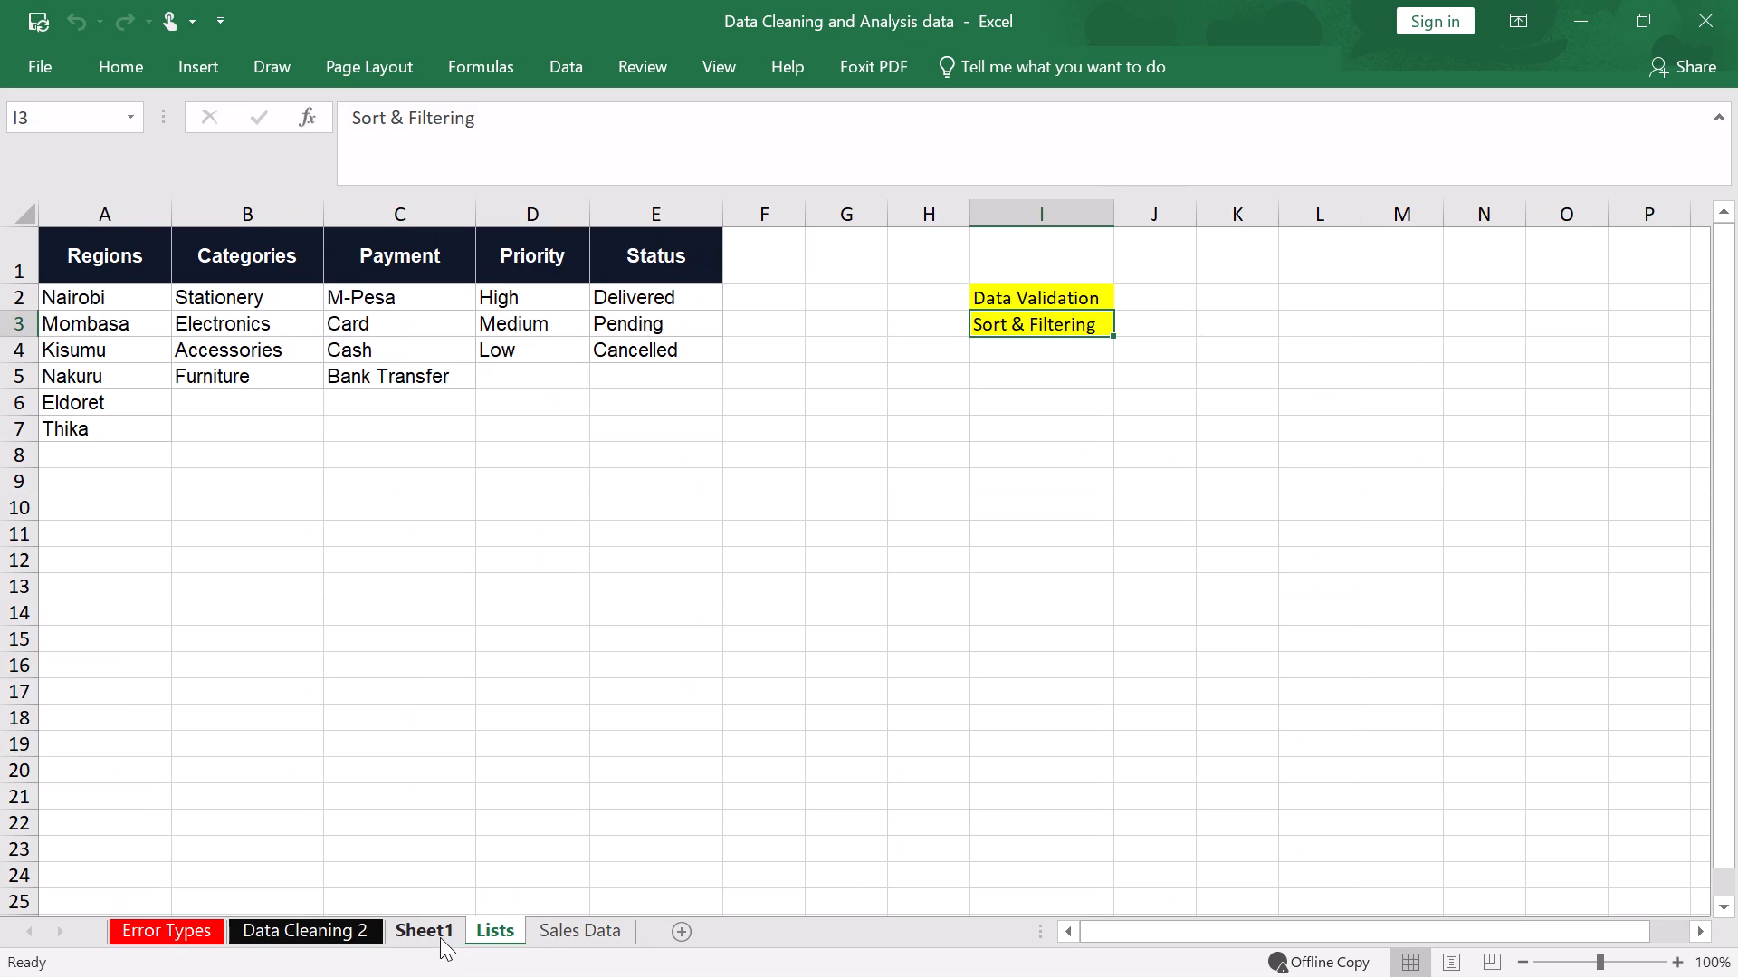
left_click(440, 937)
left_click(495, 931)
left_click(346, 928)
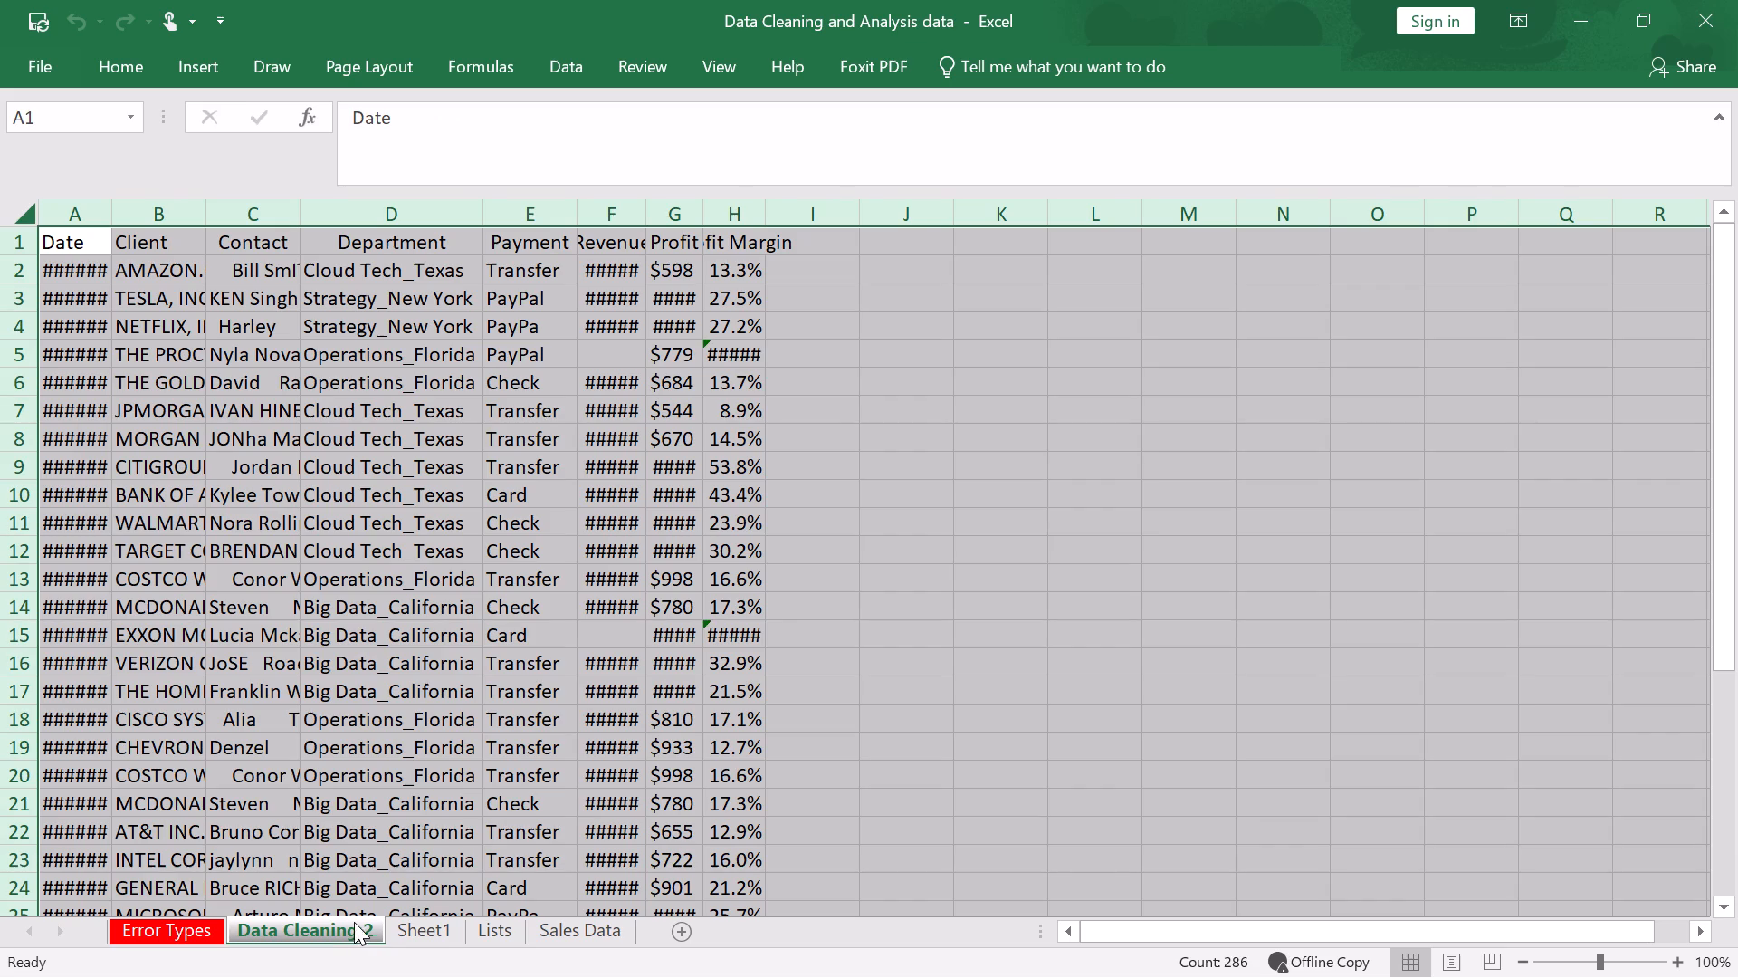
right_click(438, 921)
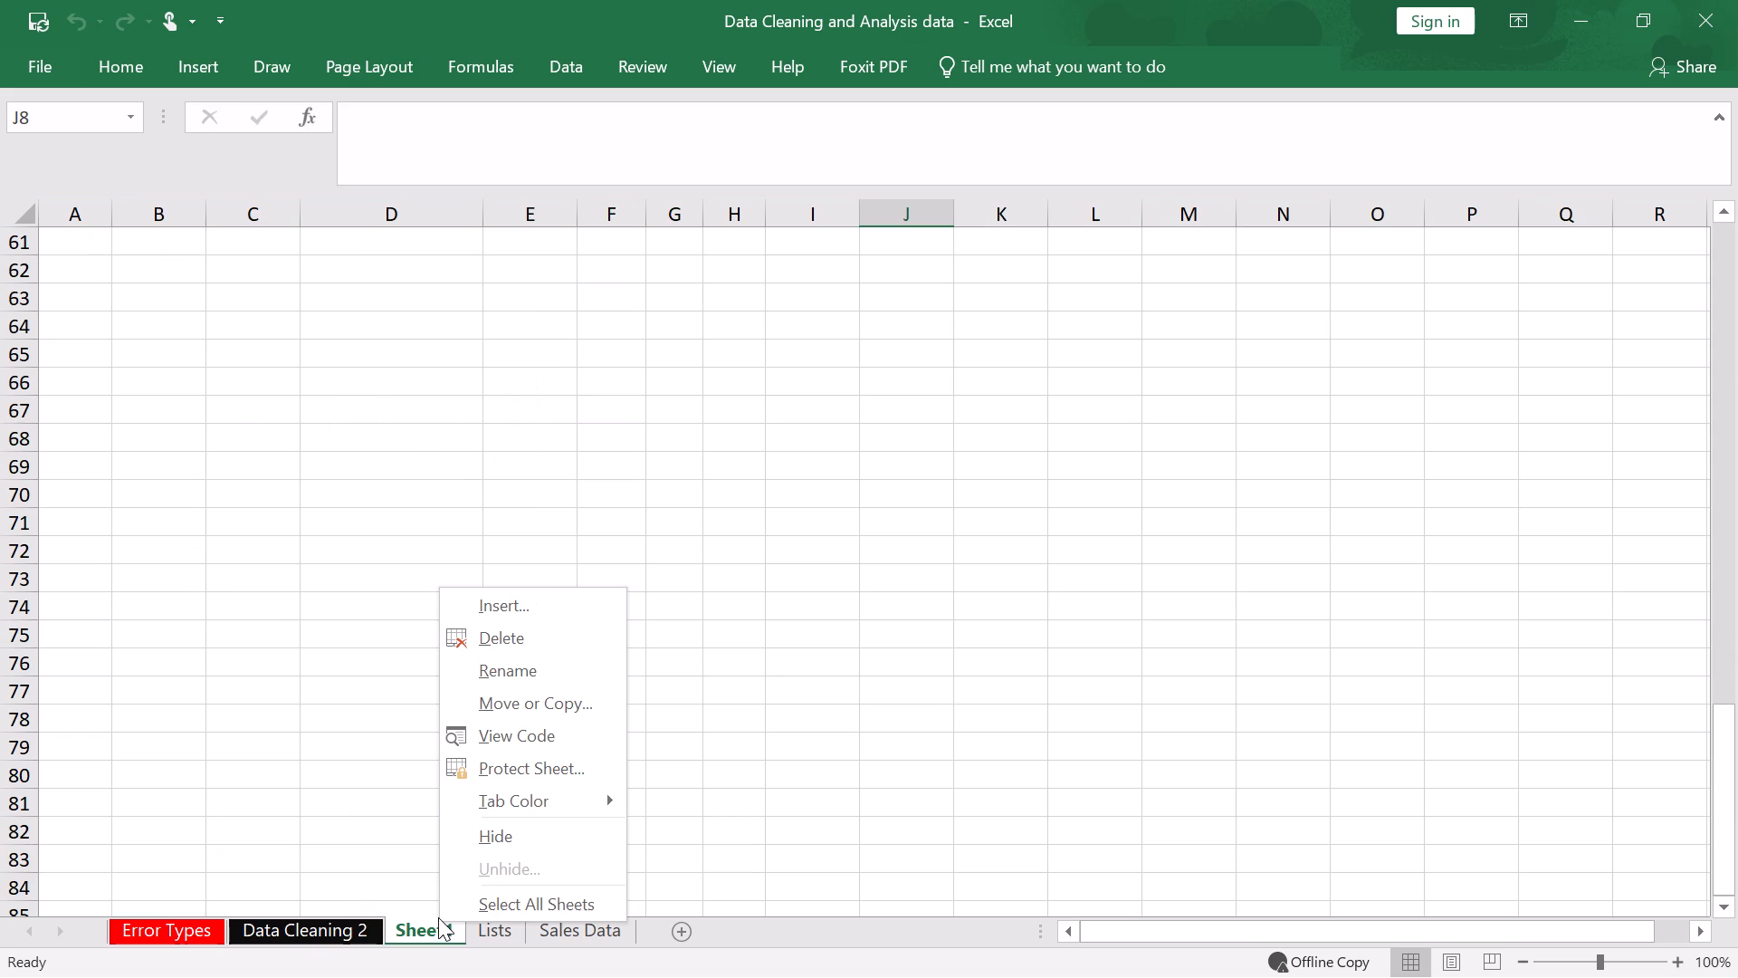
left_click(426, 927)
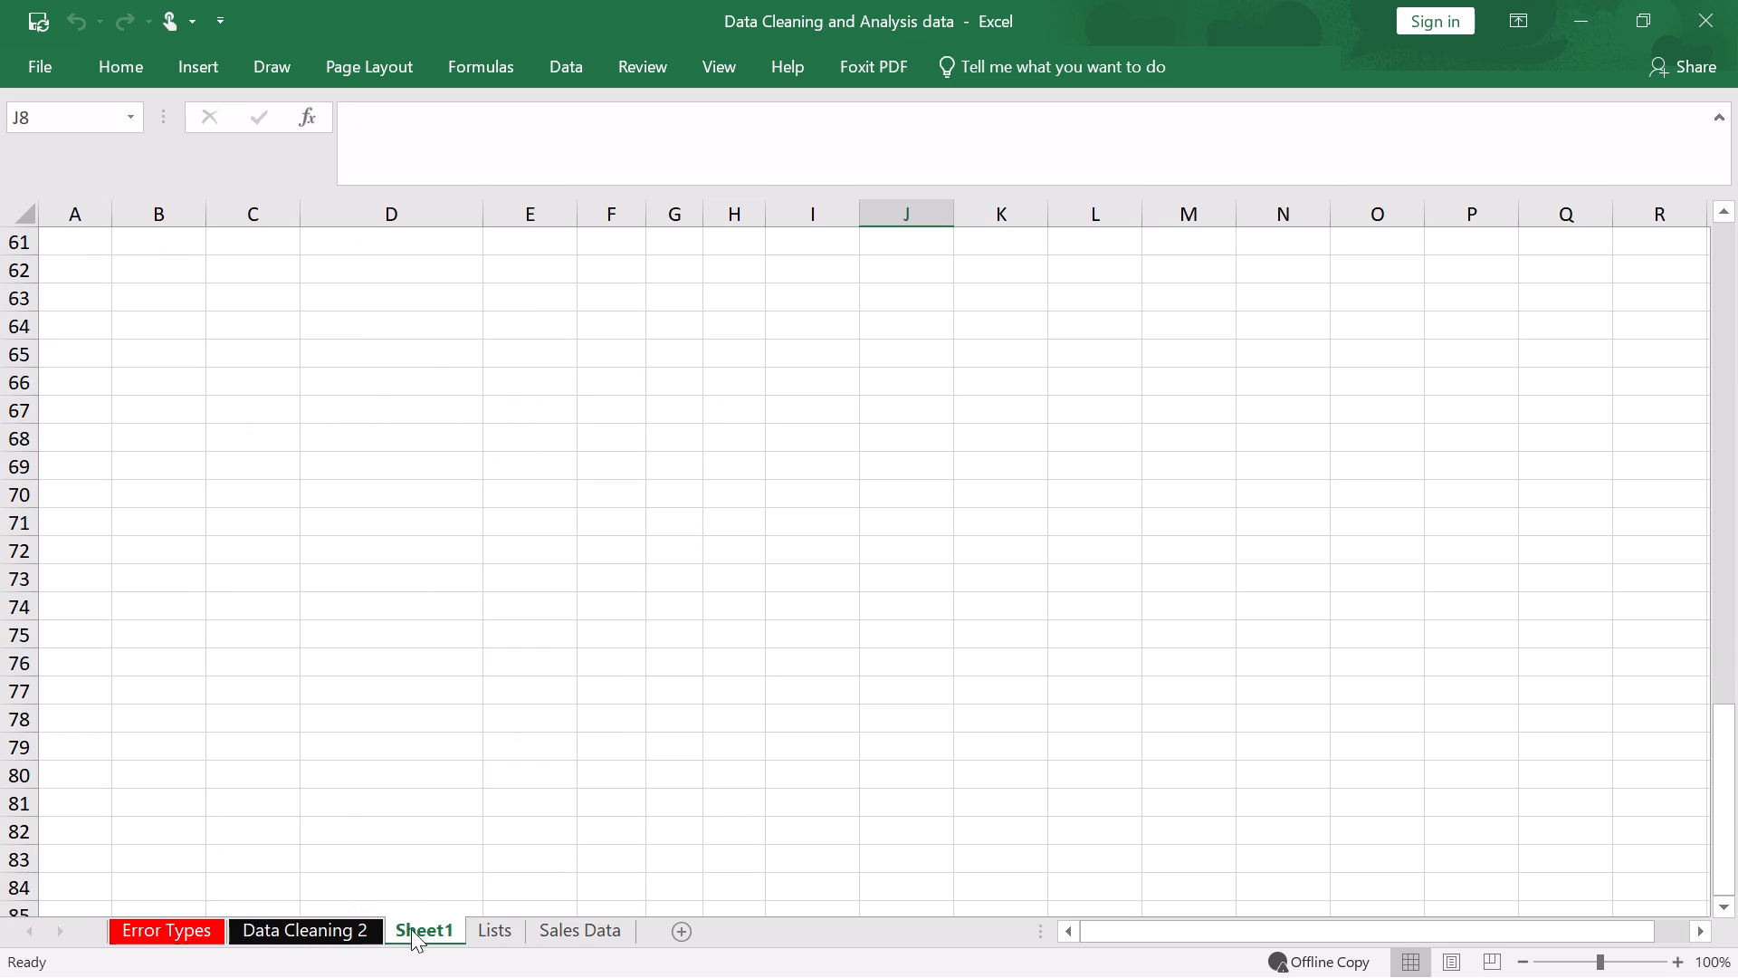
Examine the error types, examples and Excel solutions listed on the Error Types sheet.
left_click(180, 921)
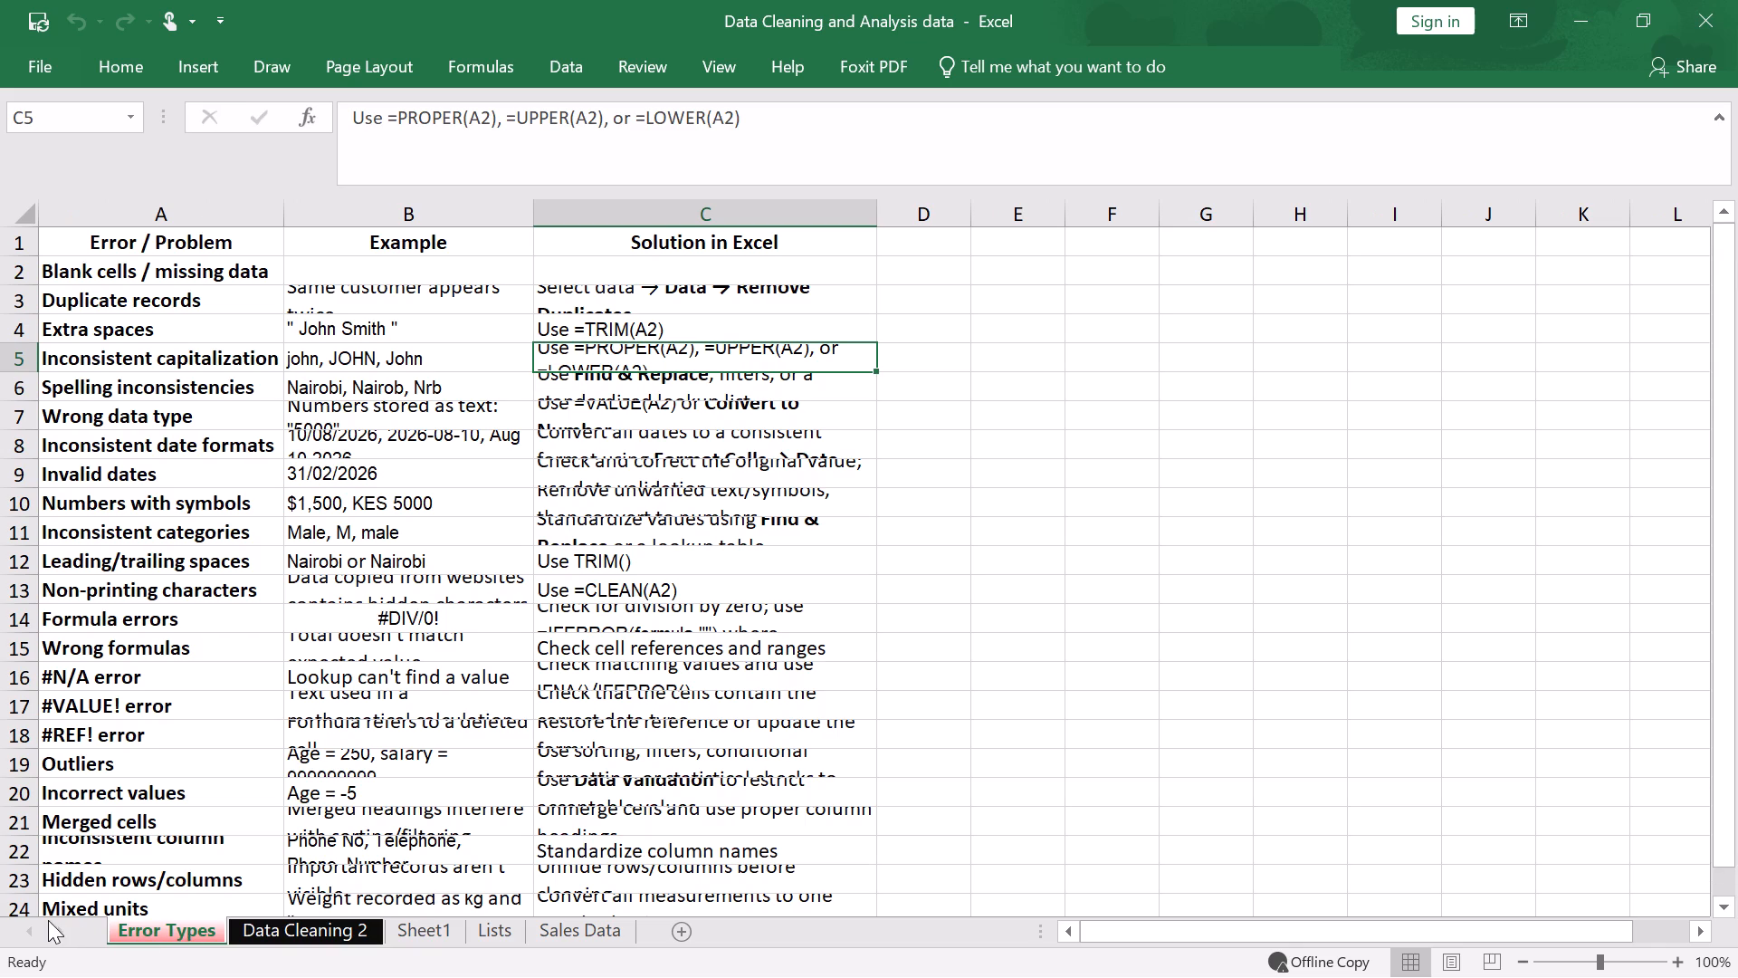
left_click(24, 930)
scroll(420, 517, "down", 4)
scroll(420, 519, "up", 2)
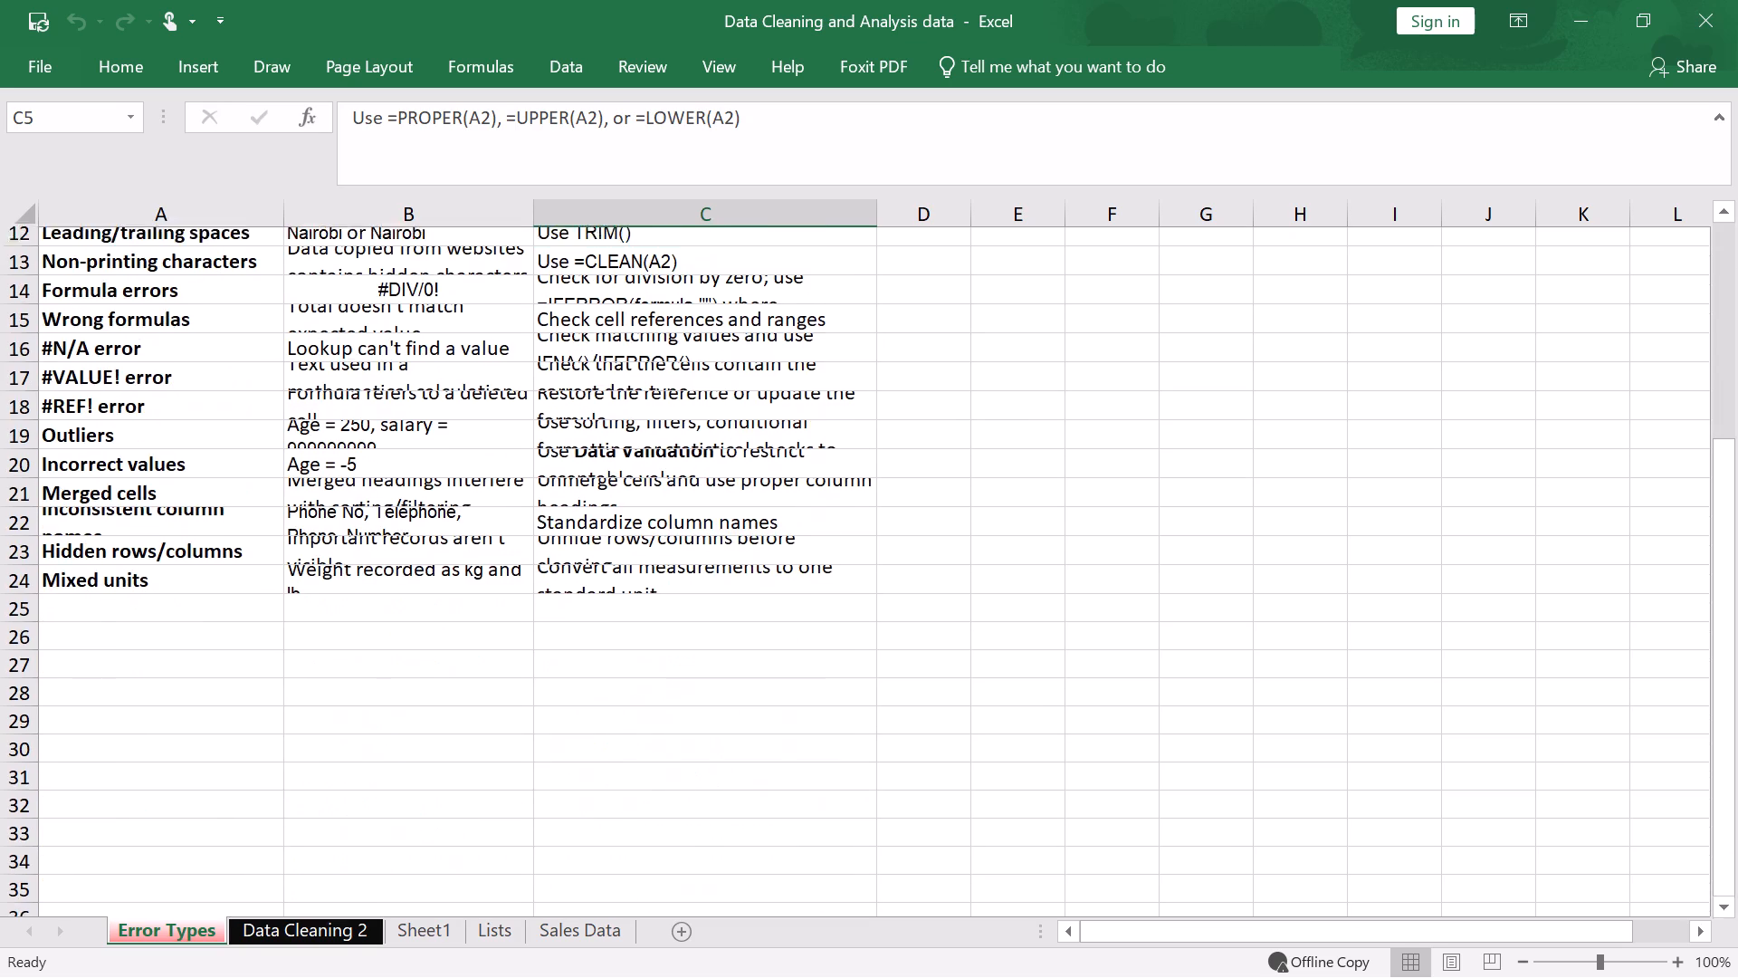
scroll(420, 519, "up", 13)
scroll(728, 622, "up", 4)
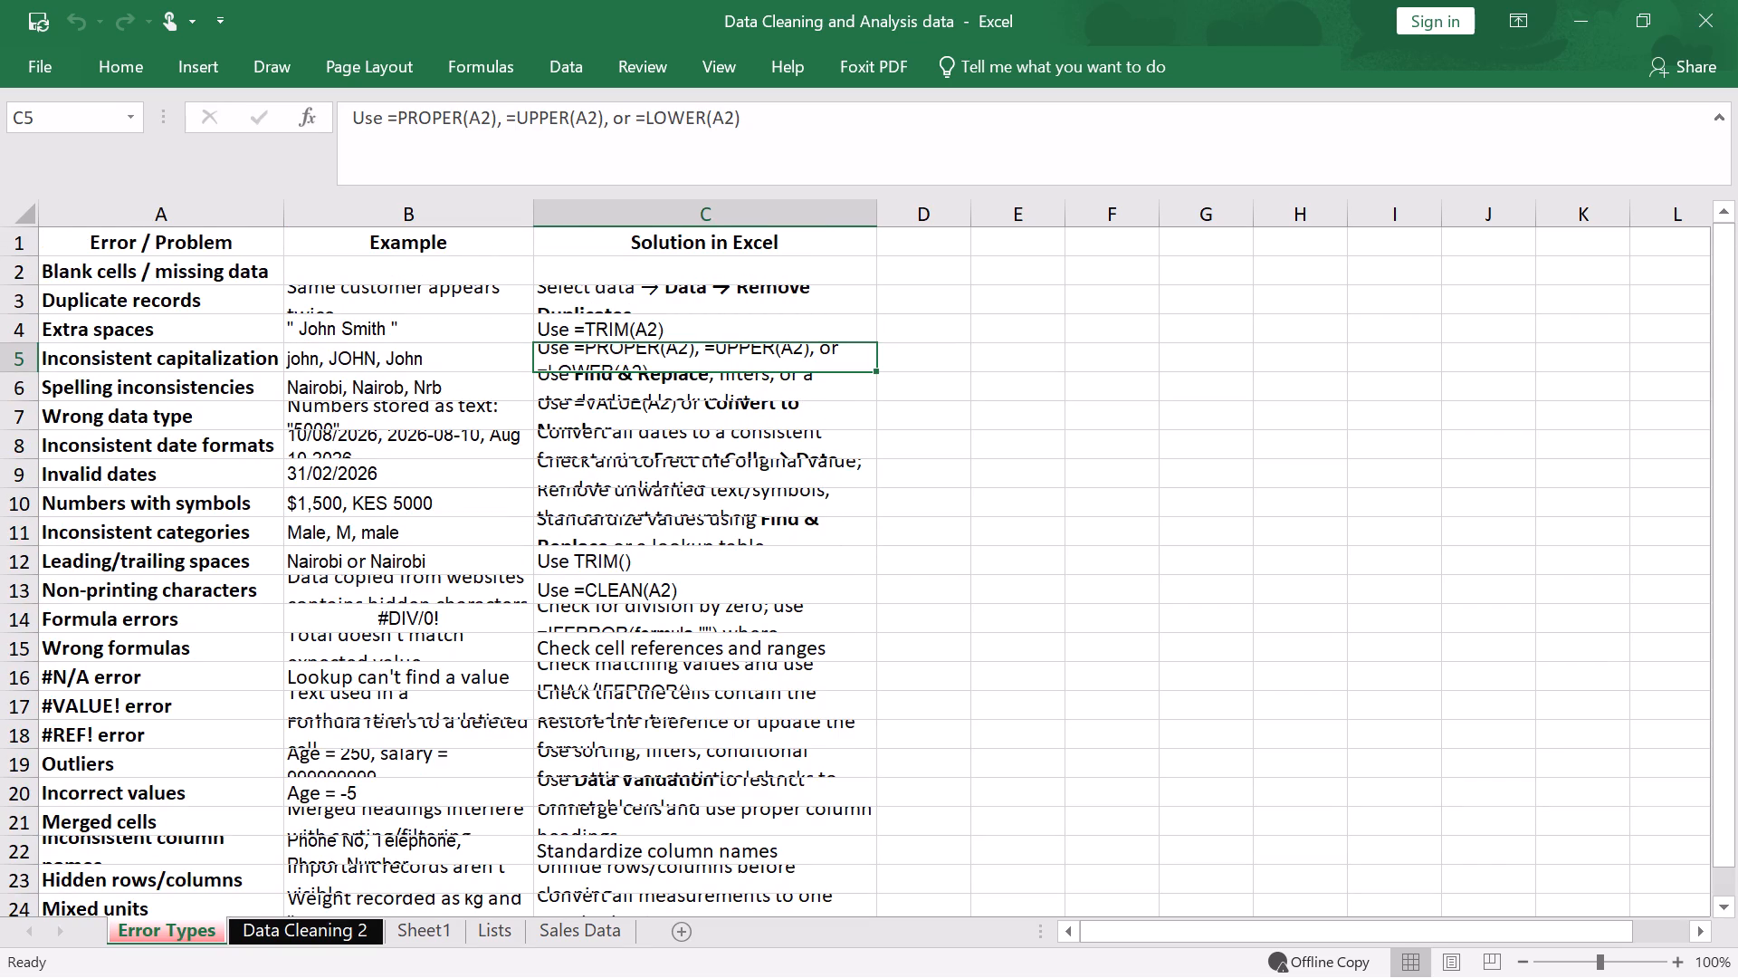
Review the entries in the Error / Problem column one by one, from Blank cells / missing data down to #REF! error.
left_click(762, 324)
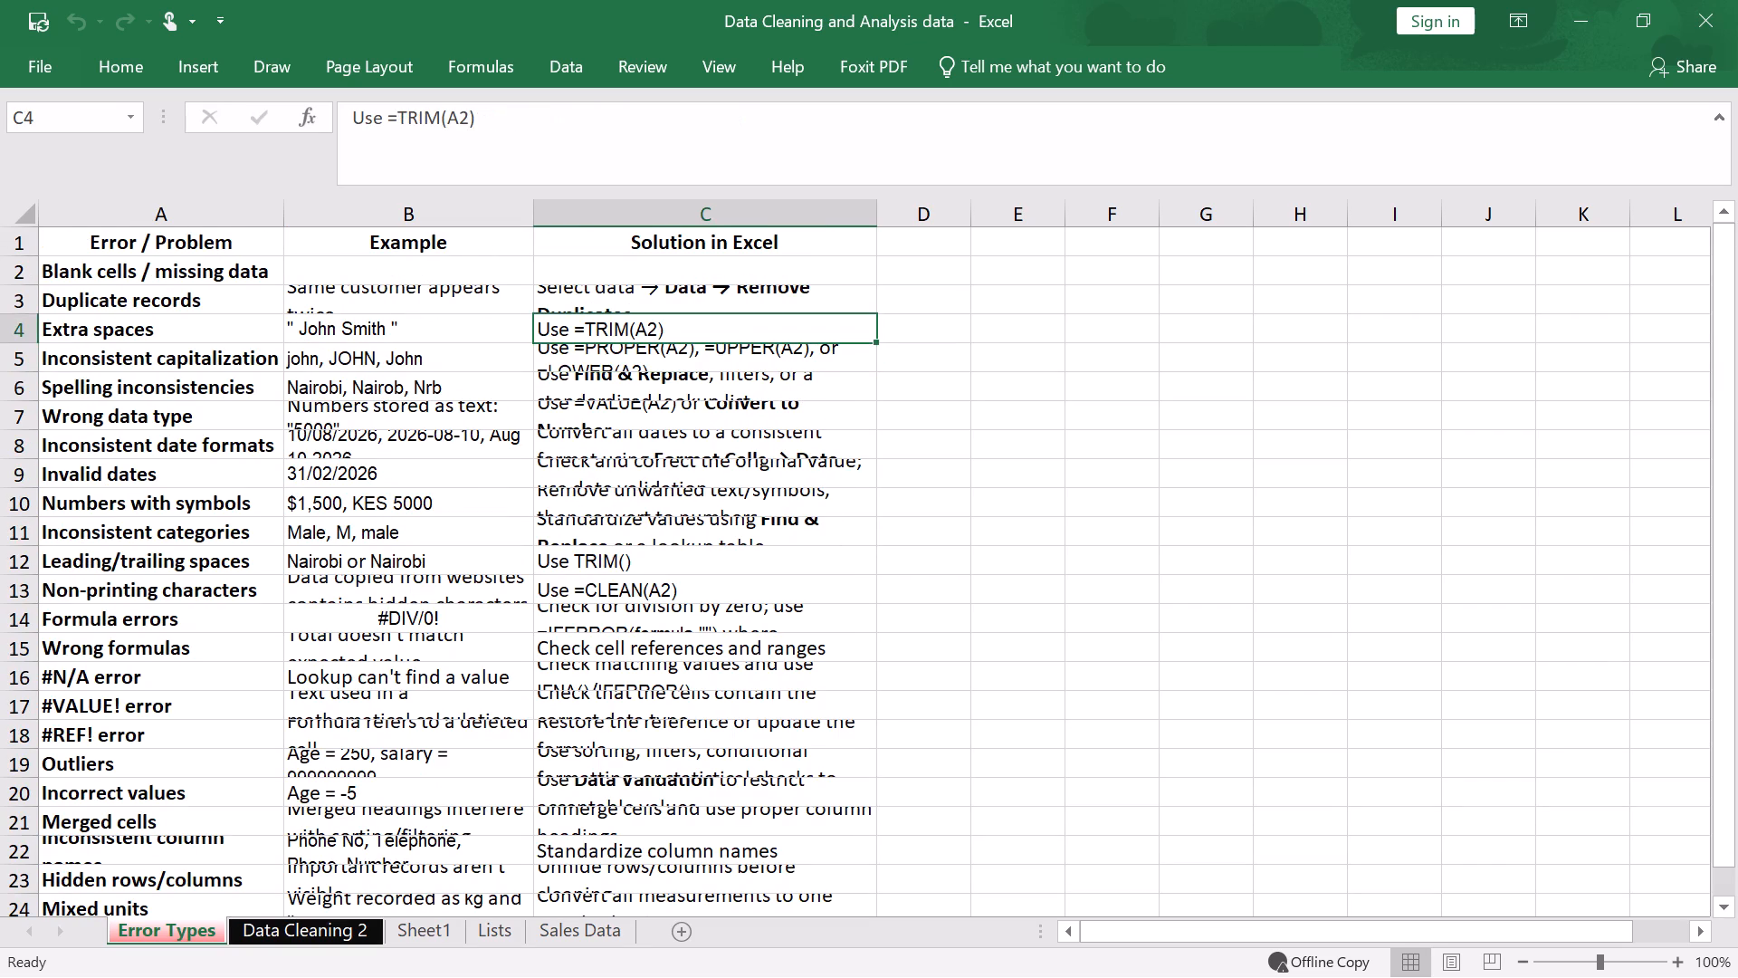
scroll(436, 484, "up", 4)
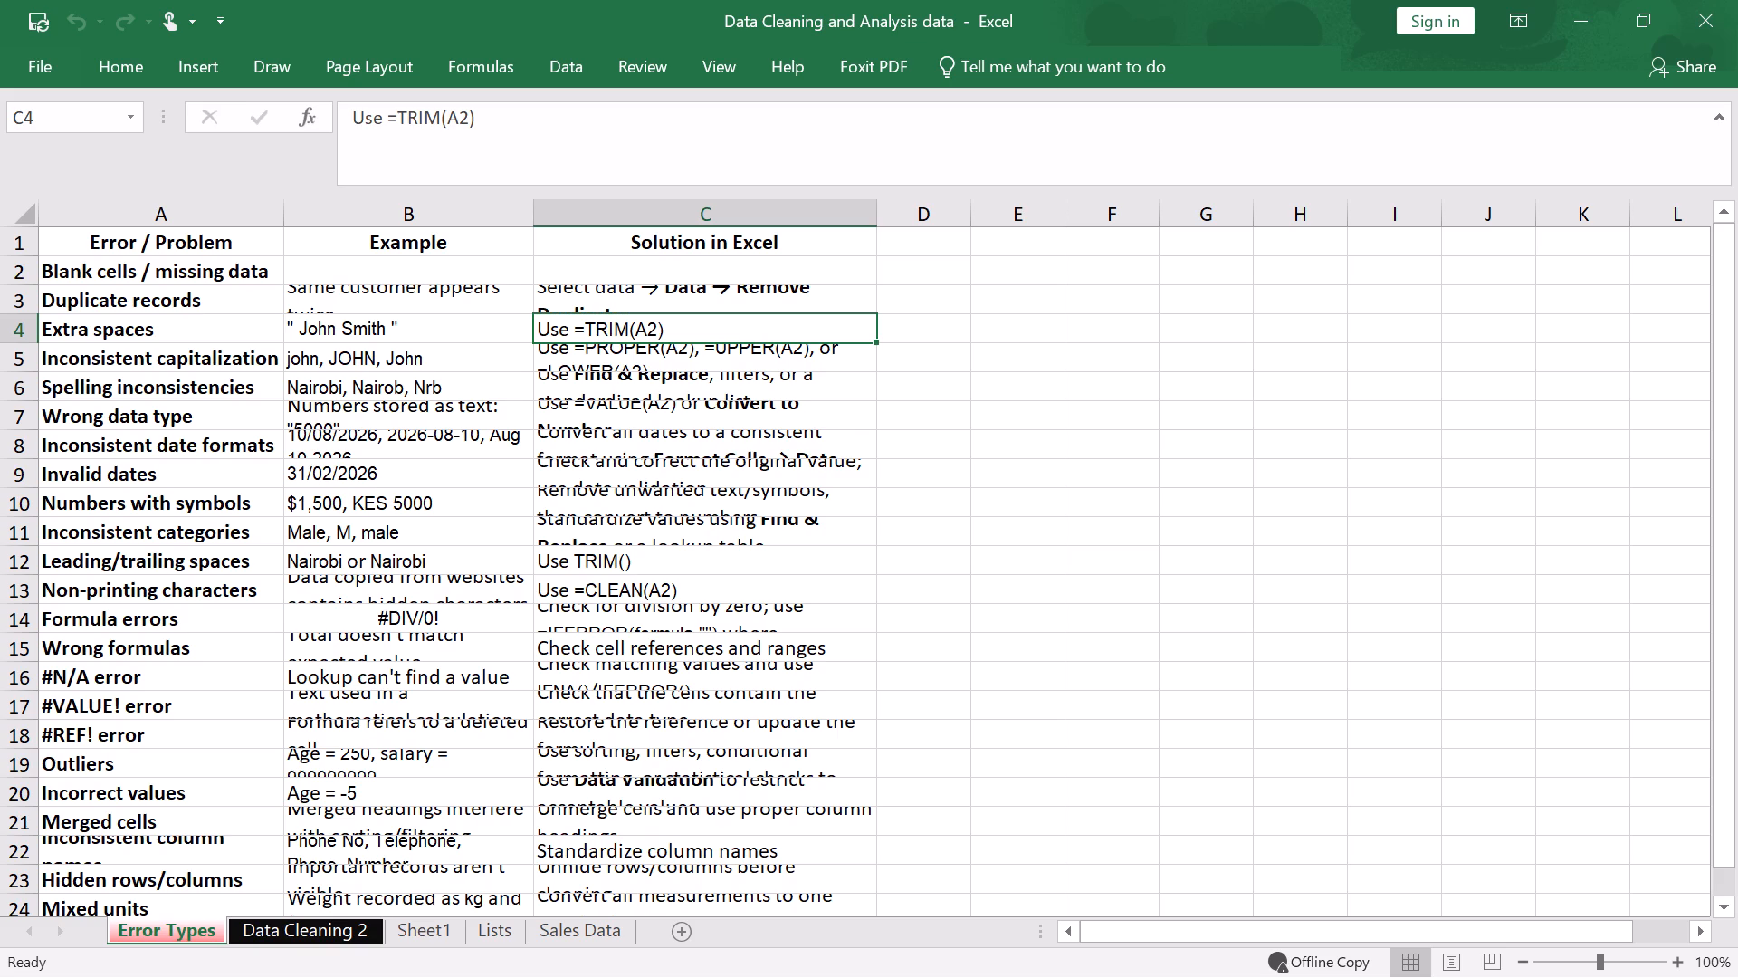
left_click(233, 275)
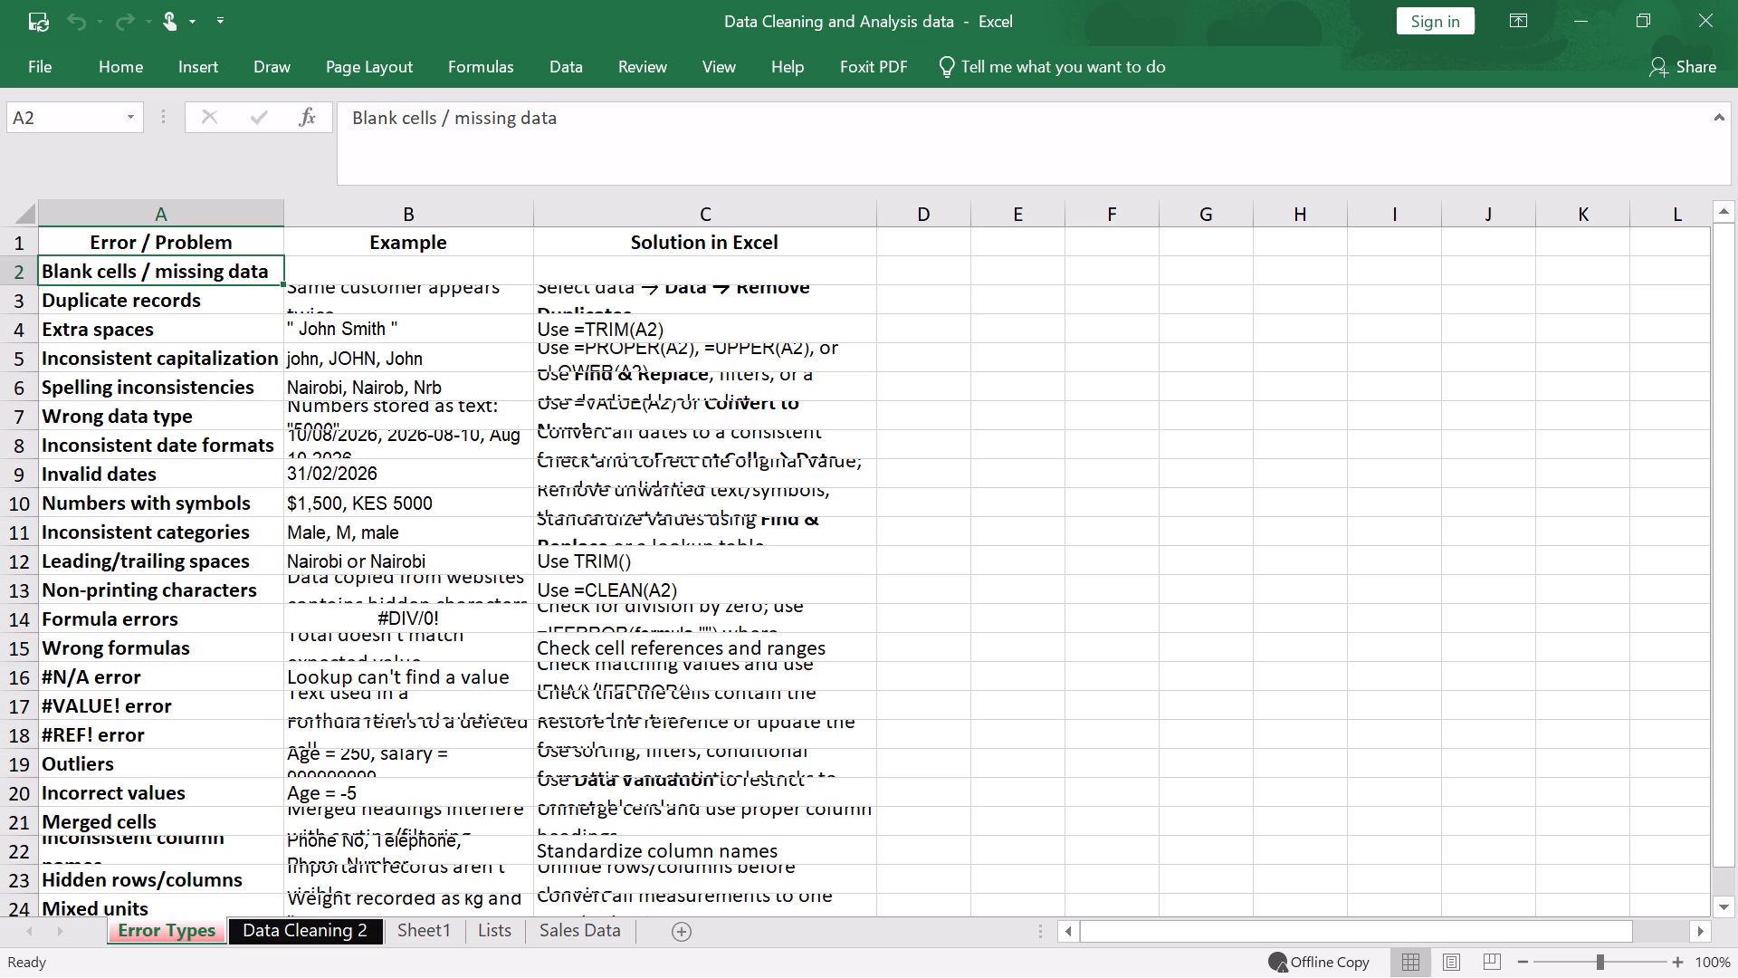
left_click(225, 316)
left_click(216, 374)
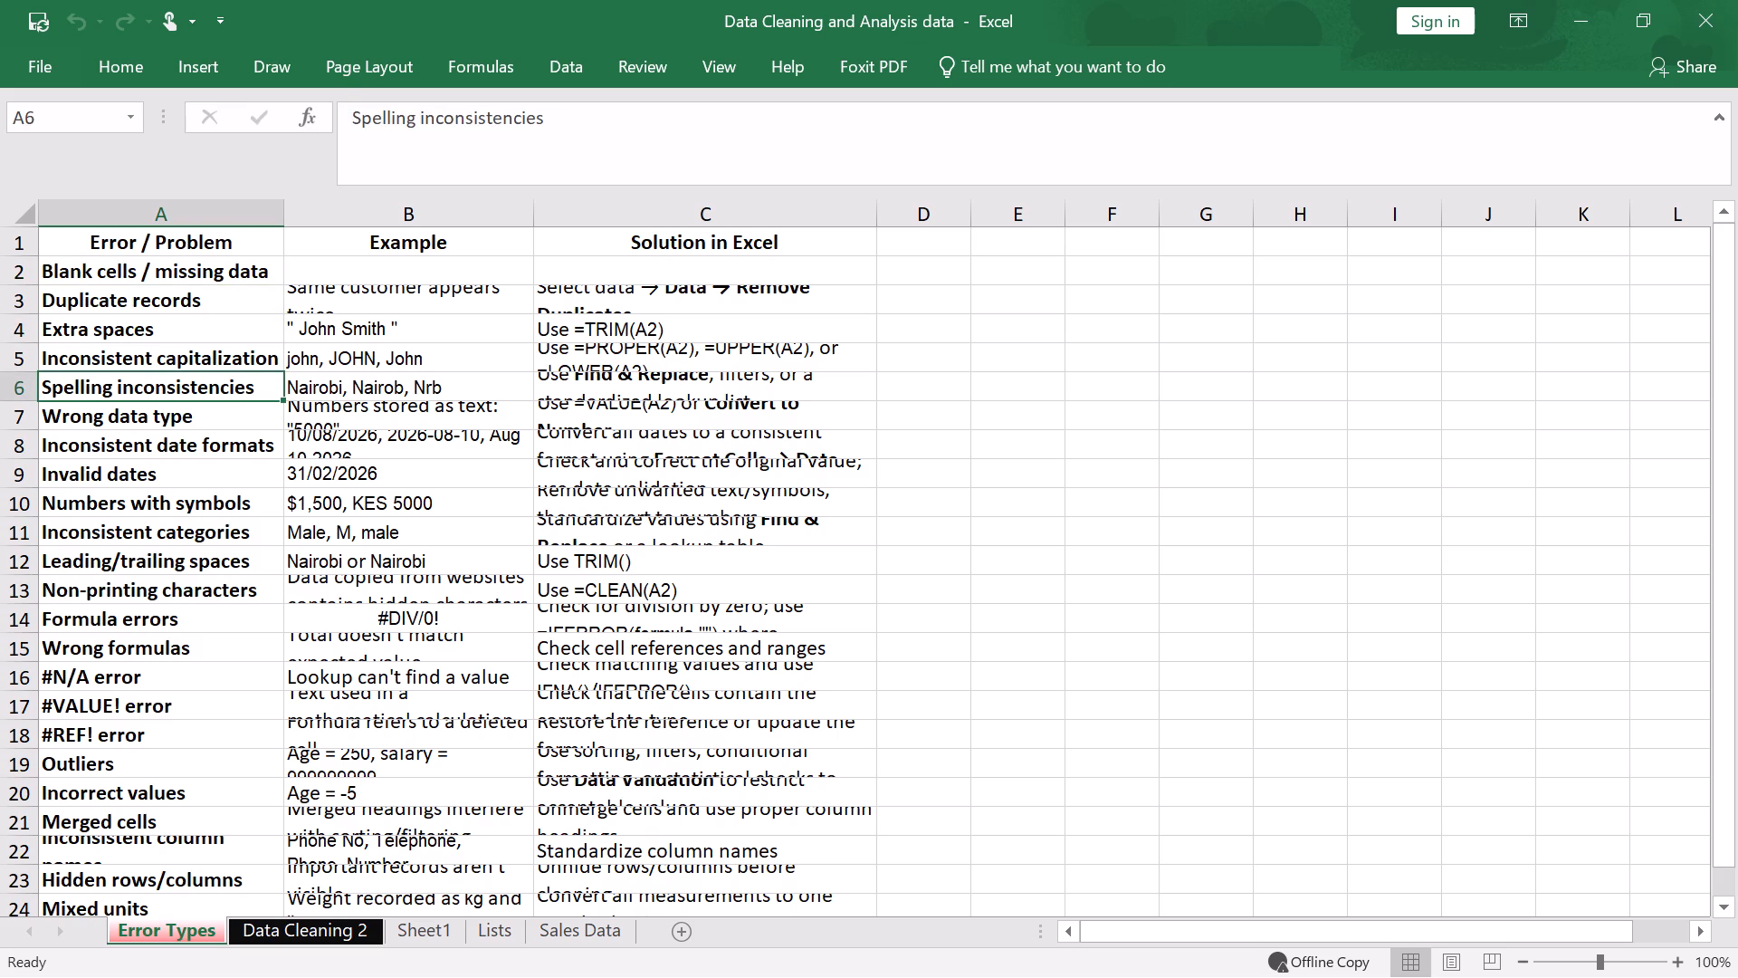
left_click(236, 427)
left_click(226, 465)
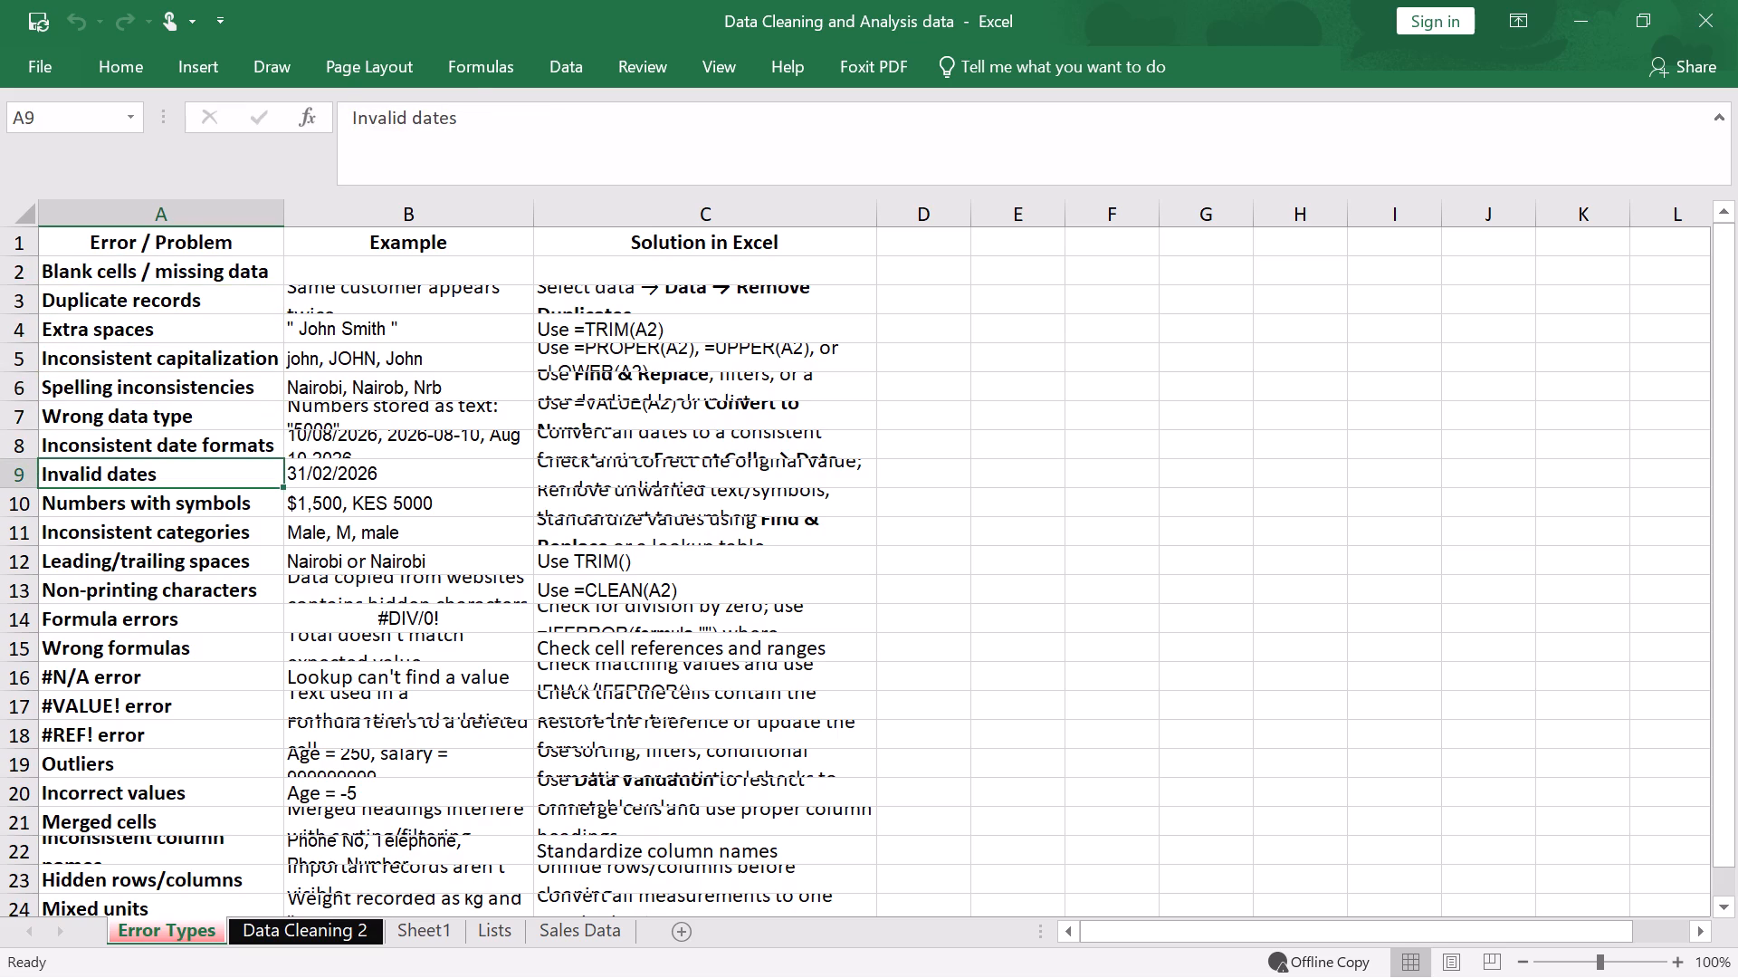
left_click_drag(223, 482, 220, 492)
left_click(234, 499)
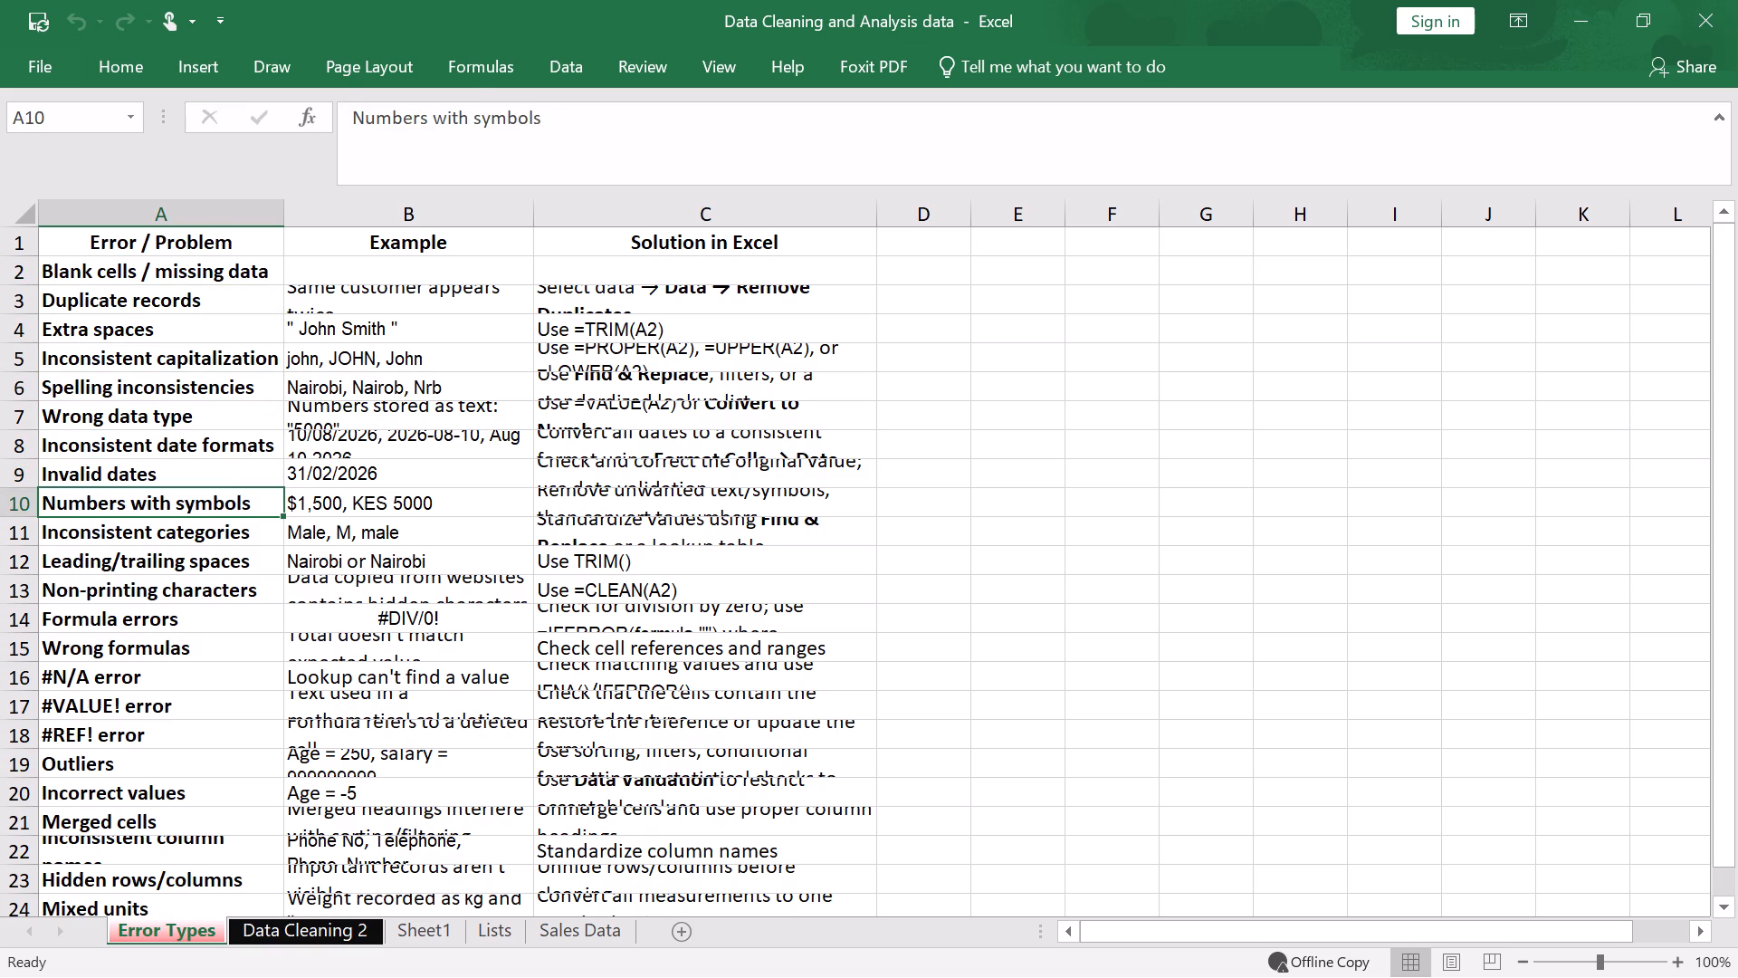
left_click(222, 530)
left_click(229, 576)
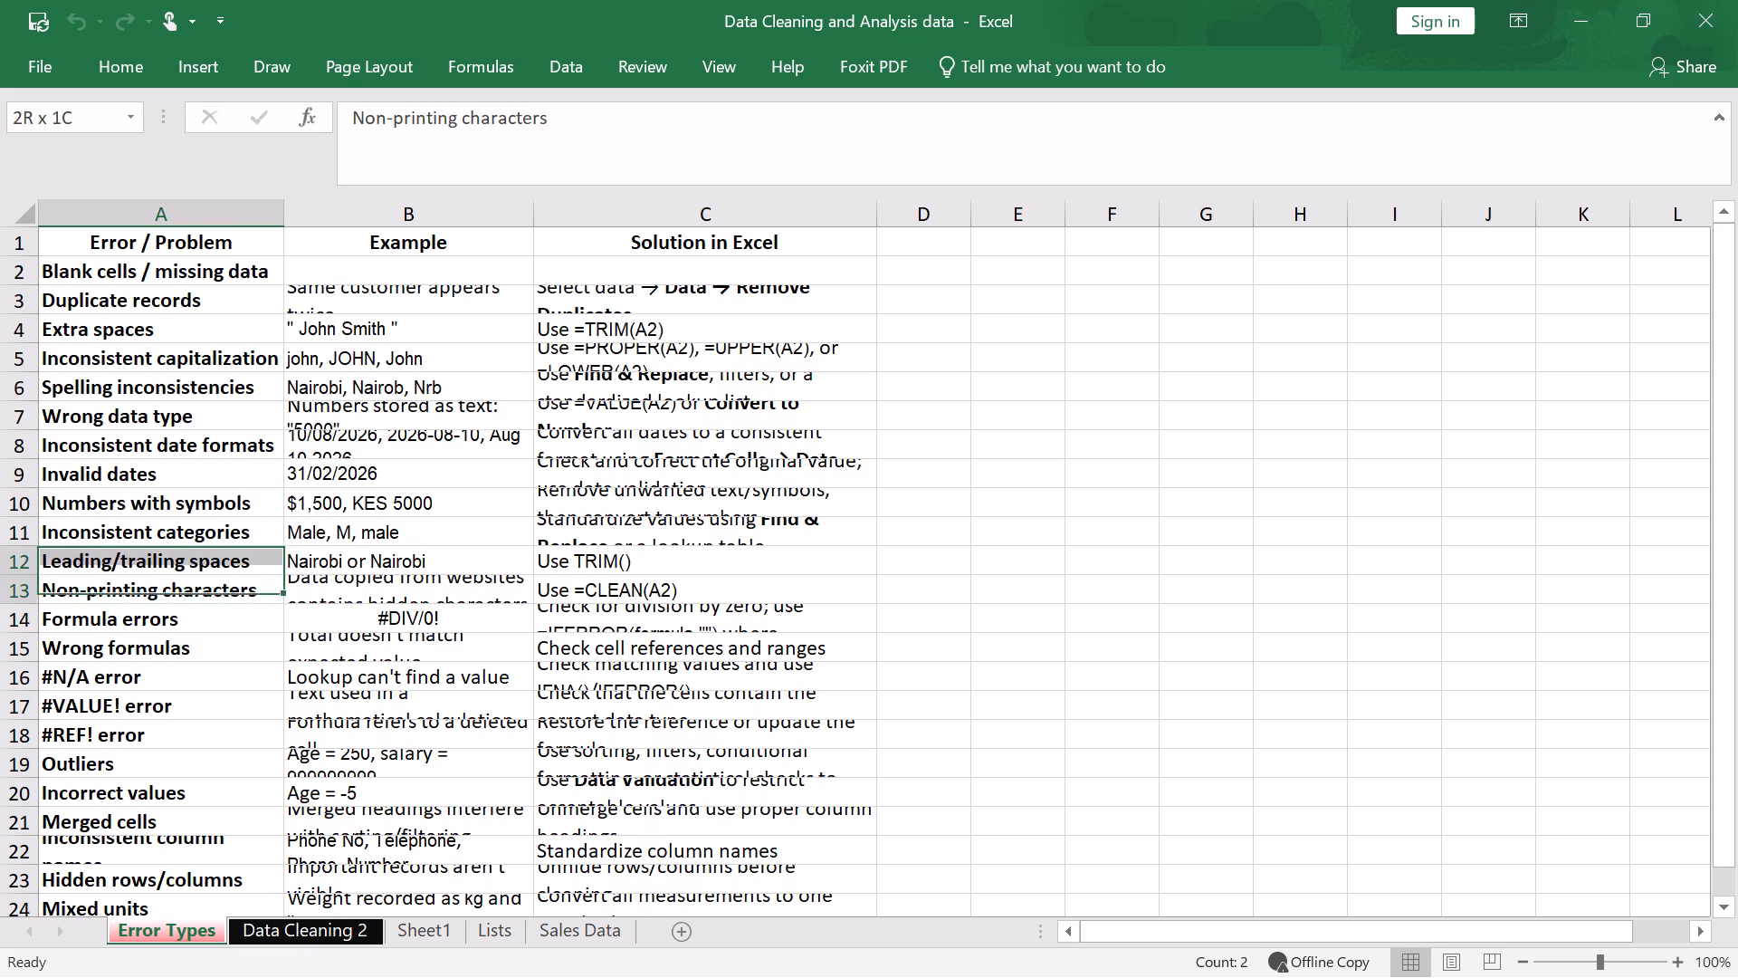
left_click(224, 599)
left_click(213, 610)
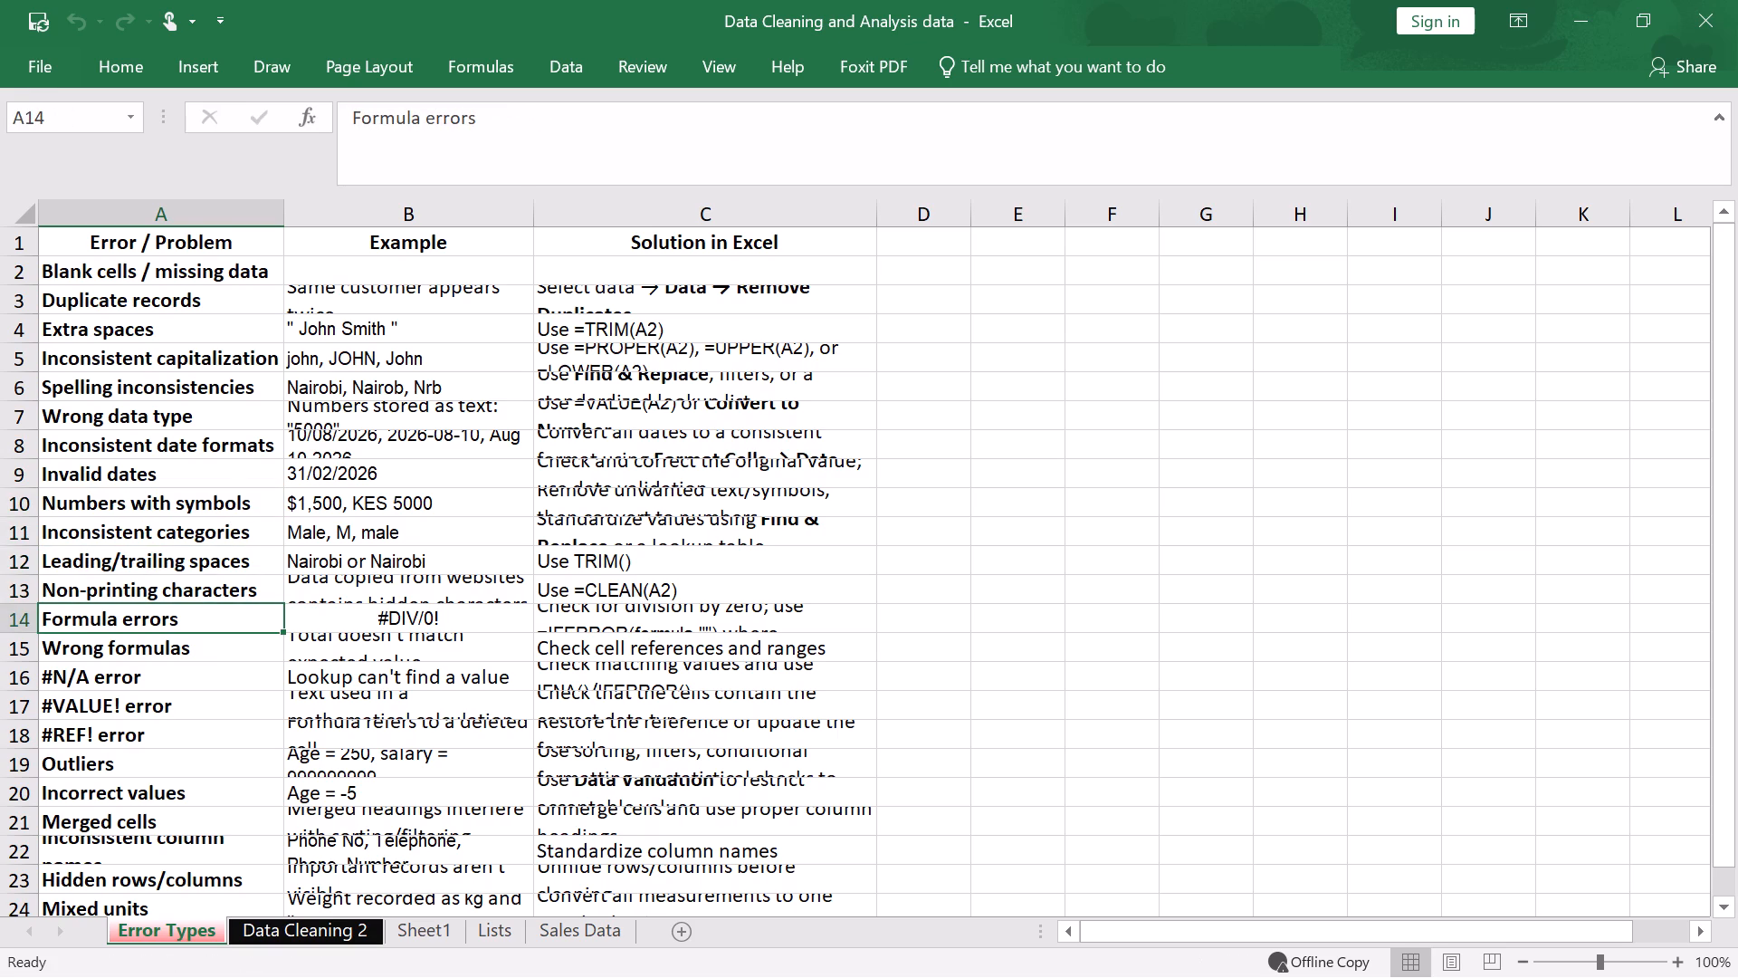
left_click(199, 659)
left_click(192, 694)
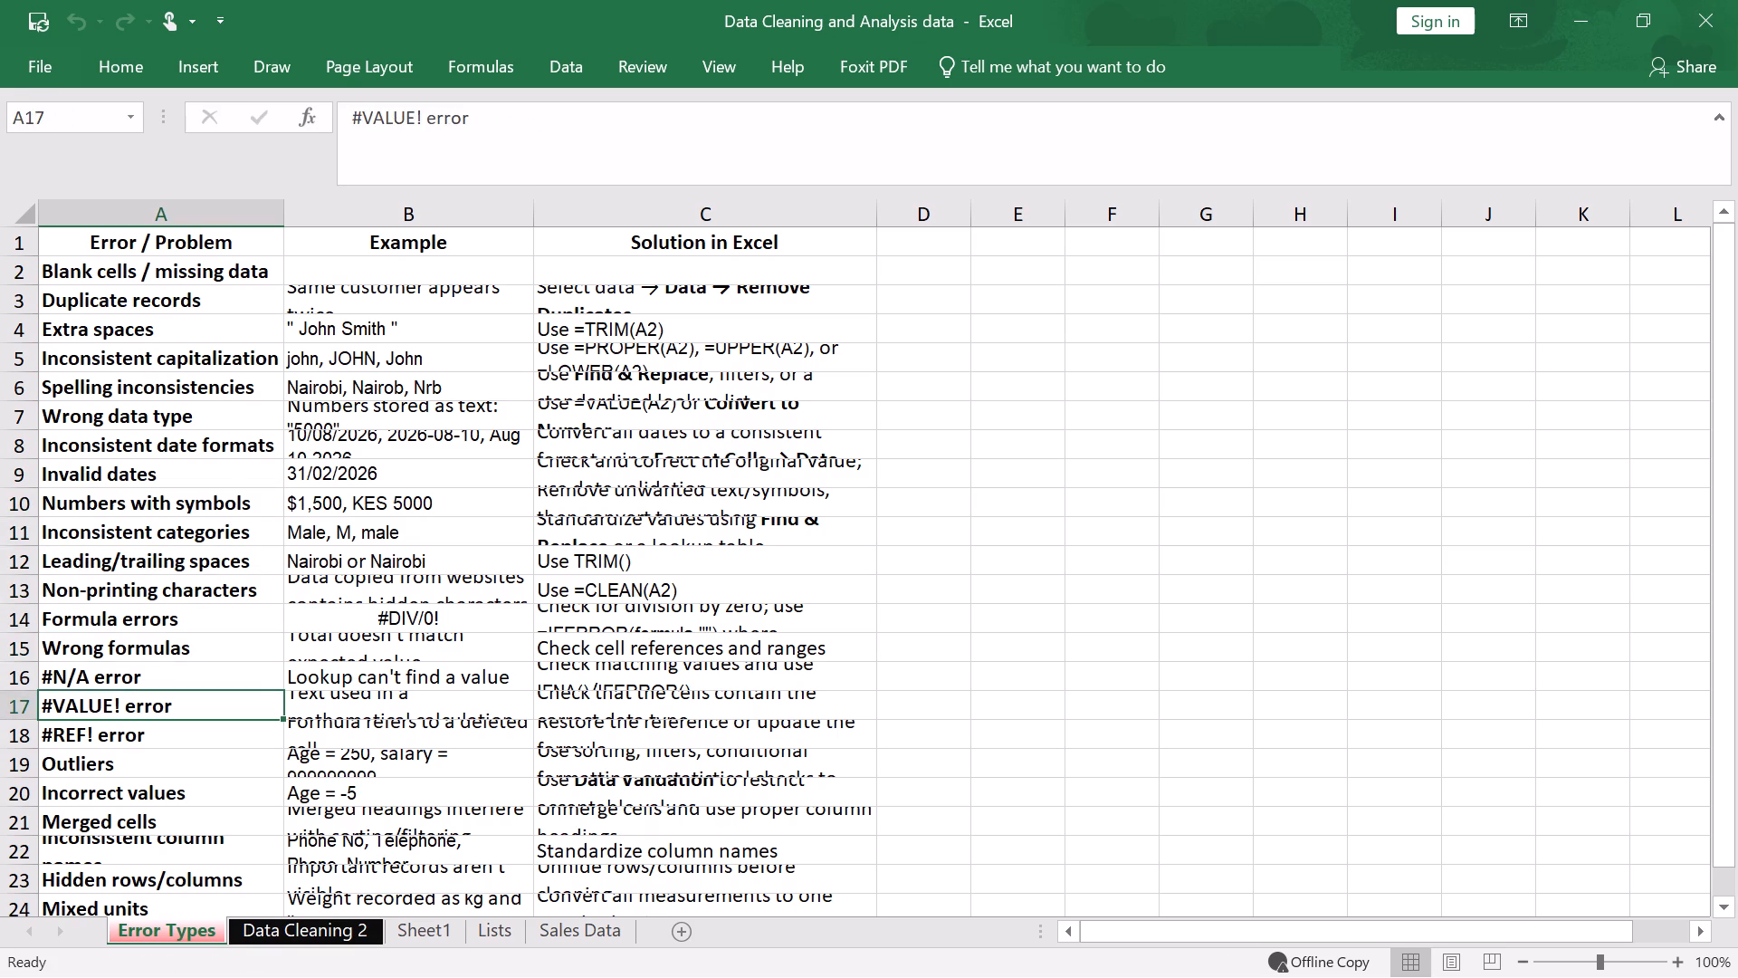
left_click(184, 726)
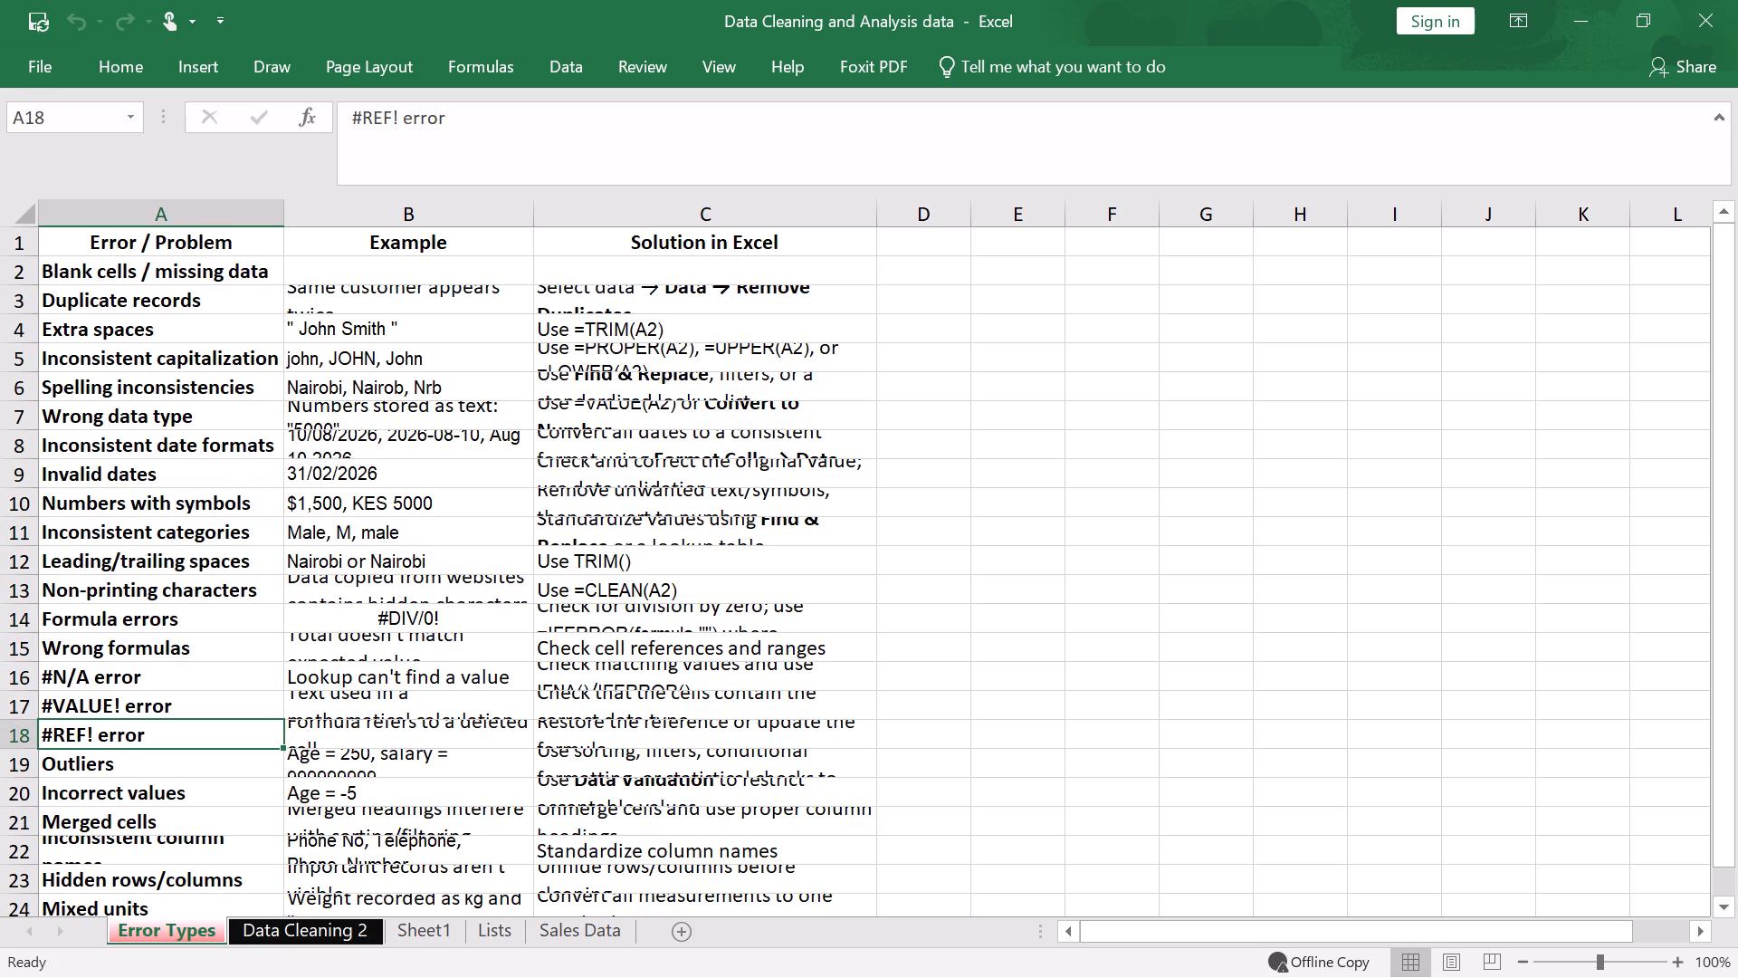